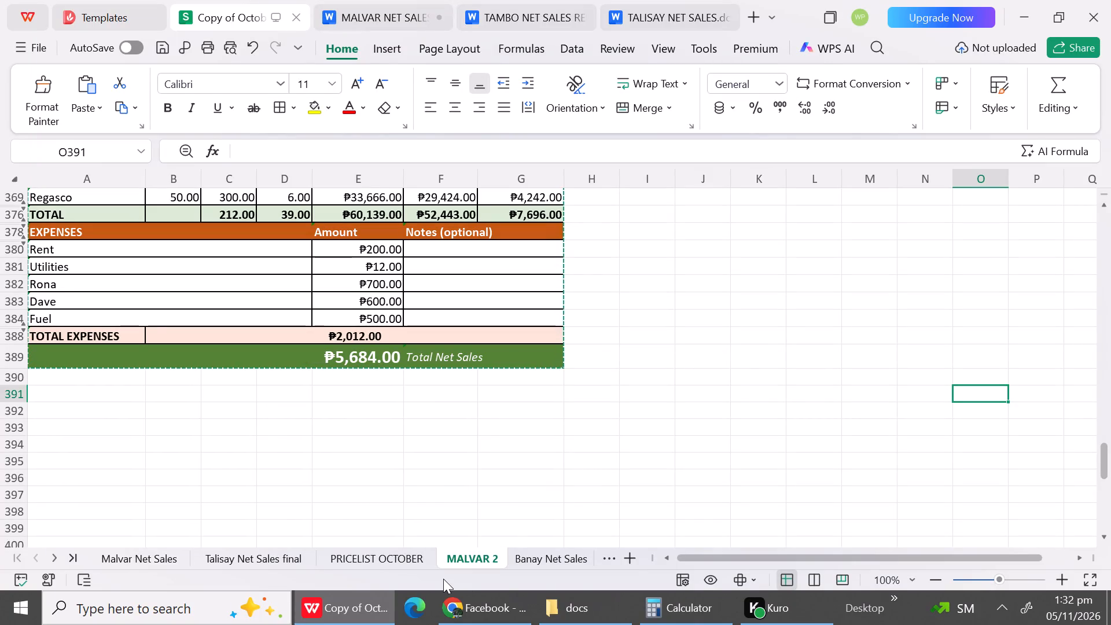
Move the PRICELIST OCTOBER sheet between the Tambo Net Sales and Marawoy Net Sales sheets.
{"action": "left_click", "coordinate": [371, 563]}
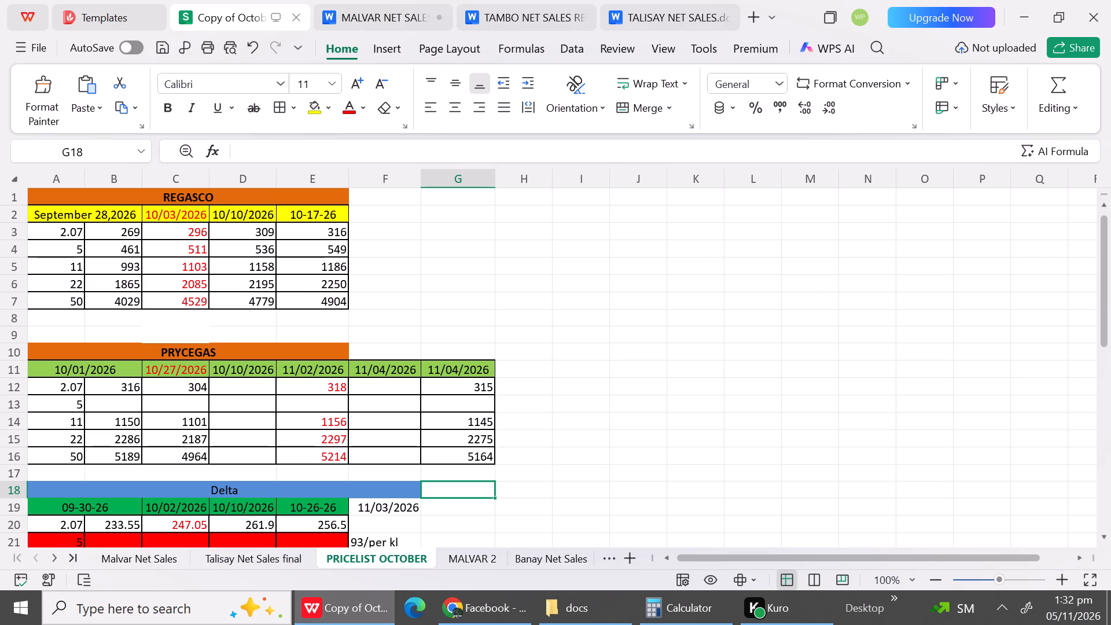
{"action": "left_click", "coordinate": [951, 499]}
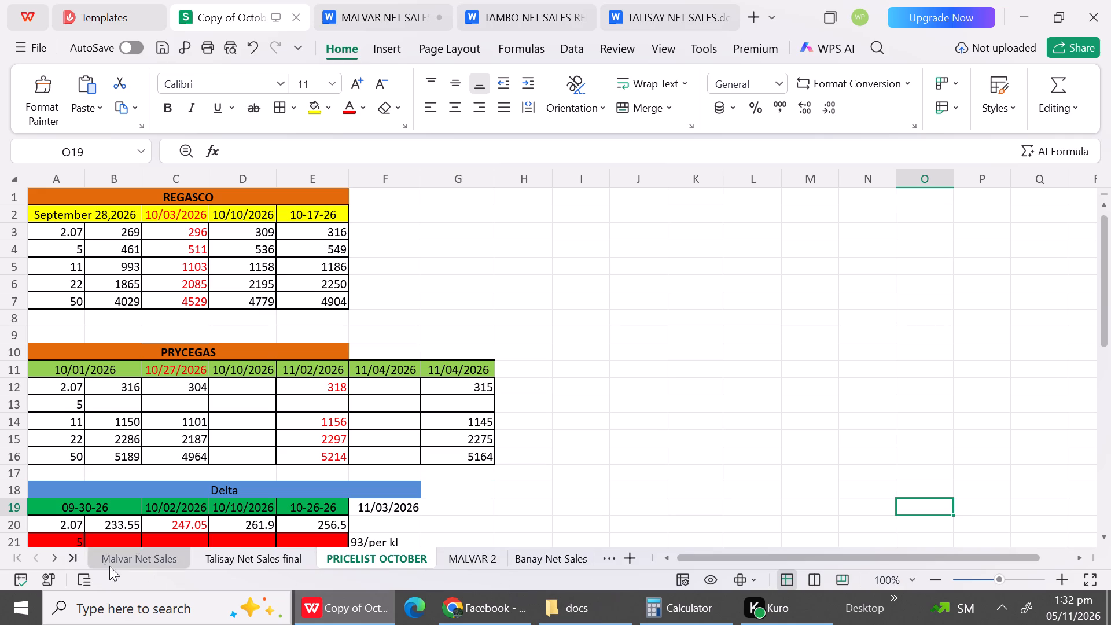
{"action": "left_click", "coordinate": [56, 558]}
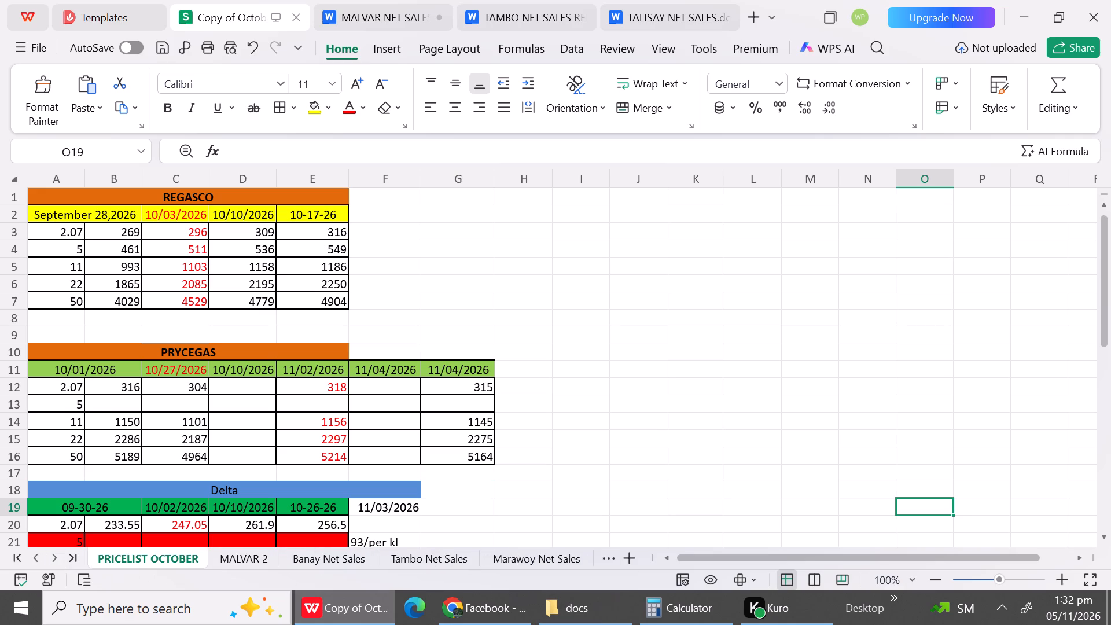
{"action": "left_click_drag", "start_coordinate": [133, 553], "coordinate": [384, 561]}
{"action": "left_click_drag", "start_coordinate": [384, 561], "coordinate": [433, 561]}
{"action": "left_click_drag", "start_coordinate": [406, 560], "coordinate": [304, 557]}
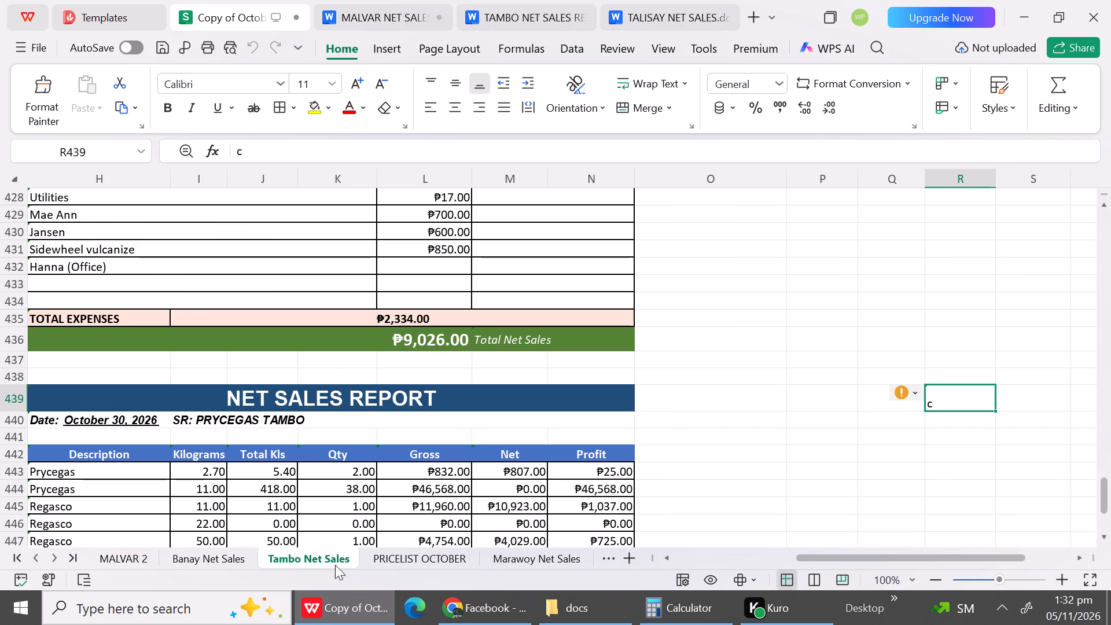
Open the Marawoy Net Sales sheet and examine the October 16 report's sales and expenses.
{"action": "left_click", "coordinate": [521, 561]}
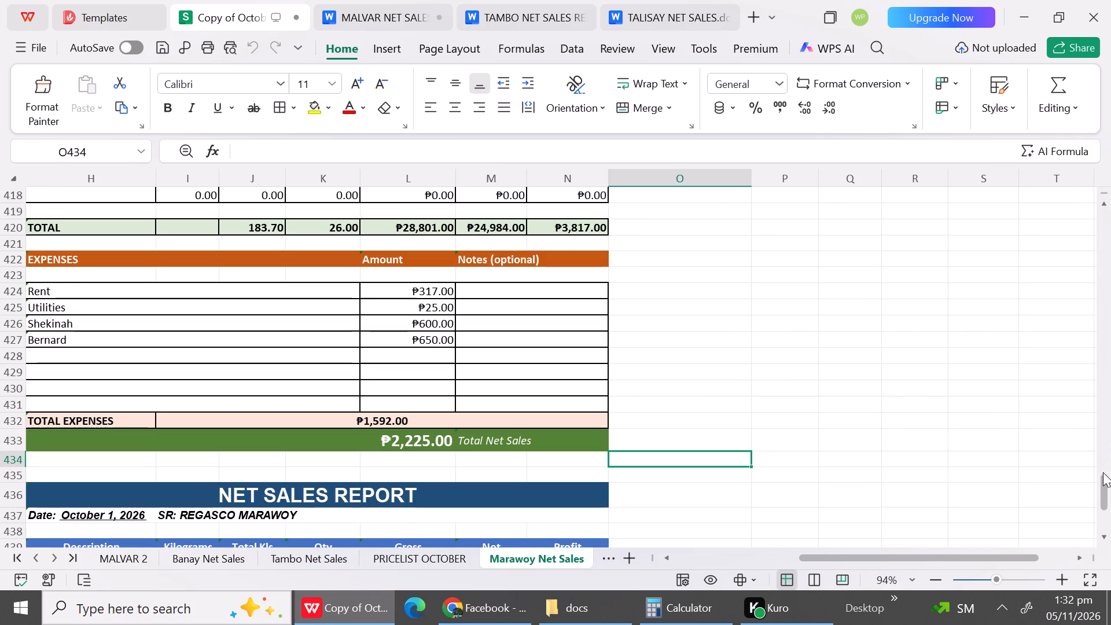
{"action": "left_click_drag", "start_coordinate": [1101, 487], "coordinate": [1076, 197]}
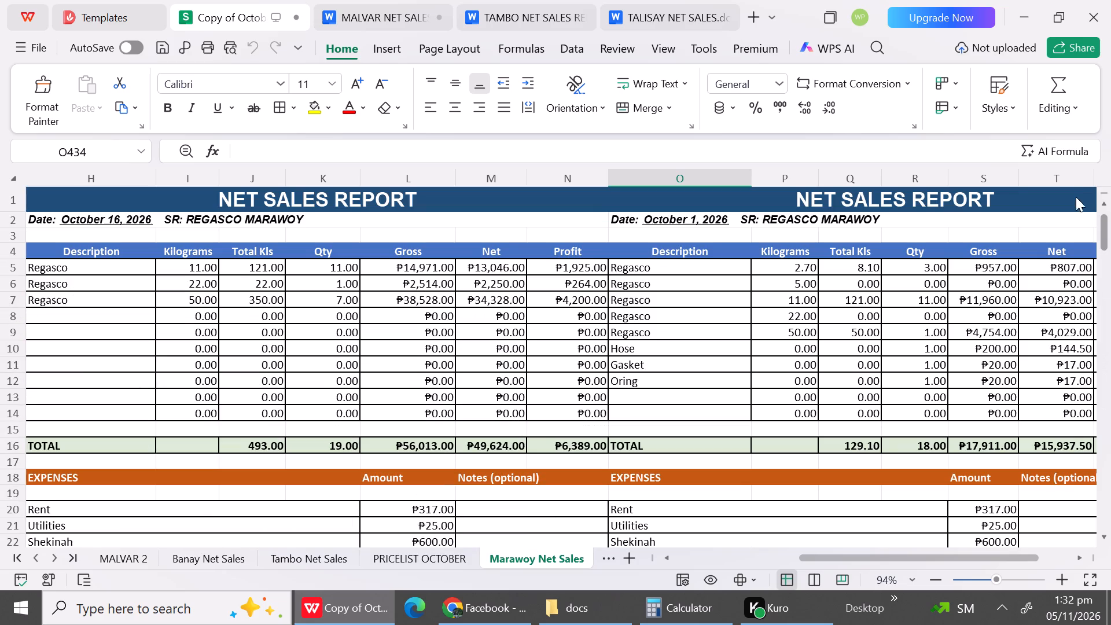
{"action": "left_click_drag", "start_coordinate": [1076, 197], "coordinate": [1074, 179]}
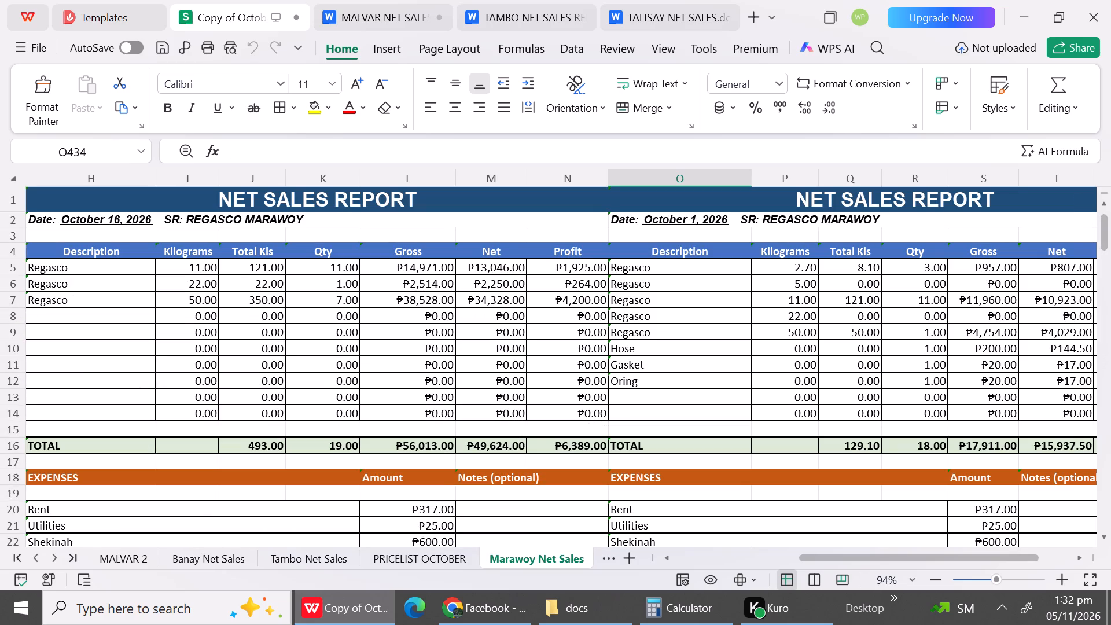
{"action": "triple_click", "coordinate": [1103, 539]}
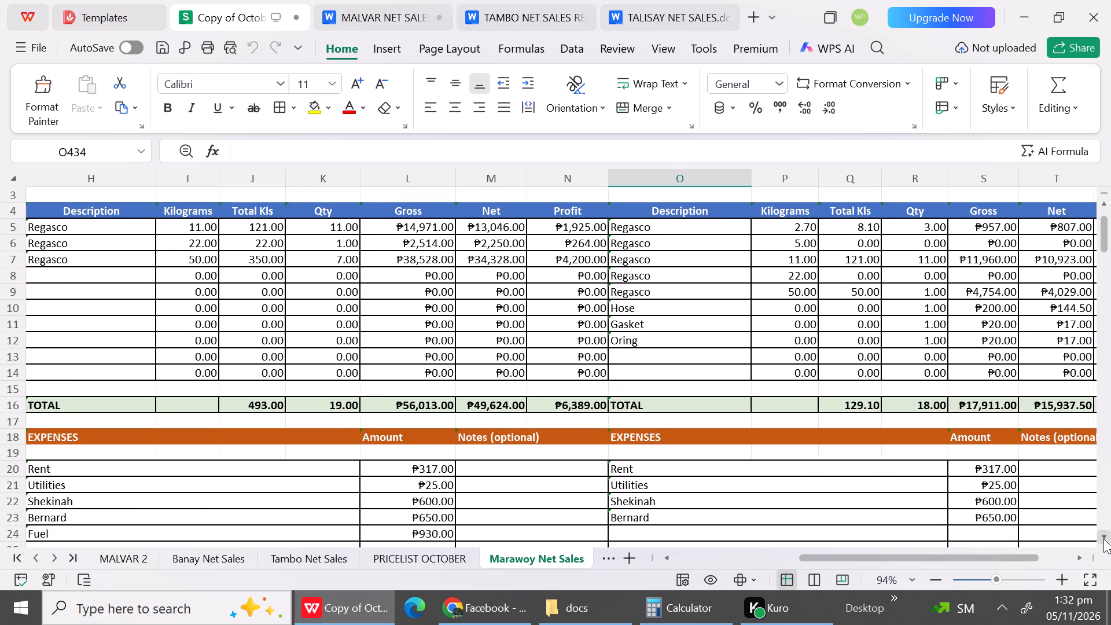
{"action": "triple_click", "coordinate": [1103, 539]}
{"action": "triple_click", "coordinate": [1103, 539]}
{"action": "triple_click", "coordinate": [1103, 539]}
{"action": "triple_click", "coordinate": [1103, 539]}
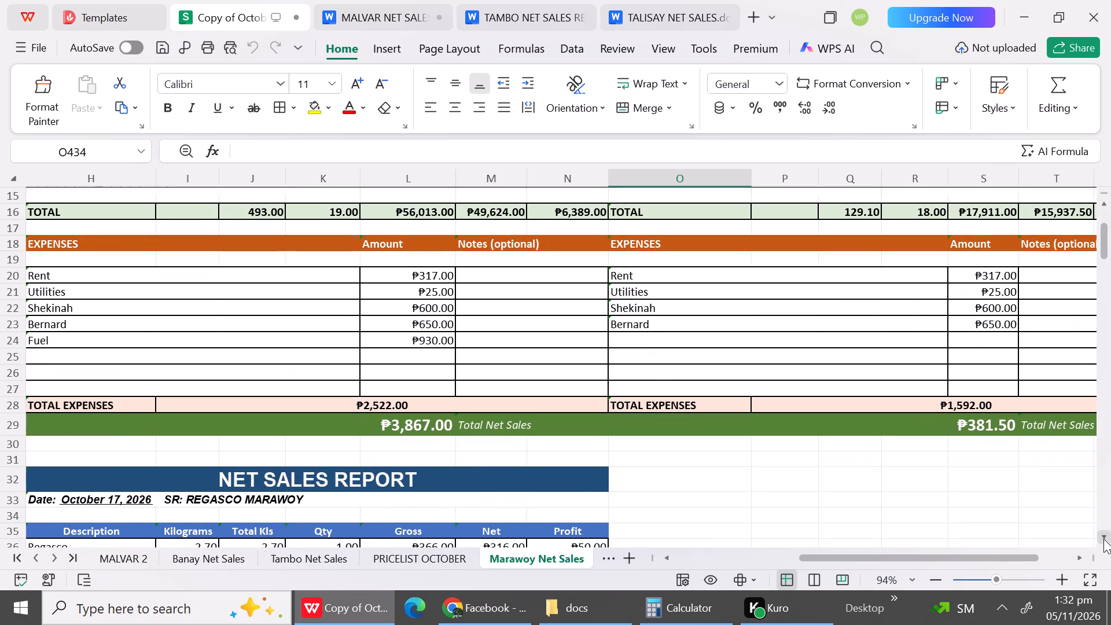
{"action": "triple_click", "coordinate": [1103, 539]}
{"action": "triple_click", "coordinate": [1103, 539]}
{"action": "triple_click", "coordinate": [1103, 539]}
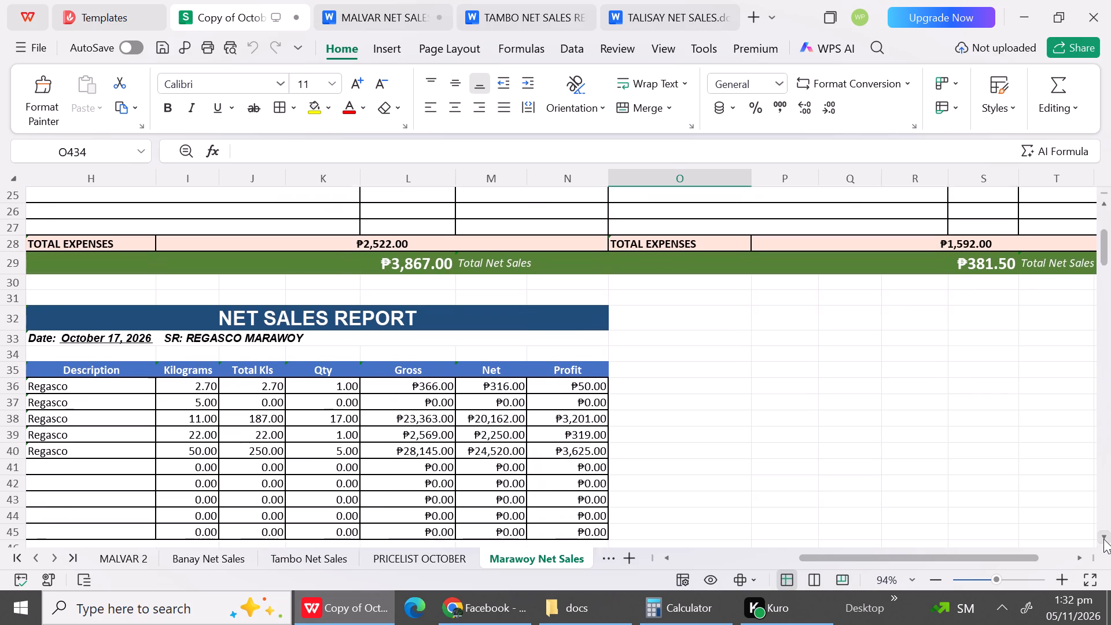
Examine the Regasco Marawoy October 17 net sales report, including its sales rows and expenses.
{"action": "triple_click", "coordinate": [1103, 539]}
{"action": "triple_click", "coordinate": [1103, 539]}
{"action": "triple_click", "coordinate": [1103, 539]}
{"action": "triple_click", "coordinate": [1103, 539]}
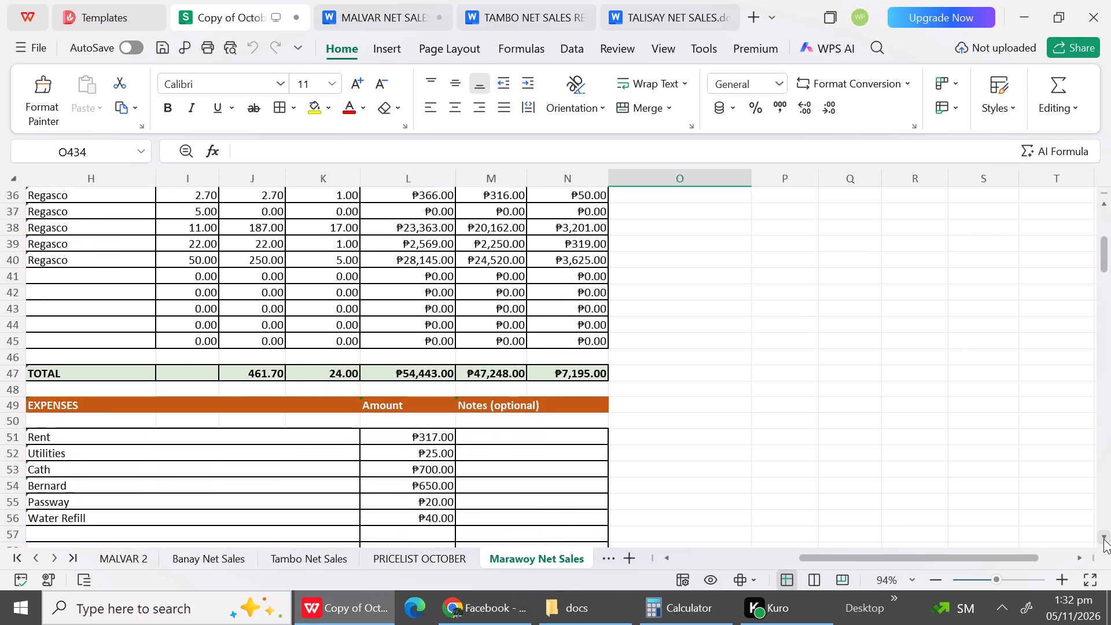
{"action": "double_click", "coordinate": [1103, 539]}
{"action": "triple_click", "coordinate": [1103, 539]}
{"action": "left_click", "coordinate": [1103, 539]}
{"action": "left_click_drag", "start_coordinate": [1103, 539], "coordinate": [1108, 513]}
{"action": "left_click", "coordinate": [1108, 513]}
{"action": "left_click", "coordinate": [1108, 513]}
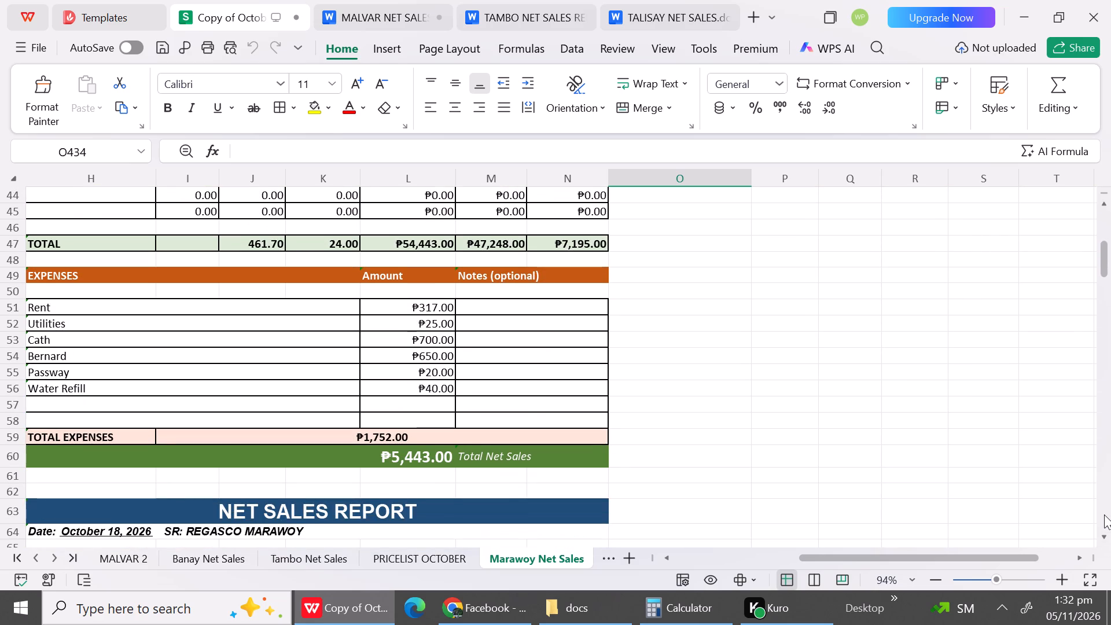
{"action": "left_click", "coordinate": [1104, 514]}
{"action": "left_click", "coordinate": [1104, 514]}
{"action": "triple_click", "coordinate": [1103, 528]}
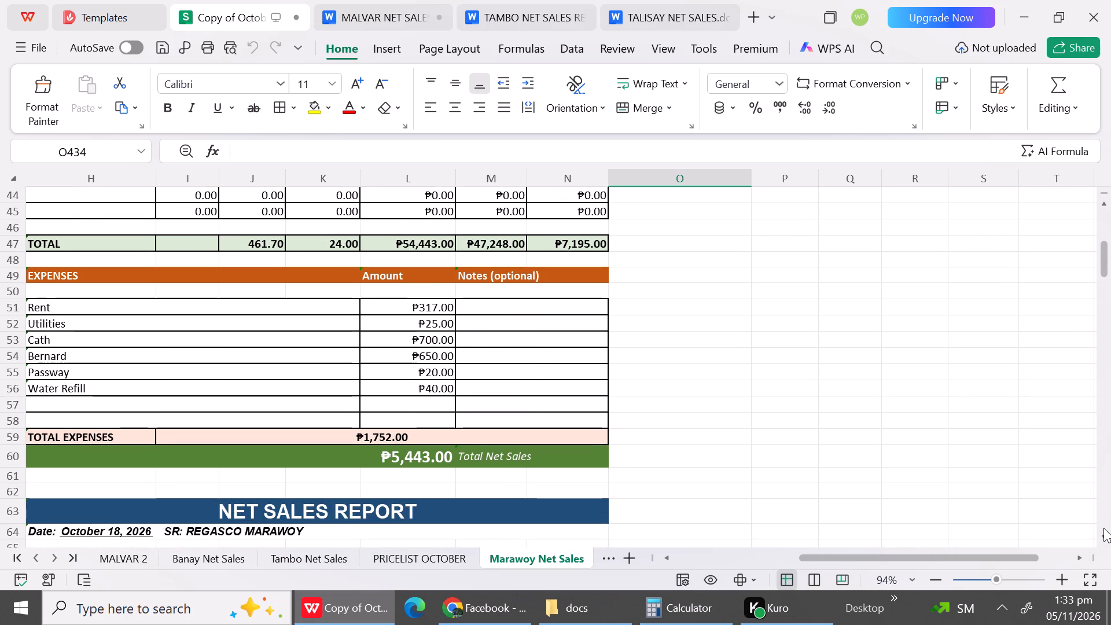
{"action": "left_click_drag", "start_coordinate": [1103, 528], "coordinate": [1101, 540]}
{"action": "left_click", "coordinate": [1101, 540]}
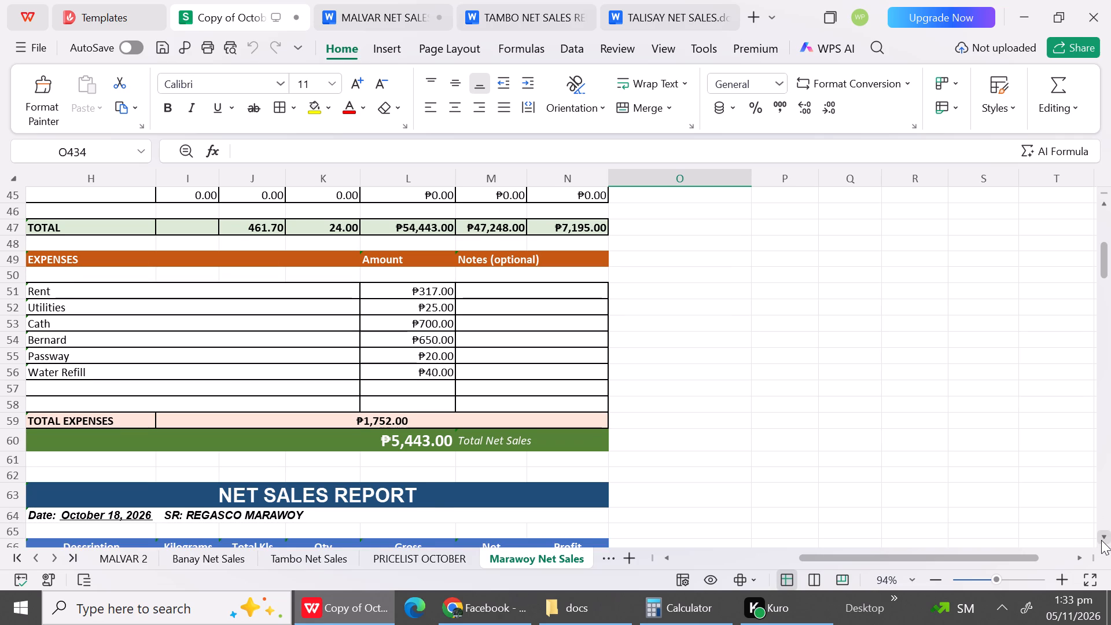
Examine the Regasco Marawoy October 18 net sales report, including its sales rows and expenses.
{"action": "left_click", "coordinate": [1101, 540]}
{"action": "triple_click", "coordinate": [1101, 540]}
{"action": "triple_click", "coordinate": [1101, 540]}
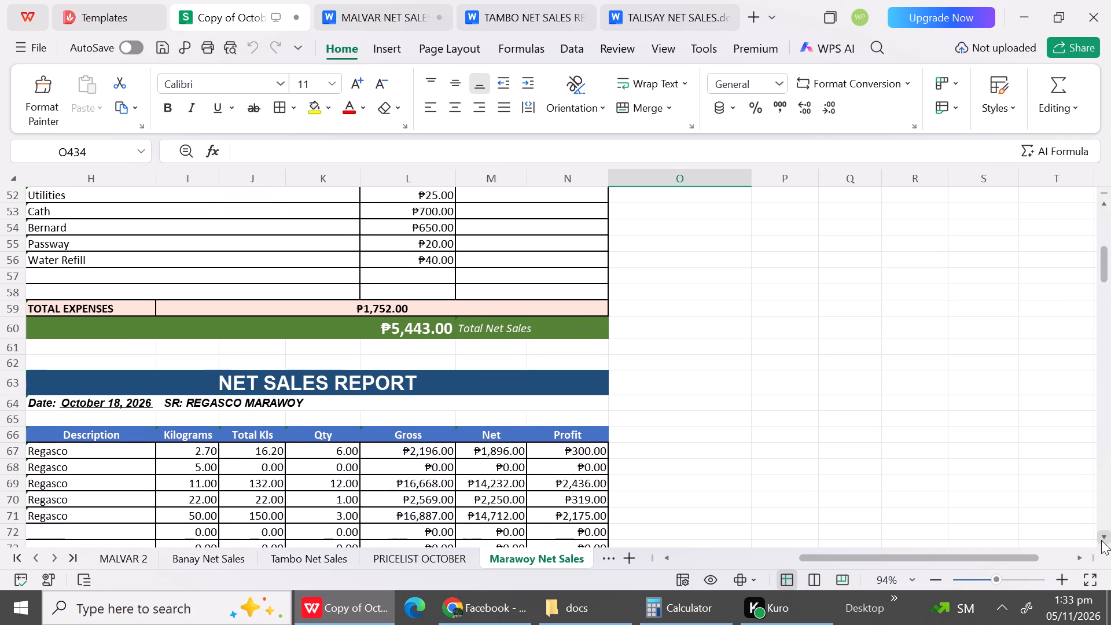
{"action": "triple_click", "coordinate": [1101, 540]}
{"action": "triple_click", "coordinate": [1101, 540]}
{"action": "triple_click", "coordinate": [1101, 540]}
{"action": "triple_click", "coordinate": [1101, 540]}
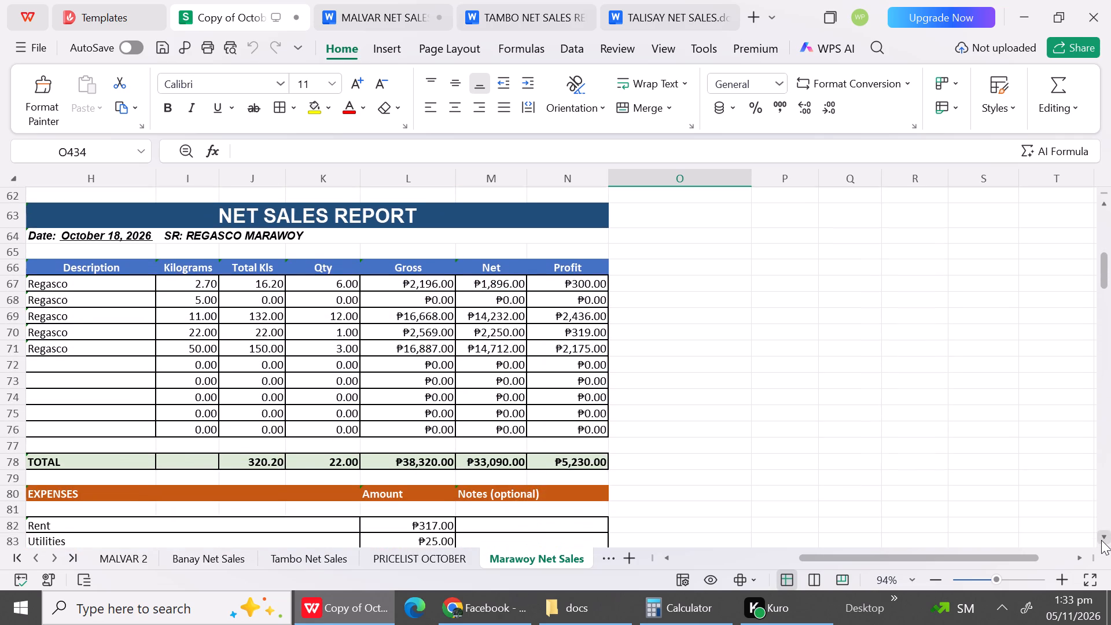
{"action": "triple_click", "coordinate": [1101, 540]}
{"action": "triple_click", "coordinate": [1101, 540]}
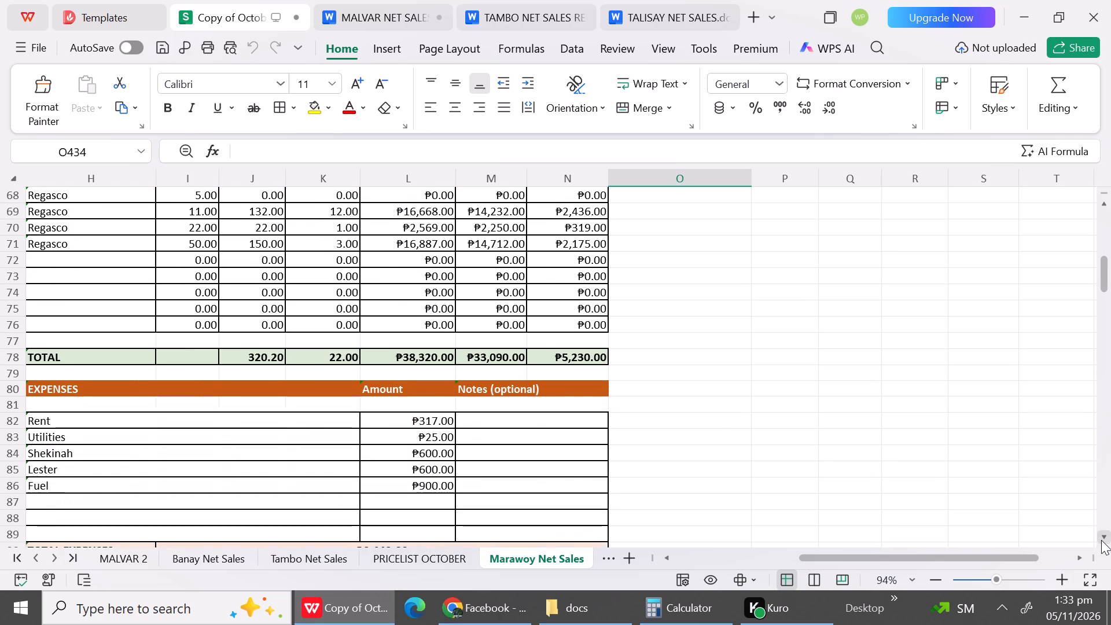
{"action": "triple_click", "coordinate": [1101, 540]}
{"action": "triple_click", "coordinate": [1101, 540]}
{"action": "triple_click", "coordinate": [1101, 540]}
{"action": "triple_click", "coordinate": [1101, 540]}
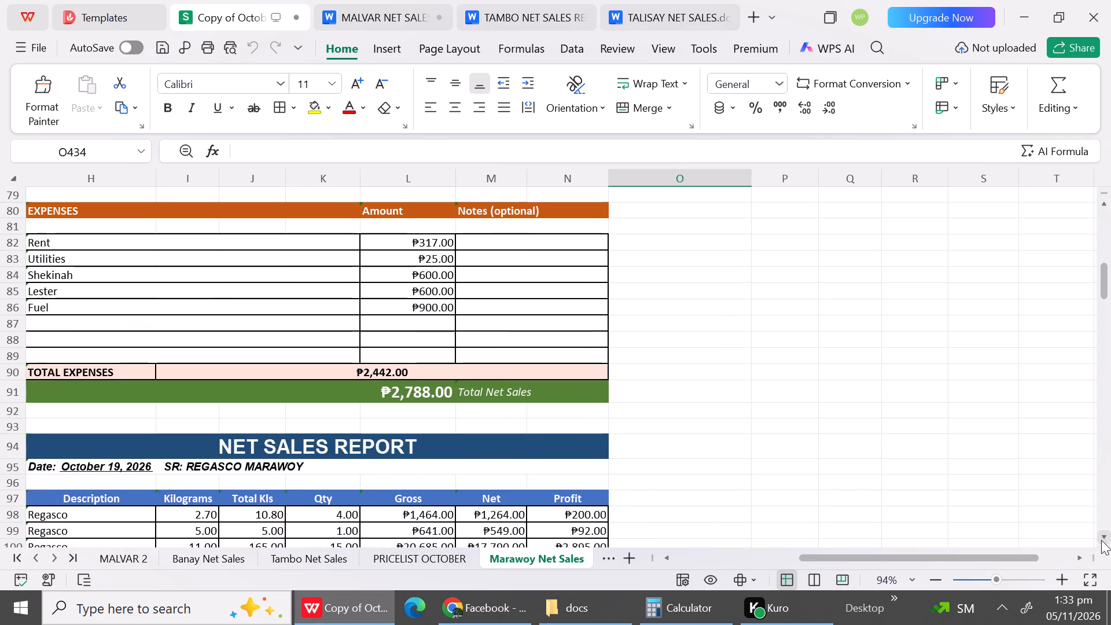
{"action": "double_click", "coordinate": [1101, 540]}
Review the subsequent Regasco Marawoy daily net sales reports through October 29, checking sales rows and expenses.
{"action": "left_click_drag", "start_coordinate": [1104, 284], "coordinate": [1102, 323]}
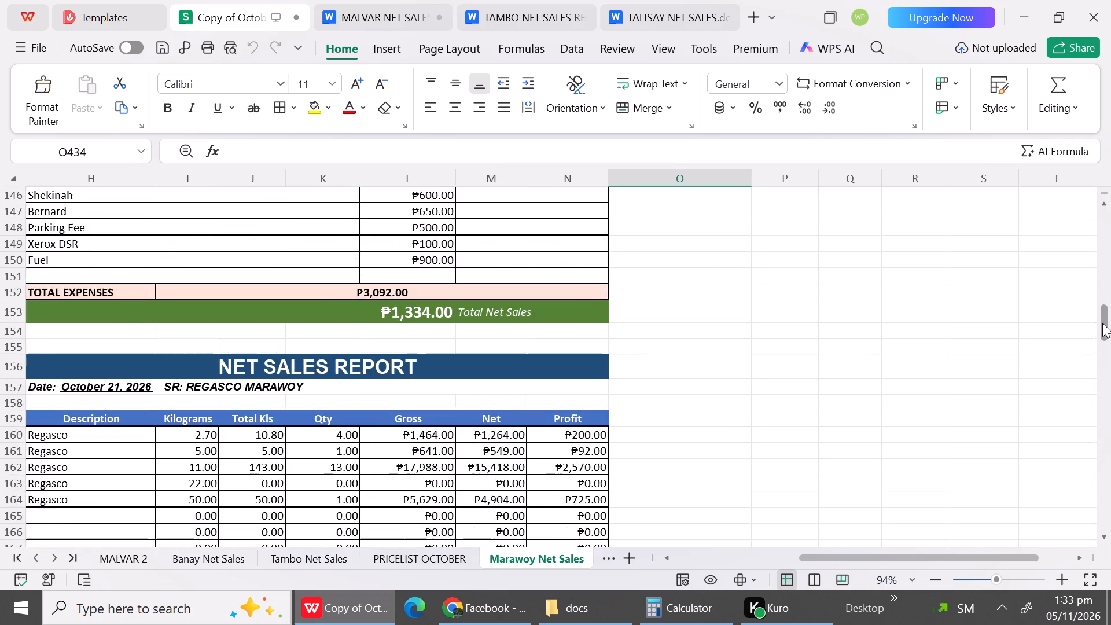
{"action": "left_click_drag", "start_coordinate": [1102, 323], "coordinate": [1098, 353]}
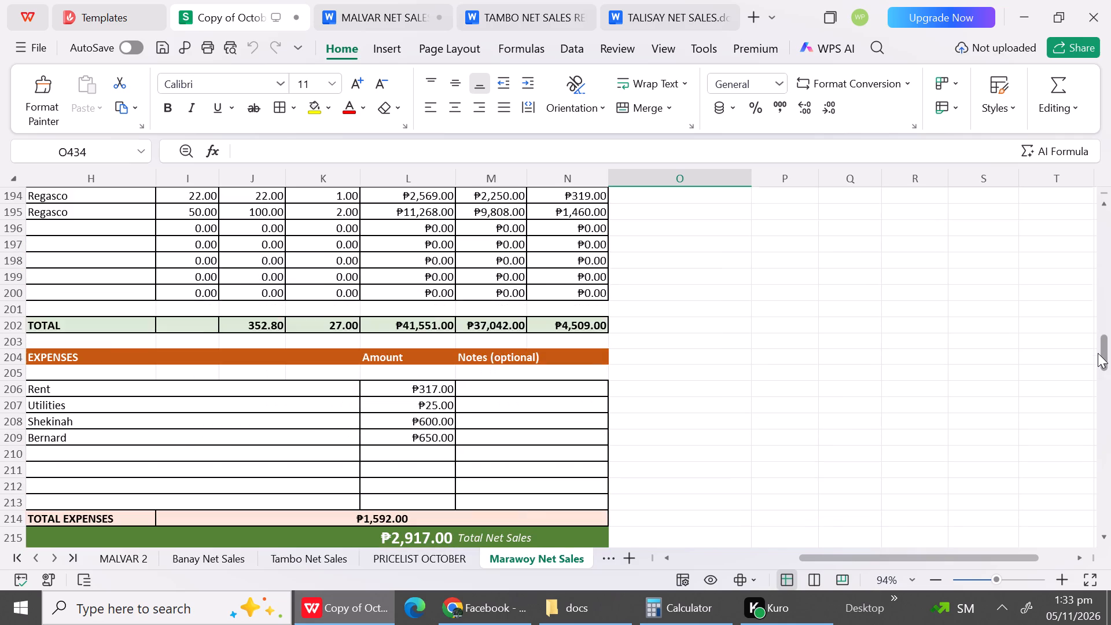
{"action": "left_click_drag", "start_coordinate": [1098, 353], "coordinate": [1095, 385]}
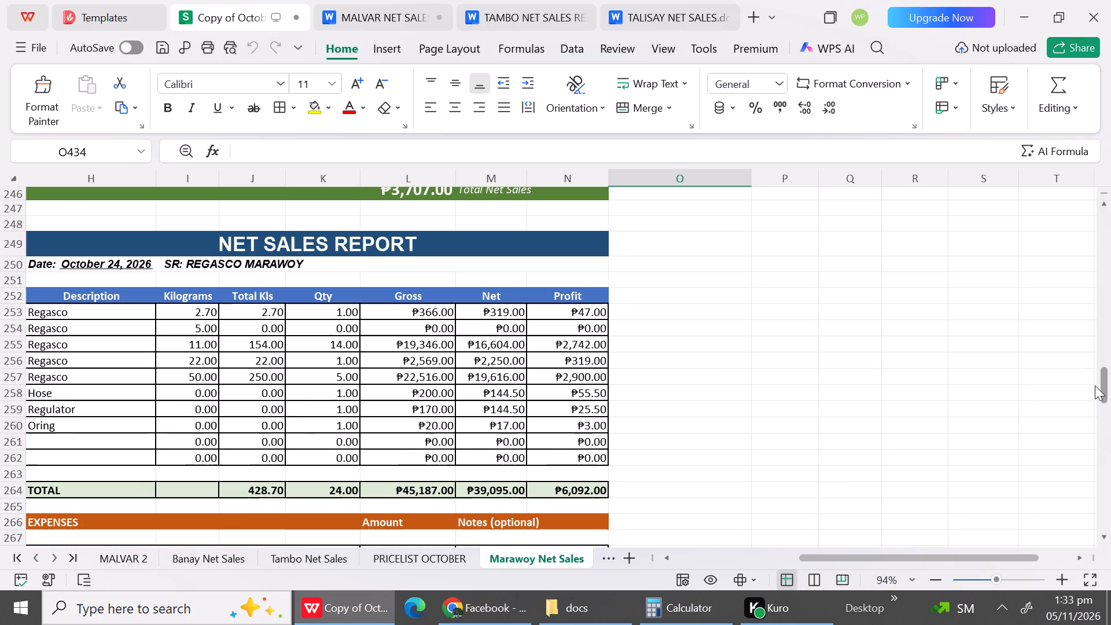
{"action": "left_click_drag", "start_coordinate": [1095, 385], "coordinate": [1095, 391]}
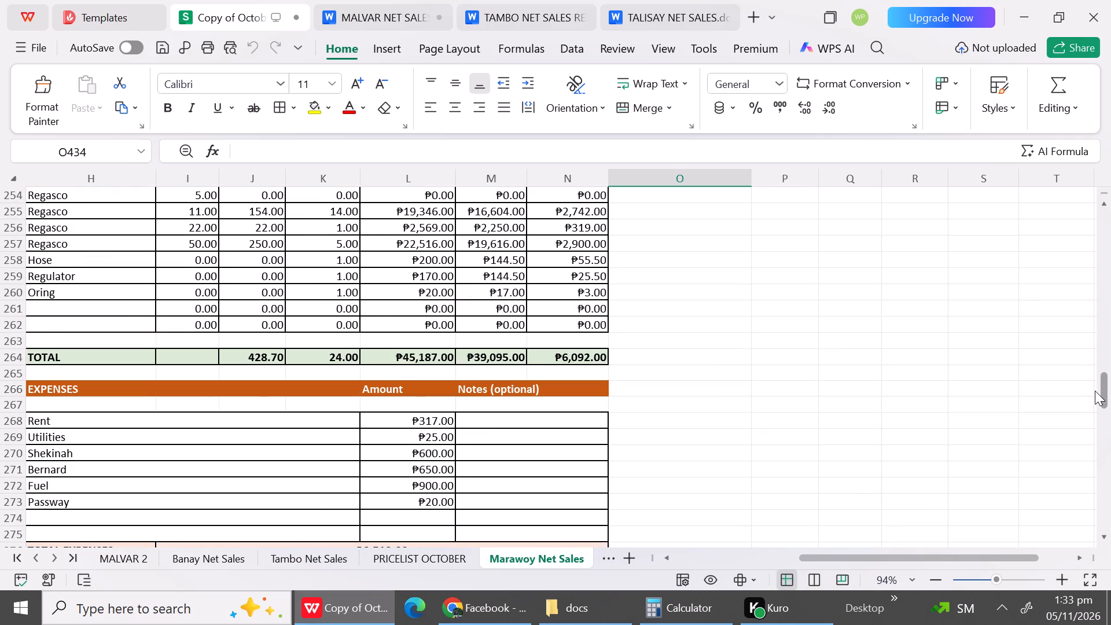
{"action": "left_click_drag", "start_coordinate": [1095, 391], "coordinate": [1094, 406]}
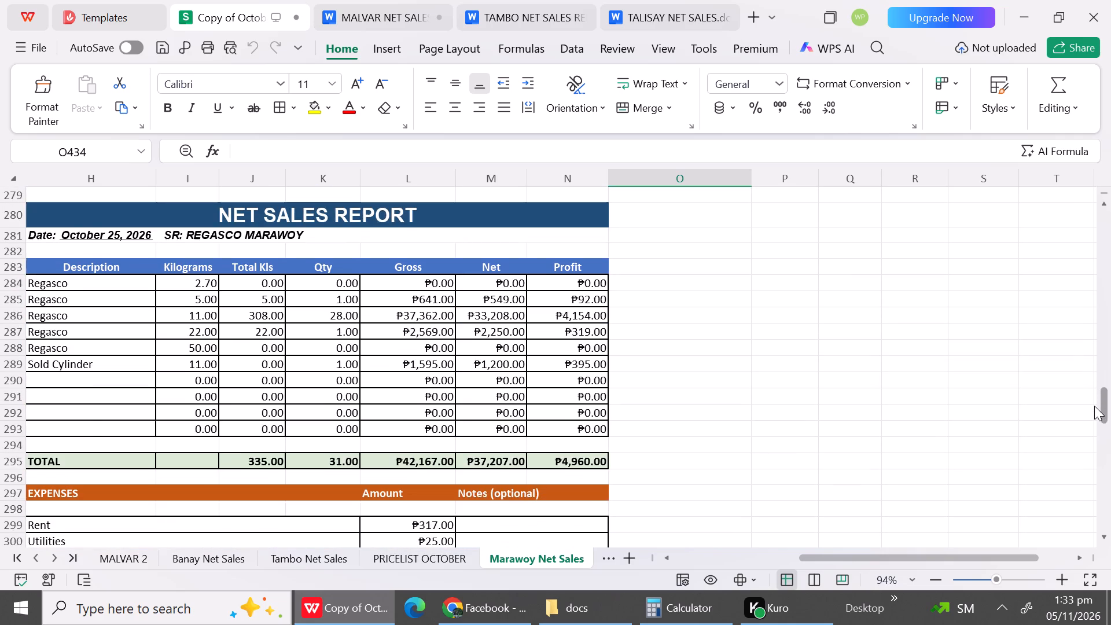
{"action": "left_click_drag", "start_coordinate": [1094, 406], "coordinate": [1090, 424]}
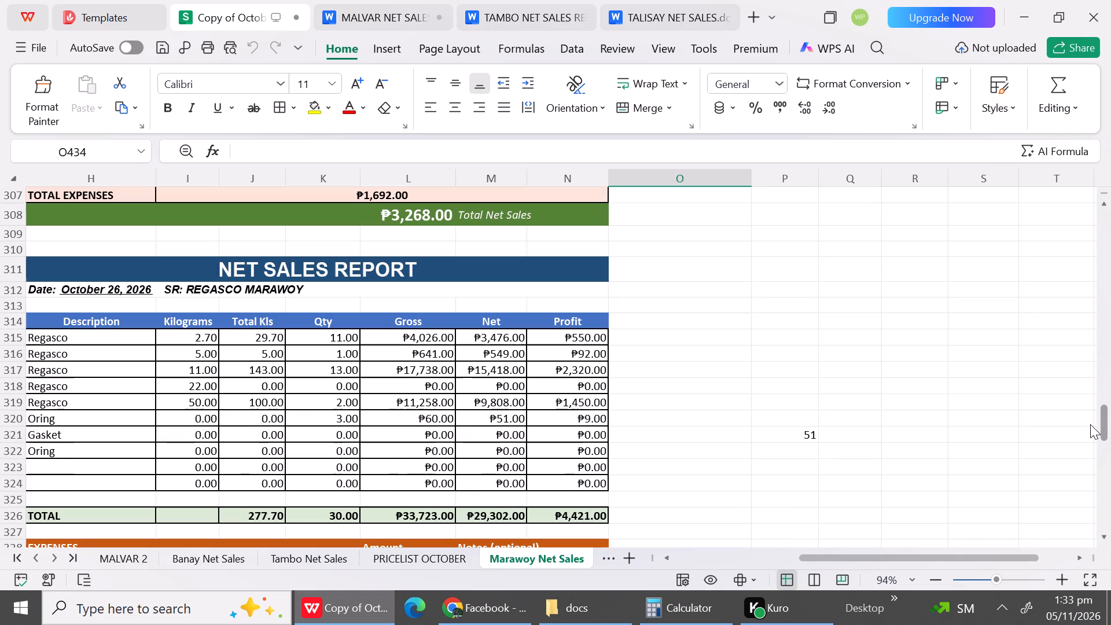
{"action": "left_click_drag", "start_coordinate": [1090, 424], "coordinate": [1090, 428]}
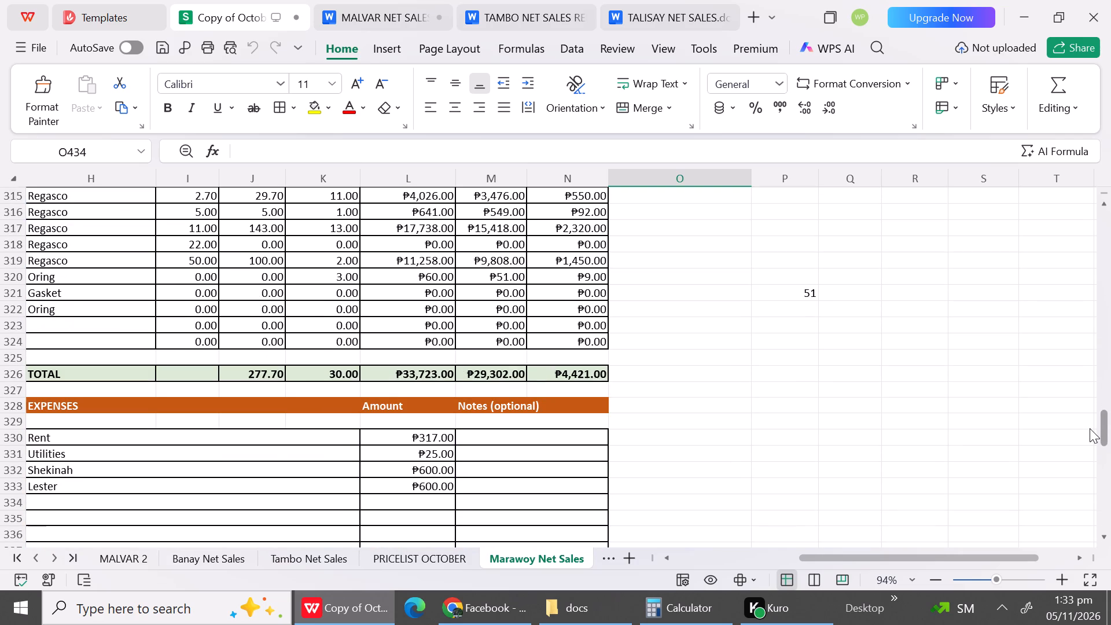
{"action": "left_click_drag", "start_coordinate": [1090, 428], "coordinate": [1086, 439]}
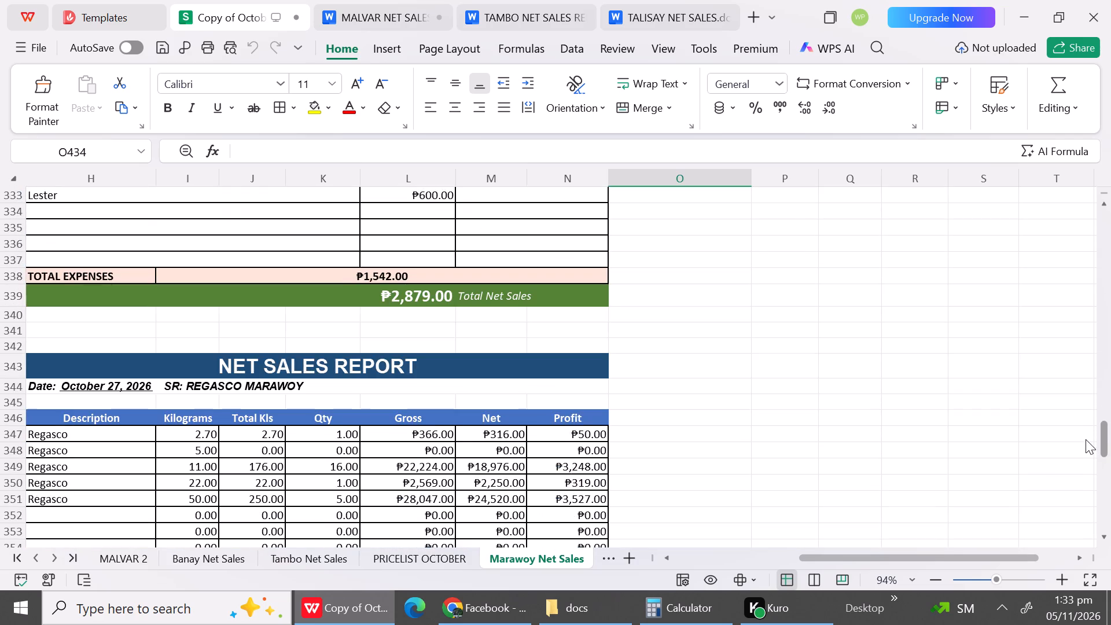
{"action": "left_click_drag", "start_coordinate": [1086, 439], "coordinate": [1085, 450]}
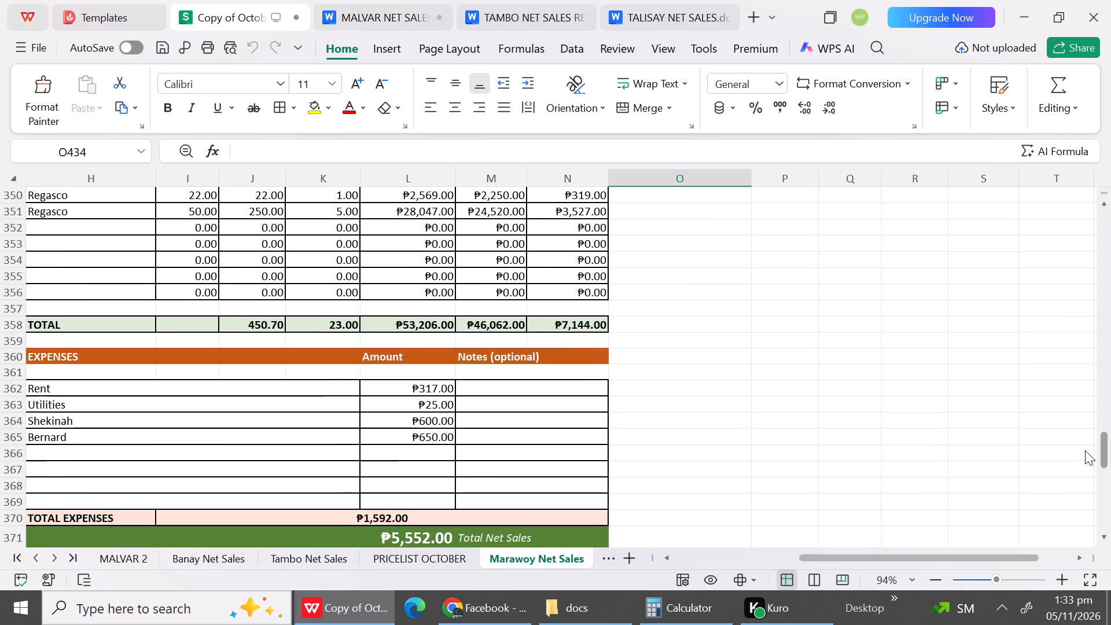
{"action": "left_click_drag", "start_coordinate": [1085, 450], "coordinate": [1087, 481]}
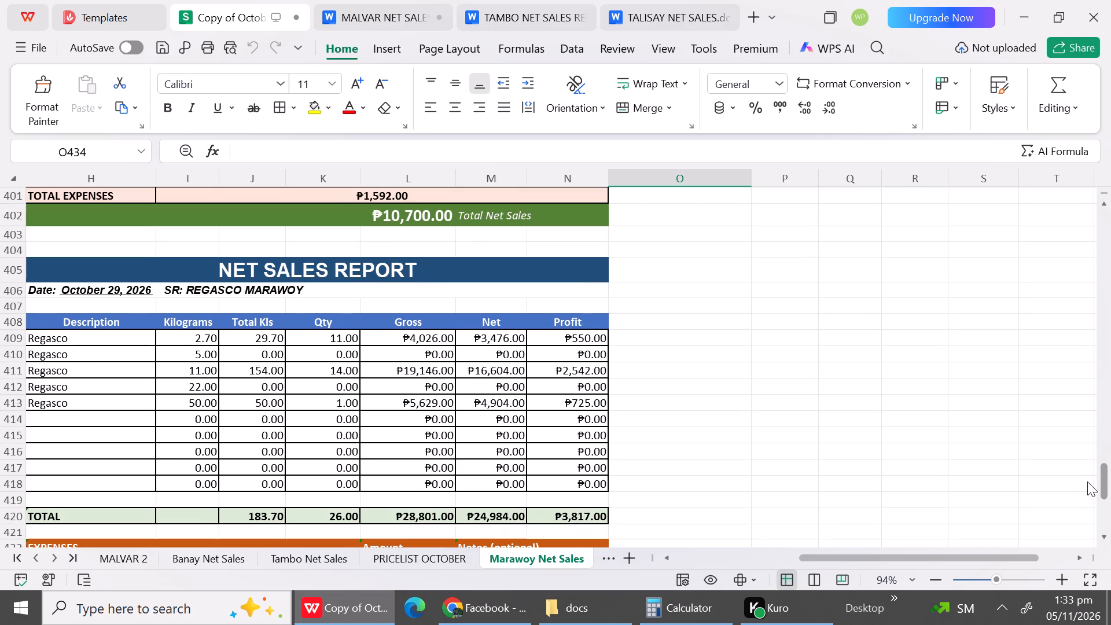
{"action": "left_click_drag", "start_coordinate": [1087, 481], "coordinate": [1087, 494]}
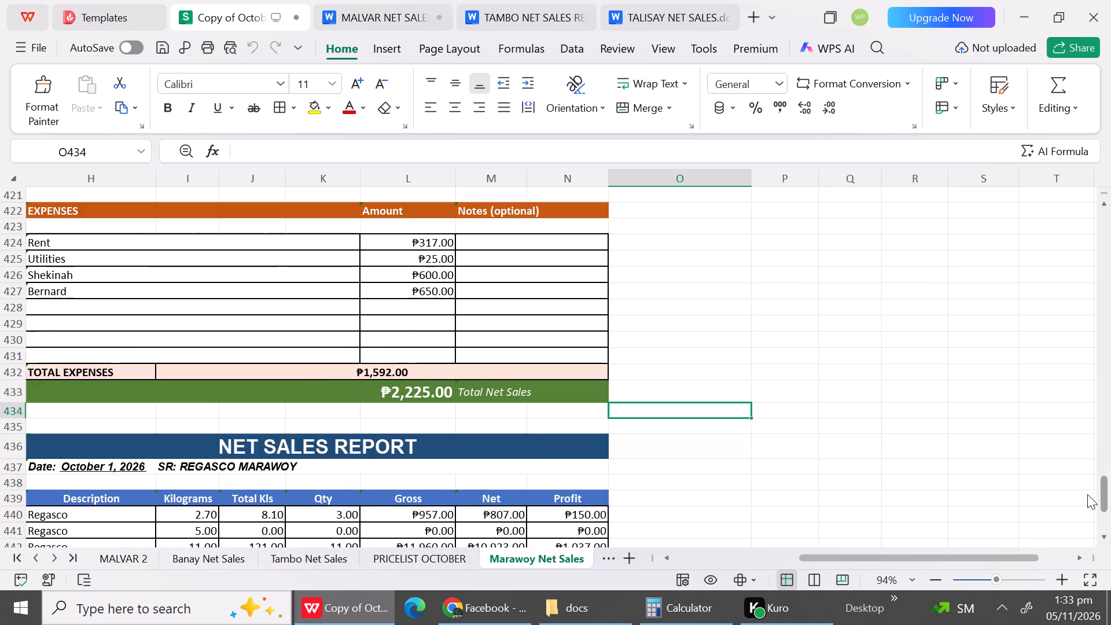
Re-examine the Regasco Marawoy October 29 report's sales rows, totals and expenses.
{"action": "left_click_drag", "start_coordinate": [1087, 494], "coordinate": [1088, 479]}
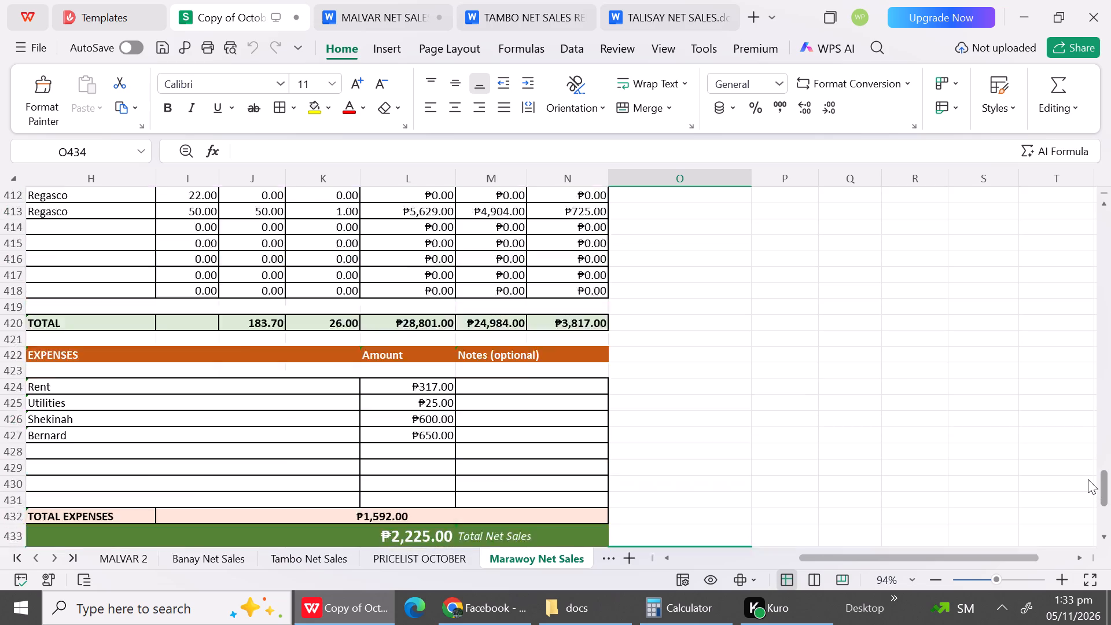
{"action": "left_click_drag", "start_coordinate": [1088, 479], "coordinate": [1087, 478]}
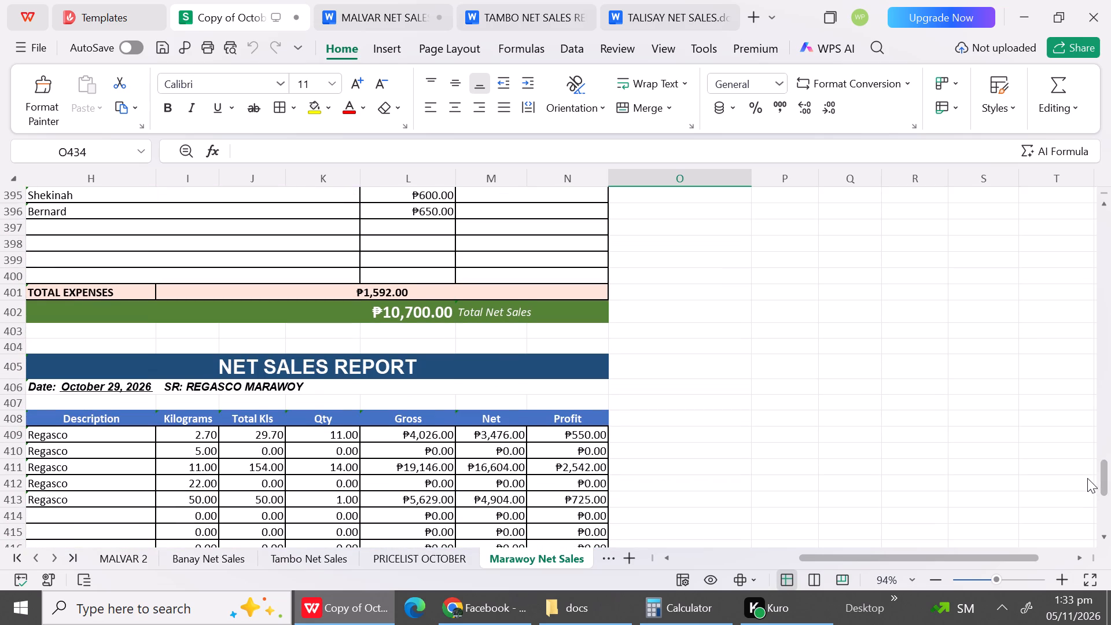
{"action": "triple_click", "coordinate": [1104, 542]}
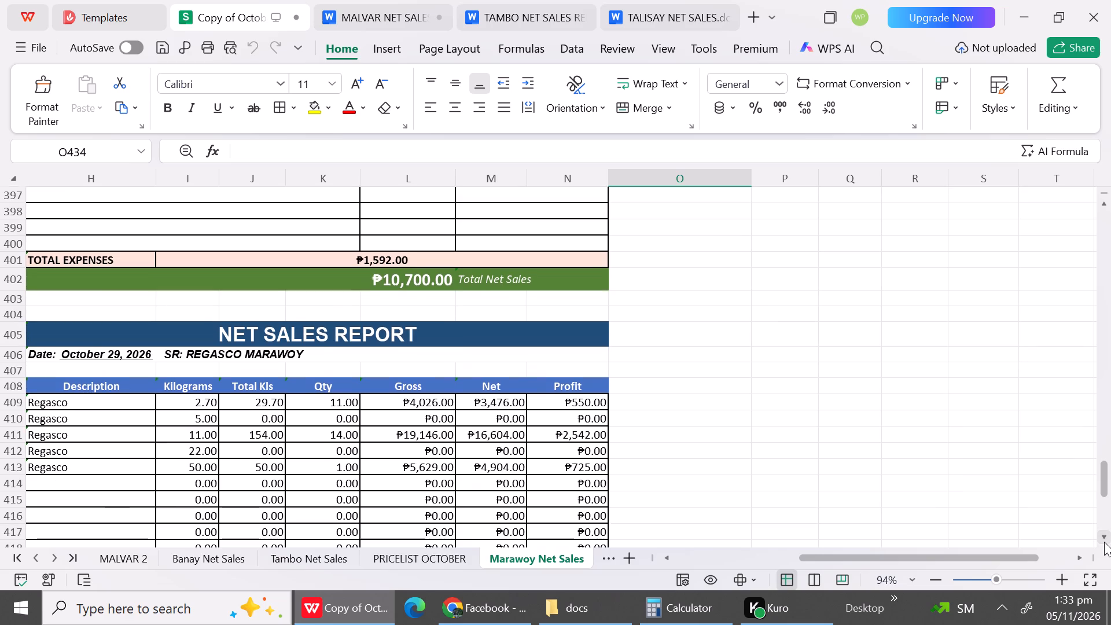
{"action": "triple_click", "coordinate": [1104, 542]}
{"action": "triple_click", "coordinate": [1104, 542]}
{"action": "double_click", "coordinate": [1104, 542]}
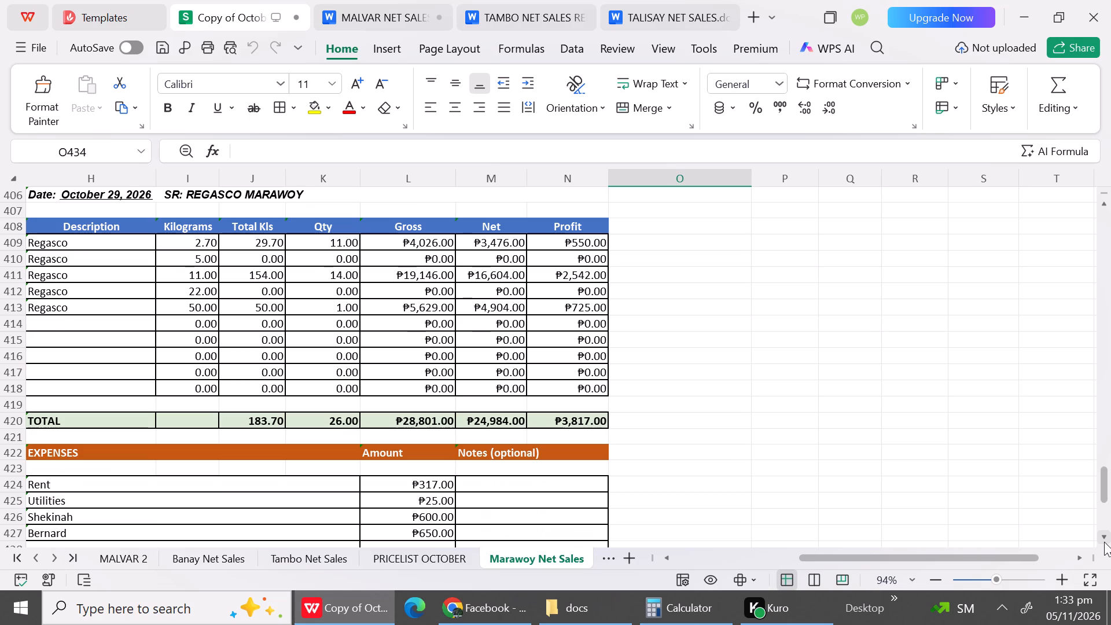
{"action": "left_click", "coordinate": [1104, 542]}
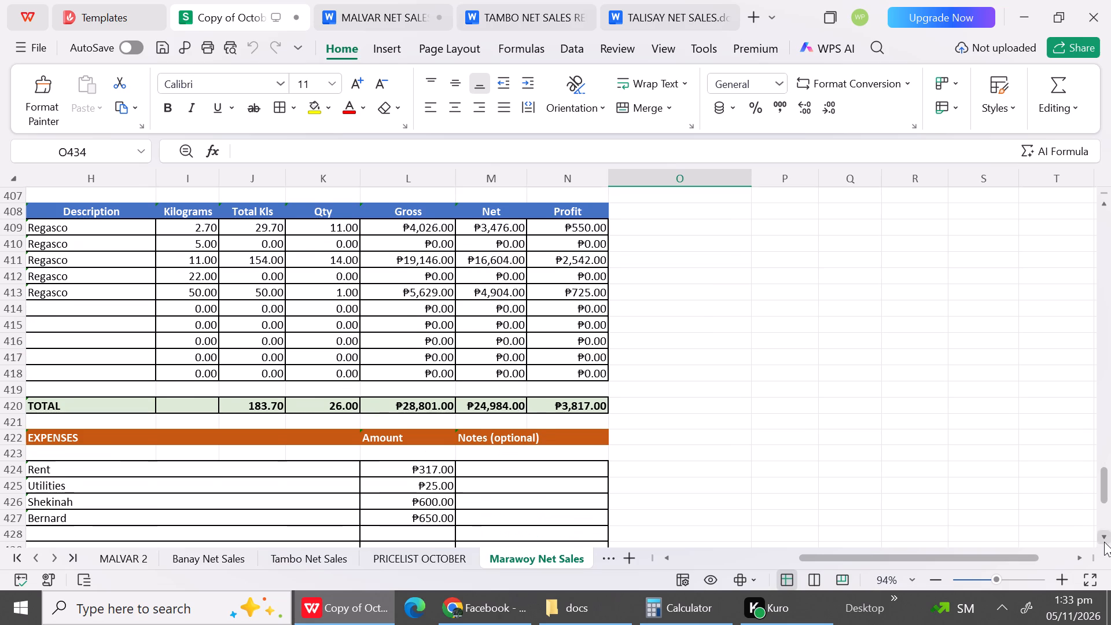
Change the date in the net sales report below the October 29 one to October 30, 2026.
{"action": "triple_click", "coordinate": [1104, 542]}
{"action": "double_click", "coordinate": [1104, 542]}
{"action": "triple_click", "coordinate": [1104, 542]}
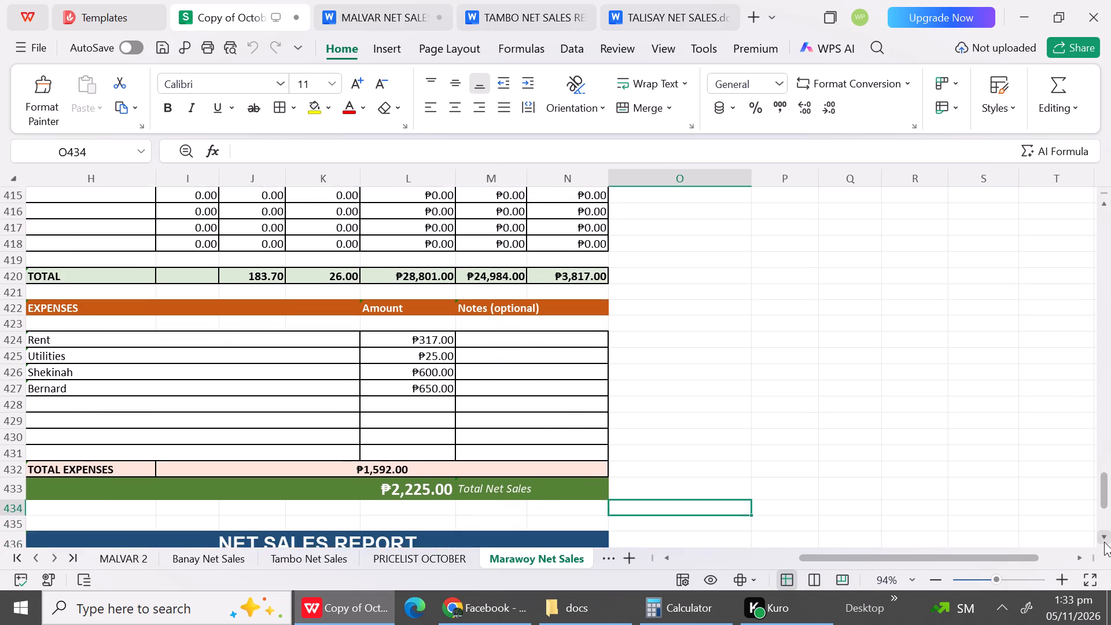
{"action": "triple_click", "coordinate": [1104, 542]}
{"action": "triple_click", "coordinate": [1104, 542]}
{"action": "left_click", "coordinate": [1104, 542]}
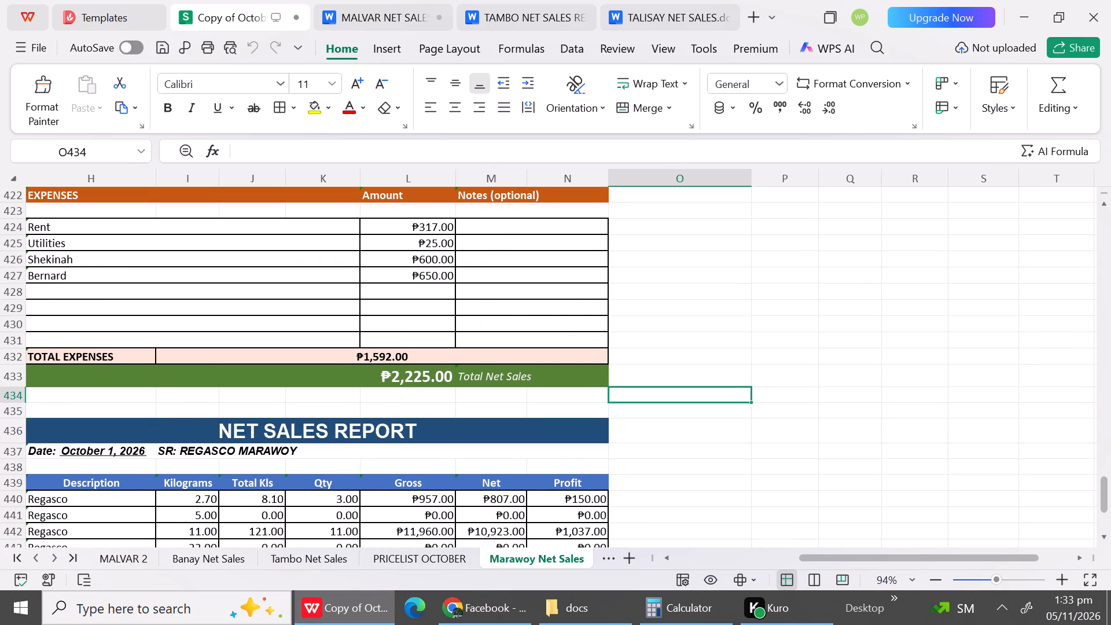
{"action": "double_click", "coordinate": [107, 451]}
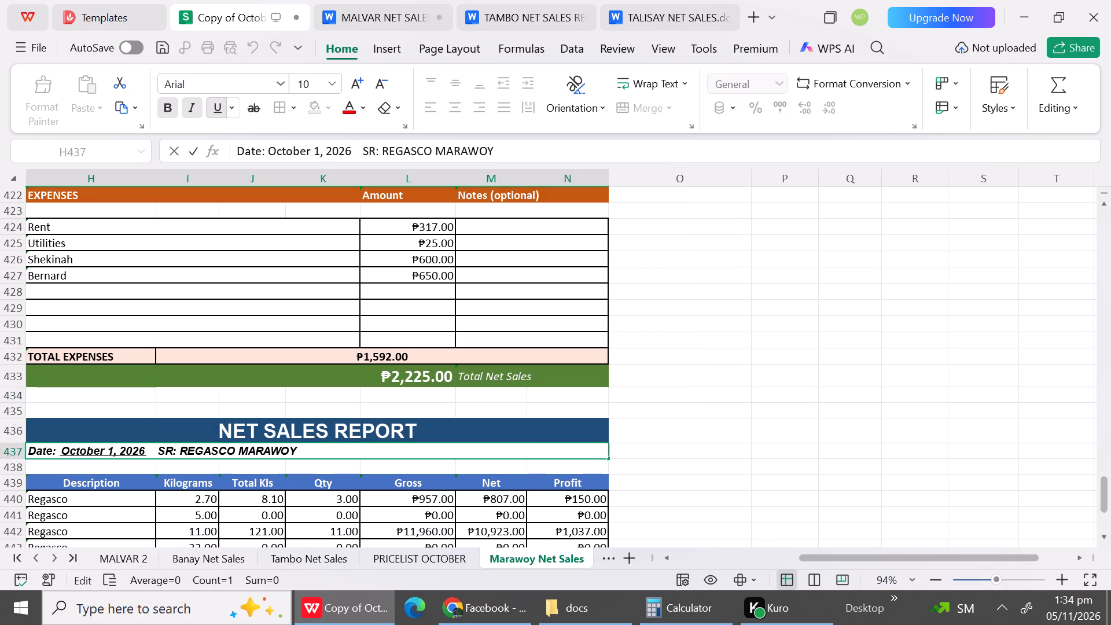
{"action": "left_click", "coordinate": [112, 453]}
{"action": "key", "text": "BackSpace"}
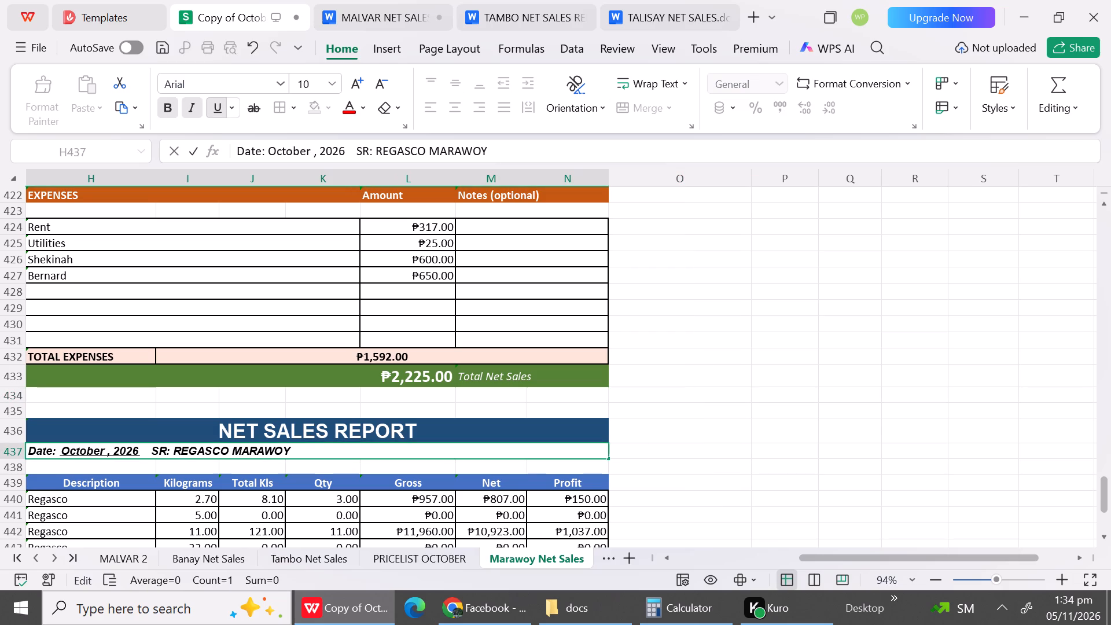
{"action": "type", "text": "39"}
{"action": "key", "text": "BackSpace"}
{"action": "key", "text": "0"}
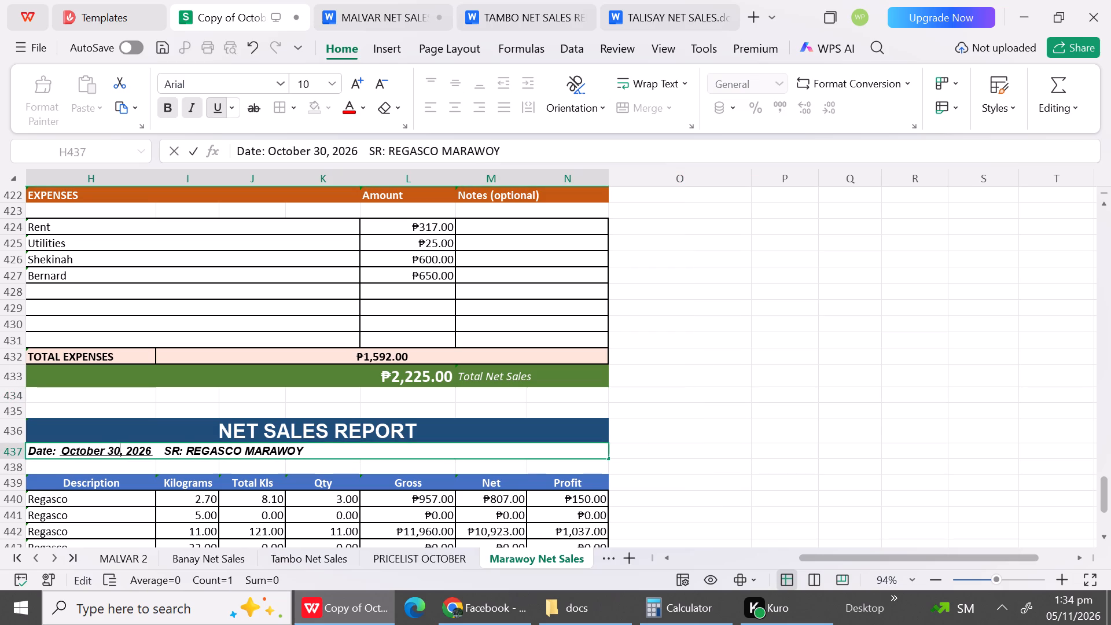
Hide the blank row 438 between the October 30 report's date line and its table header.
{"action": "triple_click", "coordinate": [1105, 541]}
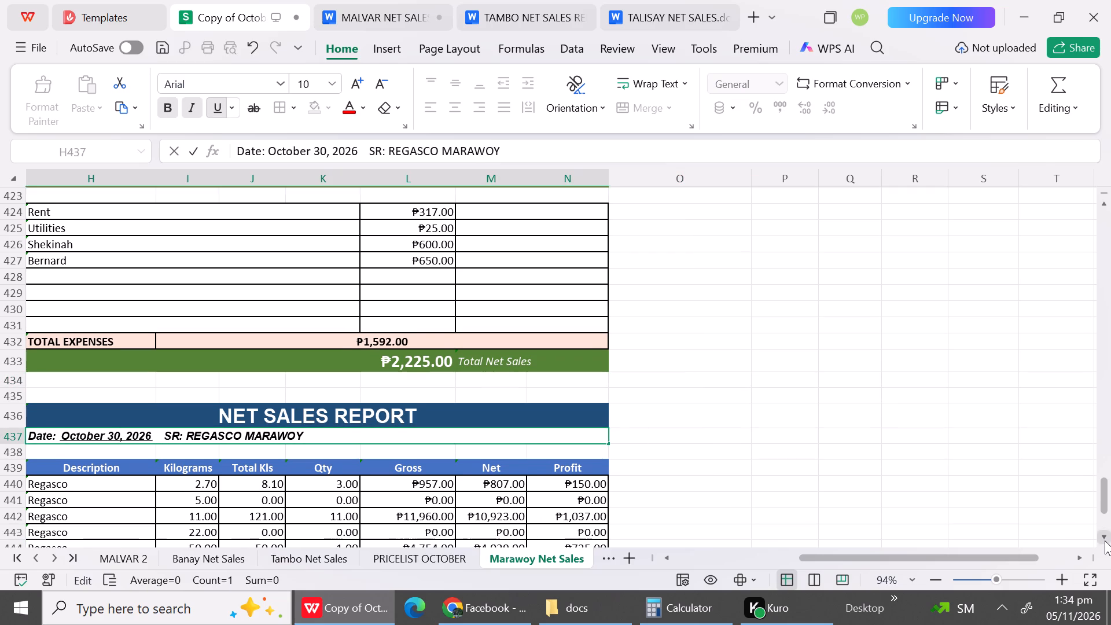
{"action": "triple_click", "coordinate": [1105, 541]}
{"action": "left_click", "coordinate": [1105, 541]}
{"action": "left_click_drag", "start_coordinate": [1105, 541], "coordinate": [227, 421]}
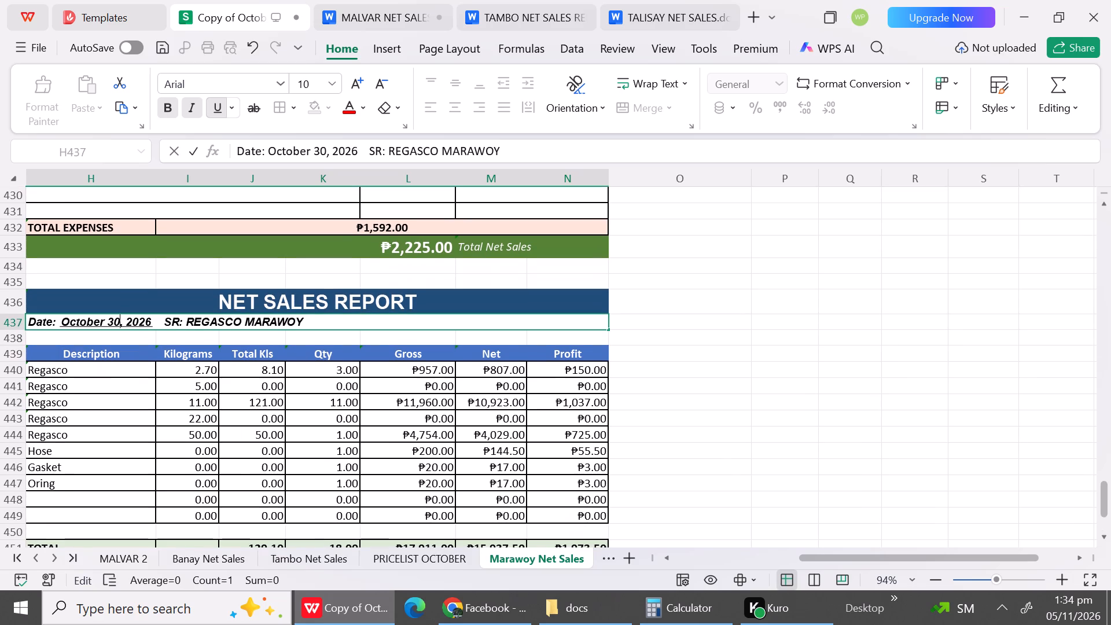
{"action": "left_click", "coordinate": [14, 336]}
{"action": "right_click", "coordinate": [14, 336]}
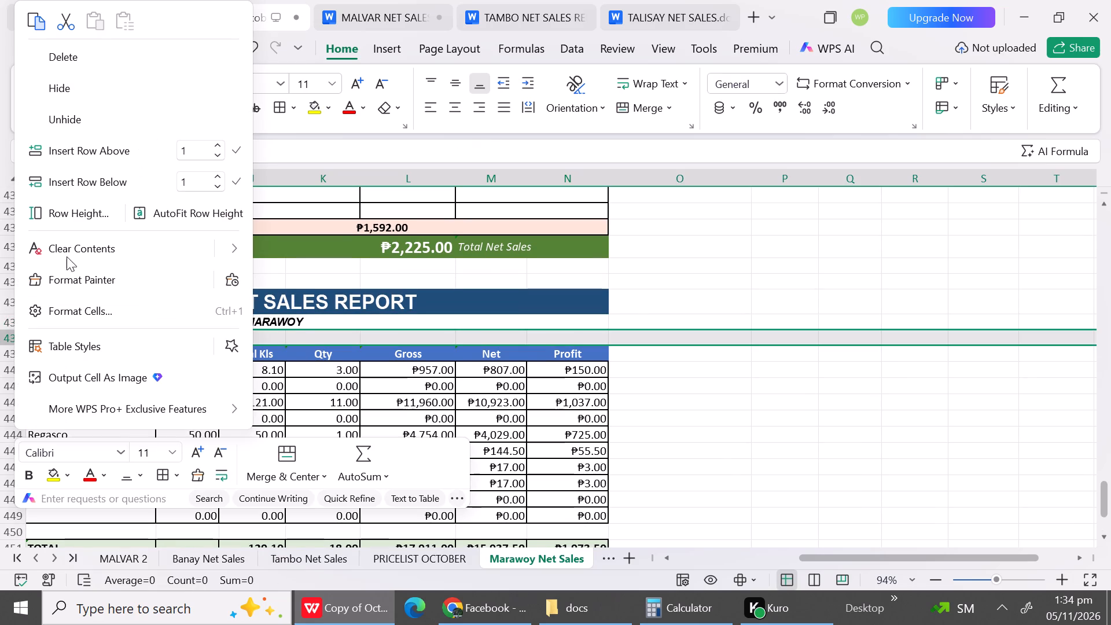
{"action": "left_click", "coordinate": [85, 93]}
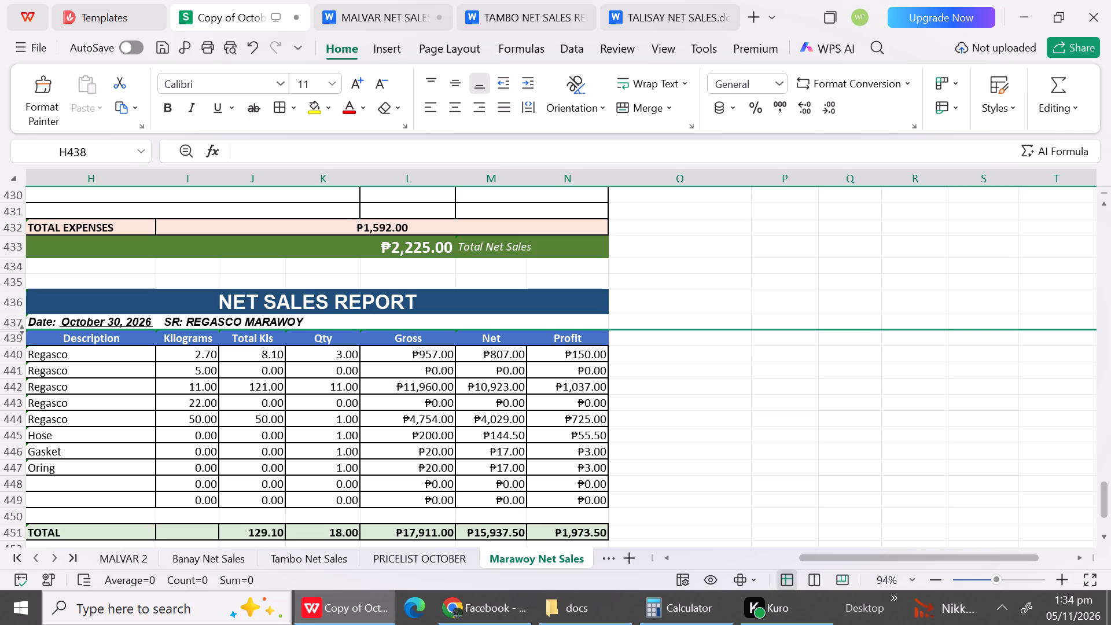
Enter the October 30 Regasco quantities: 3 for 2.70 kg, 1 for 5 kg and 5 for 11 kg.
{"action": "left_click", "coordinate": [214, 376]}
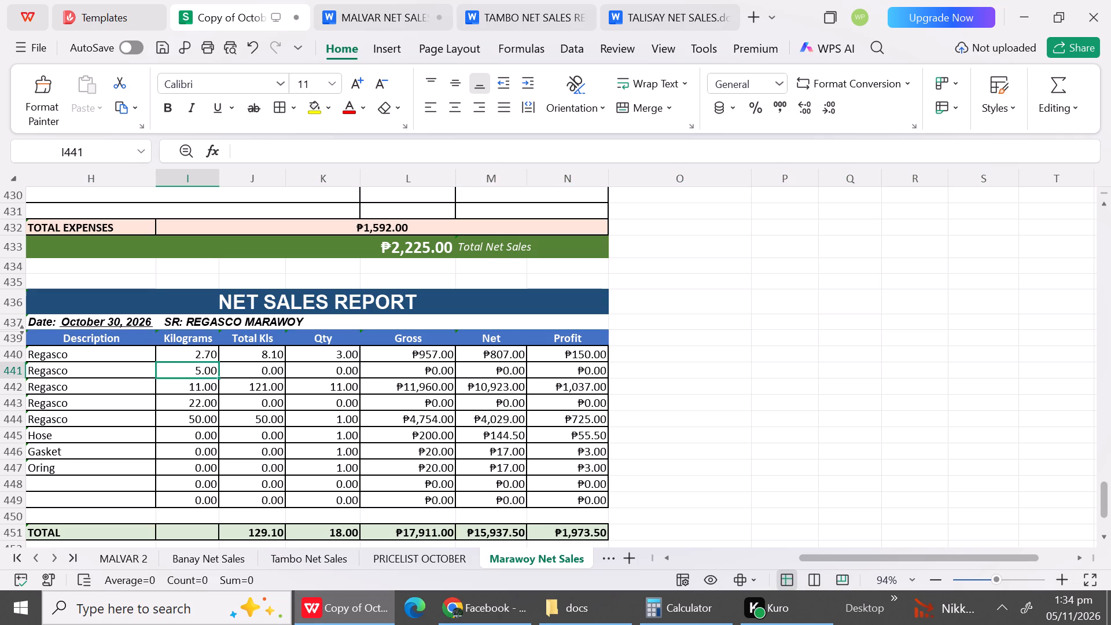
{"action": "left_click", "coordinate": [207, 391]}
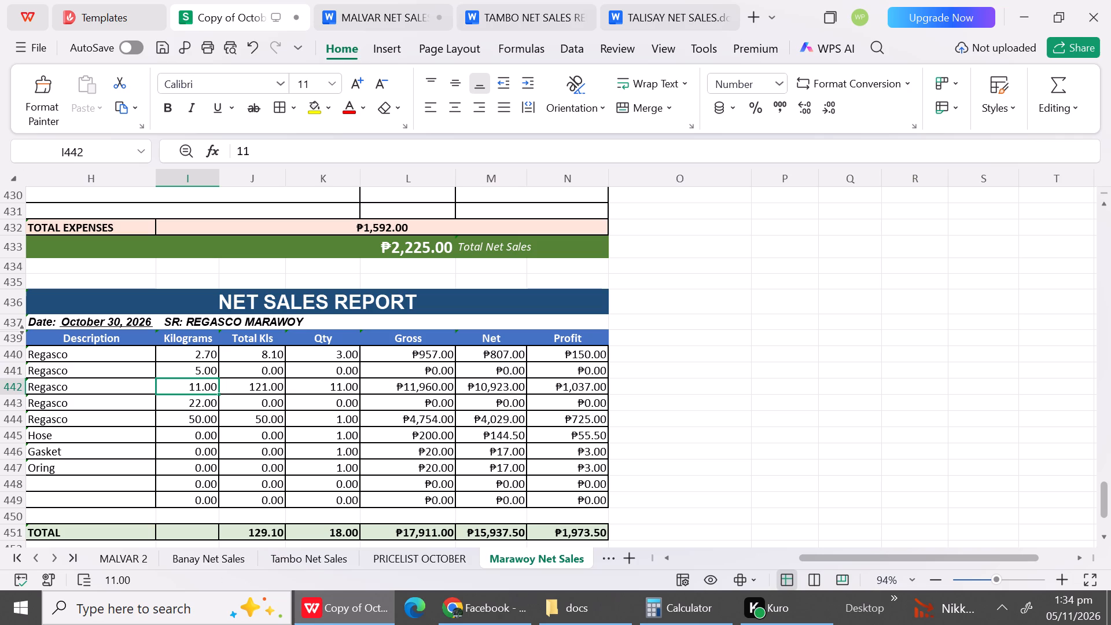
{"action": "left_click", "coordinate": [203, 406]}
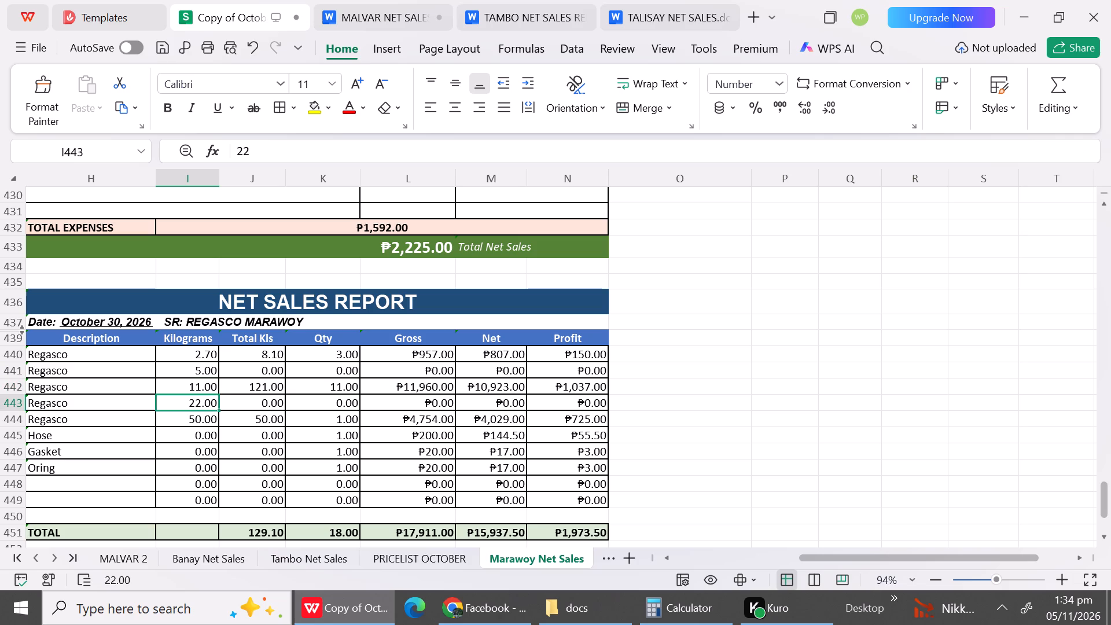
{"action": "left_click", "coordinate": [258, 356]}
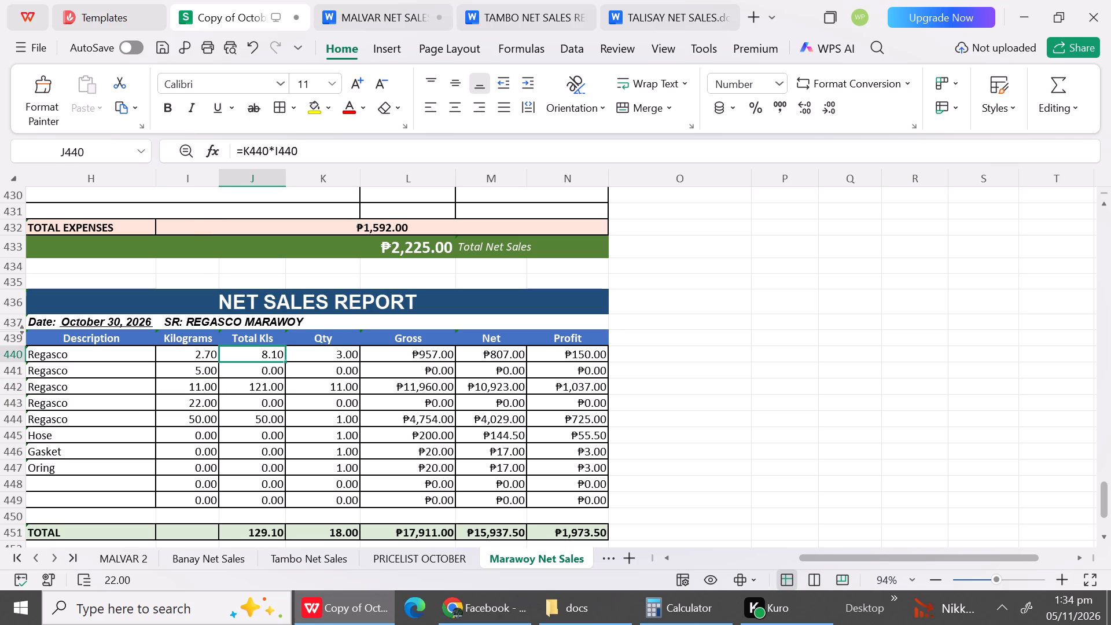
{"action": "left_click", "coordinate": [330, 354]}
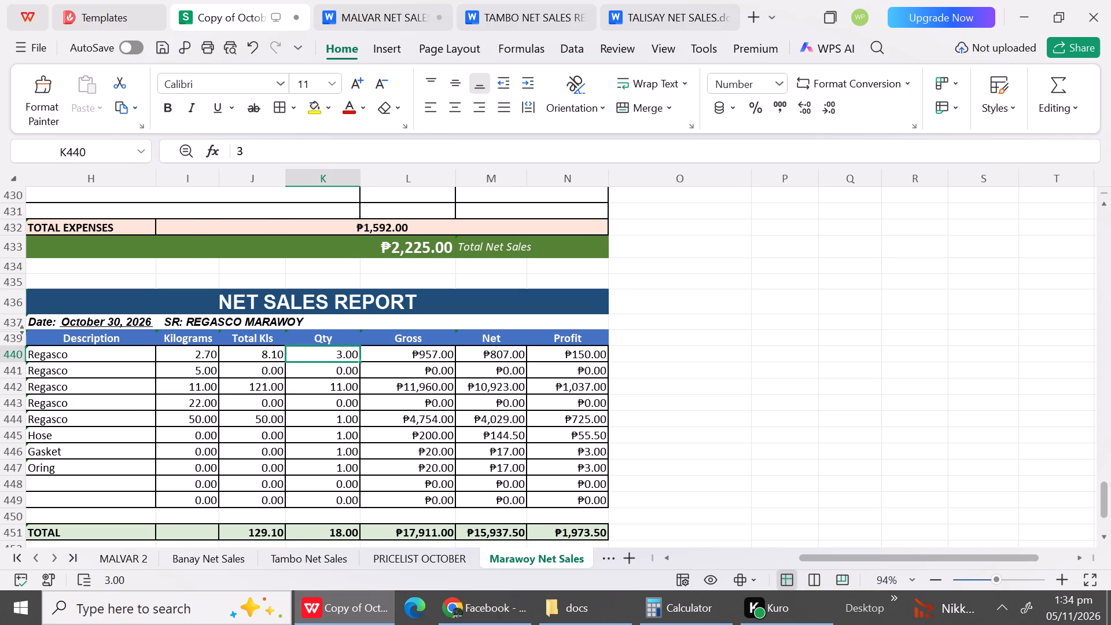
{"action": "key", "text": "3"}
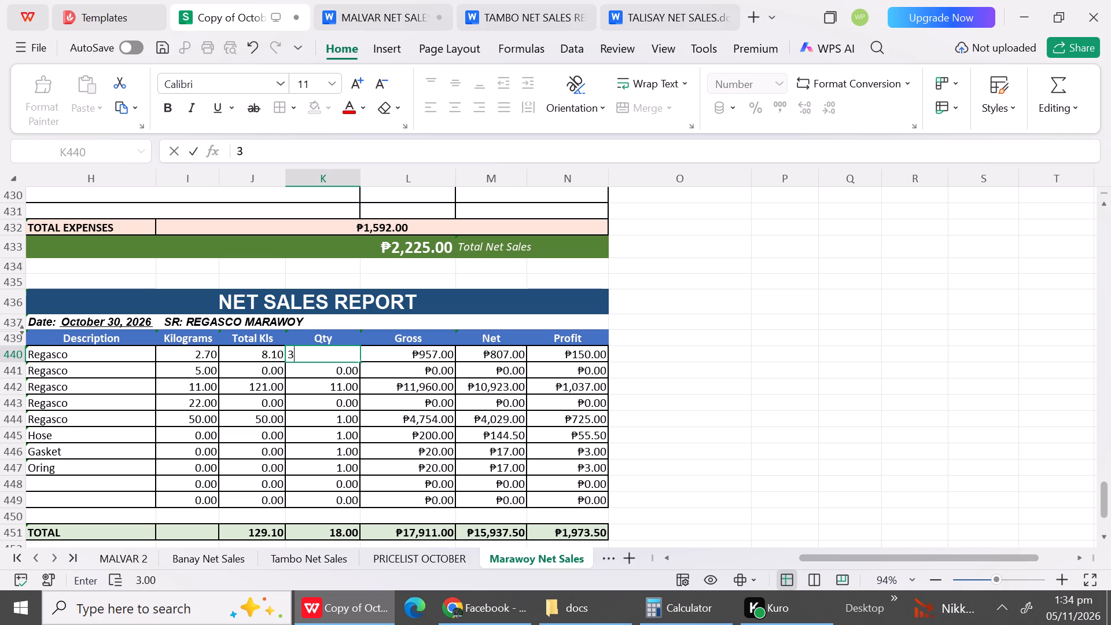
{"action": "left_click", "coordinate": [331, 379]}
{"action": "key", "text": "1"}
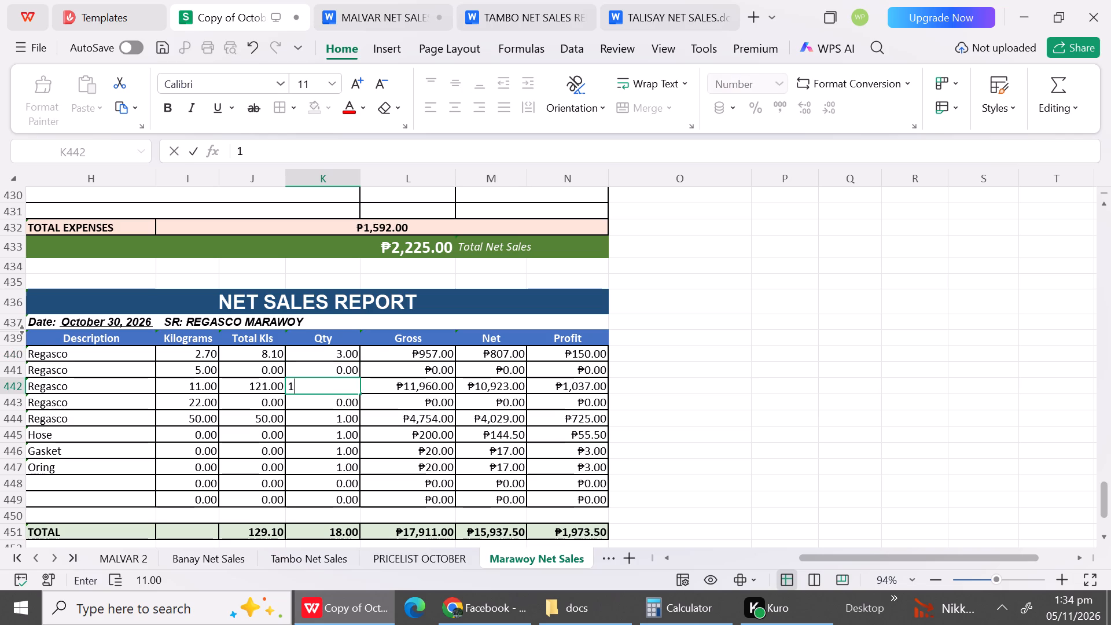
{"action": "left_click", "coordinate": [343, 367]}
{"action": "key", "text": "1"}
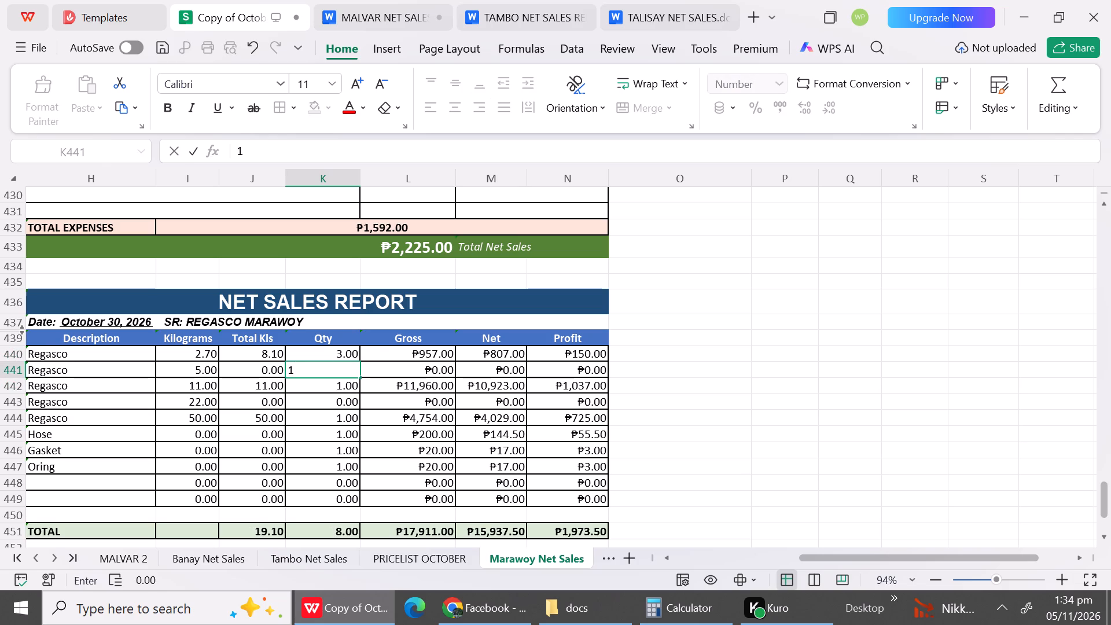
{"action": "left_click", "coordinate": [343, 385]}
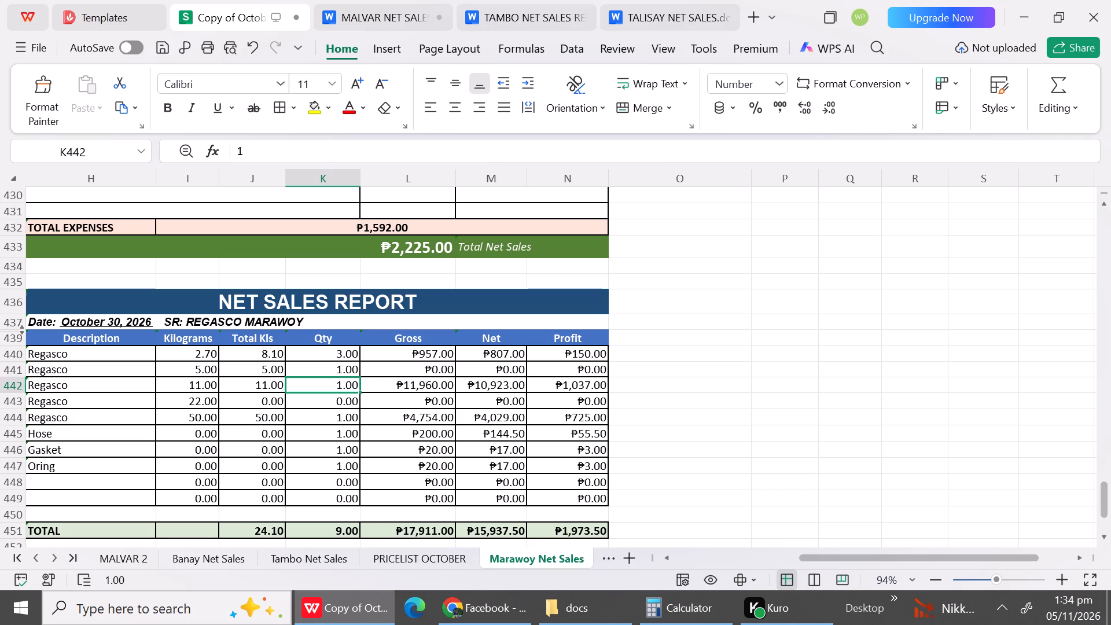
{"action": "key", "text": "5"}
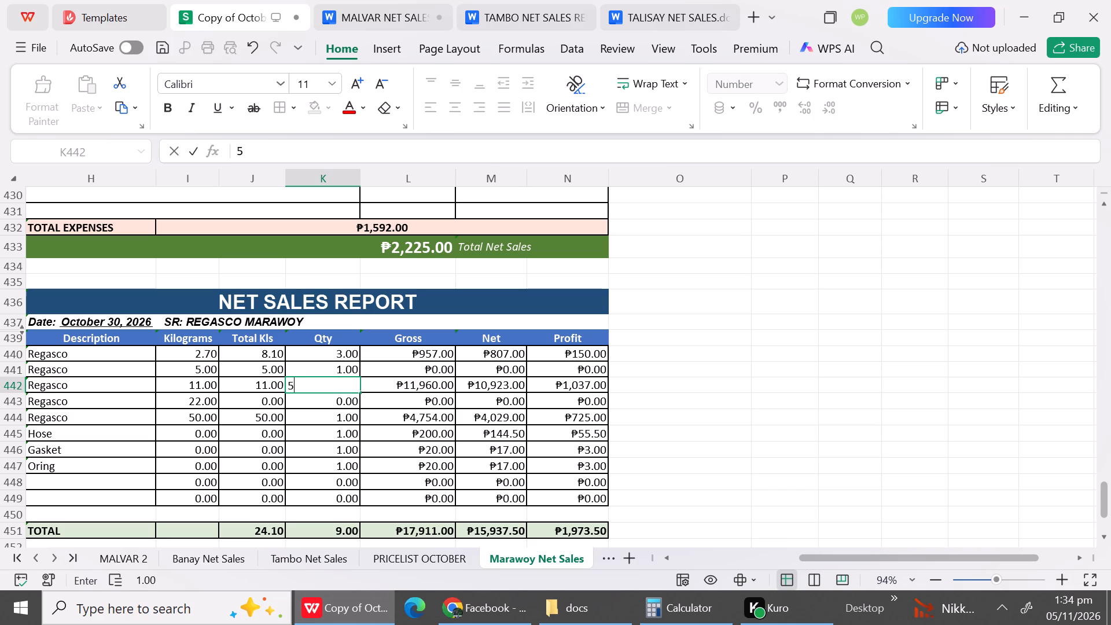
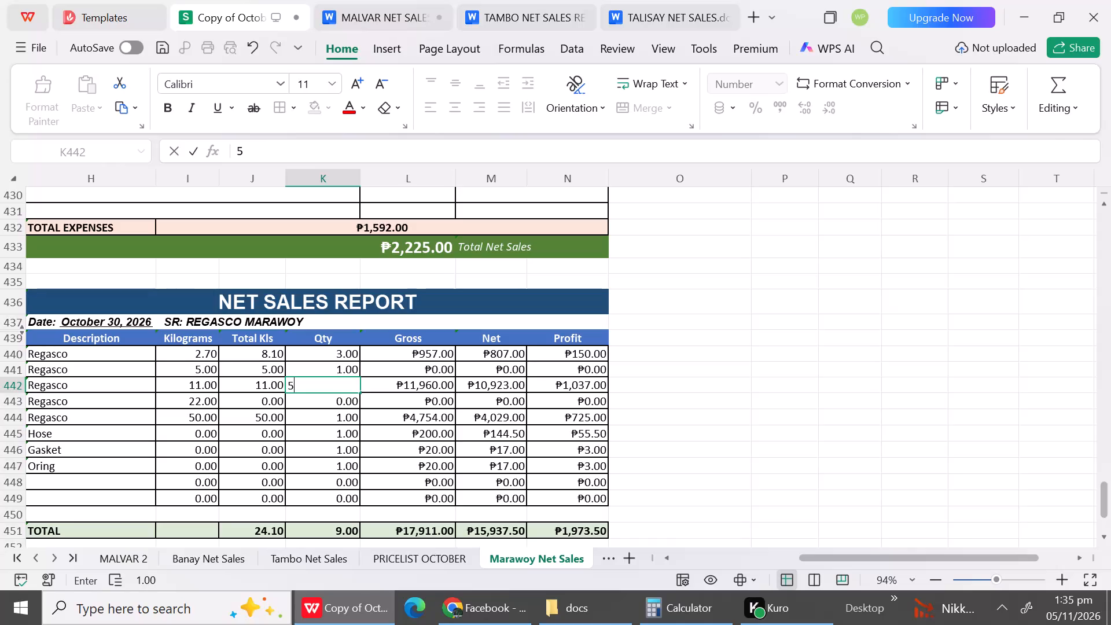
Correct the October 30 quantity of the 11 kg Regasco row to 20 and set its gross to 26,290.
{"action": "key", "text": "BackSpace"}
{"action": "type", "text": "20"}
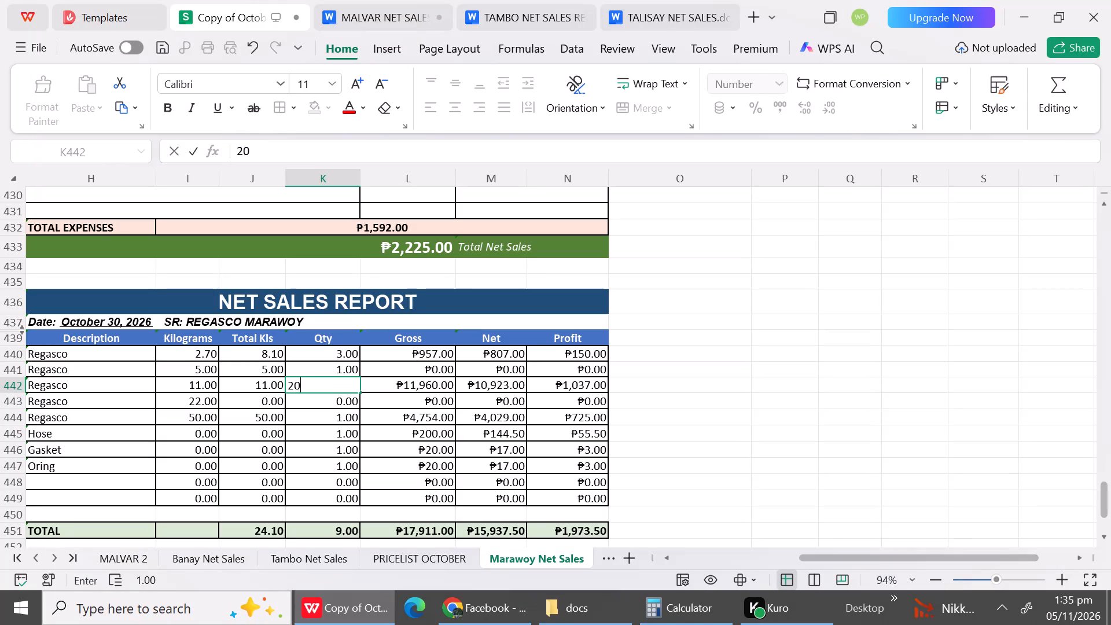
{"action": "left_click", "coordinate": [404, 390]}
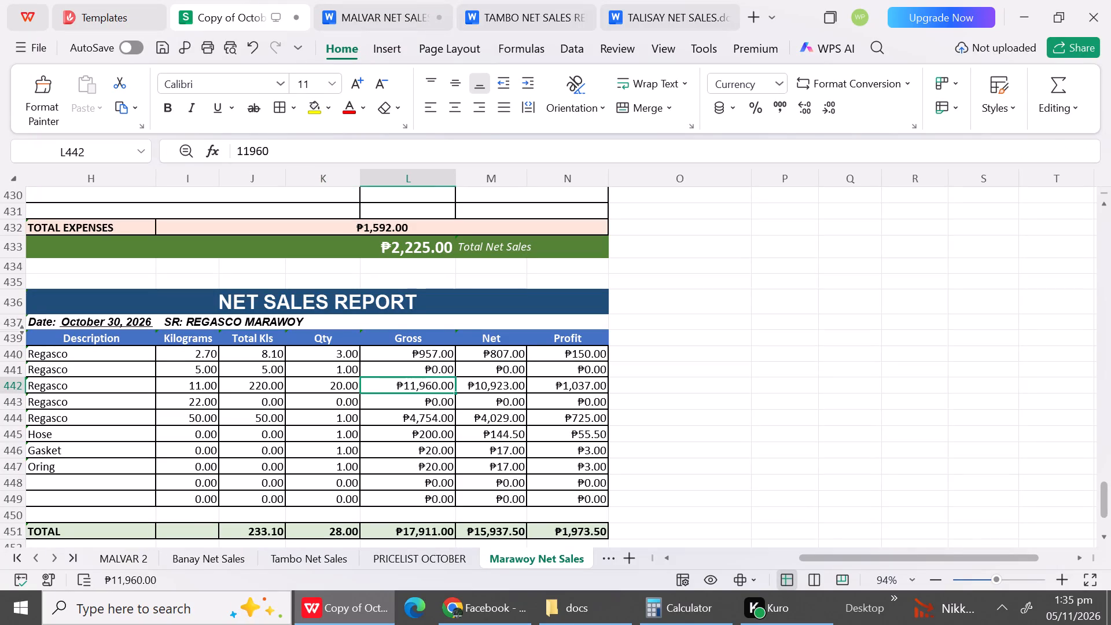
{"action": "type", "text": "26"}
{"action": "type", "text": "290"}
{"action": "left_click", "coordinate": [400, 433]}
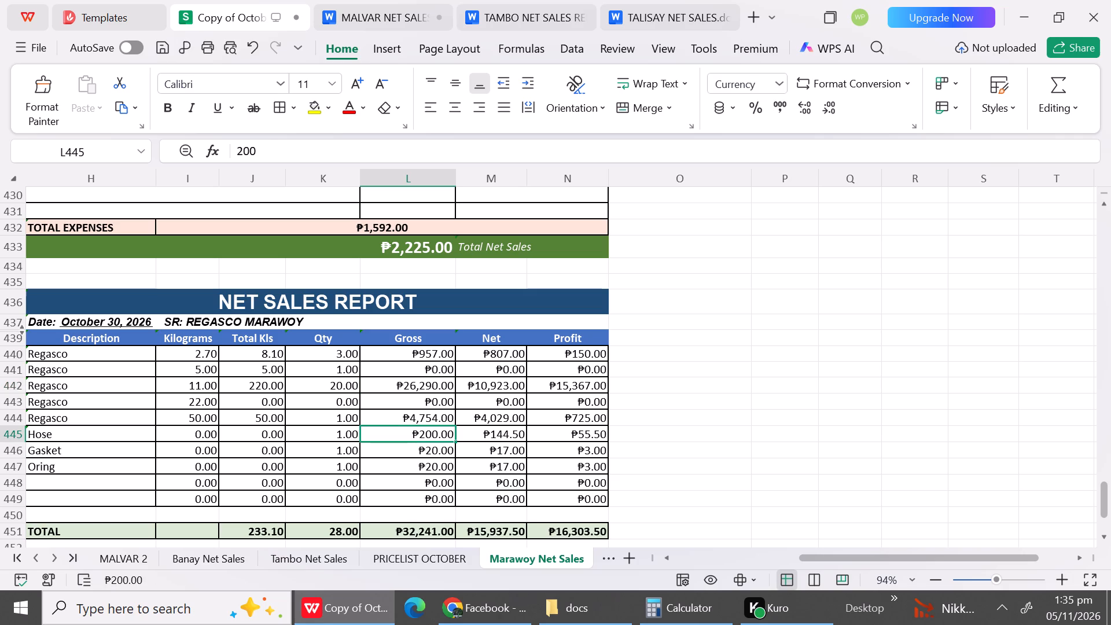
Multiply 20 by 1186 in Calculator and enter 23,720 as the net of the 11 kg Regasco row.
{"action": "left_click", "coordinate": [685, 621]}
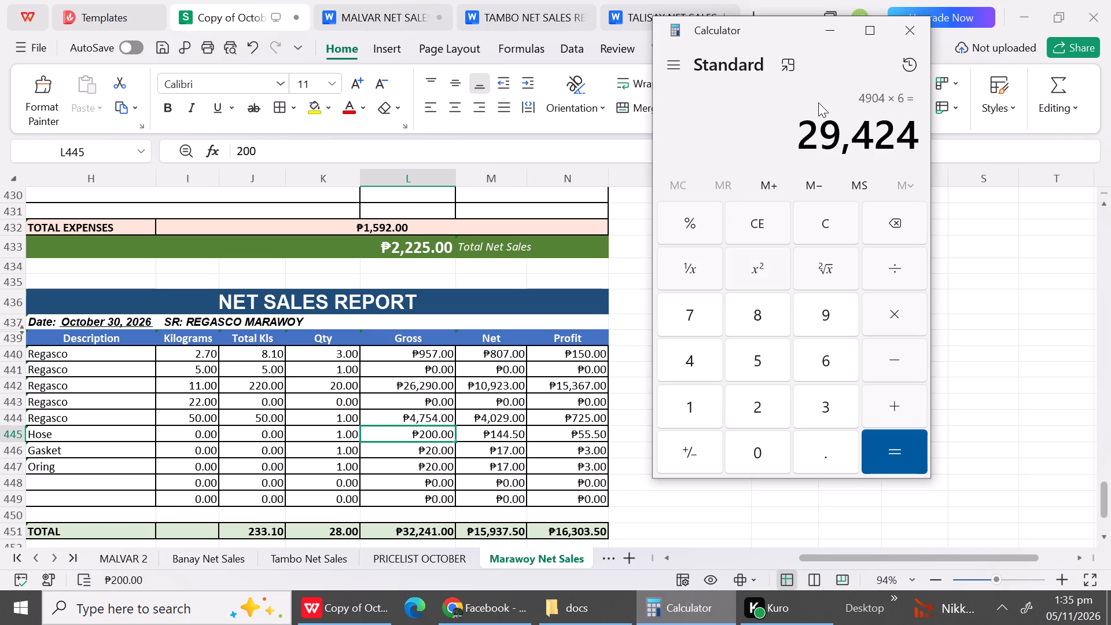
{"action": "left_click", "coordinate": [759, 218]}
{"action": "type", "text": "20"}
{"action": "type", "text": "*1186"}
{"action": "key", "text": "Return"}
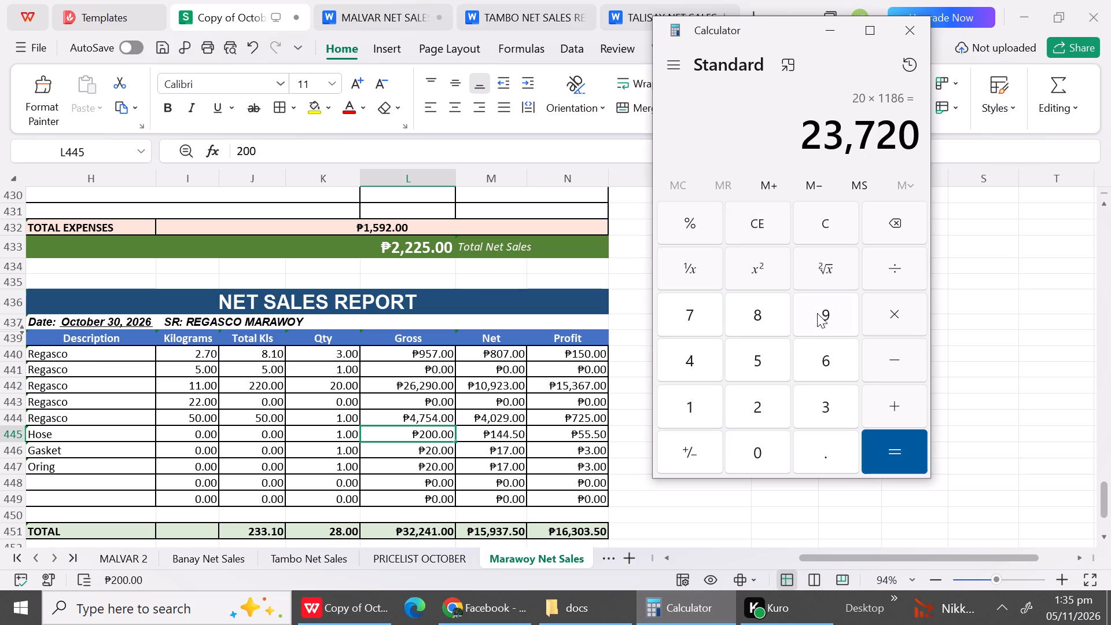
{"action": "left_click", "coordinate": [488, 385]}
{"action": "type", "text": "23720"}
{"action": "left_click", "coordinate": [704, 452]}
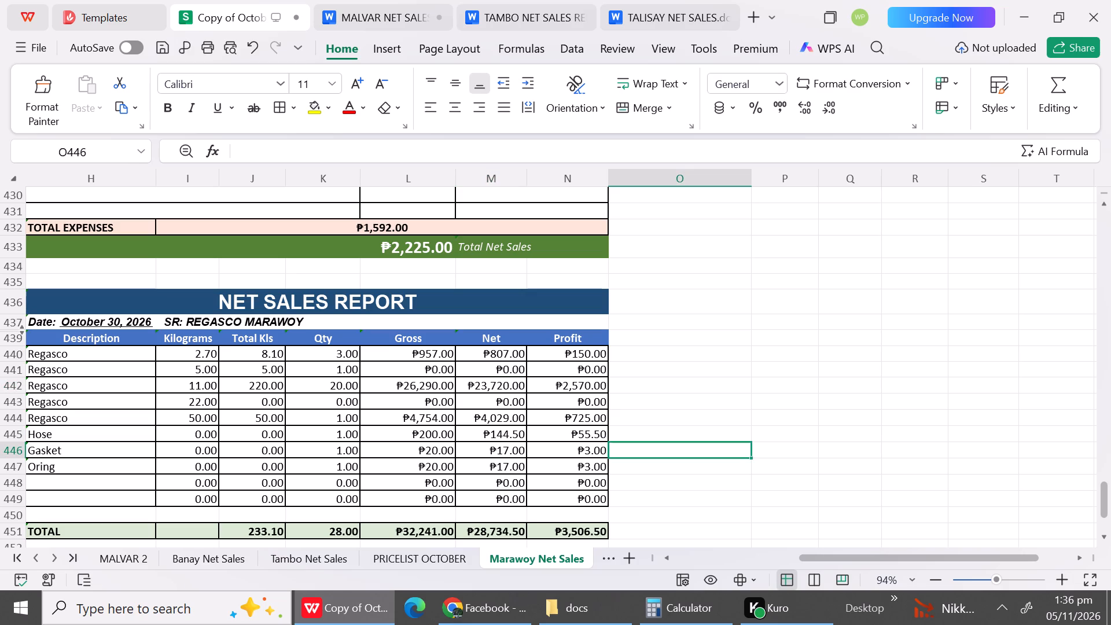
Set the 2.70 kg Regasco row's gross to 1,098 and its net to 948, worked out as 316 × 3 in Calculator.
{"action": "left_click", "coordinate": [410, 357]}
{"action": "type", "text": "1098"}
{"action": "left_click", "coordinate": [442, 407]}
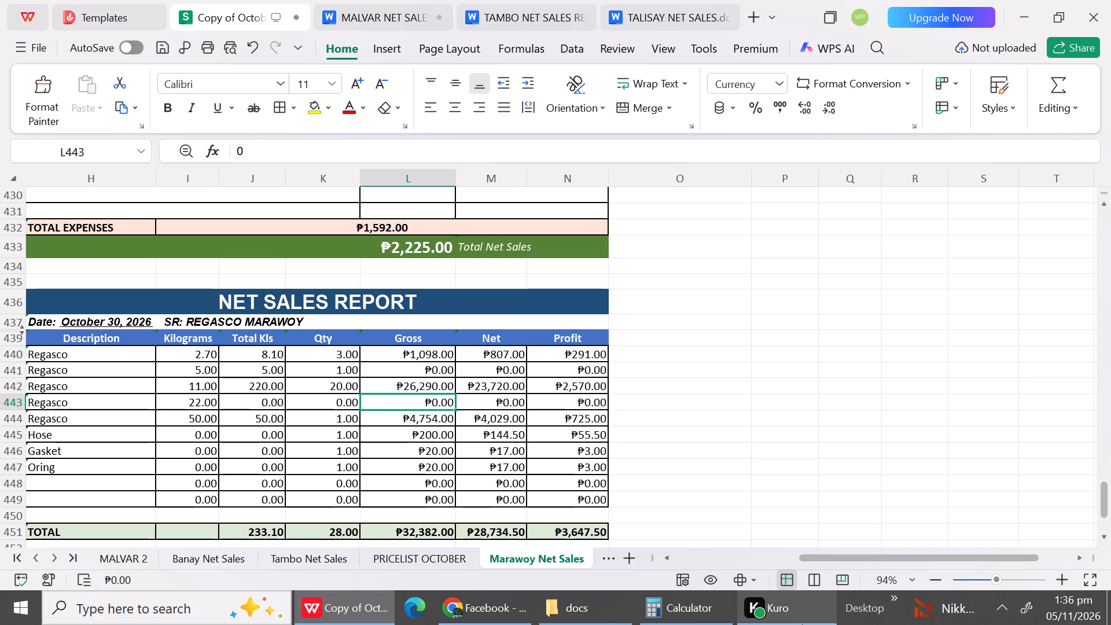
{"action": "left_click", "coordinate": [691, 612]}
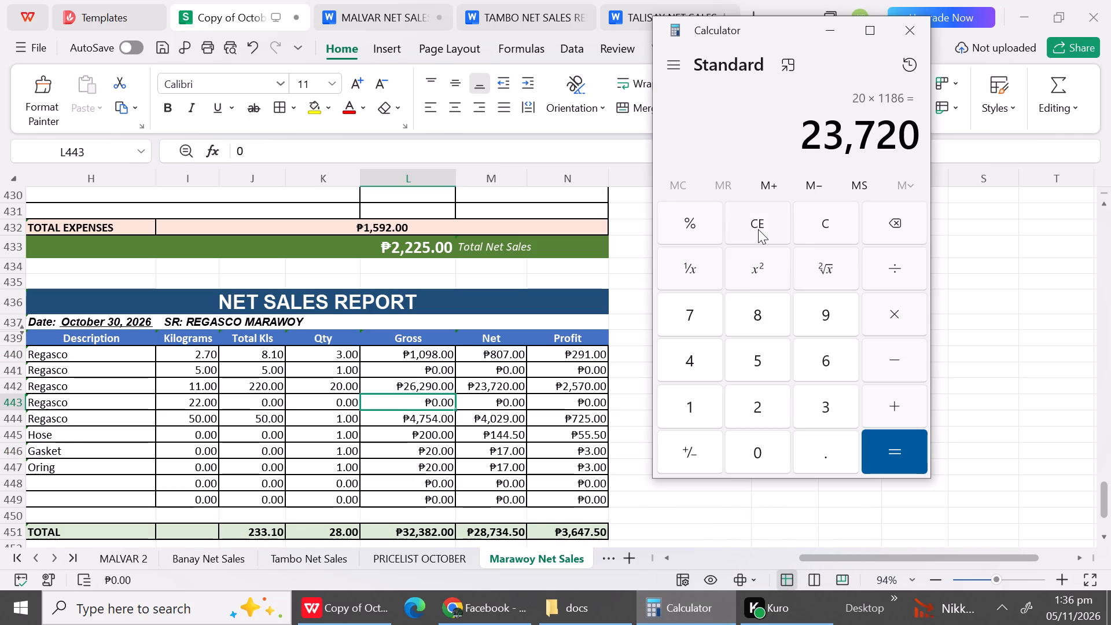
{"action": "left_click", "coordinate": [758, 229]}
{"action": "type", "text": "316*"}
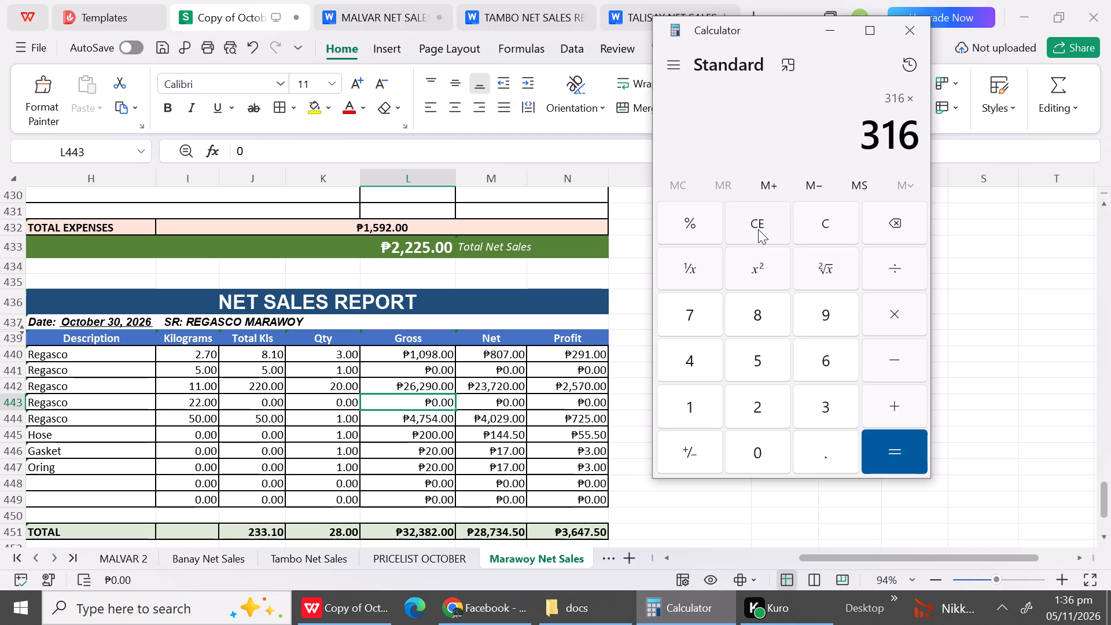
{"action": "key", "text": "3"}
{"action": "key", "text": "Return"}
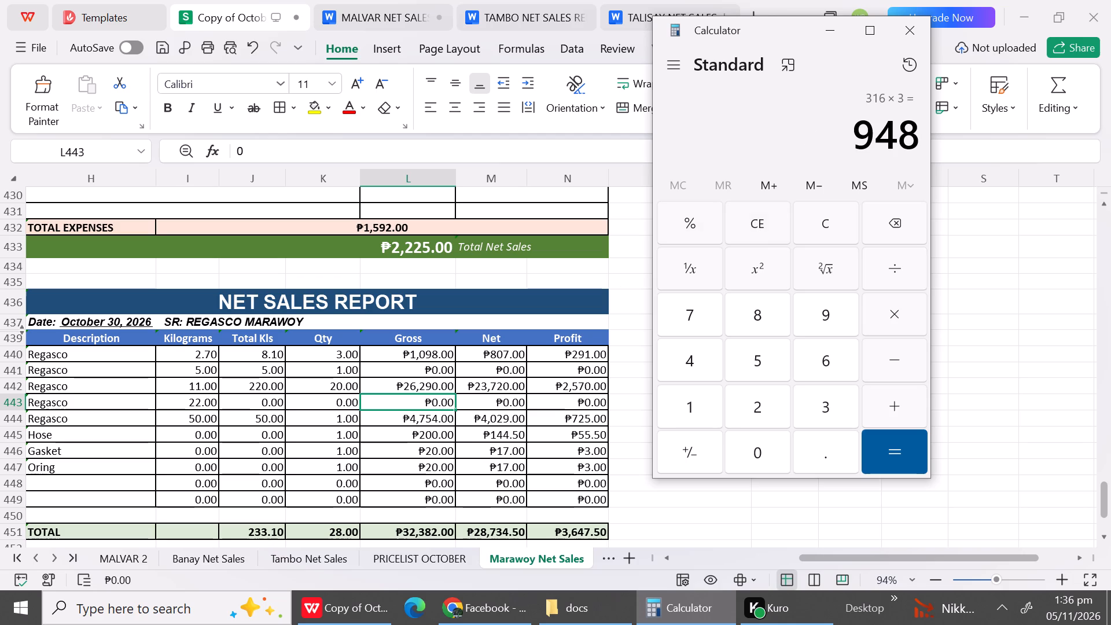
{"action": "left_click", "coordinate": [477, 354]}
{"action": "type", "text": "948"}
{"action": "left_click", "coordinate": [484, 410]}
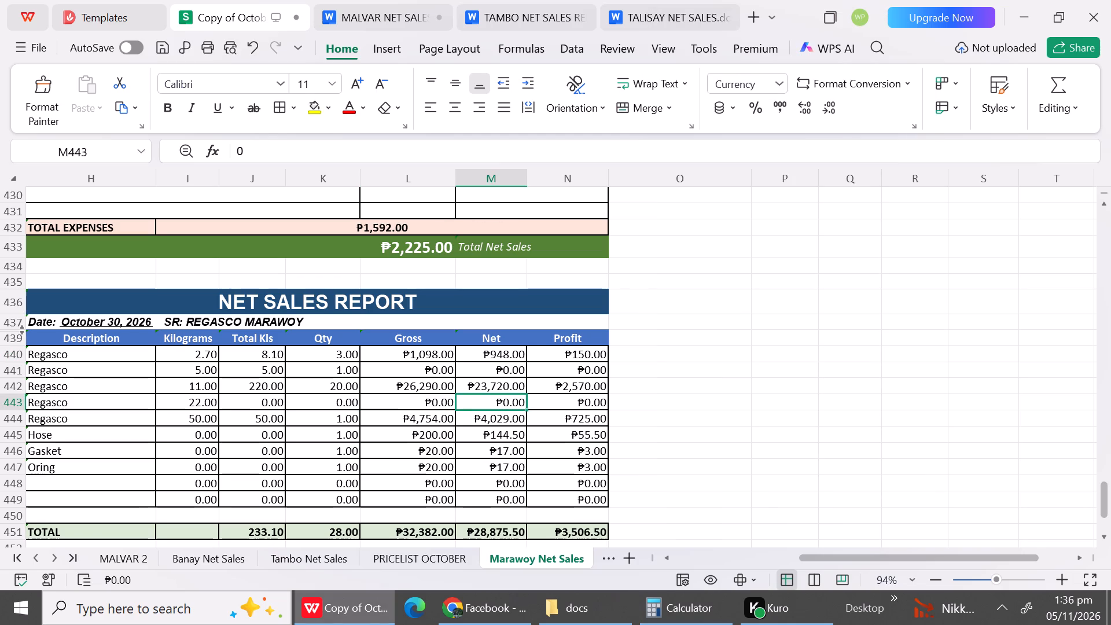
Enter a gross of 641 and a net of 549 for the 5 kg Regasco row.
{"action": "left_click", "coordinate": [398, 373]}
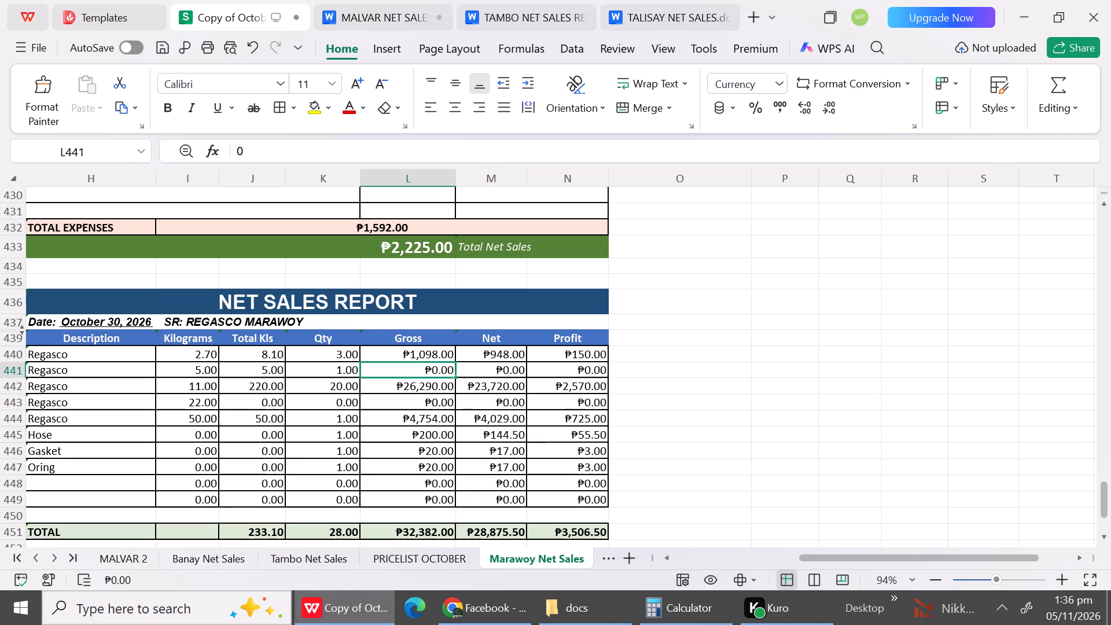
{"action": "type", "text": "641"}
{"action": "left_click", "coordinate": [513, 372]}
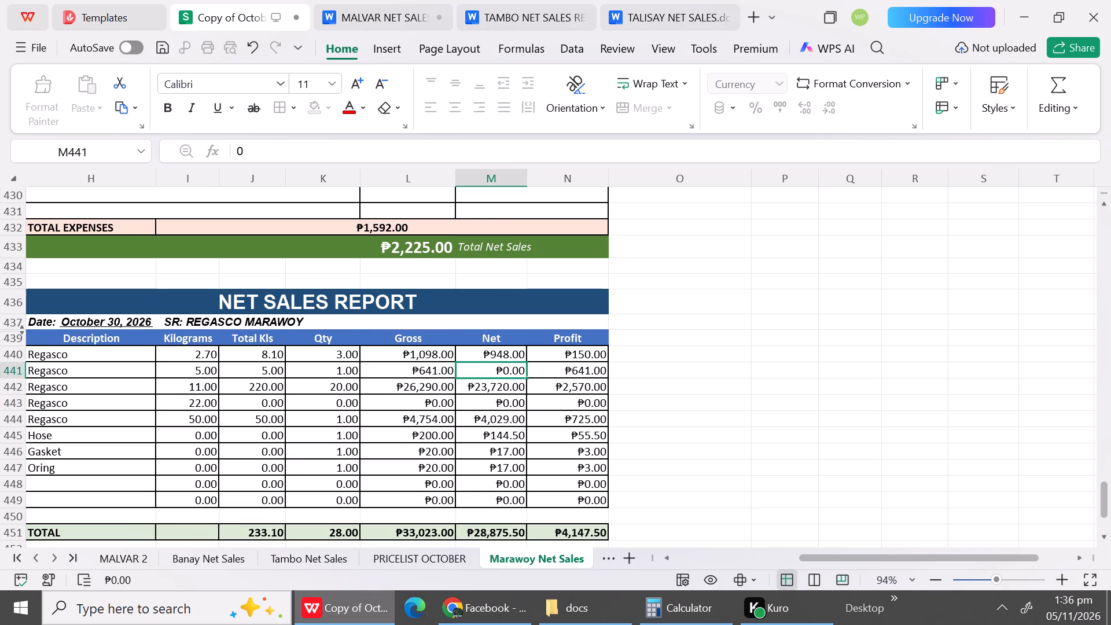
{"action": "type", "text": "549"}
{"action": "left_click", "coordinate": [483, 432]}
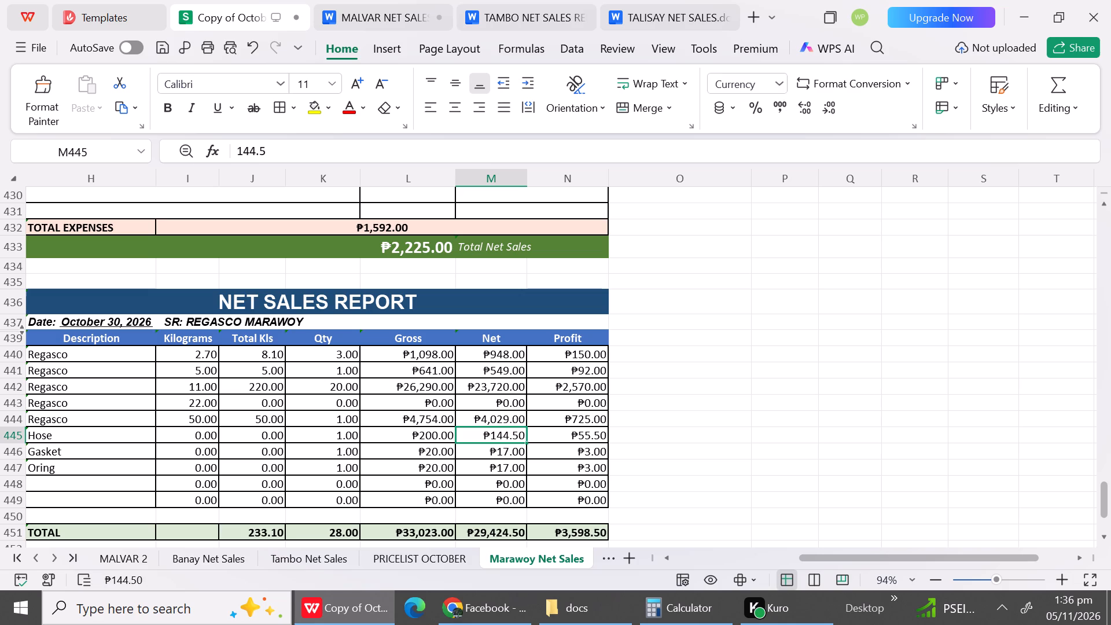
Fill in the 22 kg Regasco row with quantity 1, gross 2,569 and net 2,250.
{"action": "left_click", "coordinate": [345, 405]}
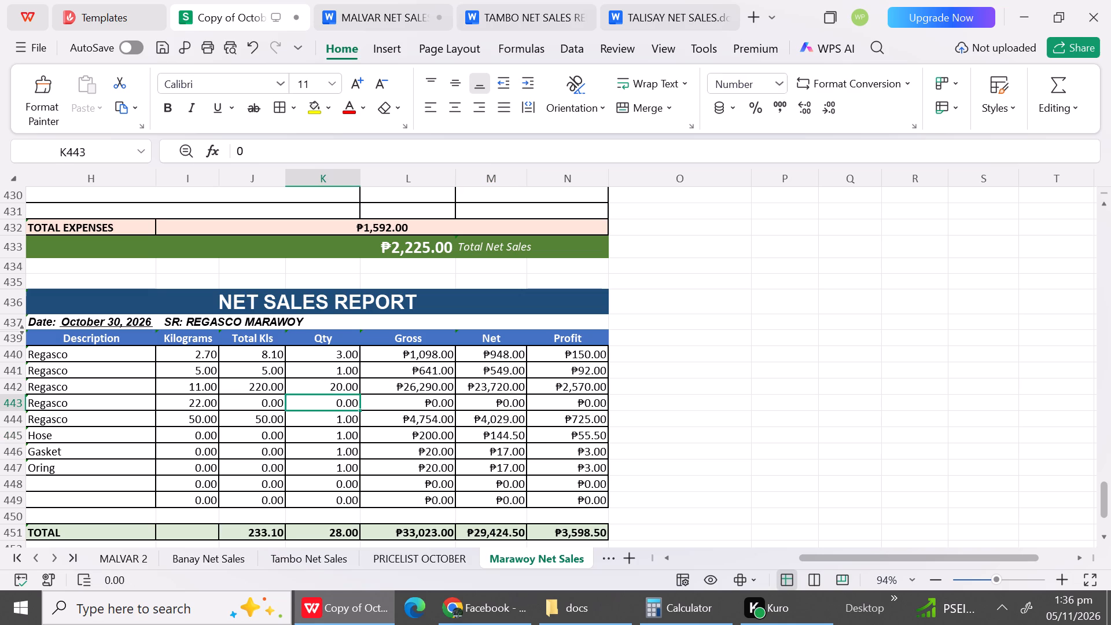
{"action": "key", "text": "1"}
{"action": "left_click", "coordinate": [414, 405]}
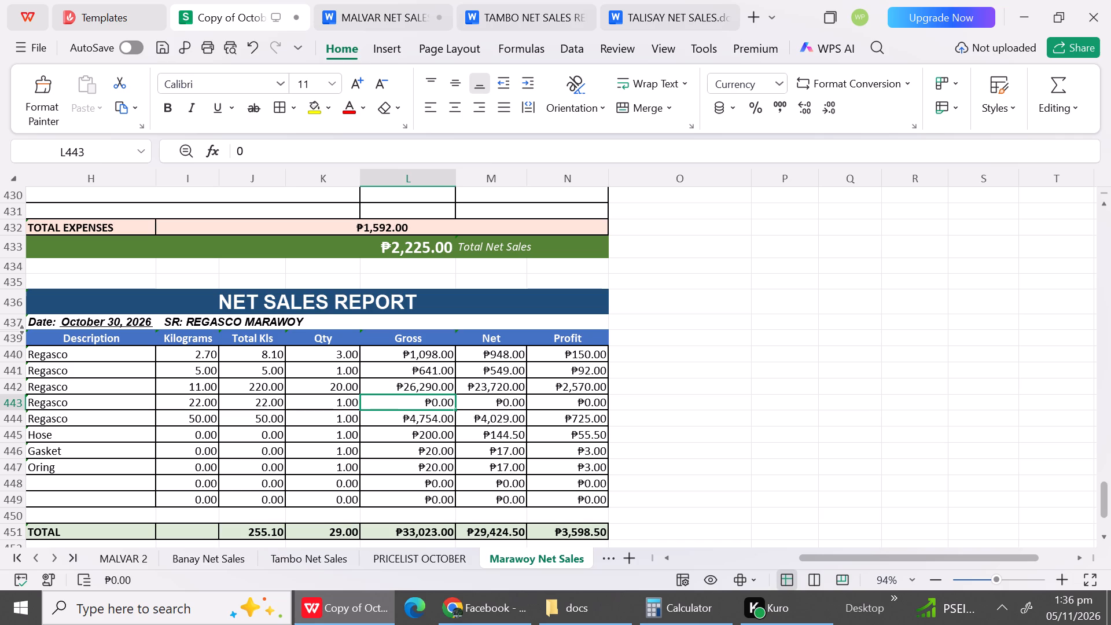
{"action": "type", "text": "256"}
{"action": "key", "text": "0"}
{"action": "key", "text": "BackSpace"}
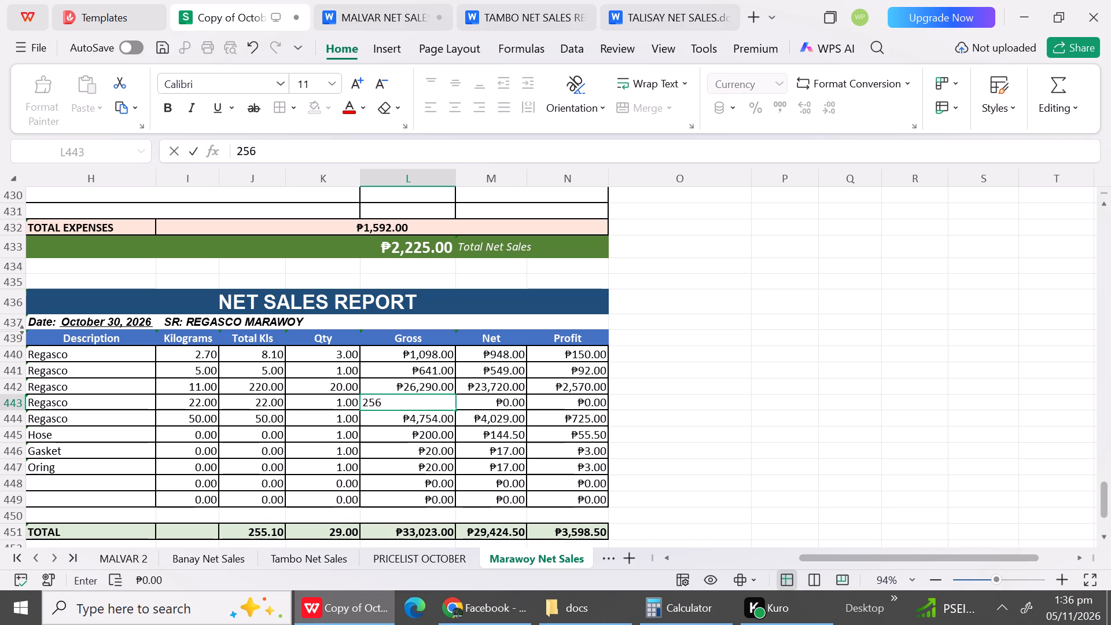
{"action": "key", "text": "9"}
{"action": "left_click", "coordinate": [472, 402]}
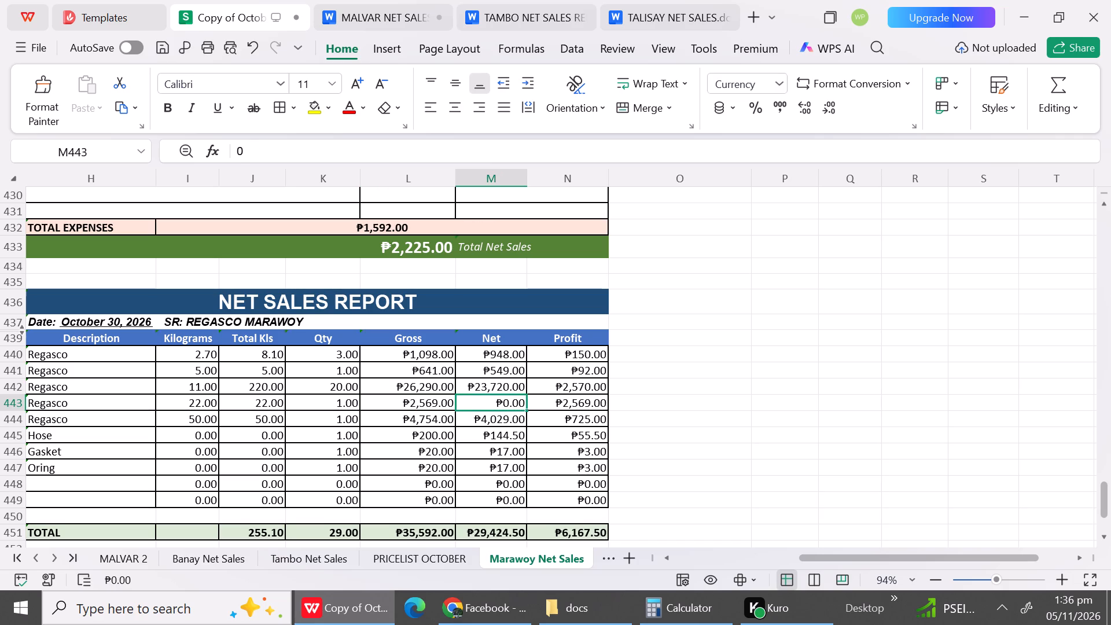
{"action": "type", "text": "225"}
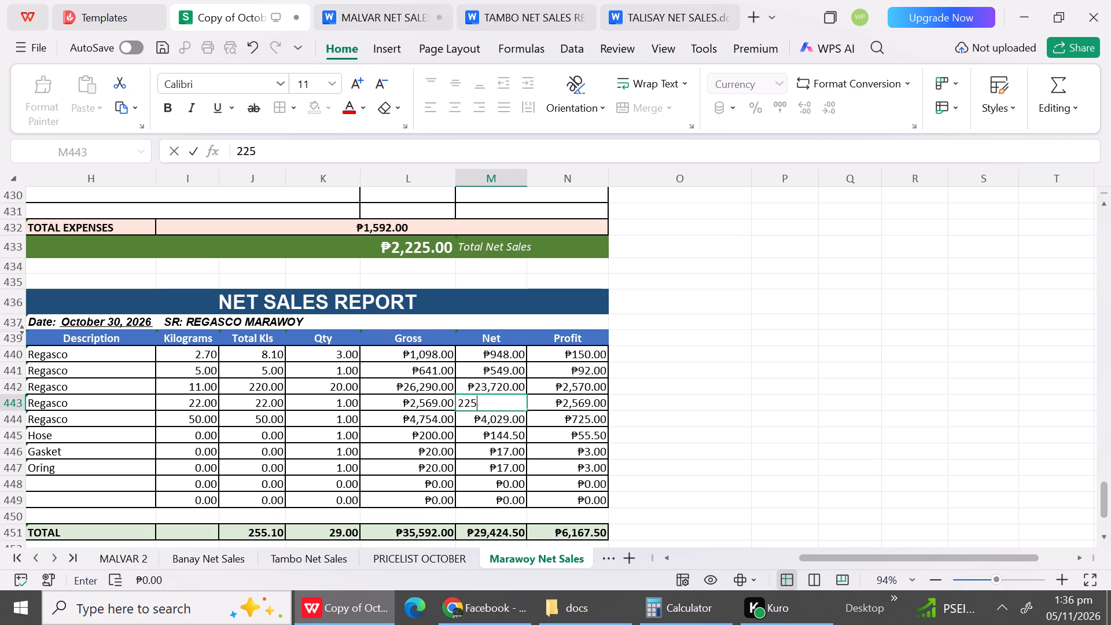
{"action": "key", "text": "0"}
{"action": "left_click", "coordinate": [474, 443]}
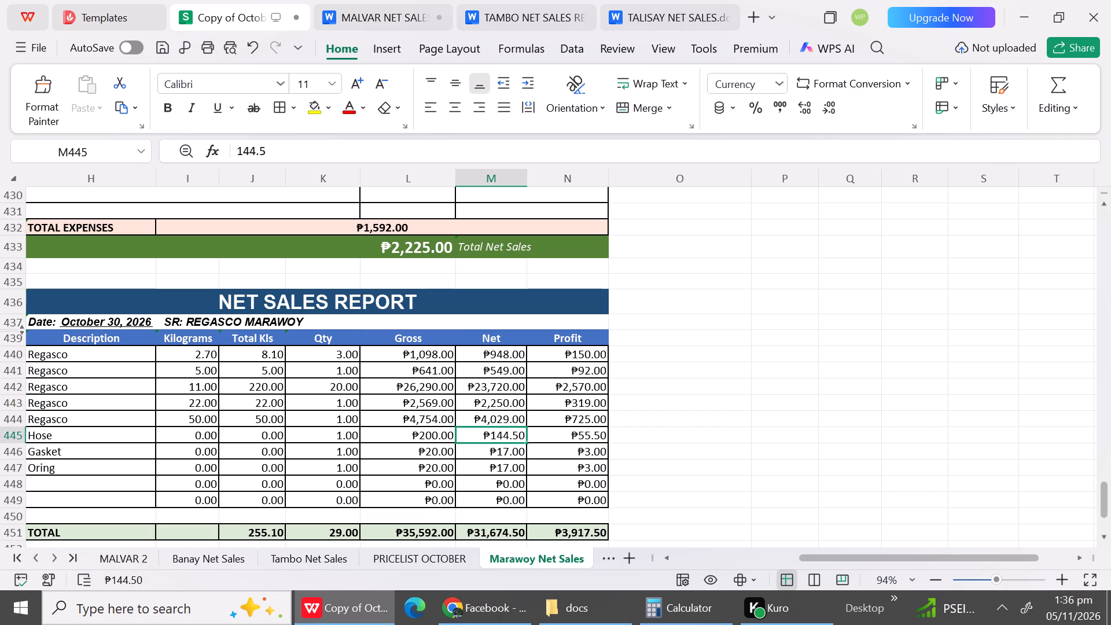
Set the 50 kg Regasco row's quantity to 7 and open its gross amount for editing.
{"action": "left_click", "coordinate": [416, 425]}
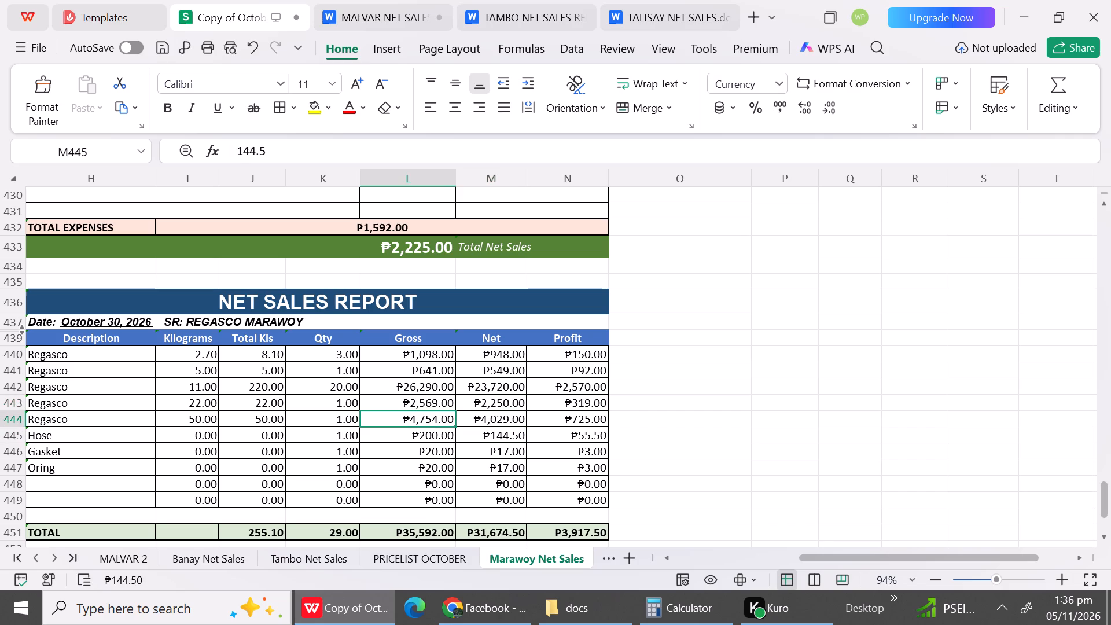
{"action": "key", "text": "7"}
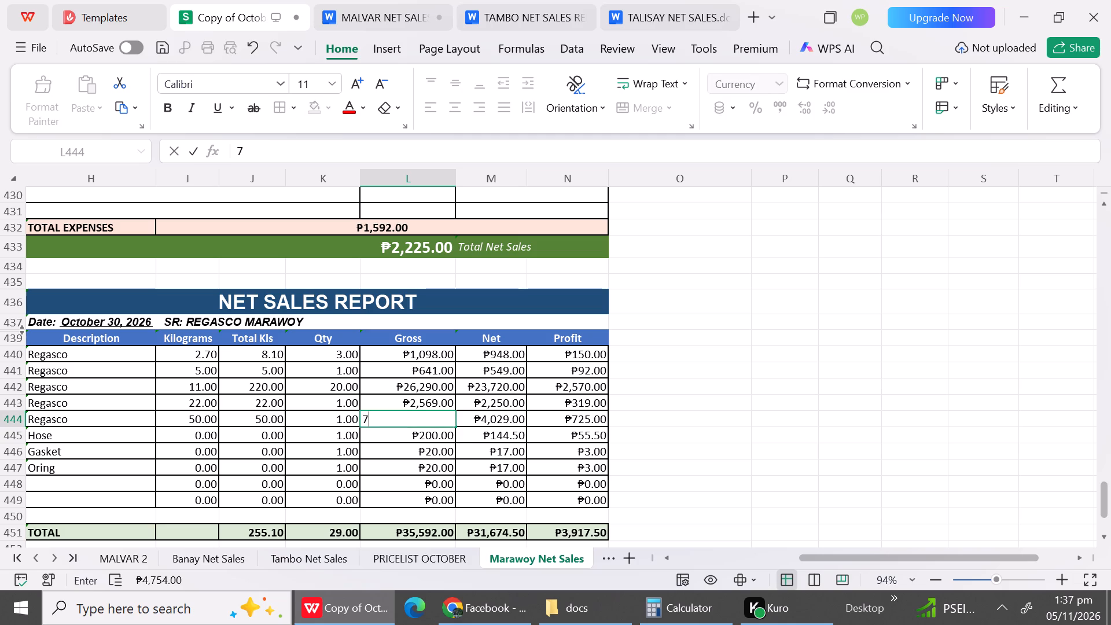
{"action": "left_click", "coordinate": [352, 420]}
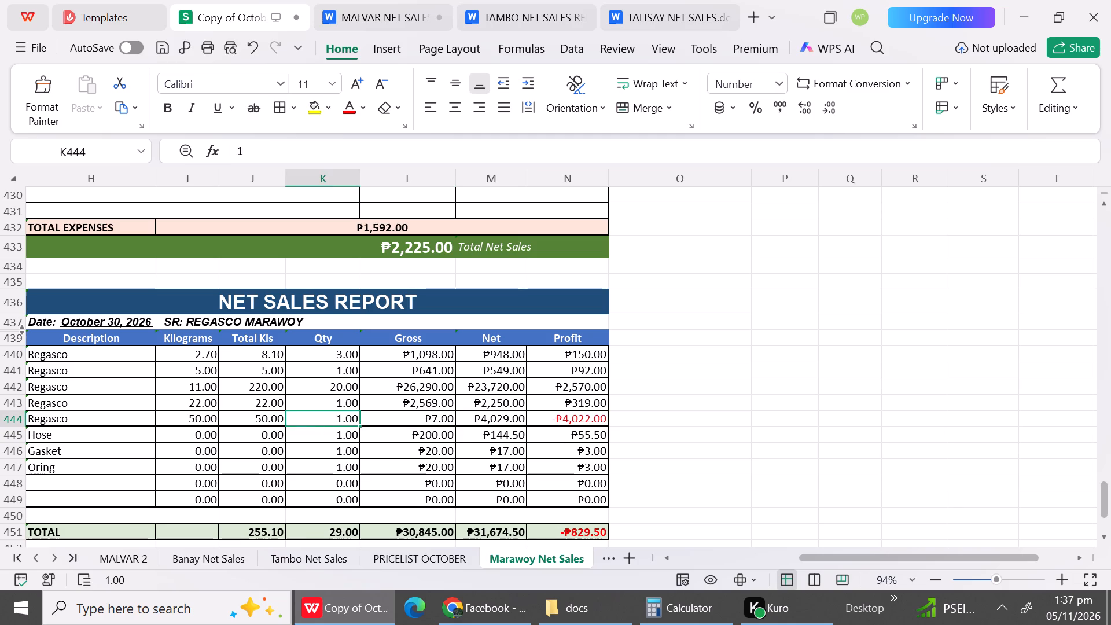
{"action": "key", "text": "7"}
{"action": "left_click", "coordinate": [389, 422]}
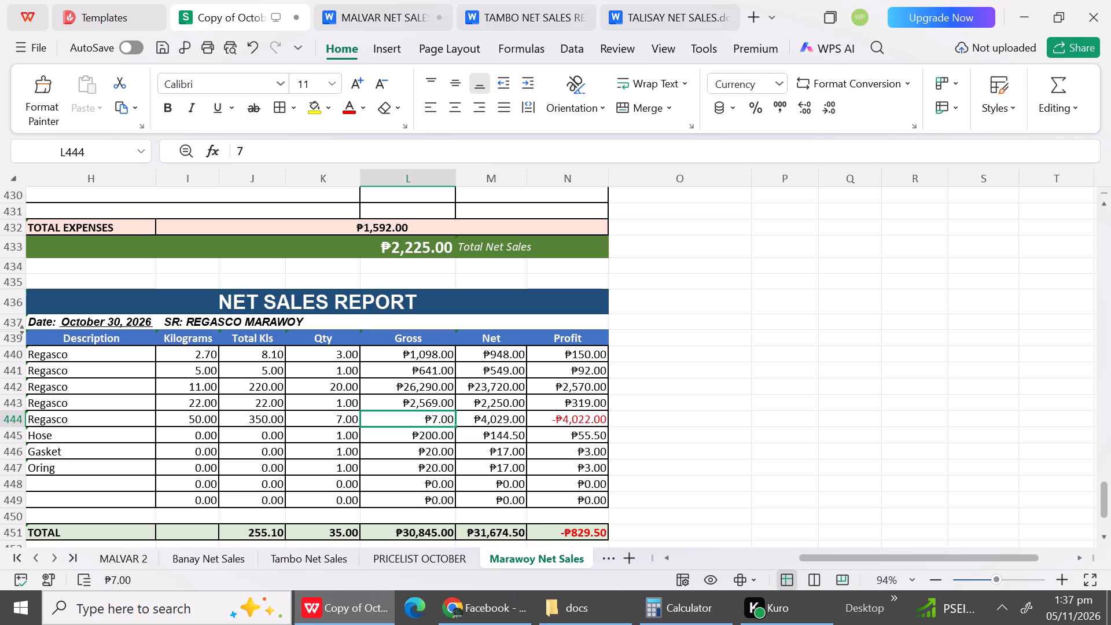
{"action": "double_click", "coordinate": [429, 424]}
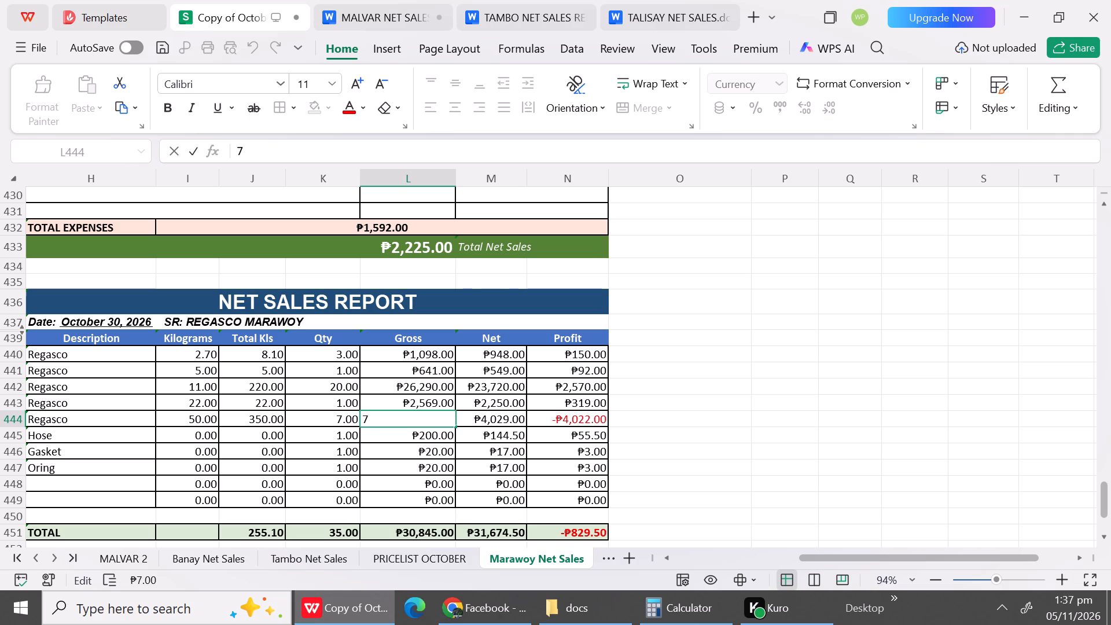
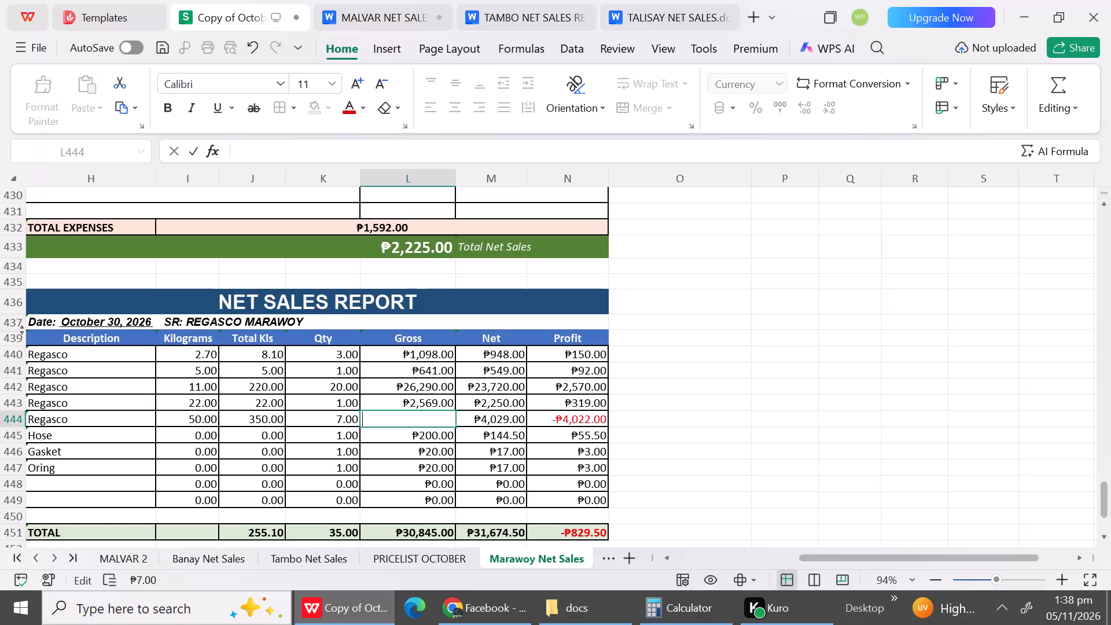
Enter a gross of 39,403 for the 50 kg Regasco row.
{"action": "key", "text": "3"}
{"action": "key", "text": "9"}
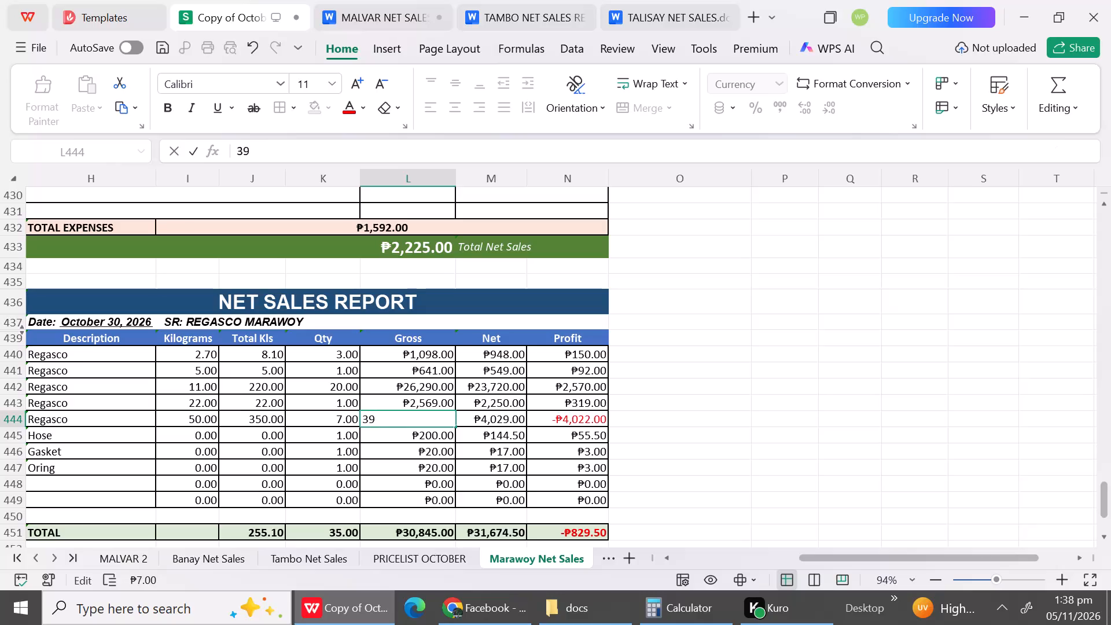
{"action": "type", "text": "403"}
{"action": "left_click", "coordinate": [638, 463]}
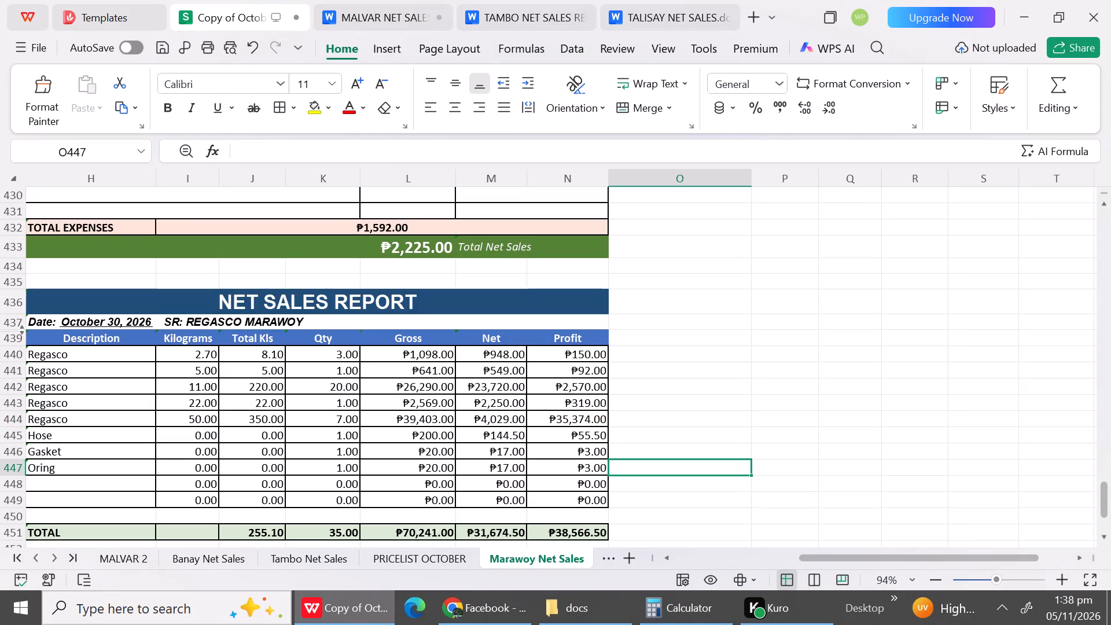
Set the quantities of the Hose, Gasket and Oring rows and the blank row below them to 0.
{"action": "left_click", "coordinate": [340, 437]}
{"action": "key", "text": "0"}
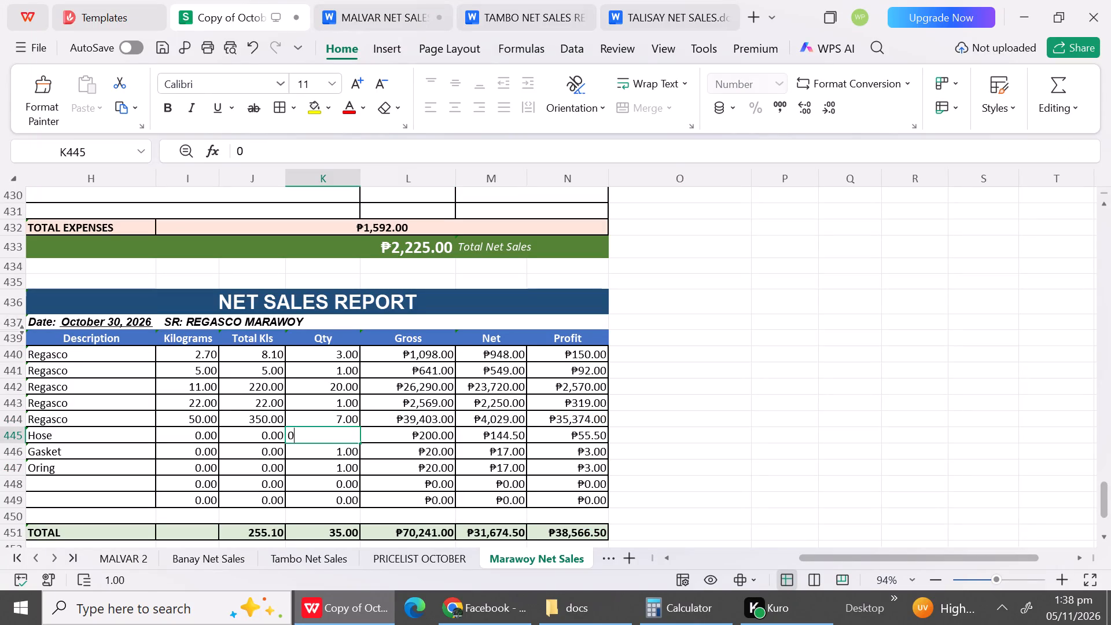
{"action": "key", "text": "Down"}
{"action": "key", "text": "0"}
{"action": "key", "text": "Down"}
{"action": "key", "text": "0"}
{"action": "key", "text": "Down"}
{"action": "key", "text": "0"}
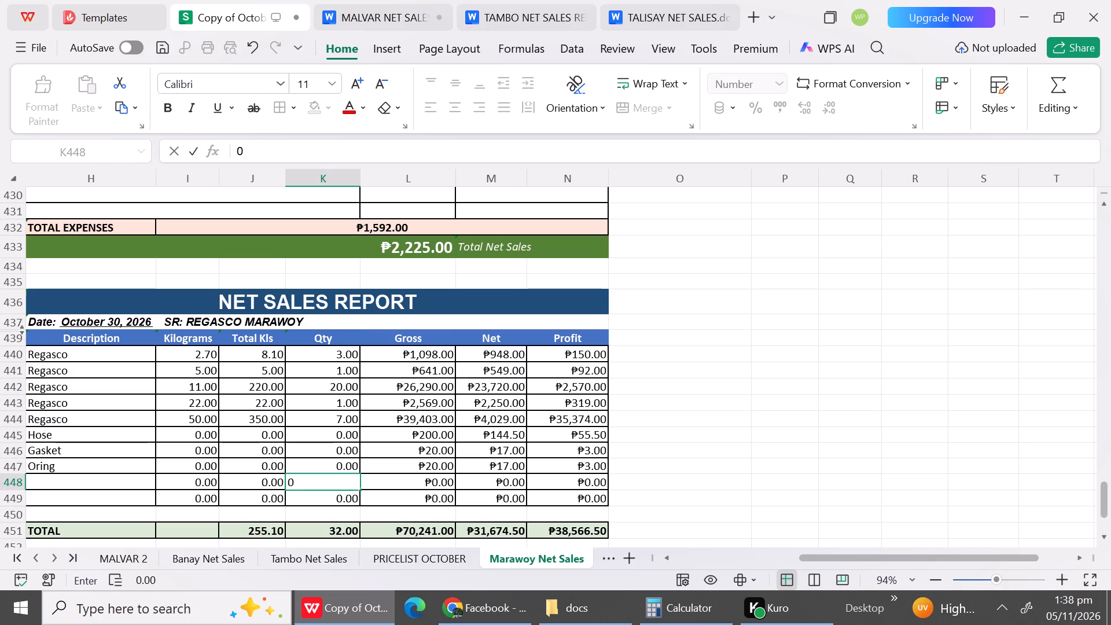
Set the Hose row's gross amount to 0.
{"action": "left_click", "coordinate": [438, 434]}
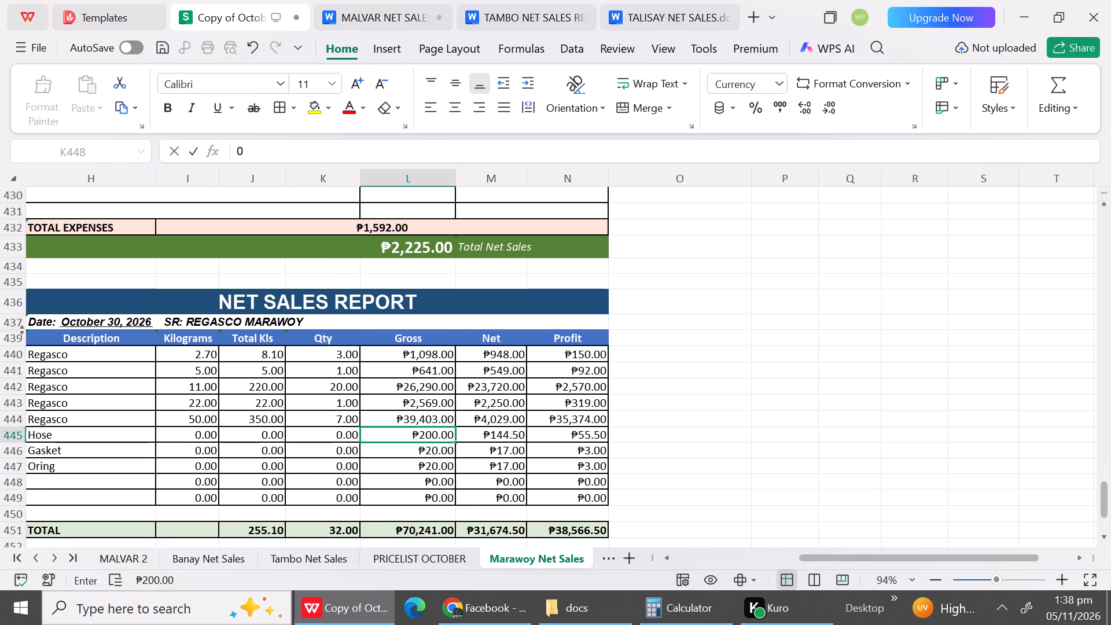
{"action": "key", "text": "0"}
{"action": "key", "text": "Up"}
{"action": "key", "text": "Down"}
{"action": "key", "text": "0"}
{"action": "key", "text": "Up"}
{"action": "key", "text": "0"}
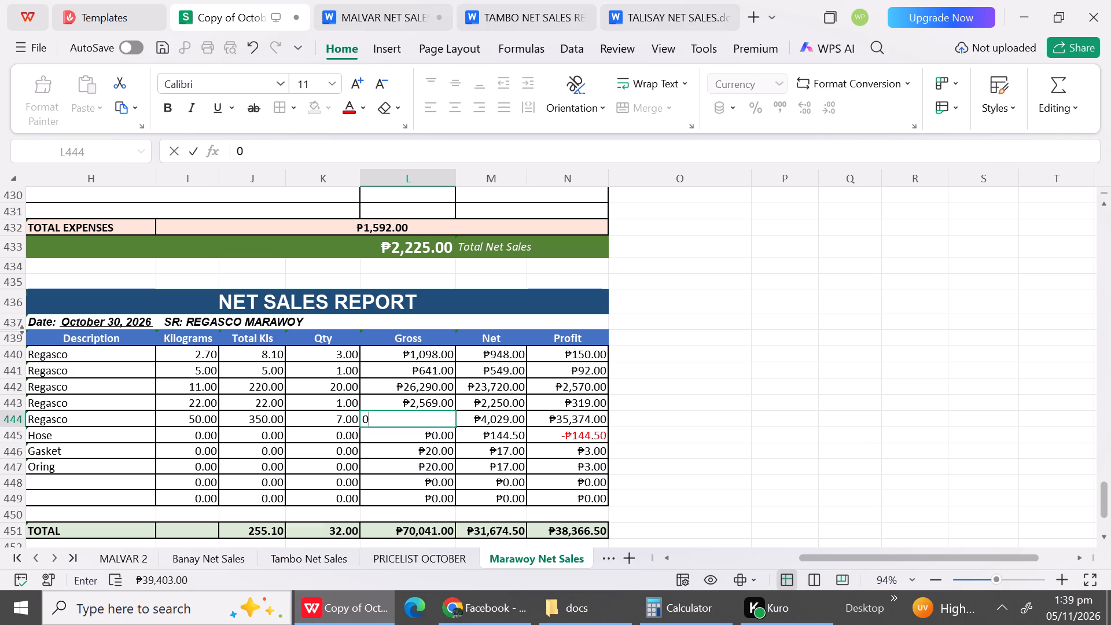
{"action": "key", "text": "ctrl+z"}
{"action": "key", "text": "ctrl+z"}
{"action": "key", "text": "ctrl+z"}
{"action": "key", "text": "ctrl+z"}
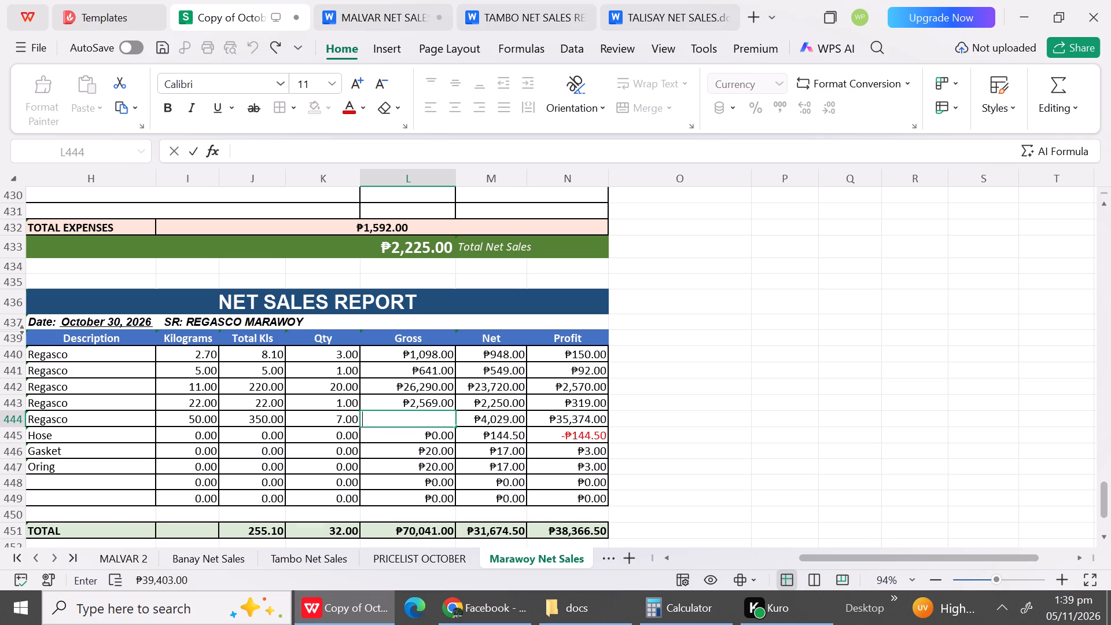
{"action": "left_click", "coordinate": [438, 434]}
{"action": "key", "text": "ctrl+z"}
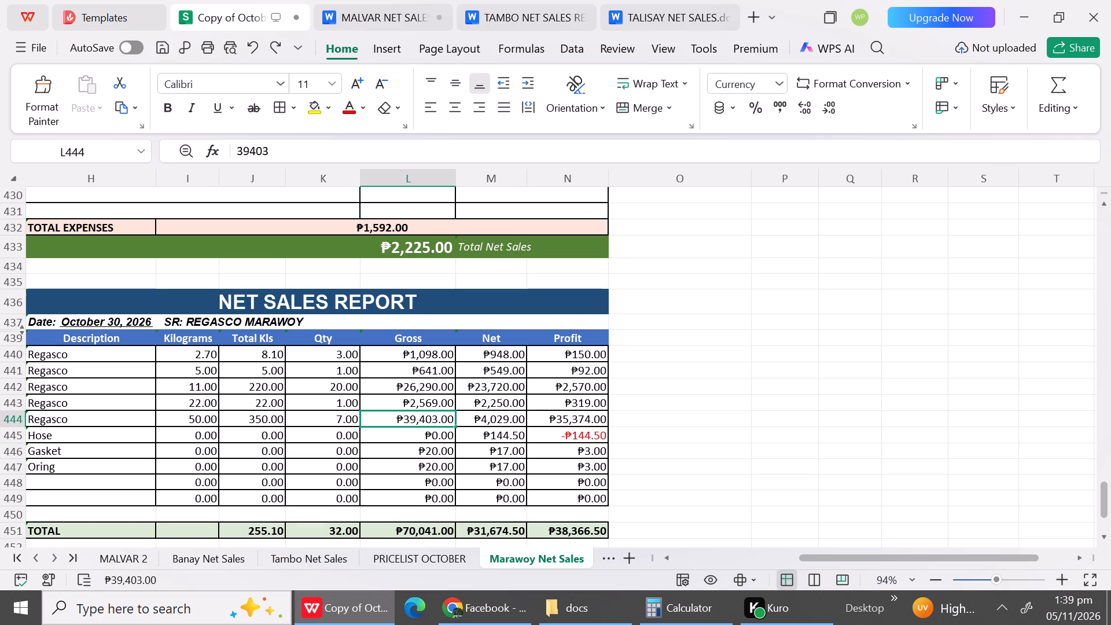
Set the gross amounts of the Gasket and Oring rows to 0.
{"action": "left_click", "coordinate": [442, 454]}
{"action": "key", "text": "0"}
{"action": "key", "text": "Down"}
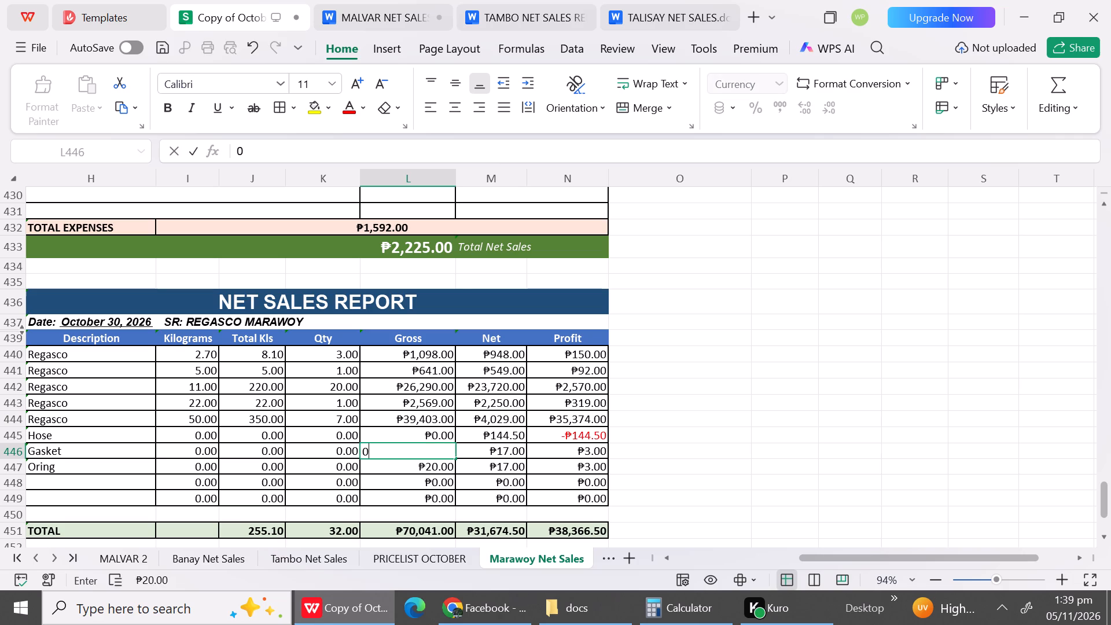
{"action": "key", "text": "0"}
{"action": "key", "text": "Down"}
Set the net amounts of the Hose, Gasket and Oring rows to 0.
{"action": "left_click", "coordinate": [501, 436]}
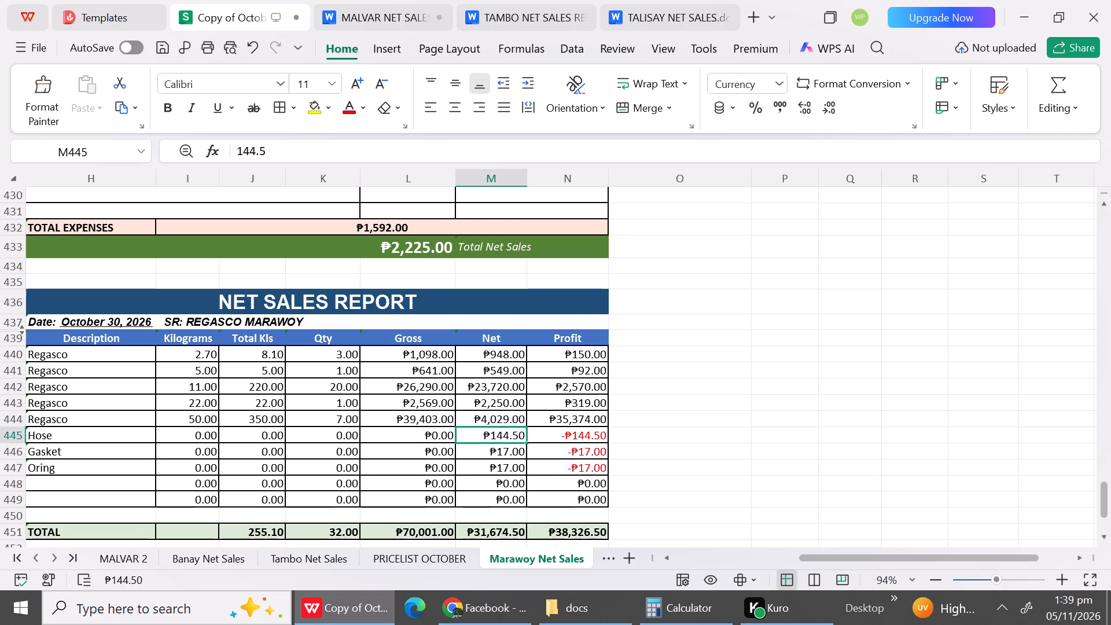
{"action": "key", "text": "0"}
{"action": "key", "text": "Down"}
{"action": "key", "text": "0"}
{"action": "key", "text": "Down"}
{"action": "key", "text": "0"}
{"action": "key", "text": "Down"}
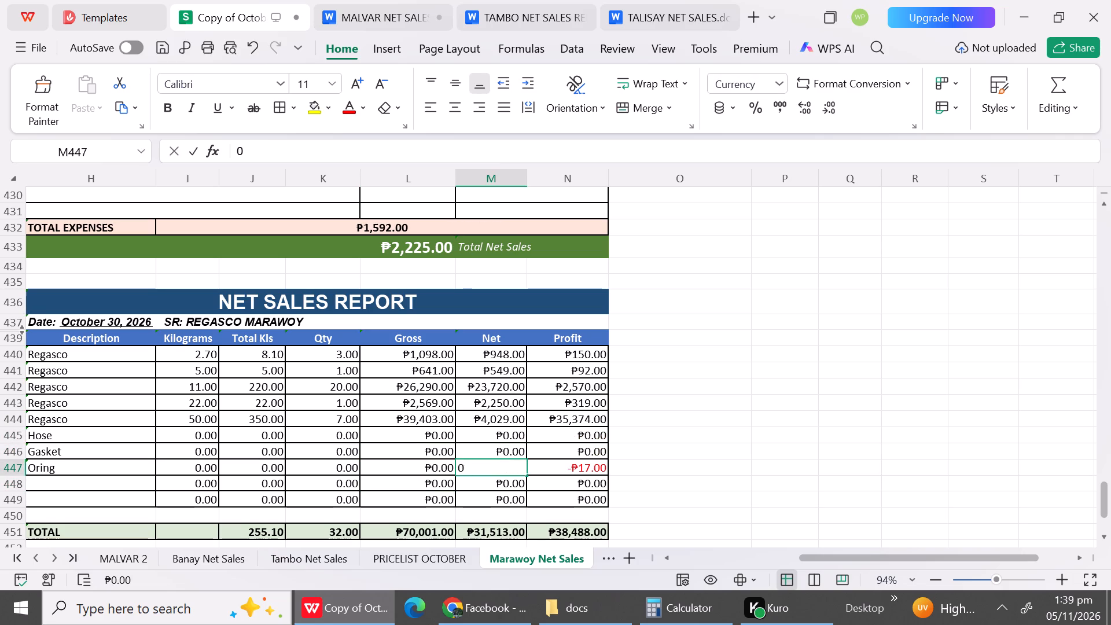
{"action": "left_click", "coordinate": [823, 393]}
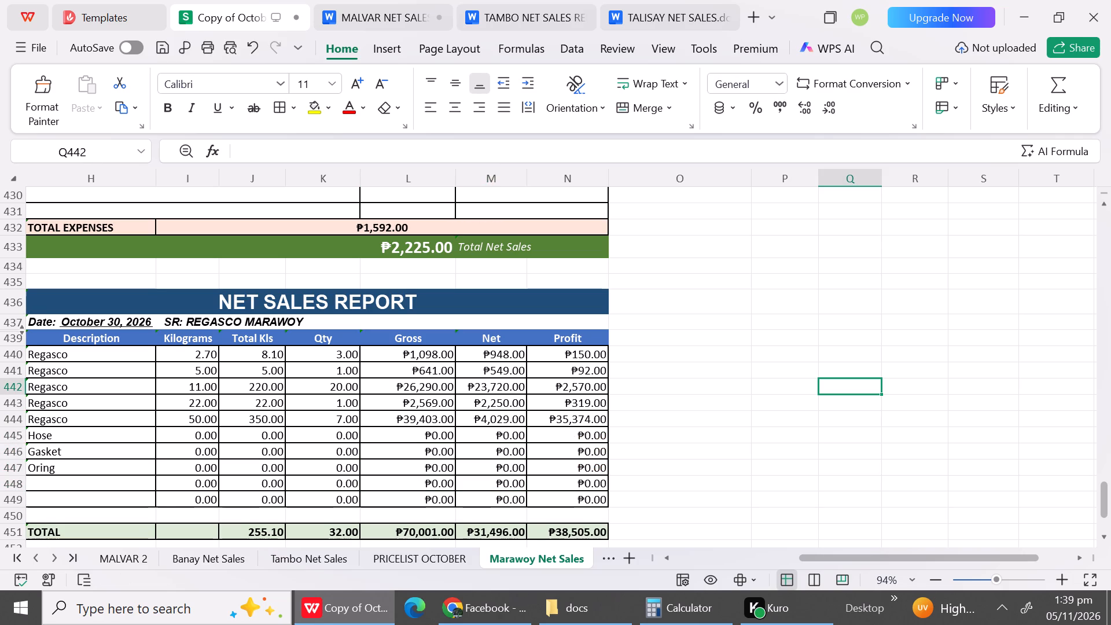
Clear the Hose, Gasket and Oring descriptions from the October 30 Marawoy report.
{"action": "left_click", "coordinate": [49, 433]}
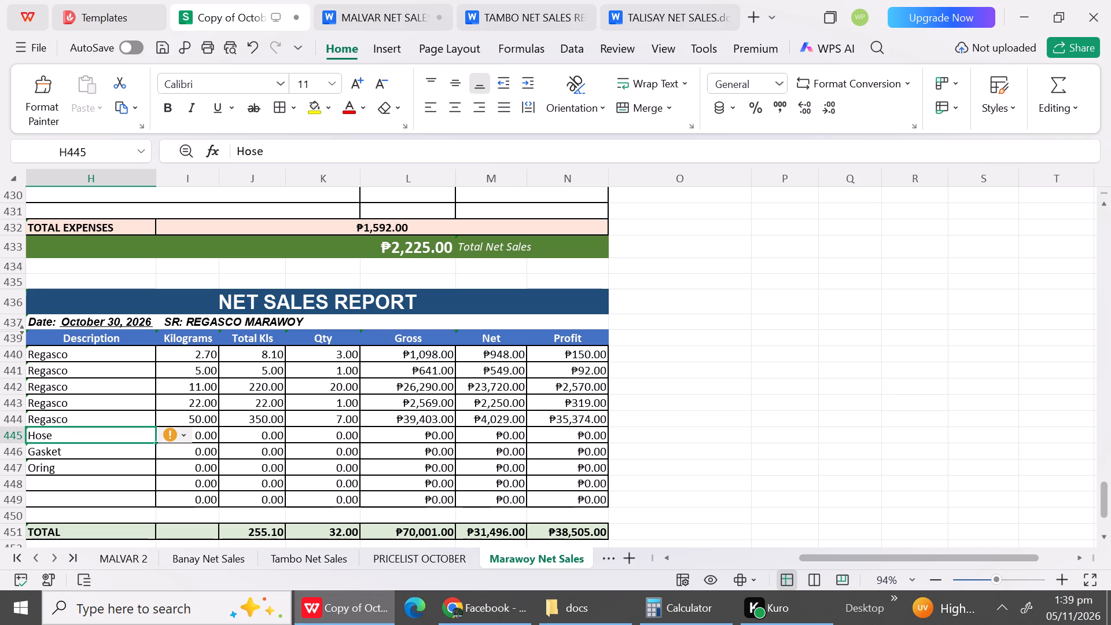
{"action": "key", "text": "BackSpace"}
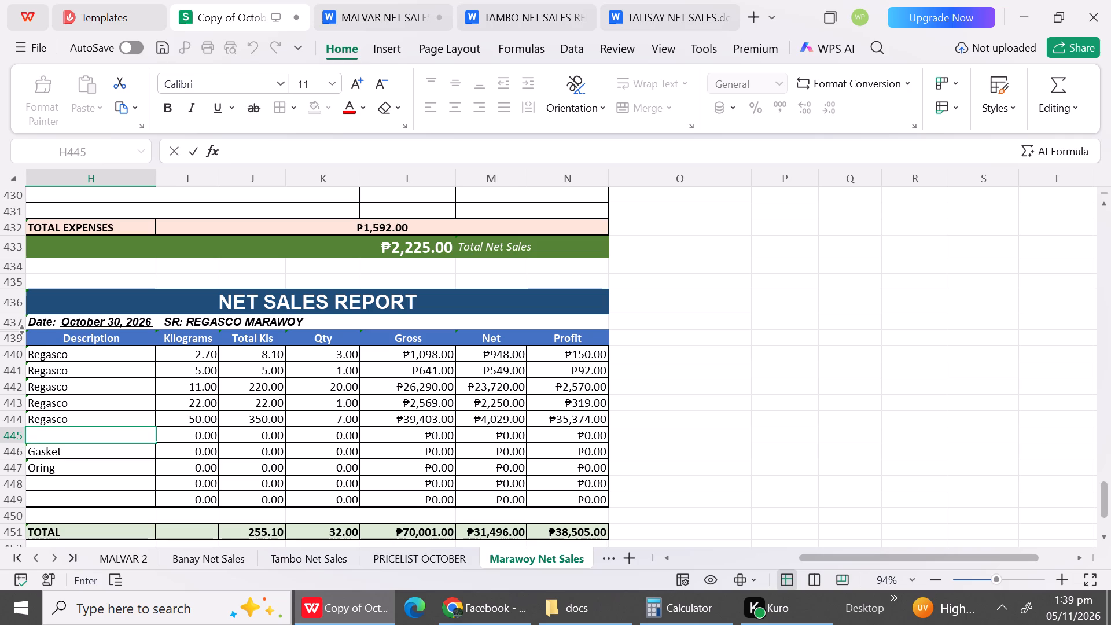
{"action": "left_click", "coordinate": [59, 458]}
{"action": "key", "text": "BackSpace"}
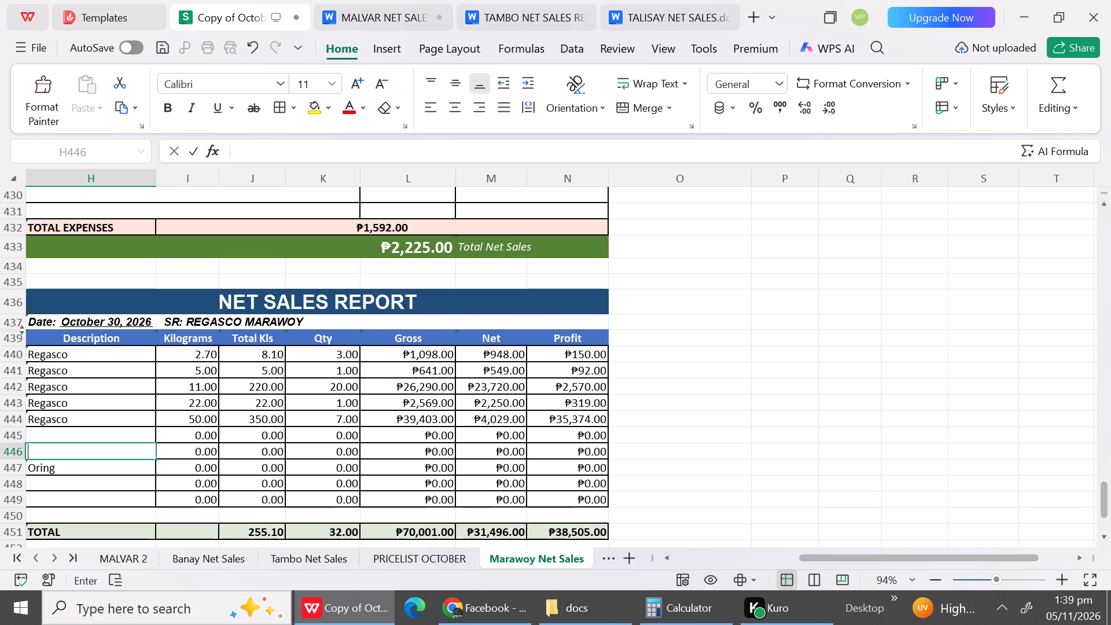
{"action": "key", "text": "Down"}
{"action": "key", "text": "BackSpace"}
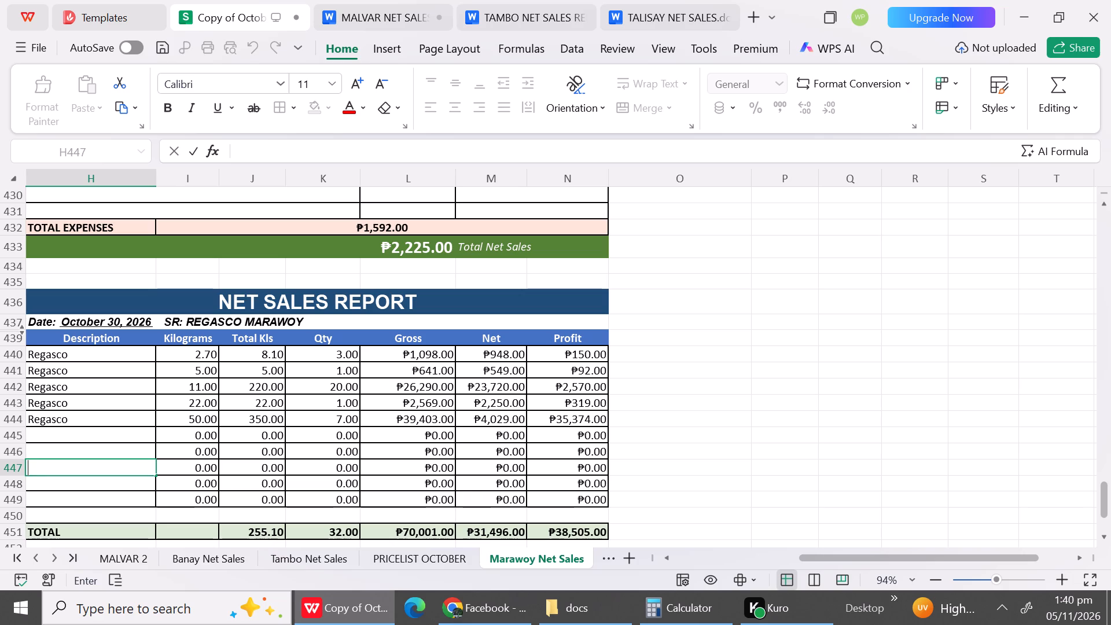
Go to the expenses section of the October 30 Marawoy report.
{"action": "triple_click", "coordinate": [1104, 541]}
{"action": "triple_click", "coordinate": [1104, 541]}
{"action": "triple_click", "coordinate": [1104, 541]}
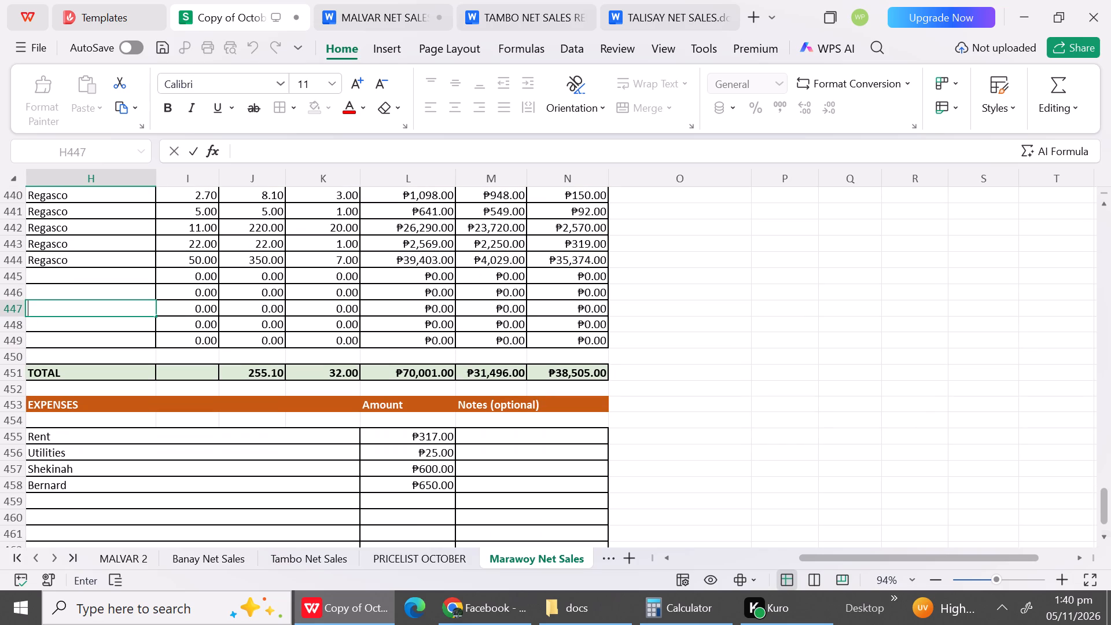
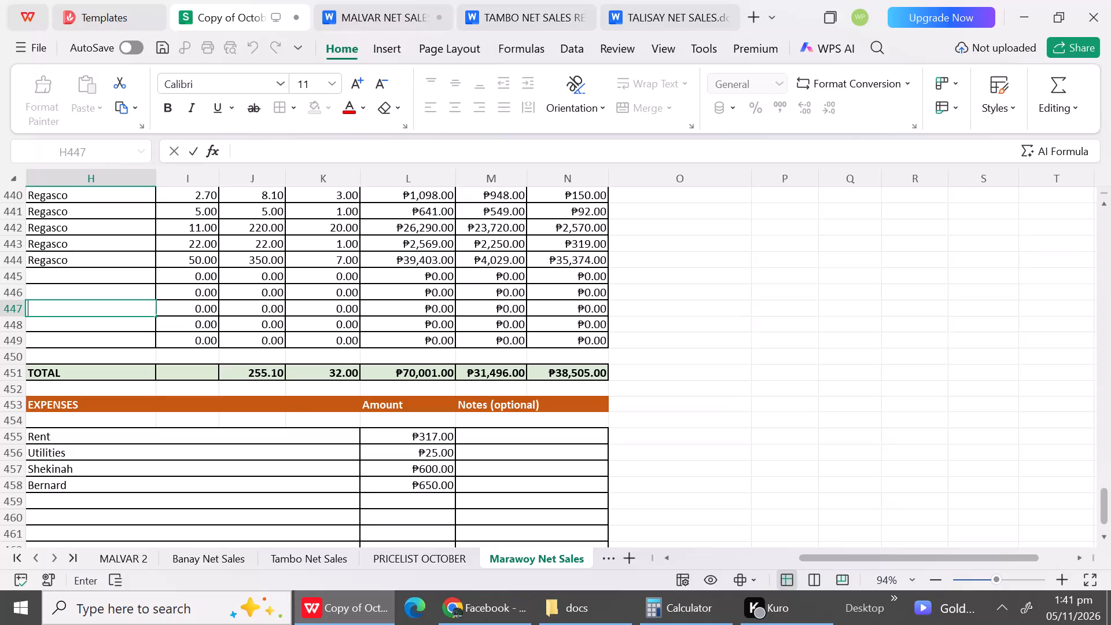
Hide the unused item rows 445 to 450 between the Regasco items and the TOTAL row in the October 30 report.
{"action": "left_click_drag", "start_coordinate": [17, 275], "coordinate": [18, 317]}
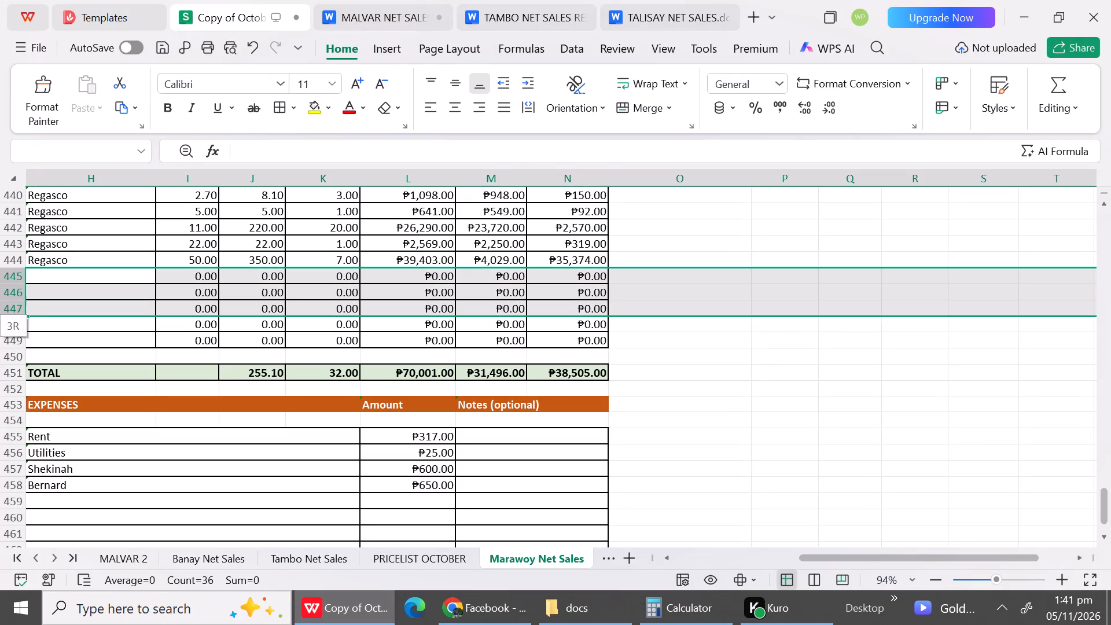
{"action": "left_click_drag", "start_coordinate": [18, 317], "coordinate": [21, 358]}
{"action": "left_click", "coordinate": [21, 358]}
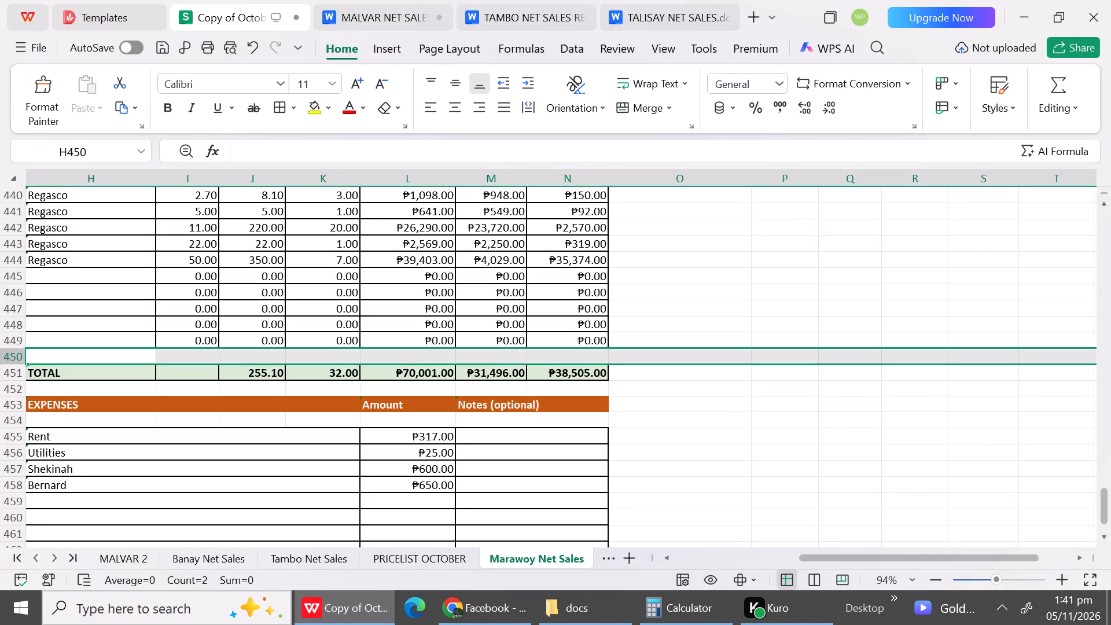
{"action": "left_click_drag", "start_coordinate": [14, 277], "coordinate": [14, 345]}
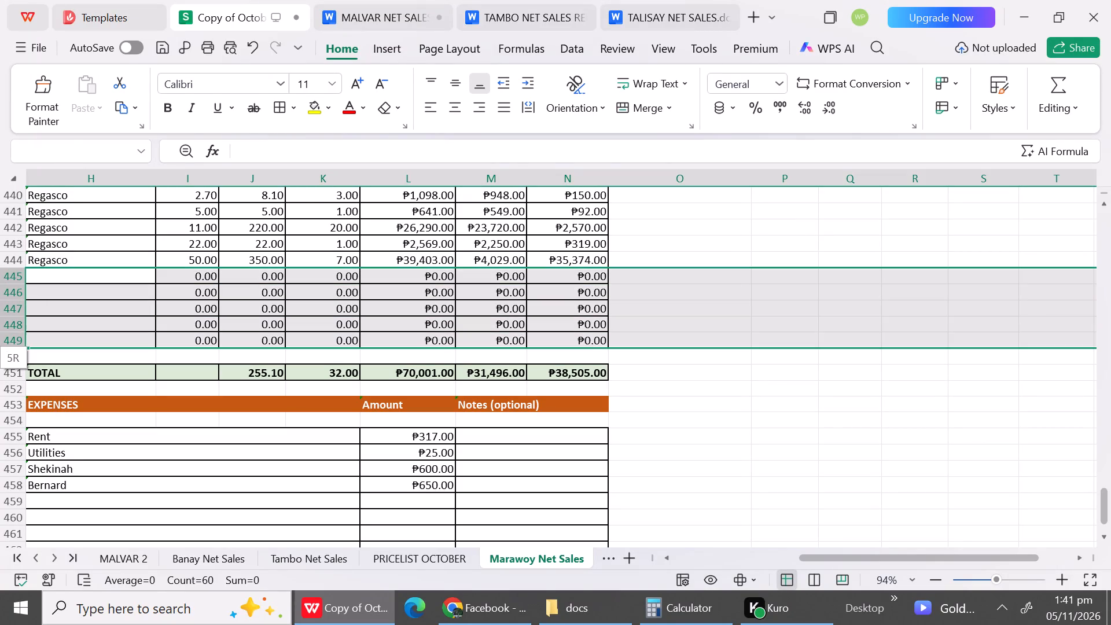
{"action": "left_click_drag", "start_coordinate": [14, 345], "coordinate": [17, 357]}
{"action": "right_click", "coordinate": [17, 357]}
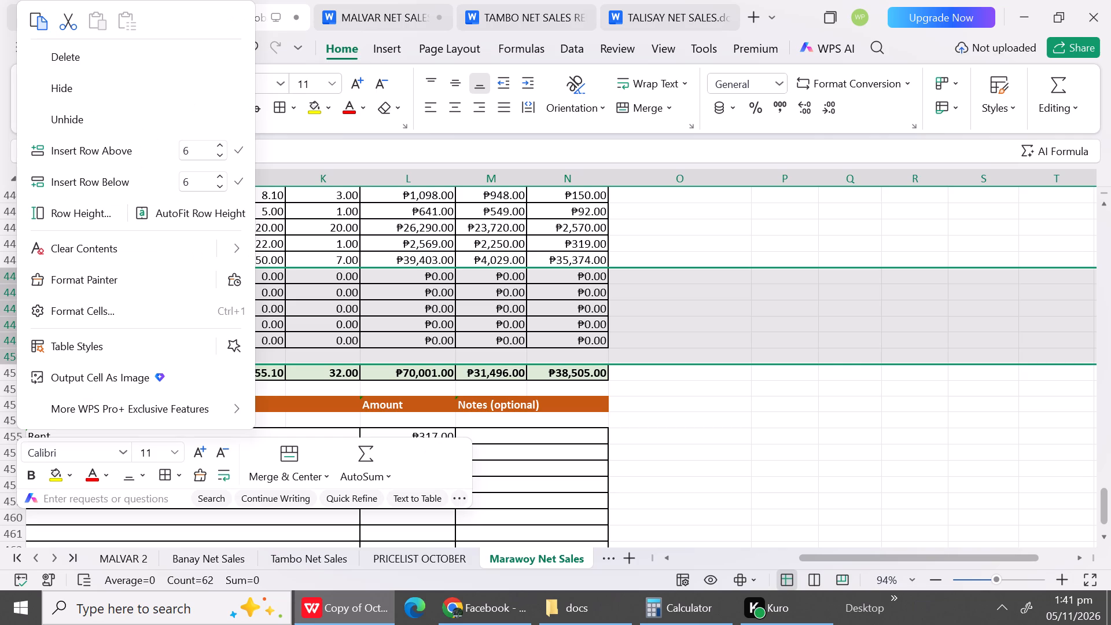
{"action": "left_click", "coordinate": [77, 90]}
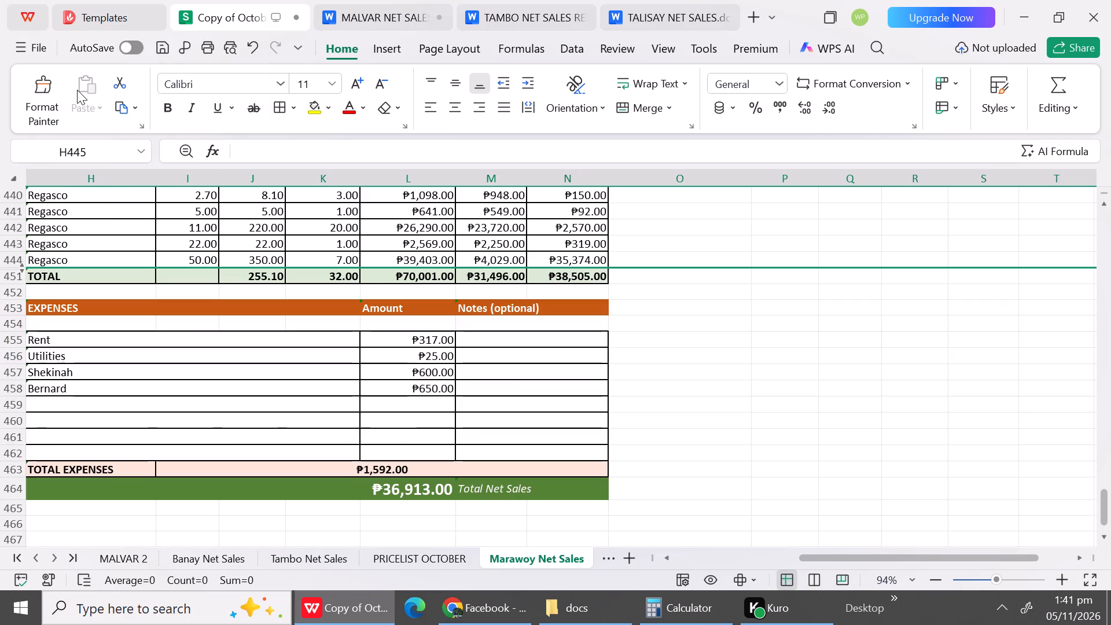
Hide the blank rows 452 and 454 above and below the EXPENSES header.
{"action": "left_click", "coordinate": [20, 294]}
{"action": "right_click", "coordinate": [20, 294]}
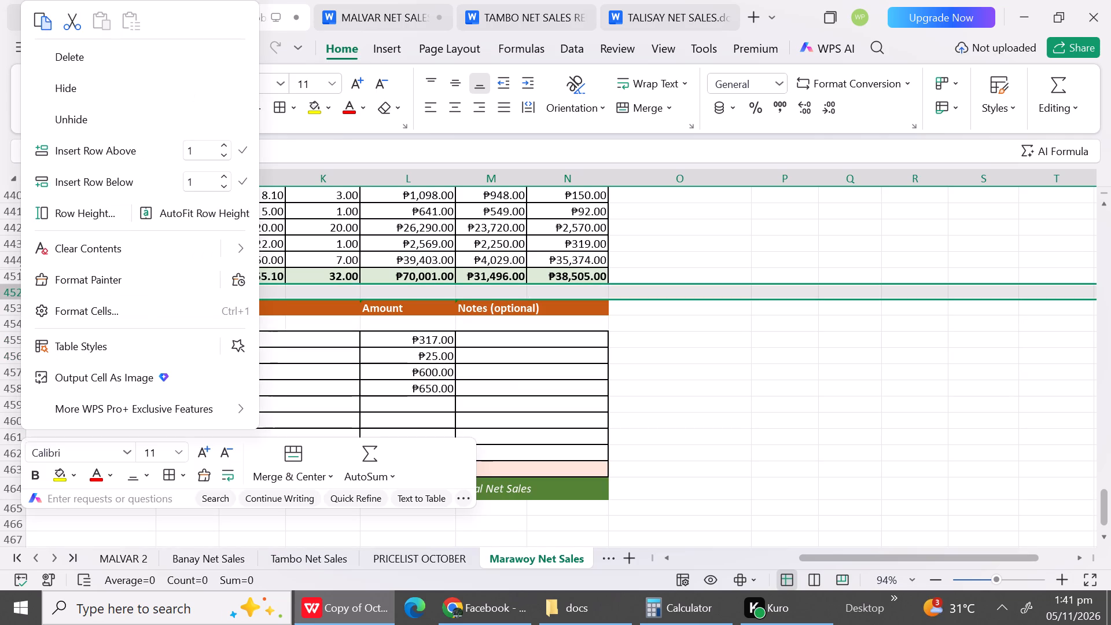
{"action": "left_click", "coordinate": [73, 90]}
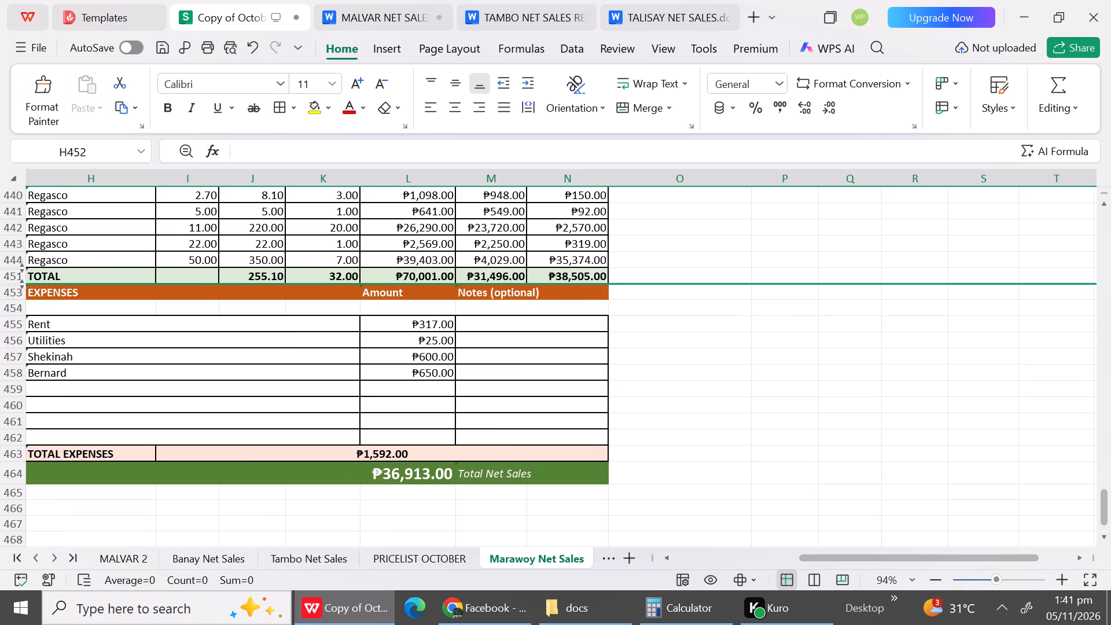
{"action": "left_click", "coordinate": [16, 307]}
{"action": "right_click", "coordinate": [16, 307]}
{"action": "left_click", "coordinate": [67, 86]}
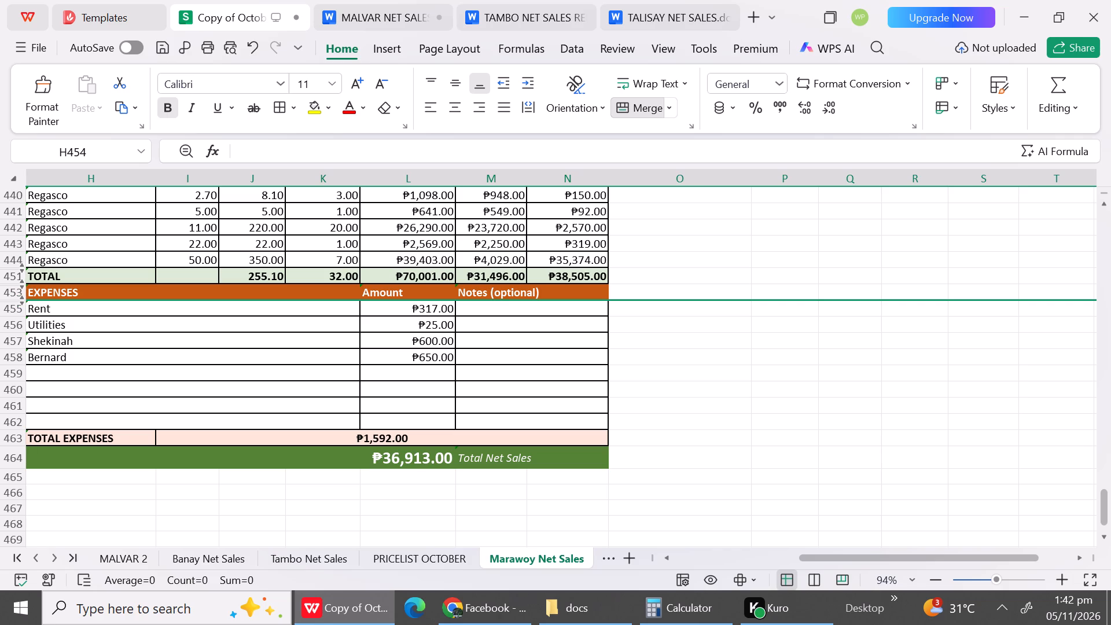
Hide the unused expense rows 459 to 462 above TOTAL EXPENSES.
{"action": "left_click_drag", "start_coordinate": [16, 374], "coordinate": [13, 423]}
{"action": "right_click", "coordinate": [13, 423]}
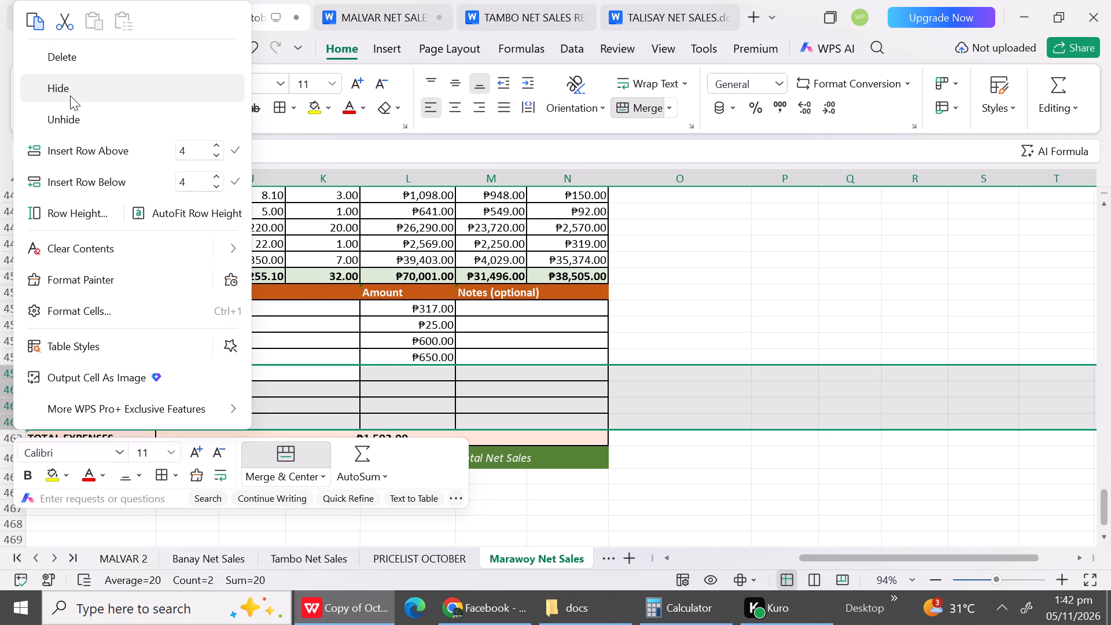
{"action": "left_click", "coordinate": [70, 95]}
{"action": "left_click", "coordinate": [878, 348]}
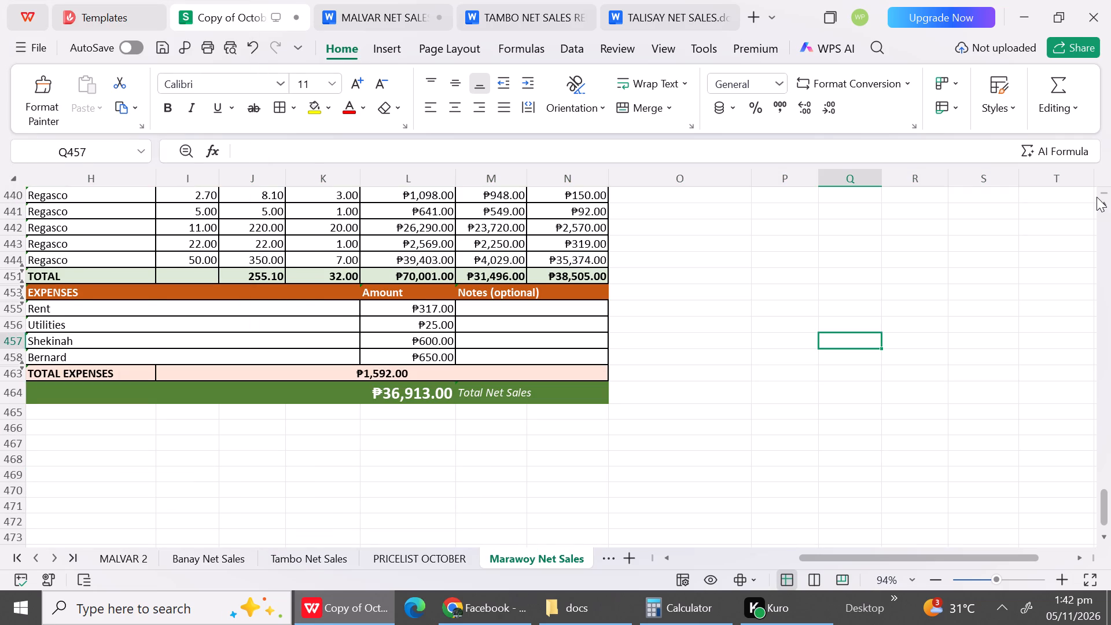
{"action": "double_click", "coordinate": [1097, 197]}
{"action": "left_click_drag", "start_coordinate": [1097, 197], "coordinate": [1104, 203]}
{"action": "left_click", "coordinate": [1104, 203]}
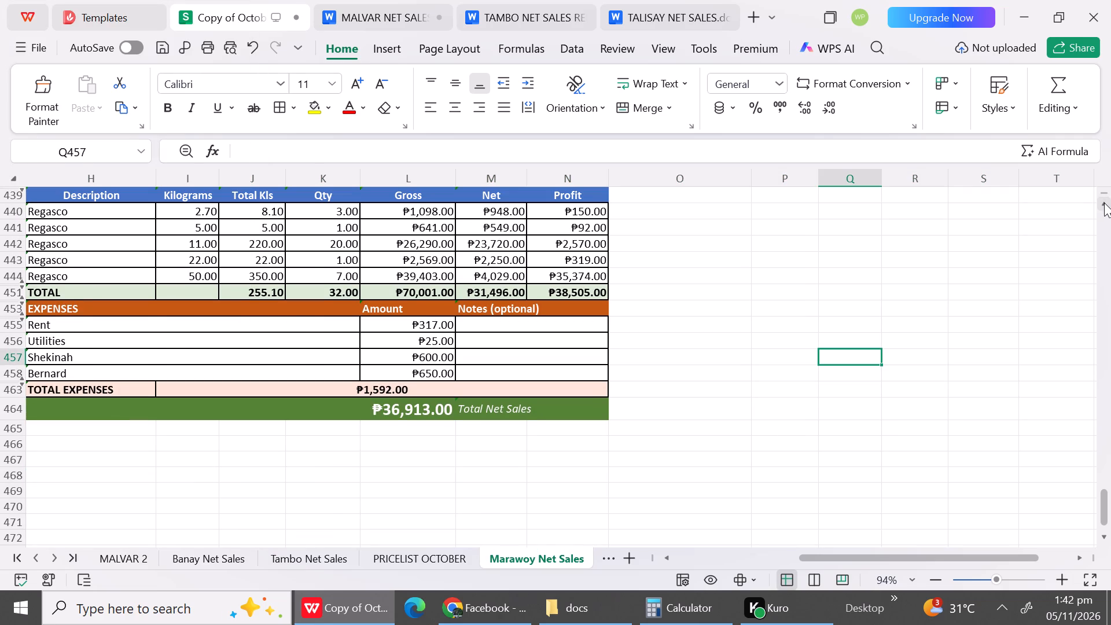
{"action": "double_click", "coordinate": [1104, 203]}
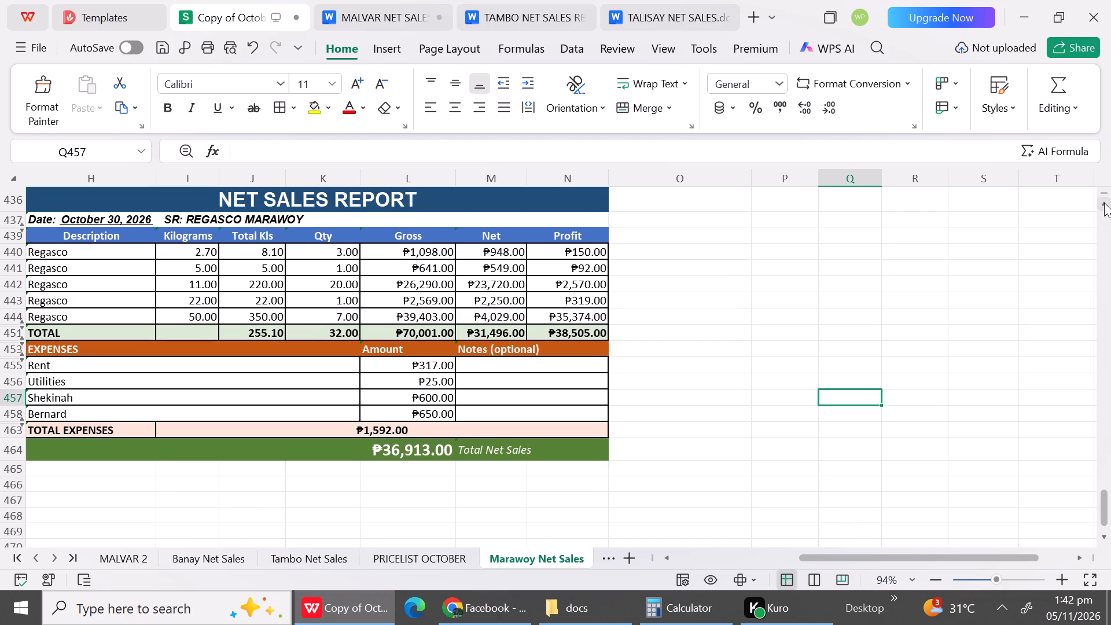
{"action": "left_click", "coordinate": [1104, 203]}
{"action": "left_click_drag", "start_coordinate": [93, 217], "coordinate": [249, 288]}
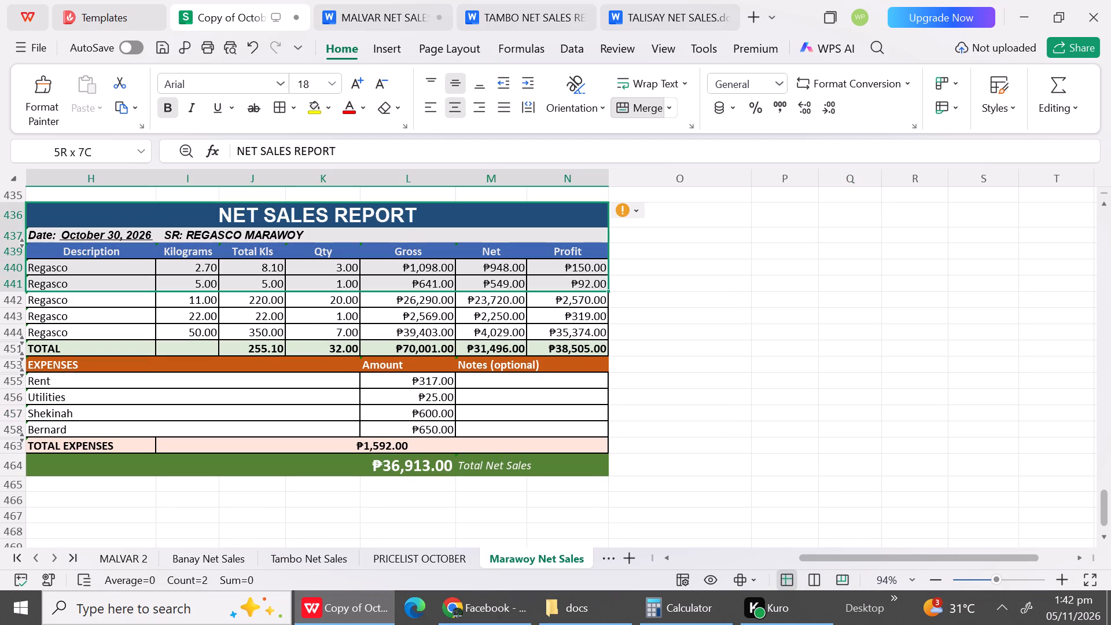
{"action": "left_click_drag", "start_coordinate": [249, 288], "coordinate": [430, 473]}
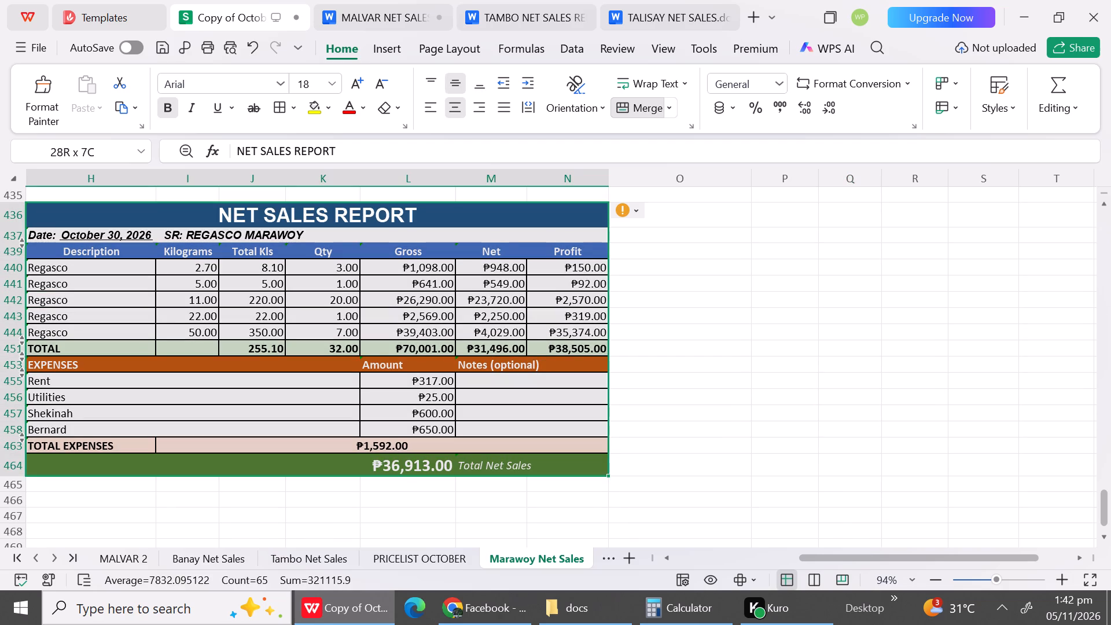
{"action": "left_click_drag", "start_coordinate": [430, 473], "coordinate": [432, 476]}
Copy the whole October 29 Marawoy net sales report, from its title through its Total Net Sales row.
{"action": "triple_click", "coordinate": [1108, 207]}
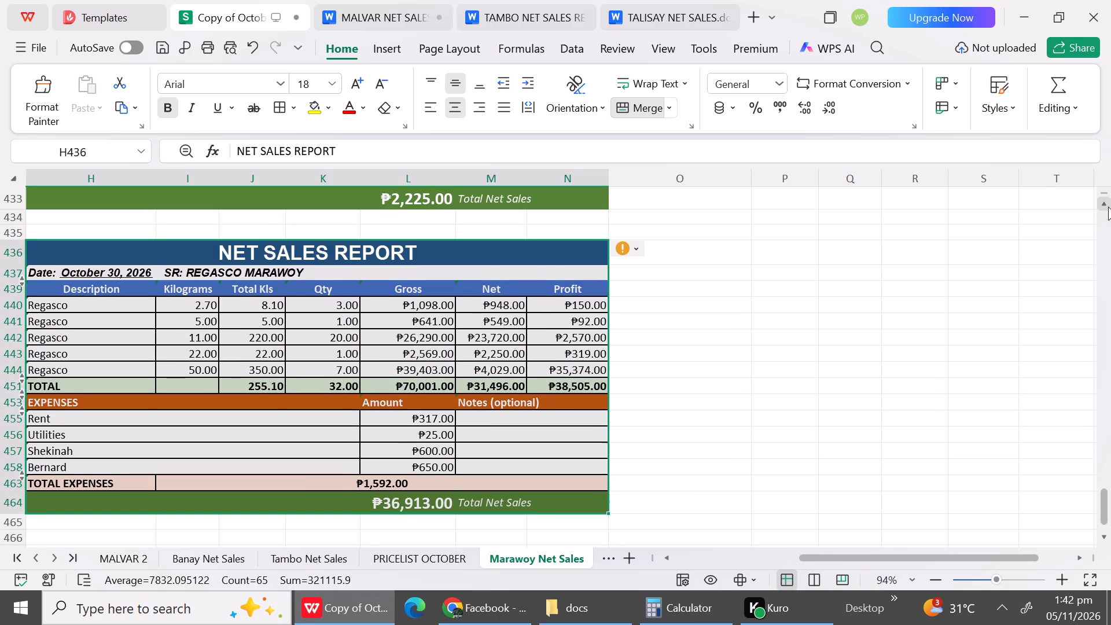
{"action": "triple_click", "coordinate": [1108, 207]}
{"action": "triple_click", "coordinate": [1108, 207]}
{"action": "triple_click", "coordinate": [1108, 207]}
{"action": "triple_click", "coordinate": [1108, 207]}
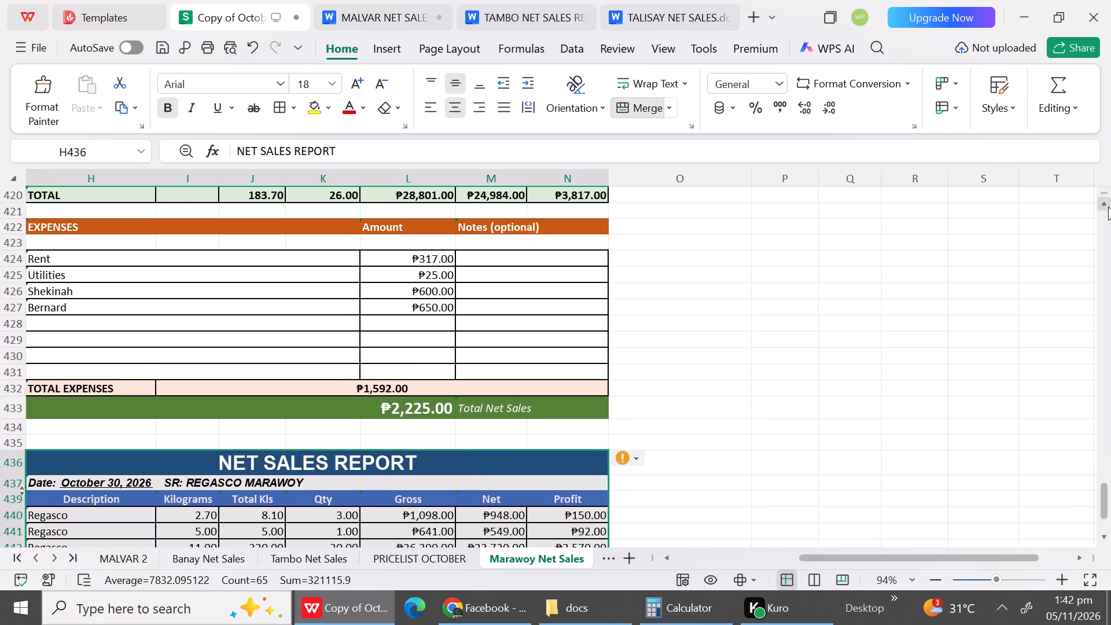
{"action": "triple_click", "coordinate": [1108, 207]}
{"action": "triple_click", "coordinate": [1108, 207]}
{"action": "triple_click", "coordinate": [1108, 207]}
{"action": "triple_click", "coordinate": [1108, 207]}
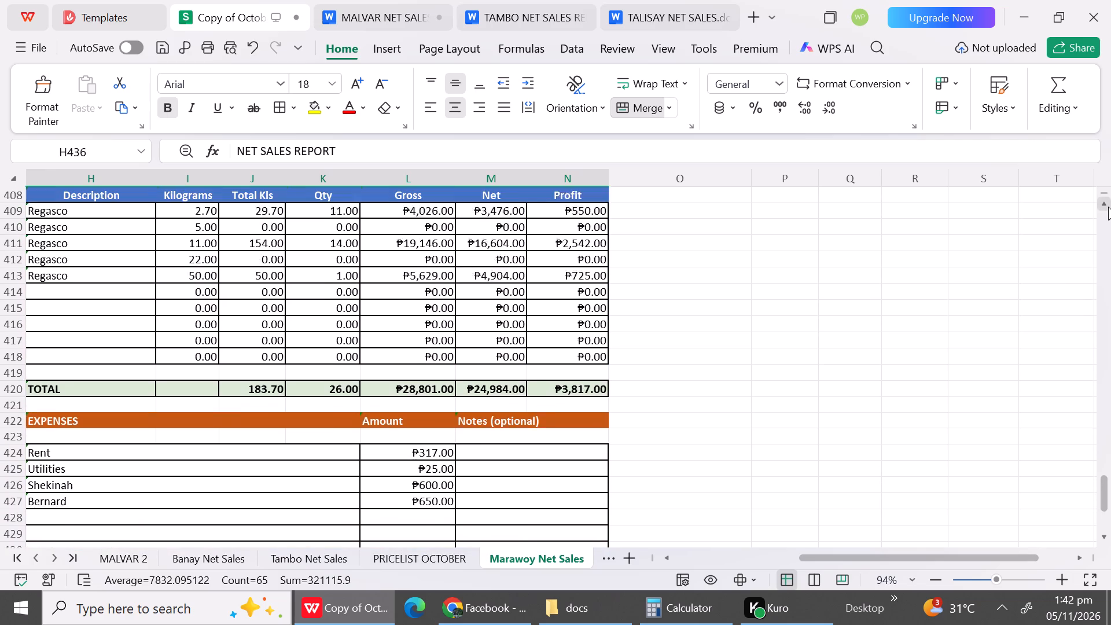
{"action": "triple_click", "coordinate": [1108, 207]}
{"action": "left_click", "coordinate": [1108, 207]}
{"action": "left_click_drag", "start_coordinate": [52, 215], "coordinate": [269, 334]}
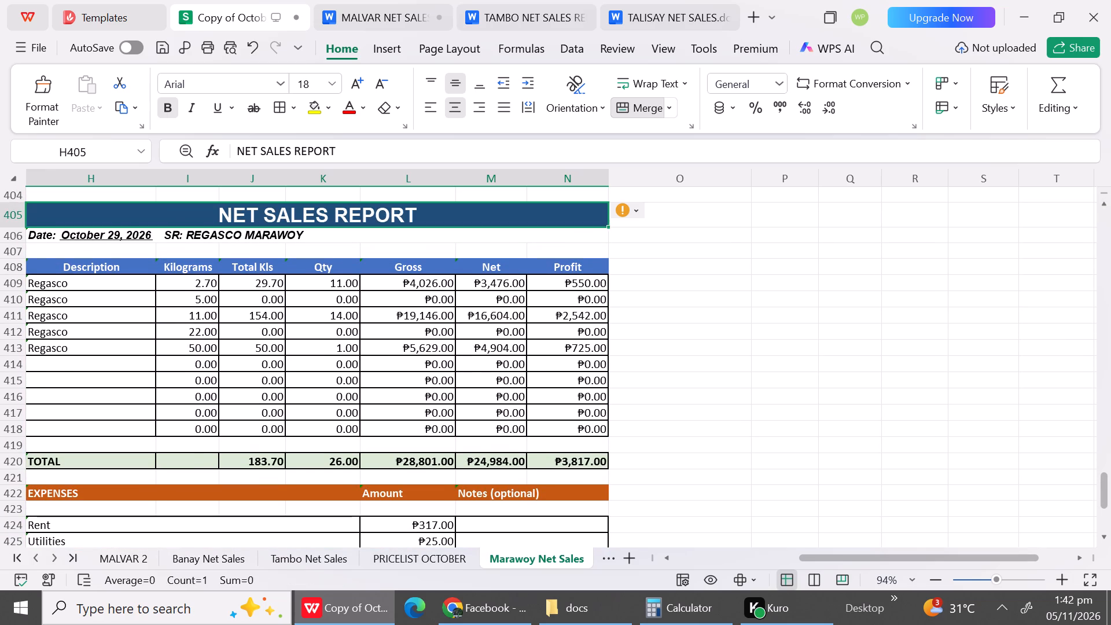
{"action": "left_click_drag", "start_coordinate": [269, 334], "coordinate": [311, 524]}
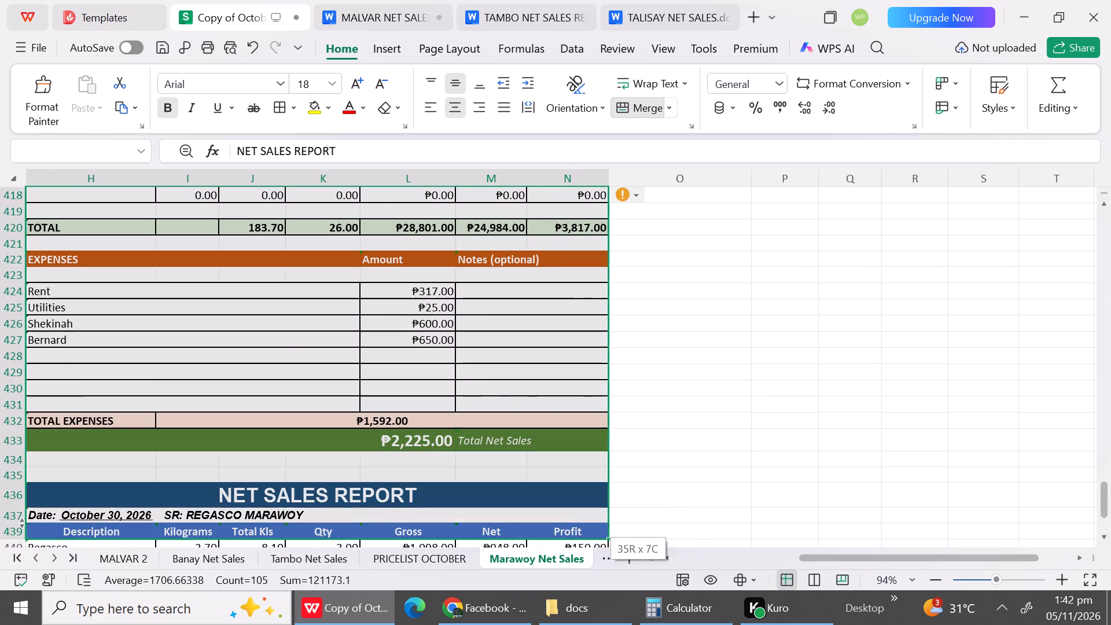
{"action": "left_click_drag", "start_coordinate": [311, 524], "coordinate": [307, 437]}
{"action": "key", "text": "ctrl+c"}
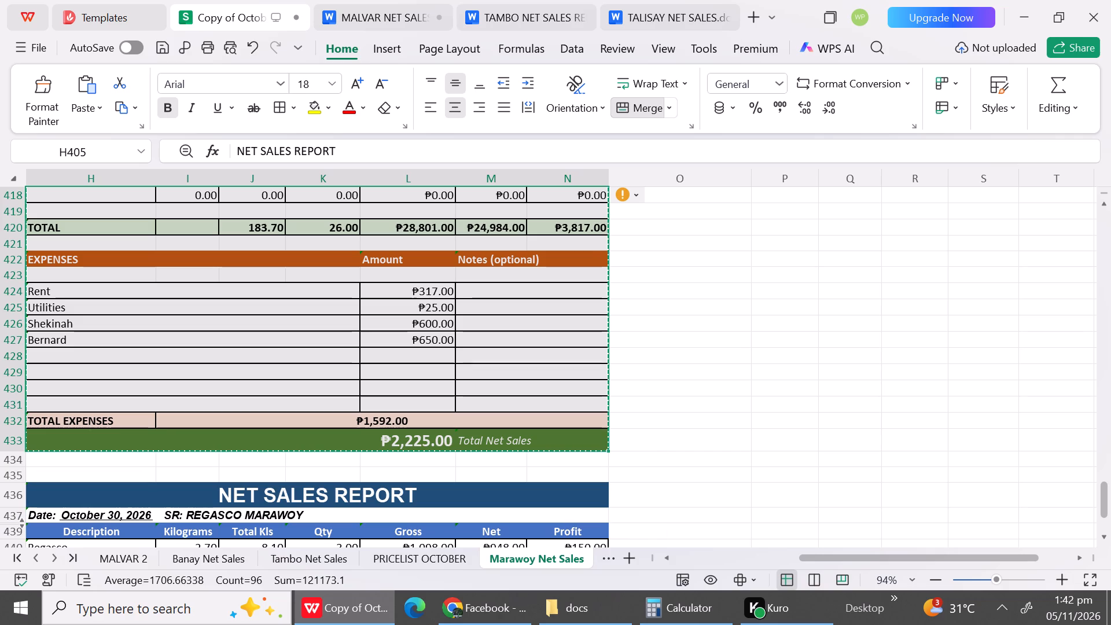
Paste the copied report at H466, leaving one blank row below the October 30 report.
{"action": "triple_click", "coordinate": [1105, 531]}
{"action": "left_click", "coordinate": [1105, 531]}
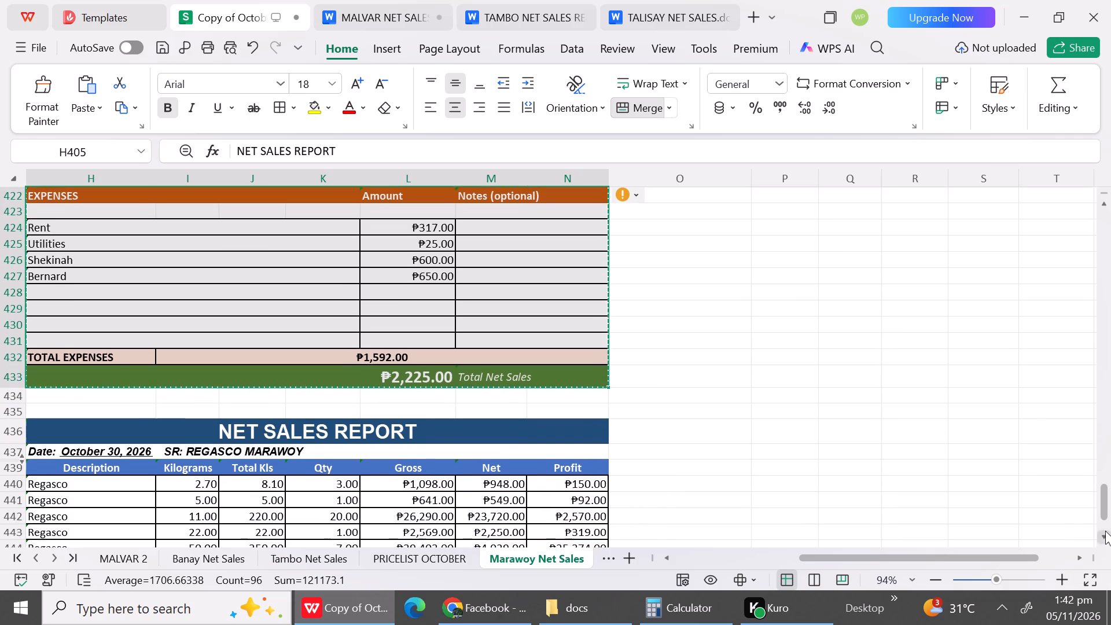
{"action": "triple_click", "coordinate": [1104, 530]}
{"action": "triple_click", "coordinate": [1104, 530]}
{"action": "double_click", "coordinate": [1104, 530]}
{"action": "left_click_drag", "start_coordinate": [1104, 530], "coordinate": [551, 503]}
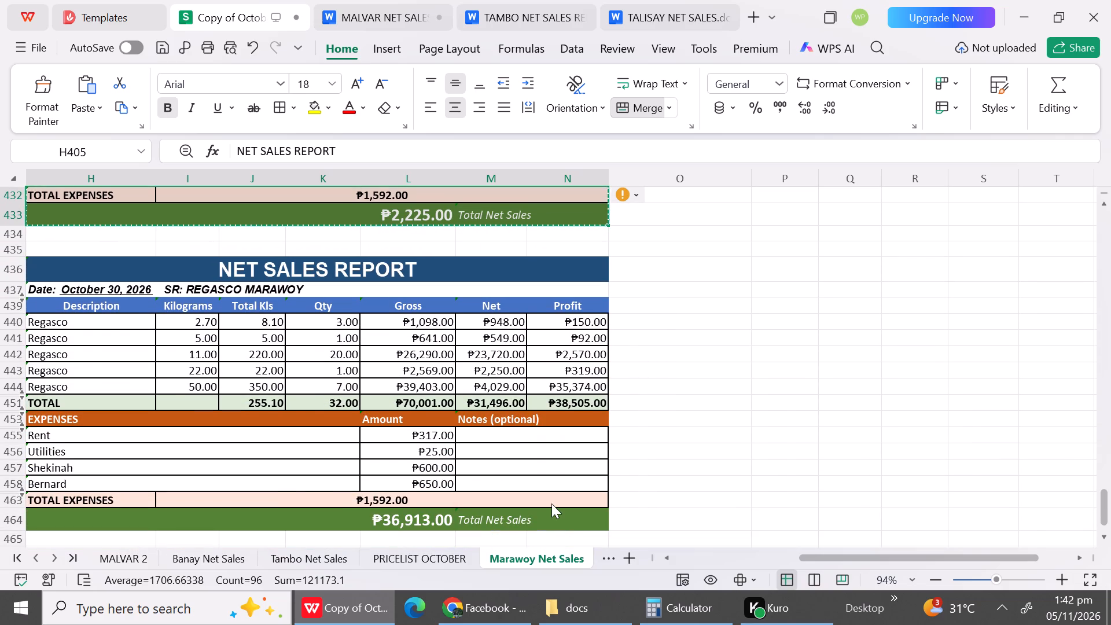
{"action": "left_click", "coordinate": [1109, 529]}
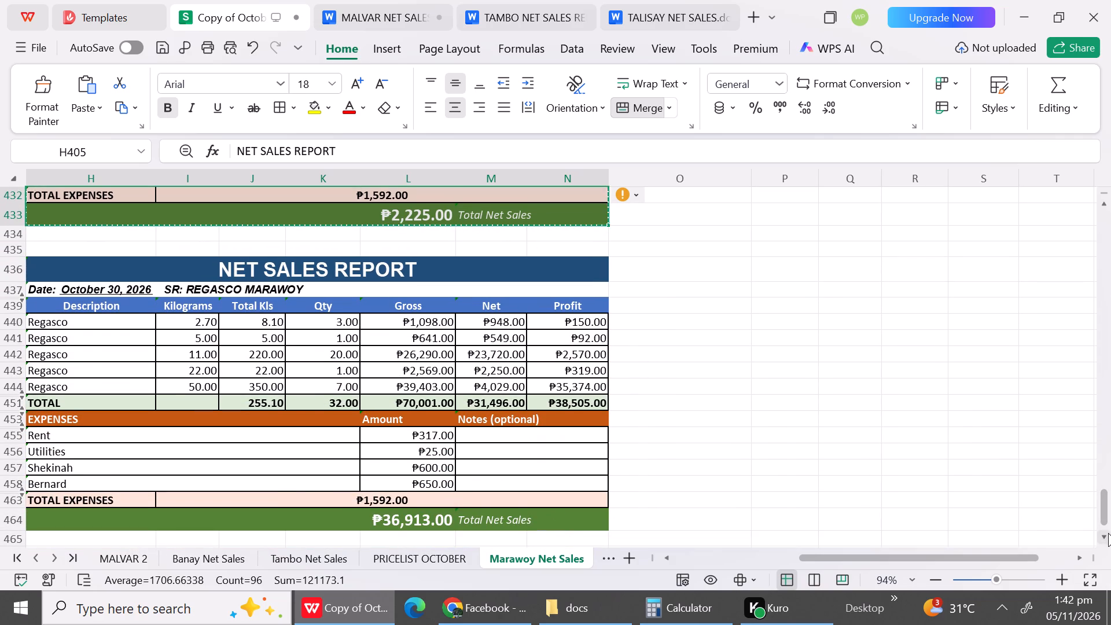
{"action": "triple_click", "coordinate": [1108, 533]}
{"action": "left_click_drag", "start_coordinate": [1108, 533], "coordinate": [455, 497]}
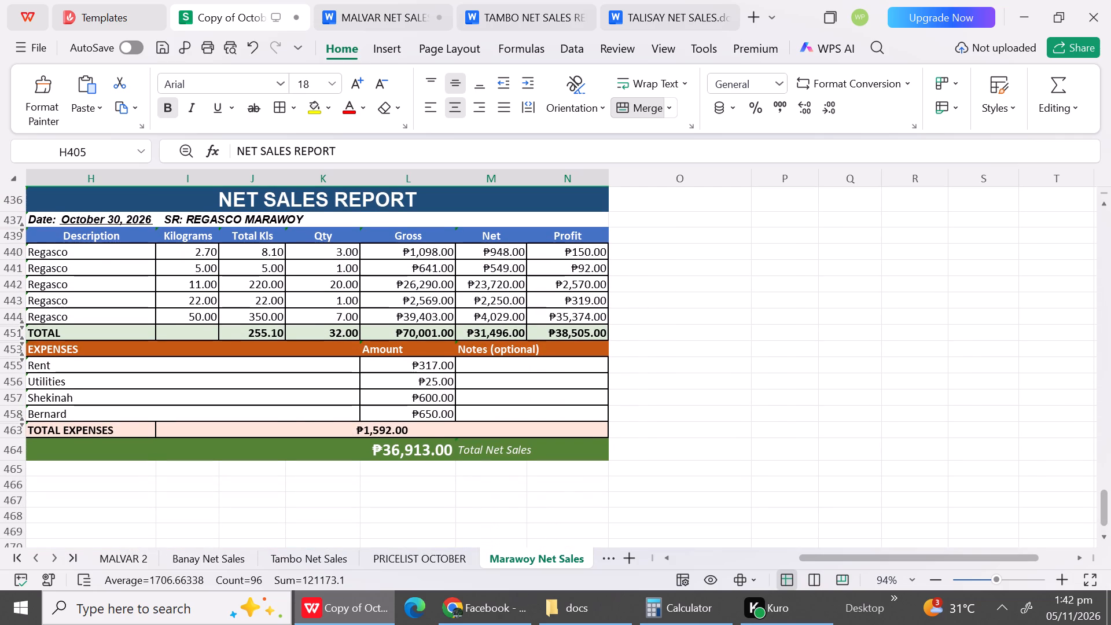
{"action": "left_click", "coordinate": [104, 488]}
{"action": "key", "text": "ctrl+v"}
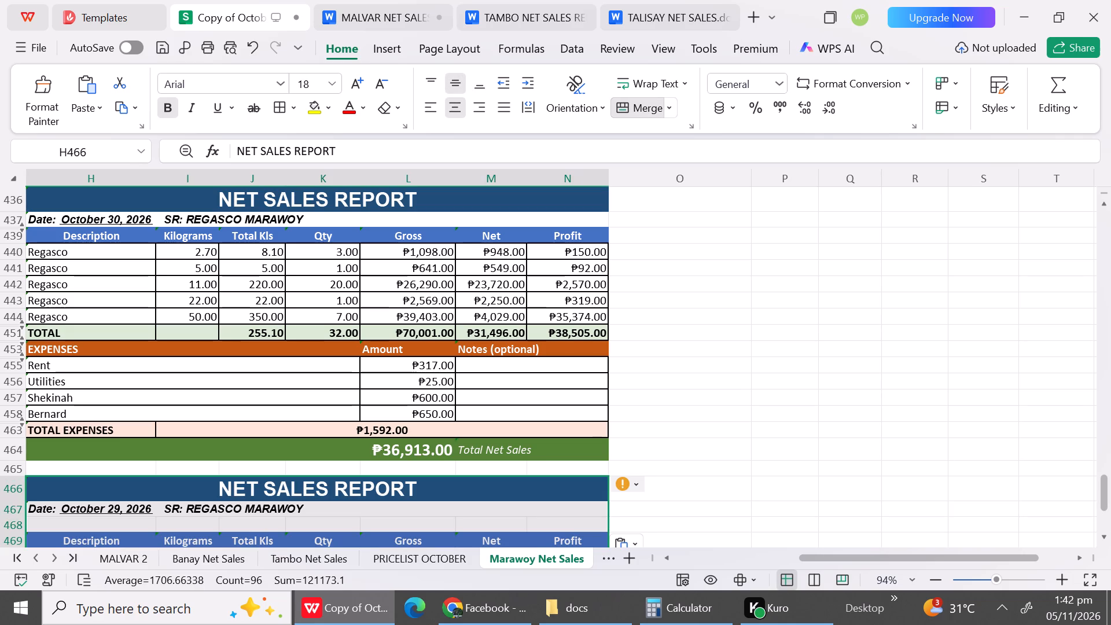
{"action": "left_click", "coordinate": [884, 455]}
Change the pasted report's date to October 31, 2026.
{"action": "double_click", "coordinate": [113, 507]}
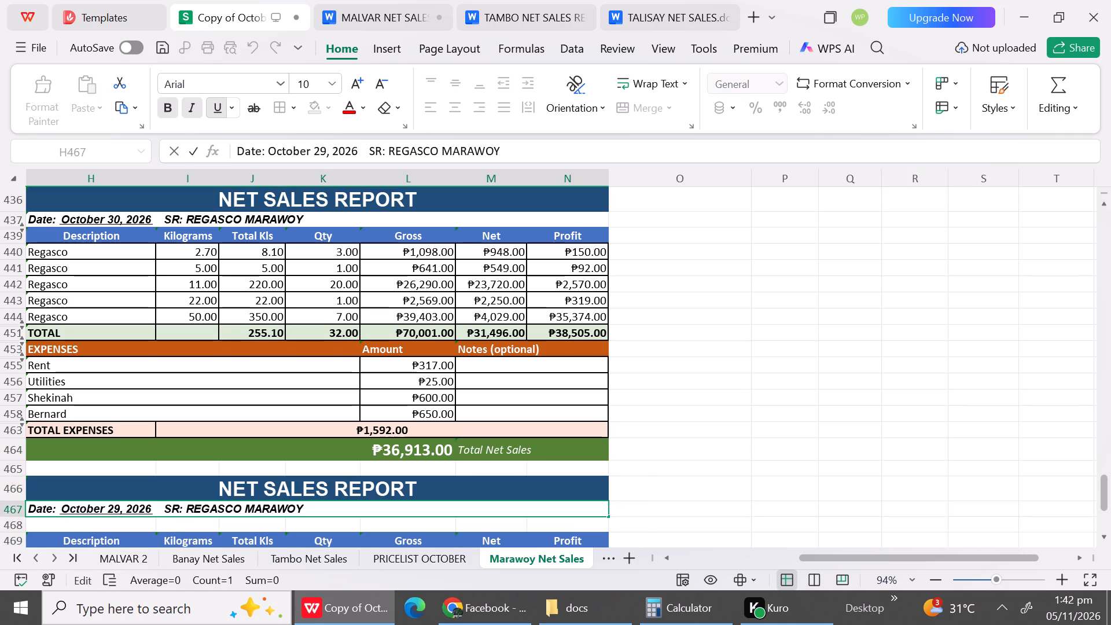
{"action": "left_click", "coordinate": [117, 508]}
{"action": "key", "text": "BackSpace"}
{"action": "key", "text": "BackSpace"}
{"action": "type", "text": "31"}
{"action": "left_click", "coordinate": [648, 450]}
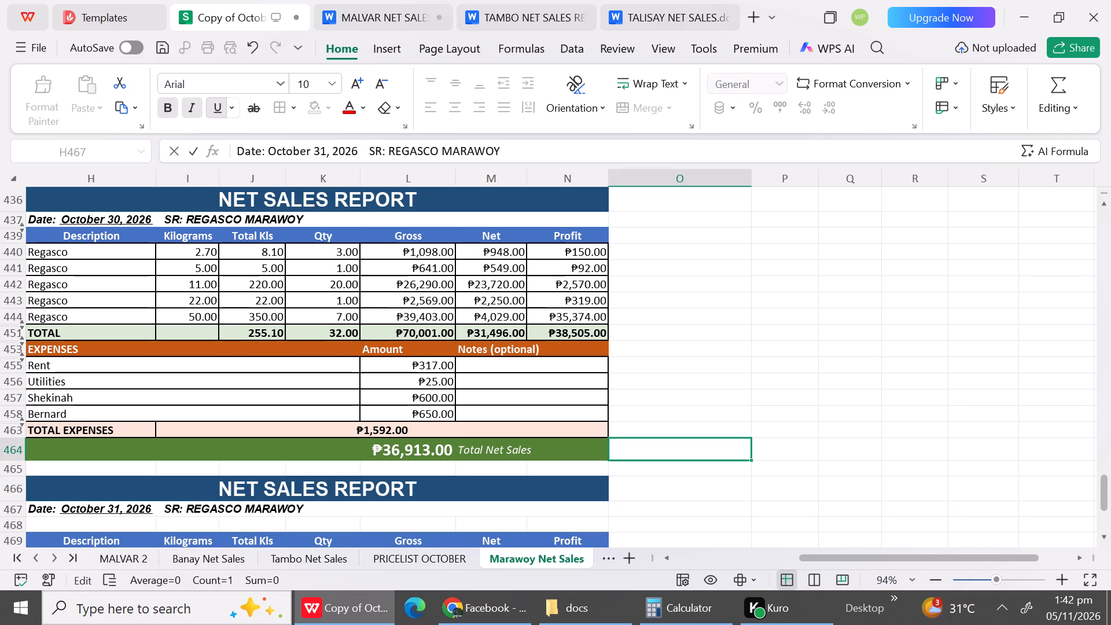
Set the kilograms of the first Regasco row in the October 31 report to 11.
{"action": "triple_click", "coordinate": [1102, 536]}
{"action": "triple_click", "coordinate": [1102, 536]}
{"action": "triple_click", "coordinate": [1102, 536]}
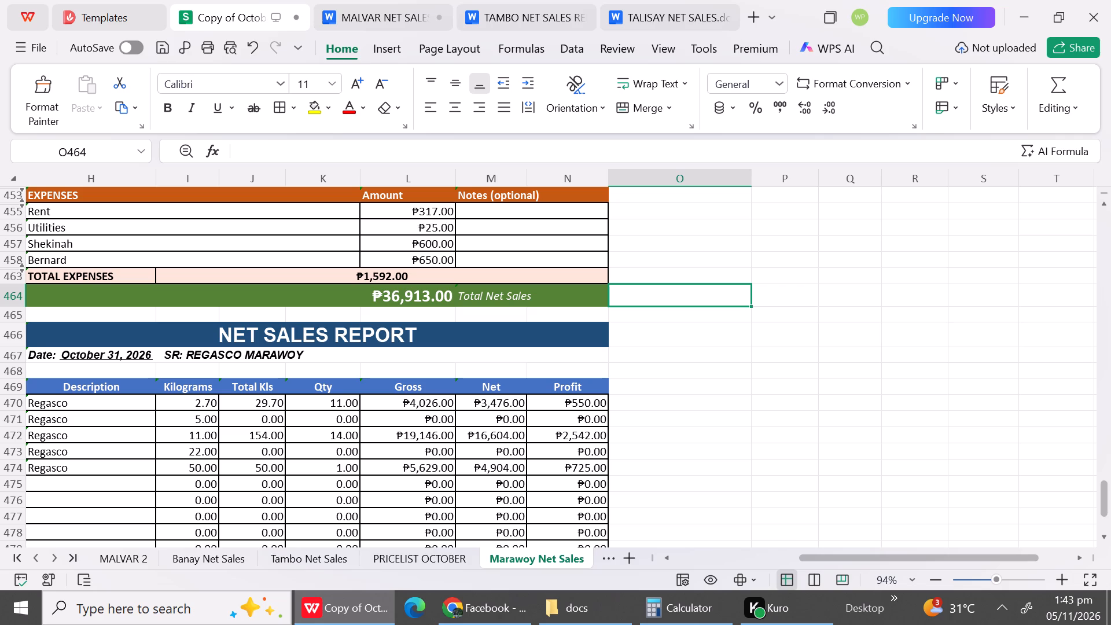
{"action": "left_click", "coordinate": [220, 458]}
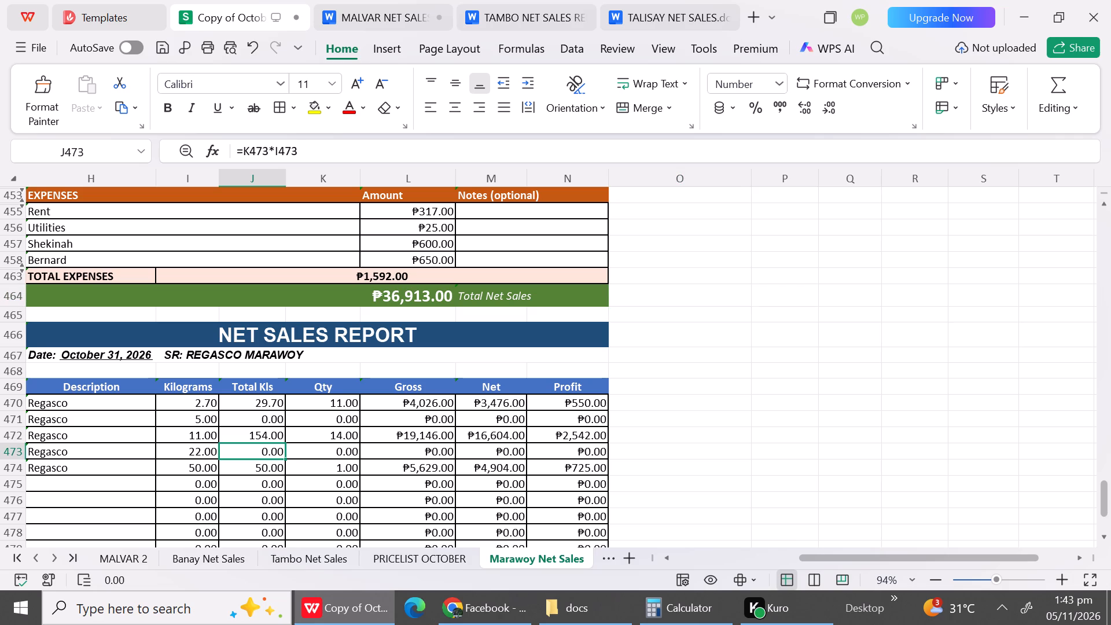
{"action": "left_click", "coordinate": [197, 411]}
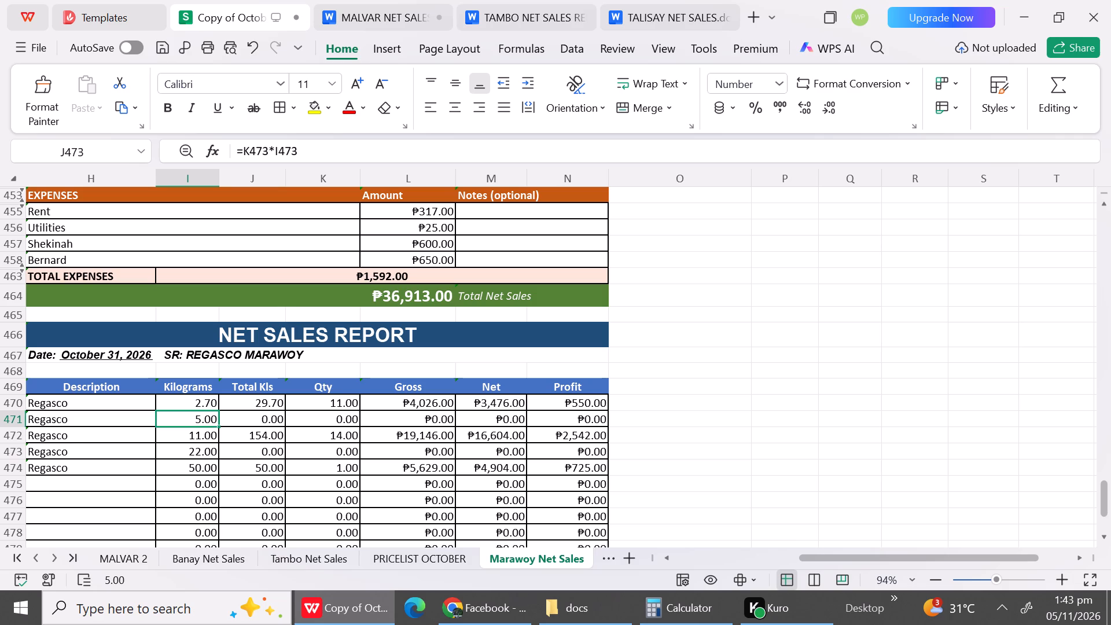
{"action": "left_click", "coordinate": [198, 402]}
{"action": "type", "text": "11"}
Set the quantity of the first Regasco row in the October 31 report to 35.
{"action": "left_click", "coordinate": [318, 407]}
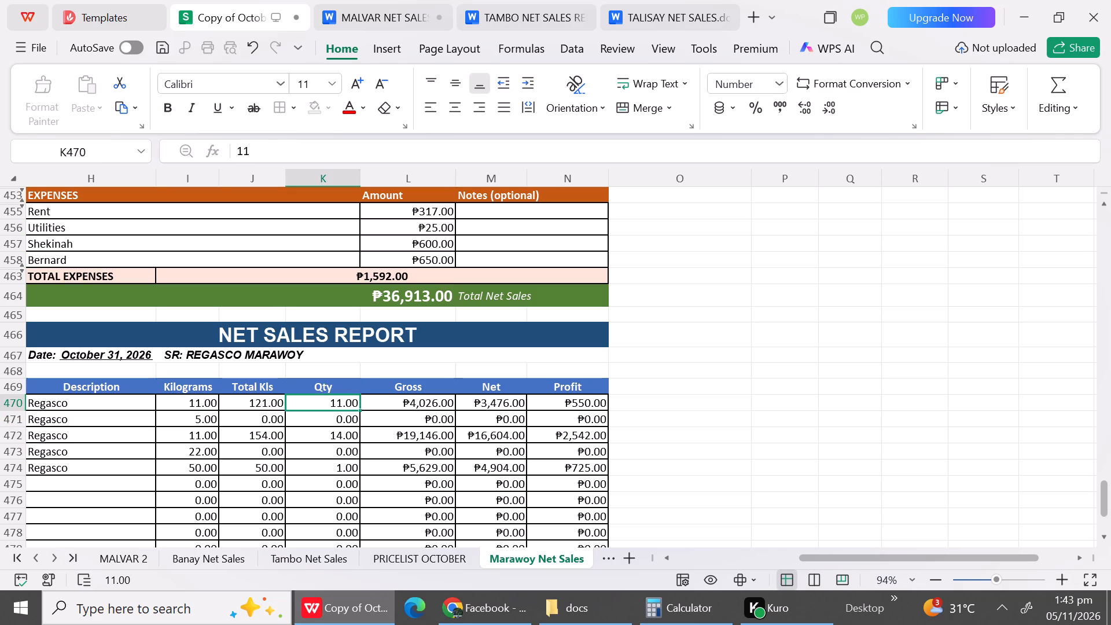
{"action": "type", "text": "35"}
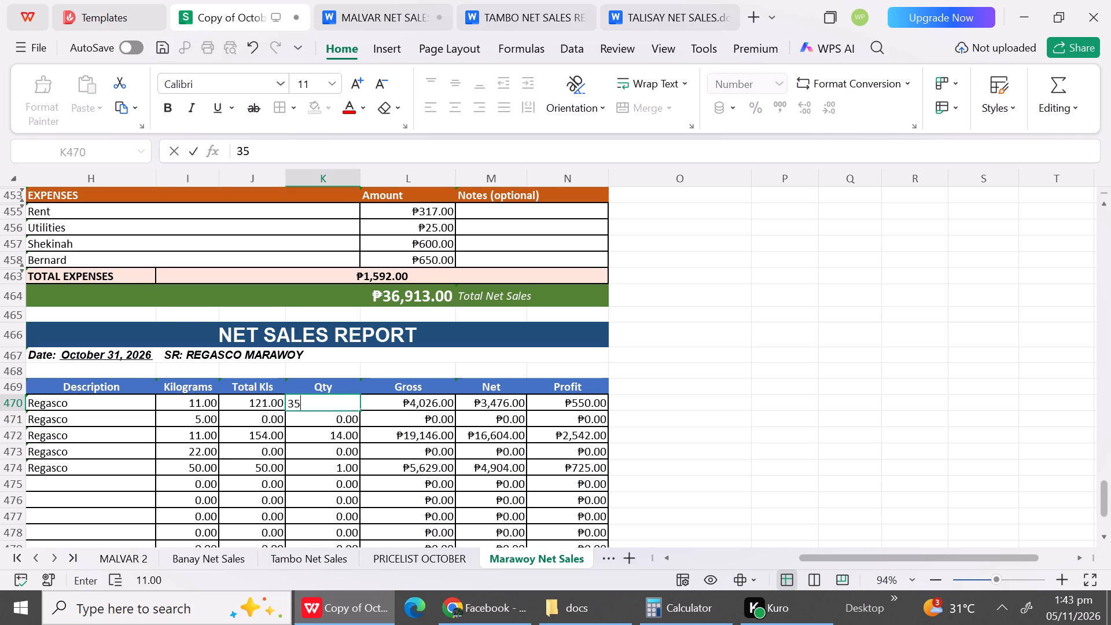
{"action": "left_click", "coordinate": [312, 417]}
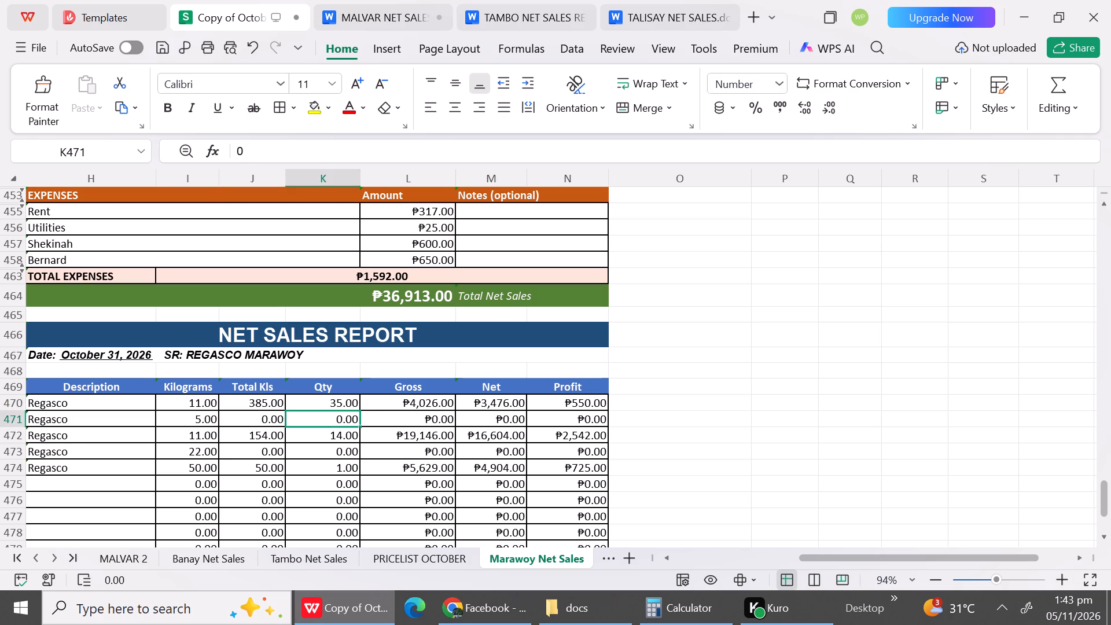
Change the first Regasco row of the October 31 report to 2.7 kilograms with a quantity of 1.
{"action": "left_click", "coordinate": [205, 407]}
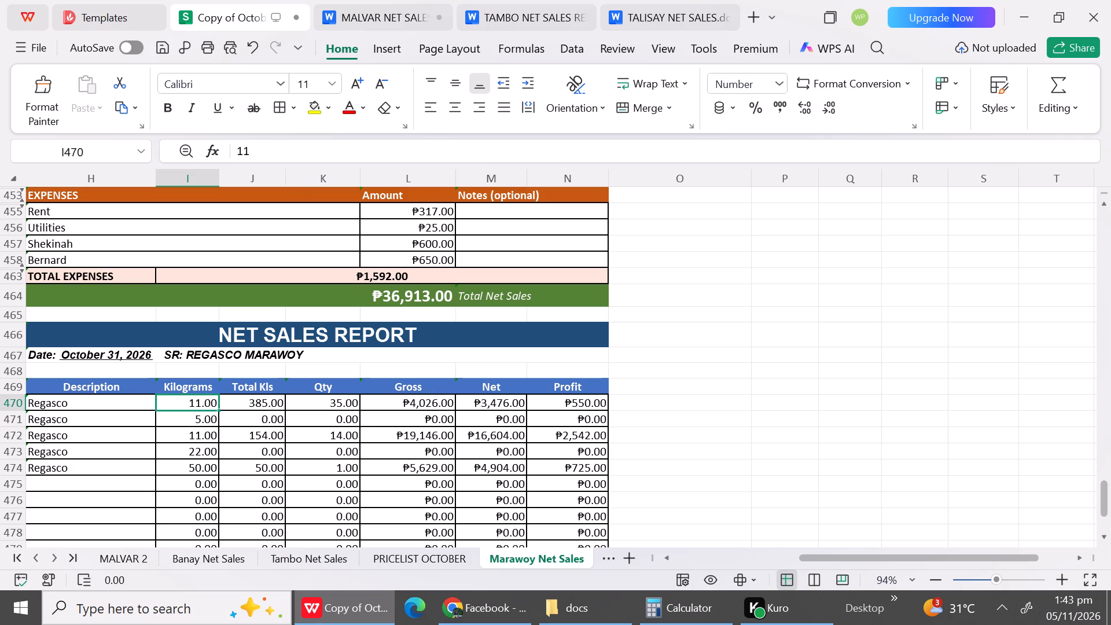
{"action": "type", "text": "2.7"}
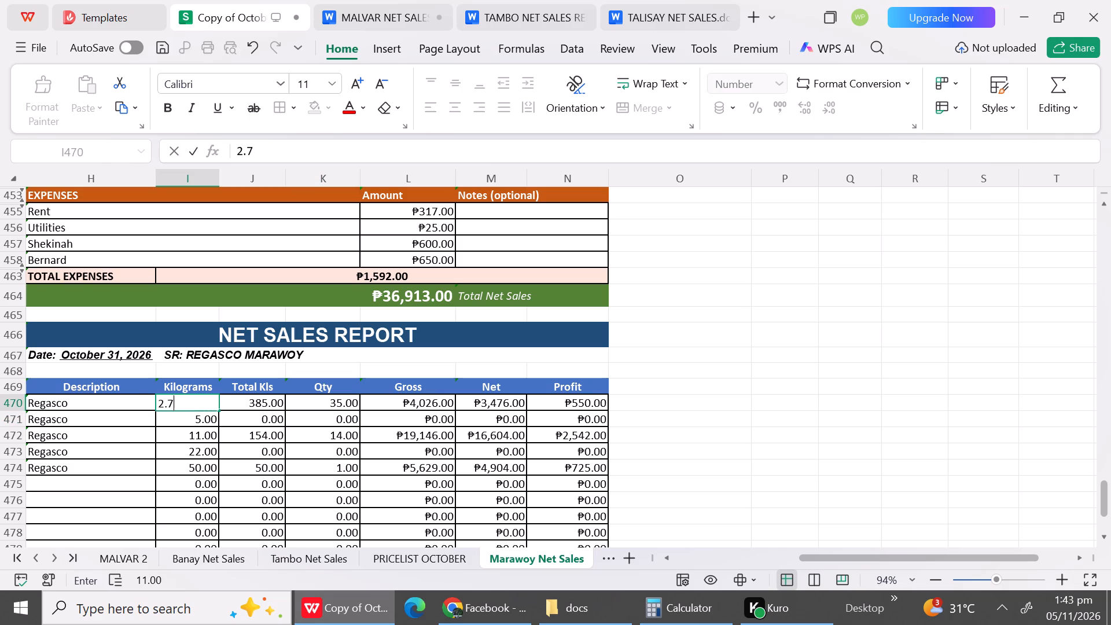
{"action": "left_click", "coordinate": [324, 399]}
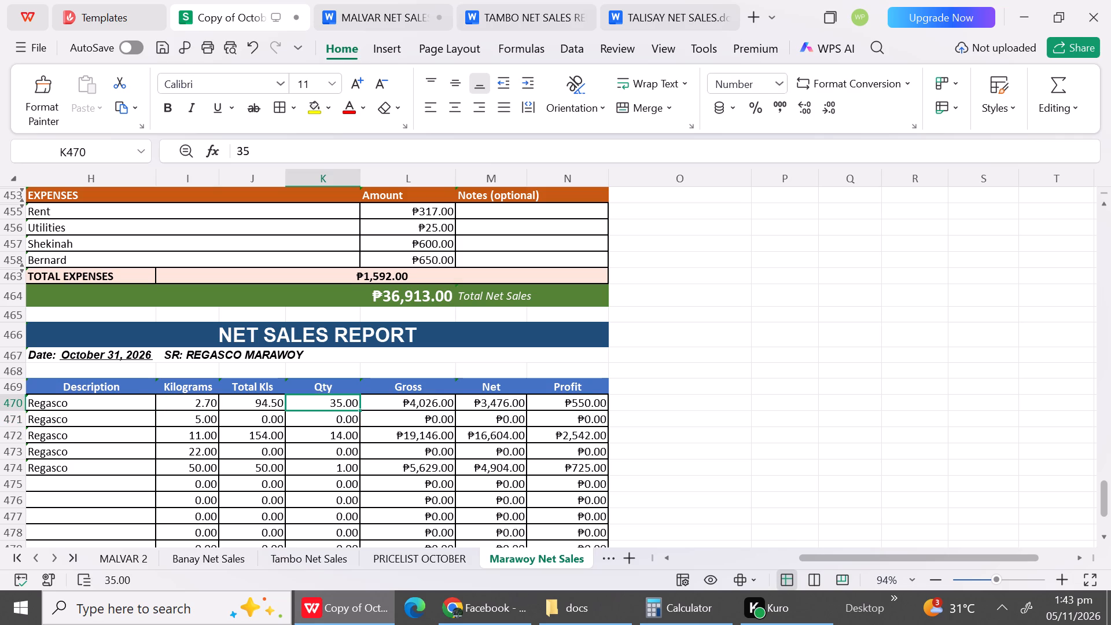
{"action": "key", "text": "1"}
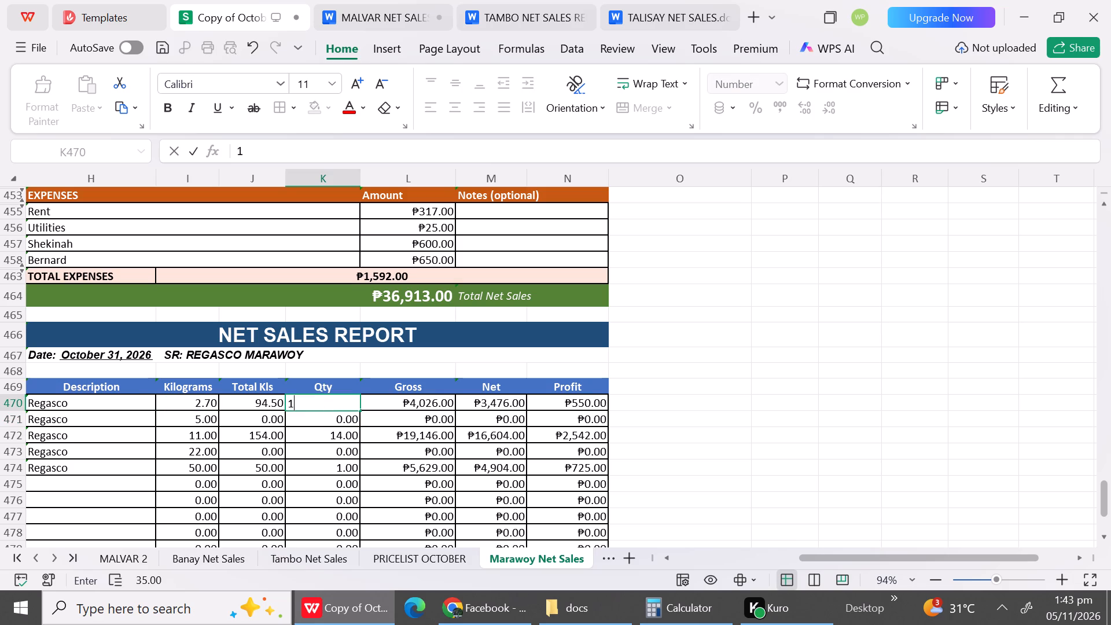
{"action": "left_click", "coordinate": [330, 434]}
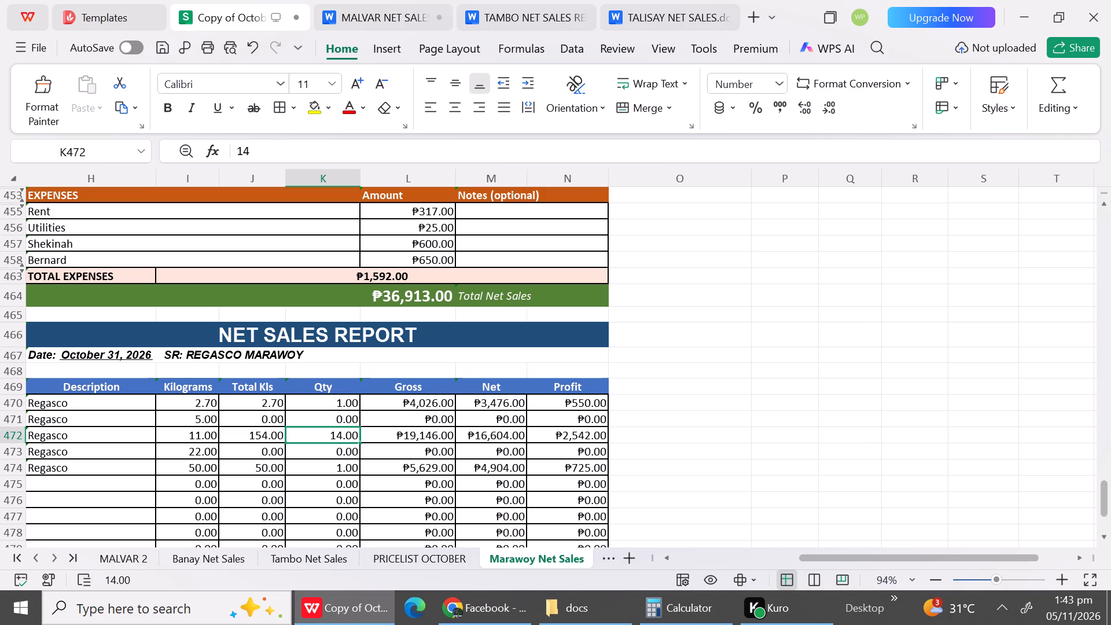
Set the quantity of the second Regasco row in the October 31 report to 35.
{"action": "left_click", "coordinate": [207, 422]}
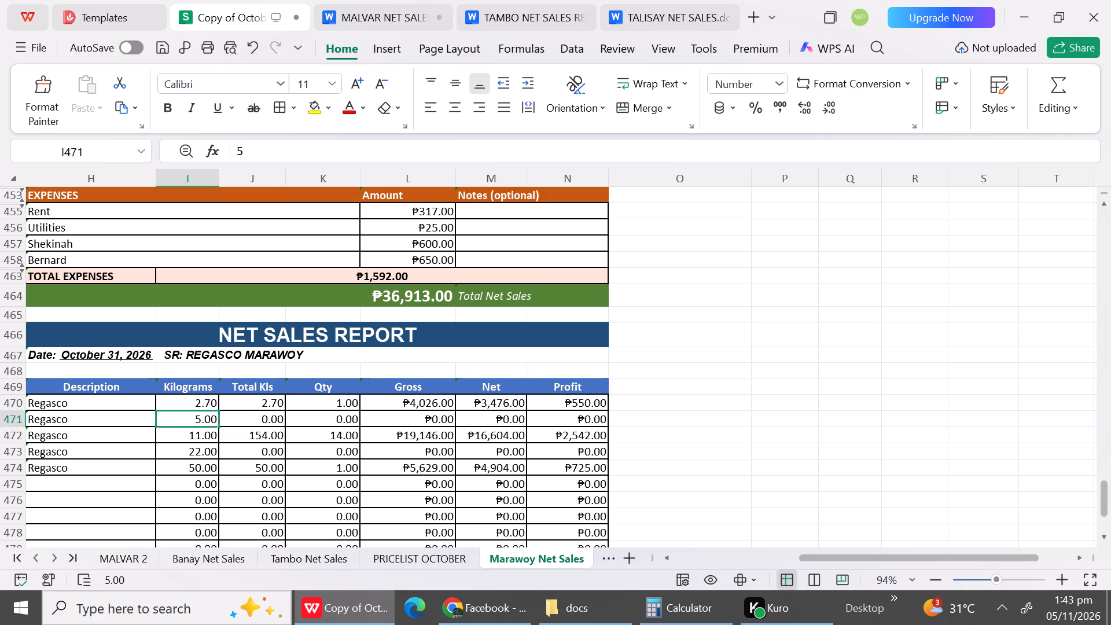
{"action": "left_click", "coordinate": [322, 425]}
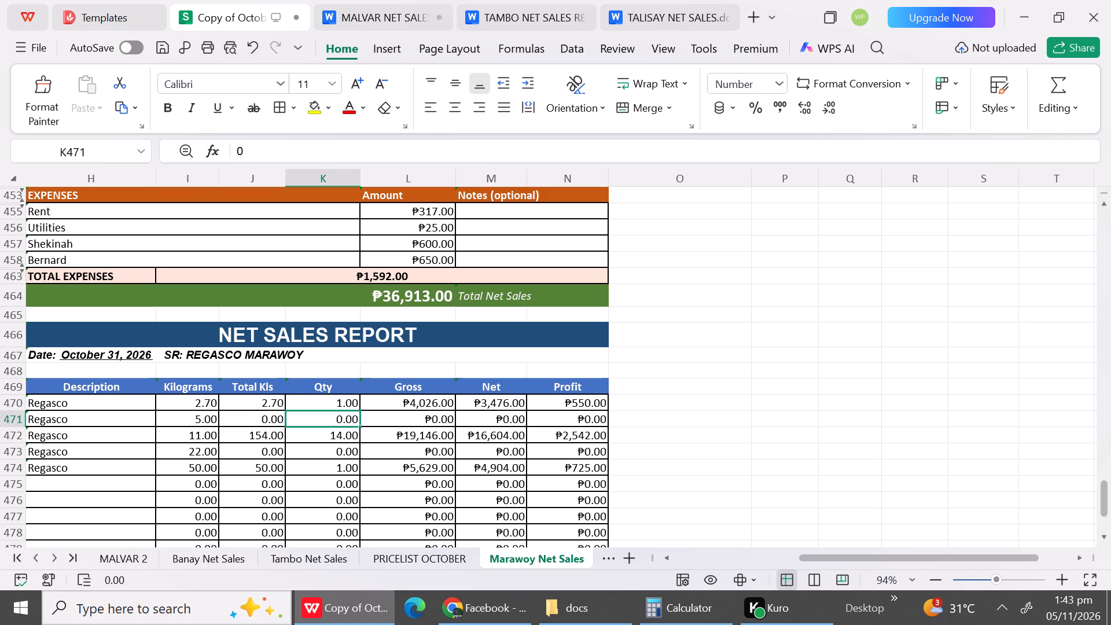
{"action": "type", "text": "35"}
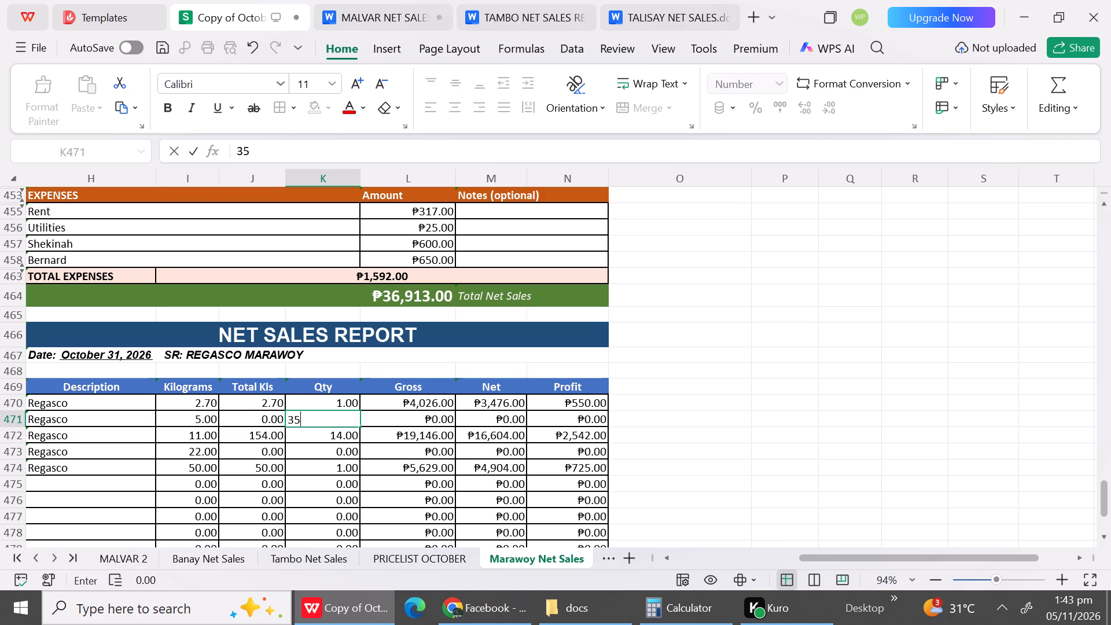
{"action": "left_click", "coordinate": [349, 467]}
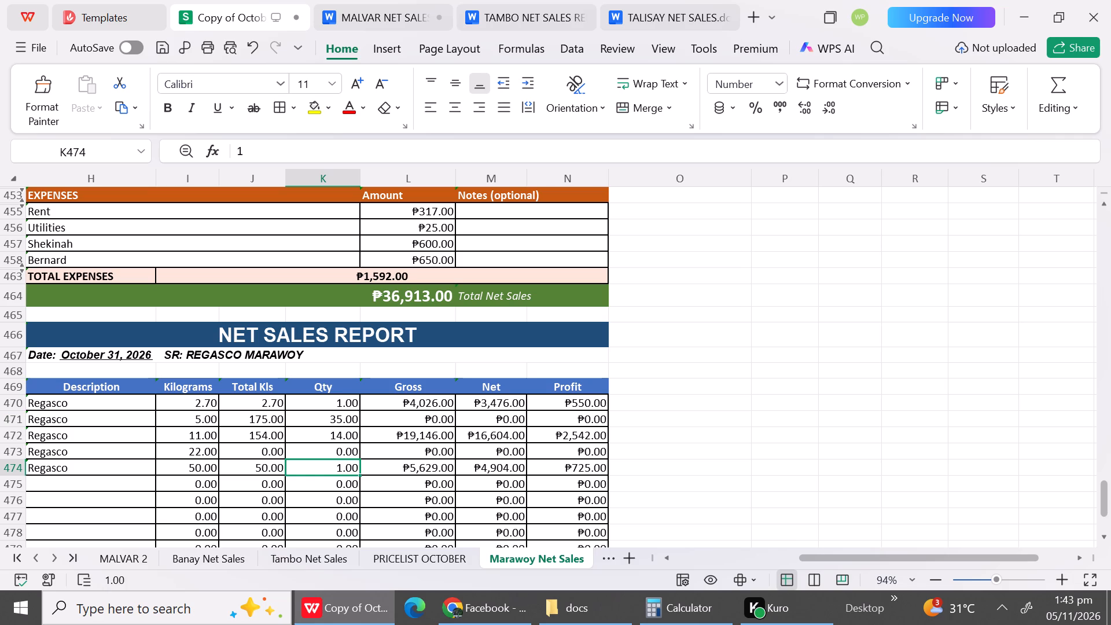
Change the third Regasco row of the October 31 report to 50 kilograms with a quantity of 3.
{"action": "left_click", "coordinate": [208, 435]}
{"action": "type", "text": "50"}
{"action": "left_click", "coordinate": [305, 482]}
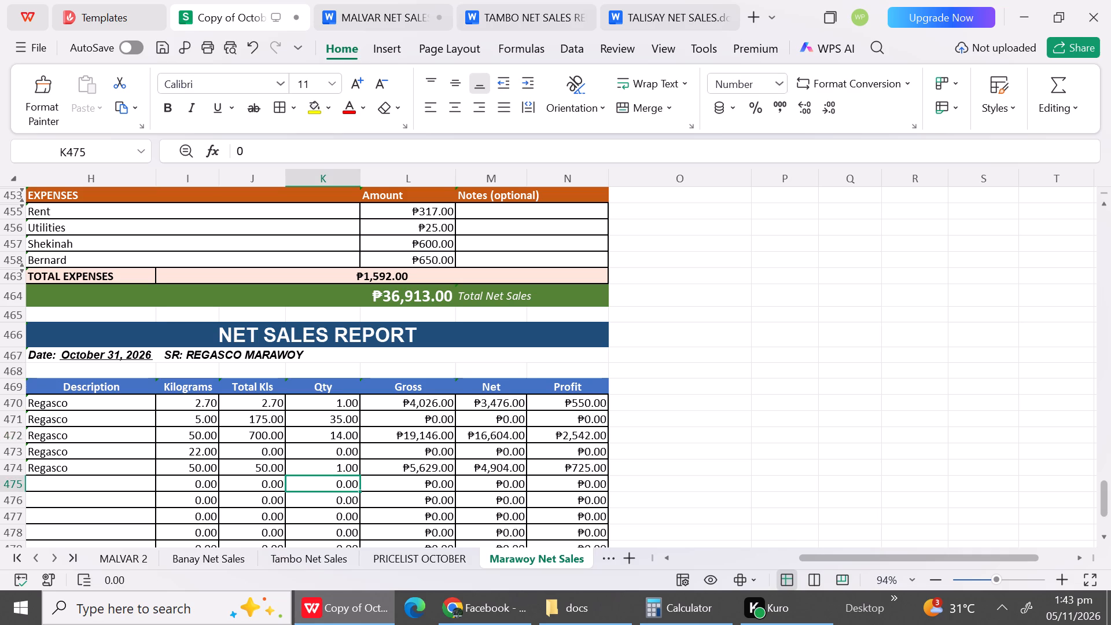
{"action": "left_click", "coordinate": [316, 437]}
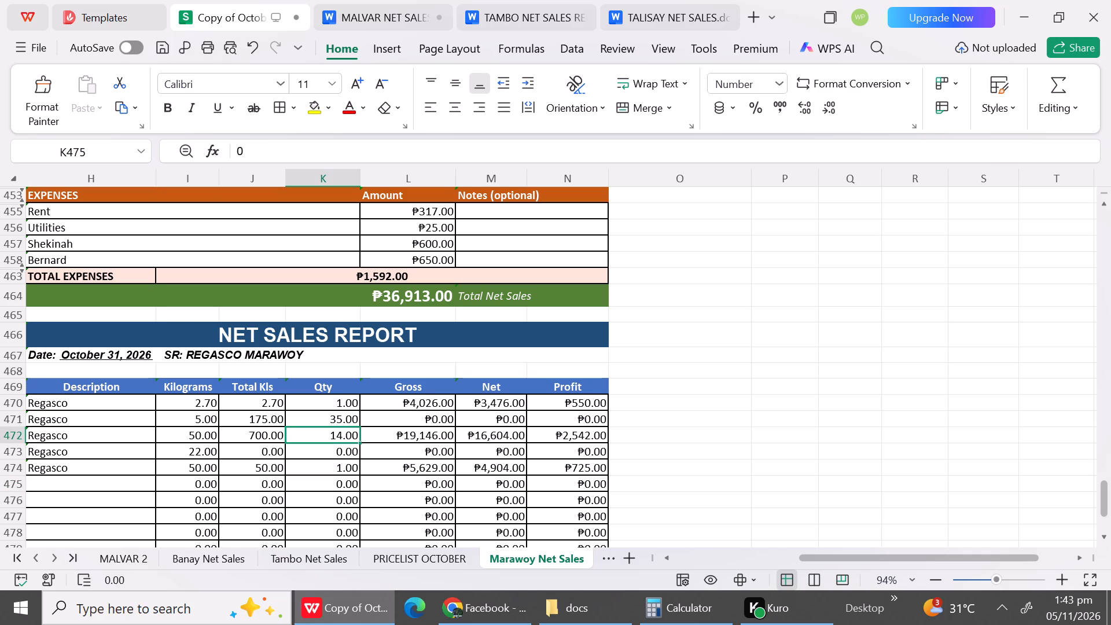
{"action": "key", "text": "3"}
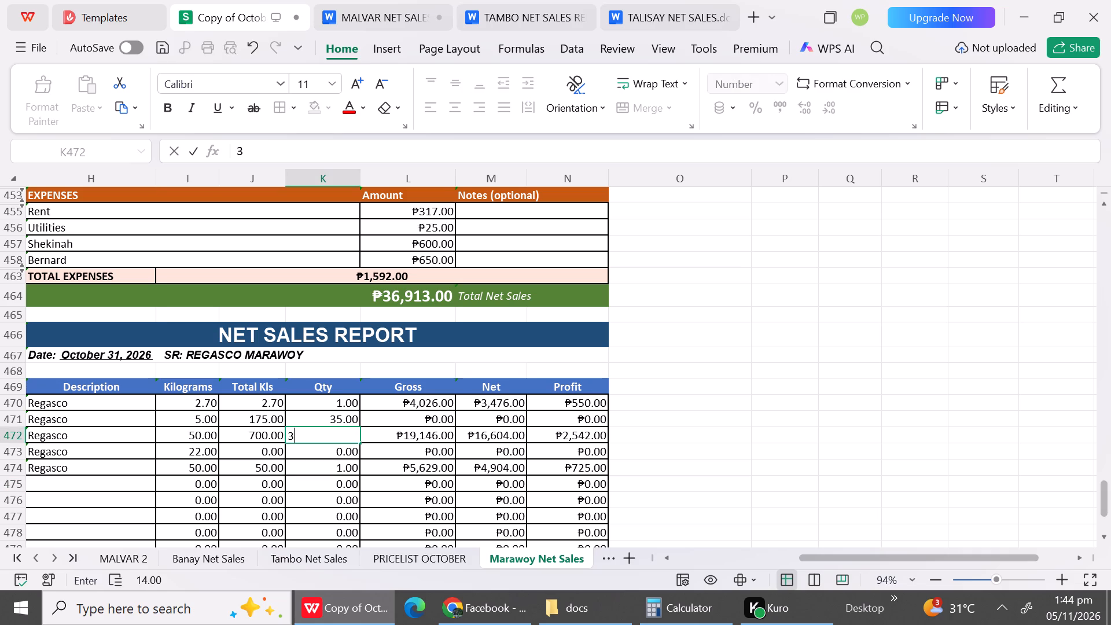
{"action": "left_click", "coordinate": [330, 481]}
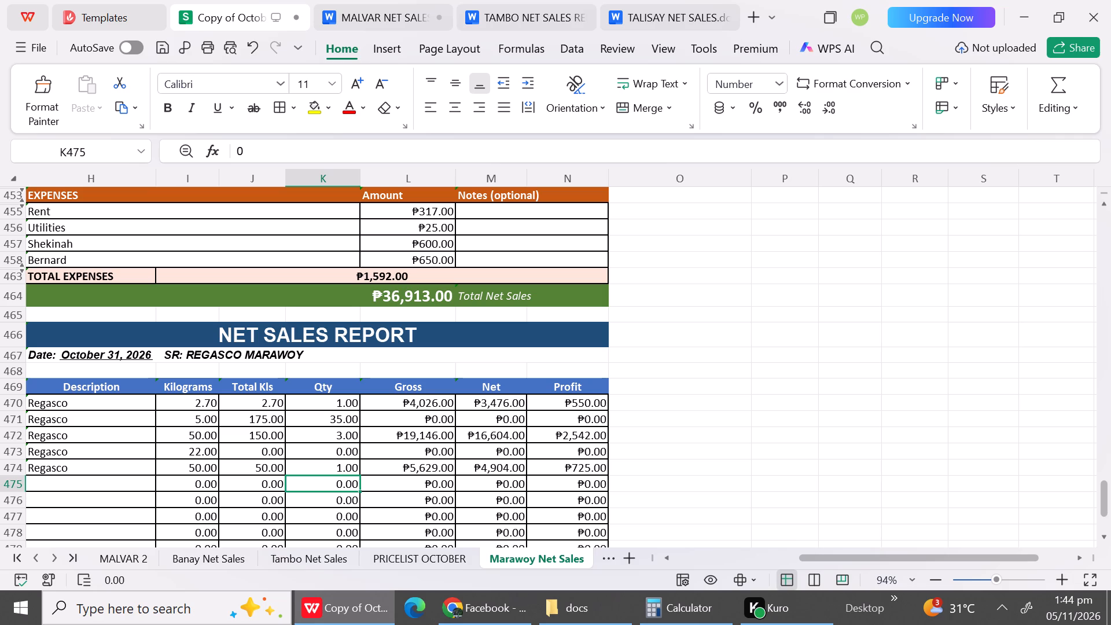
Set the first Regasco row's gross to 366 and its net to 316 in the October 31 report.
{"action": "left_click", "coordinate": [372, 450]}
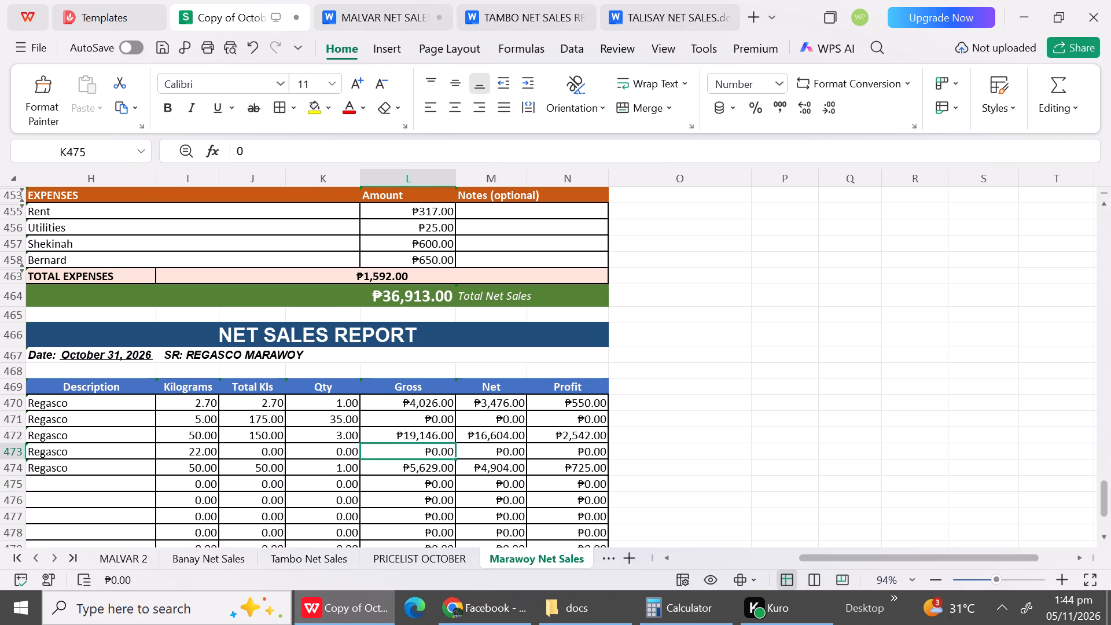
{"action": "left_click", "coordinate": [406, 422]}
{"action": "left_click", "coordinate": [389, 406]}
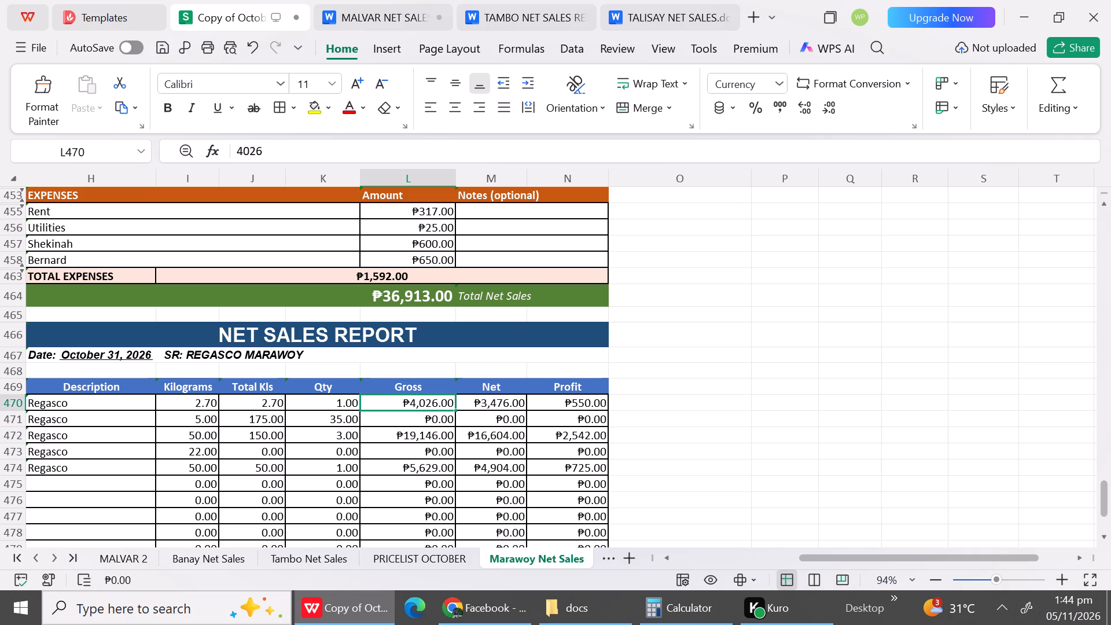
{"action": "left_click", "coordinate": [391, 414]}
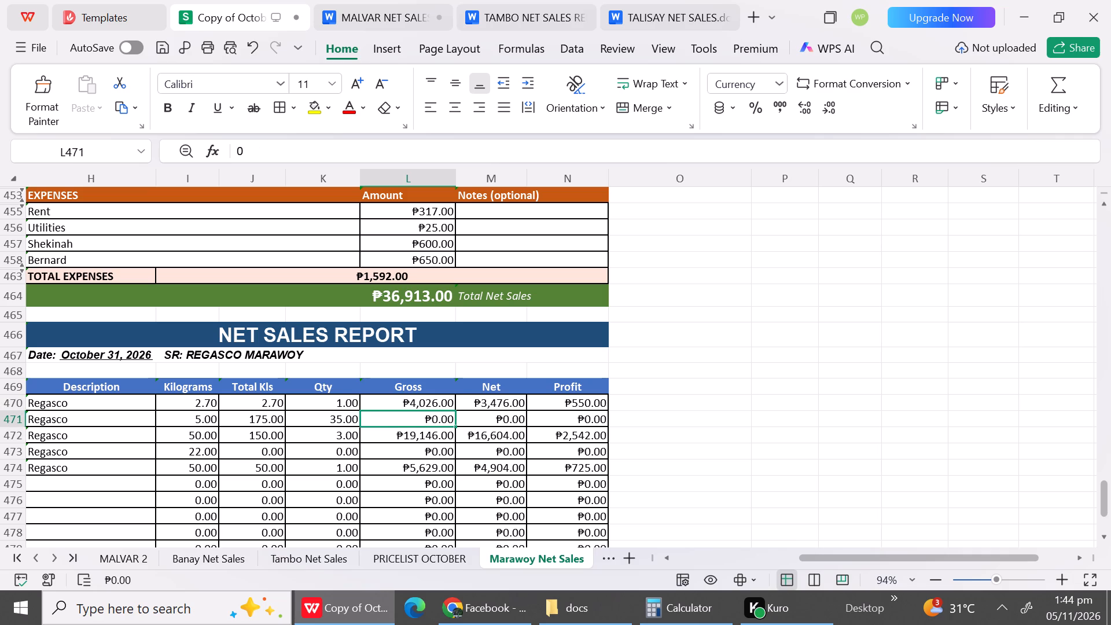
{"action": "left_click", "coordinate": [408, 411]}
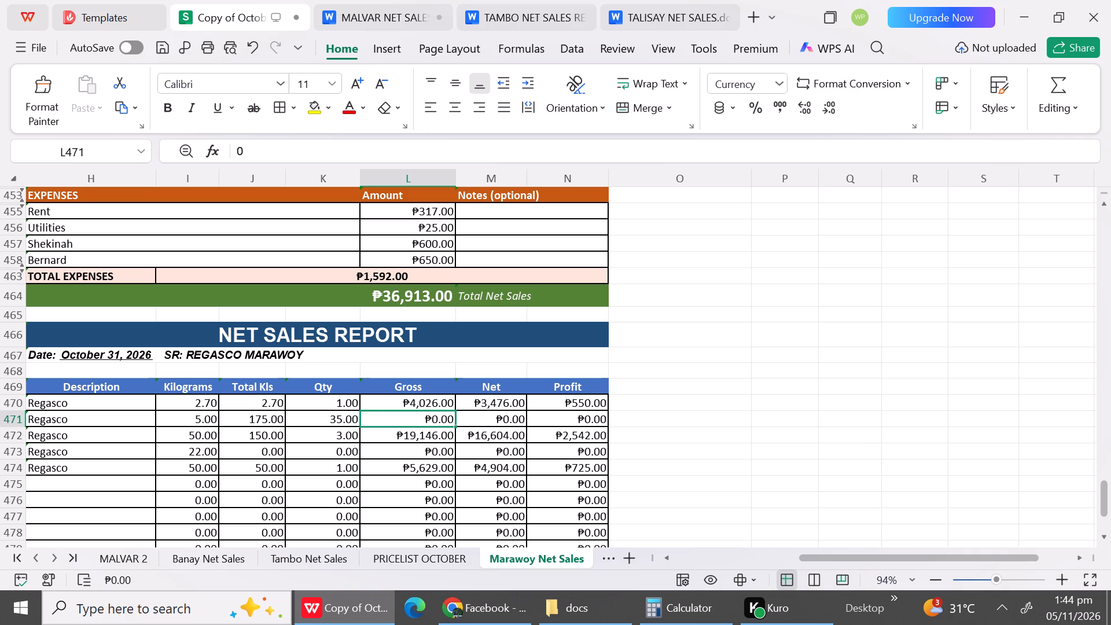
{"action": "left_click", "coordinate": [388, 407]}
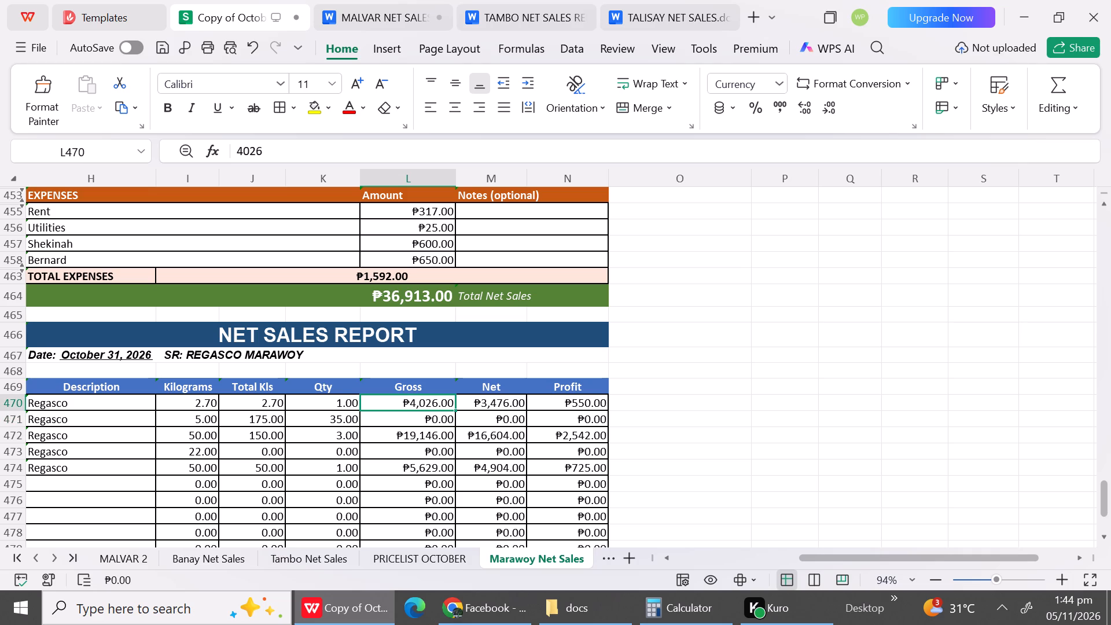
{"action": "type", "text": "366"}
{"action": "left_click", "coordinate": [388, 422]}
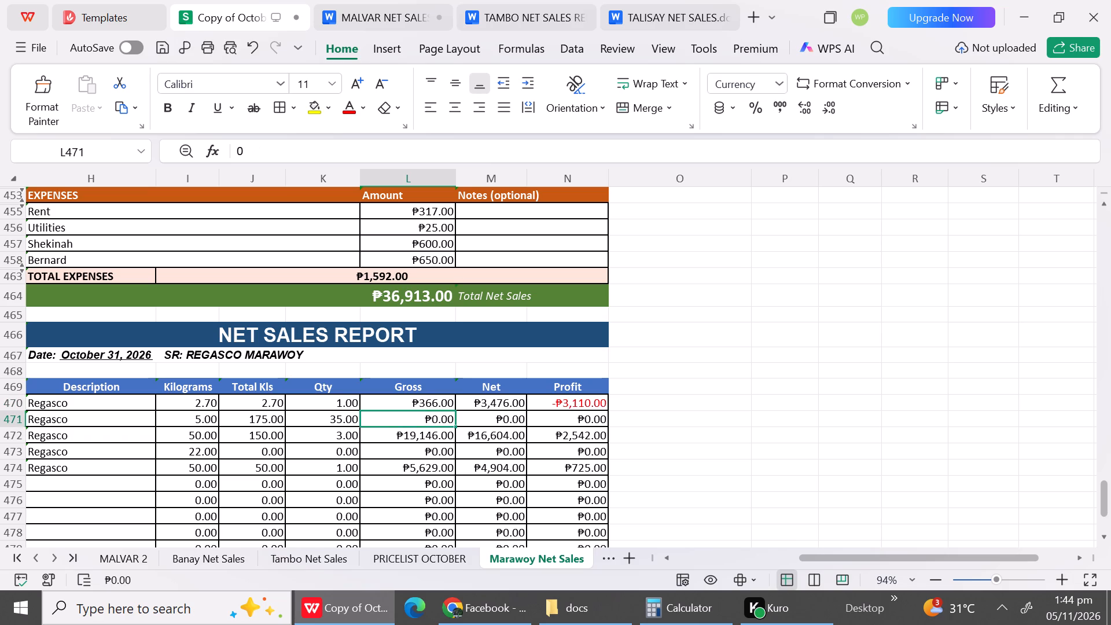
{"action": "left_click", "coordinate": [496, 410]}
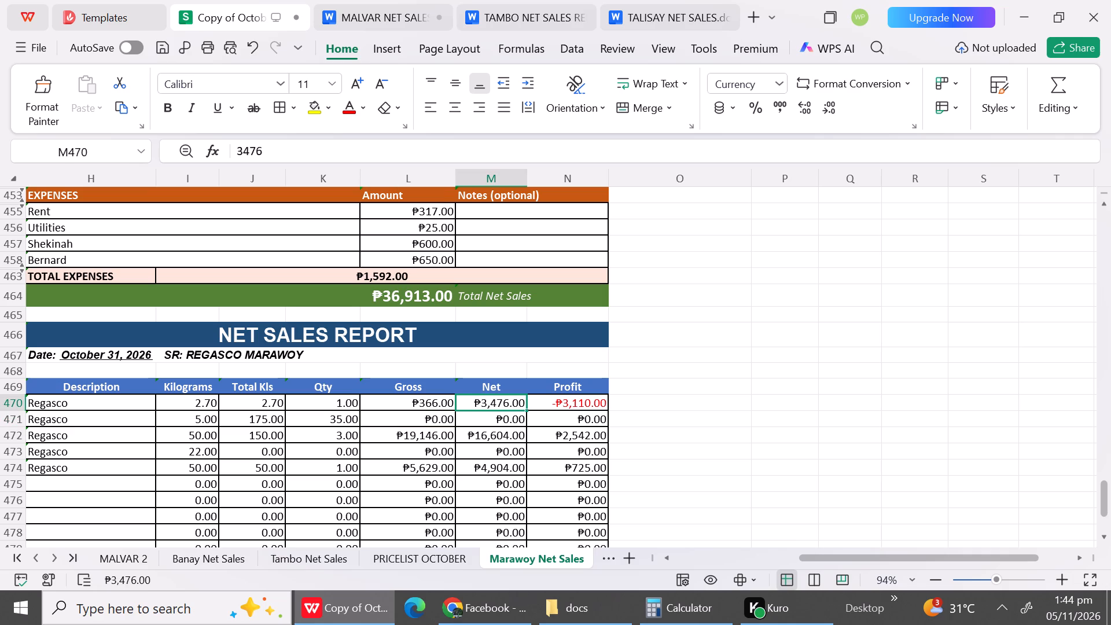
{"action": "type", "text": "316"}
{"action": "left_click", "coordinate": [496, 433]}
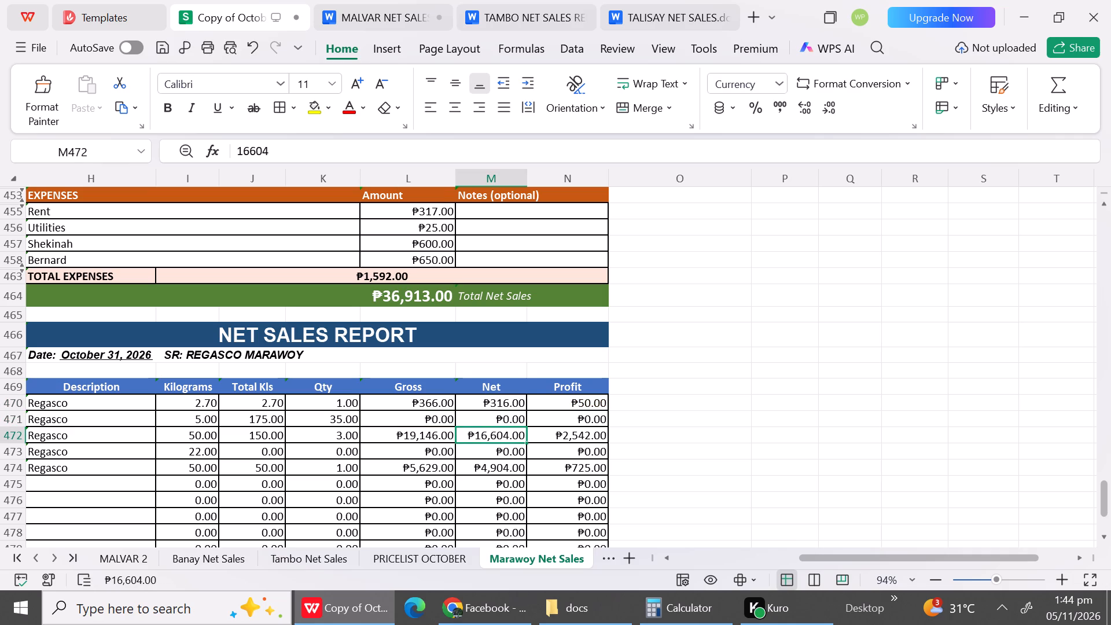
Set the second Regasco row's kilograms to 11 and its gross to 47117 in the October 31 report.
{"action": "left_click", "coordinate": [202, 422]}
{"action": "type", "text": "11"}
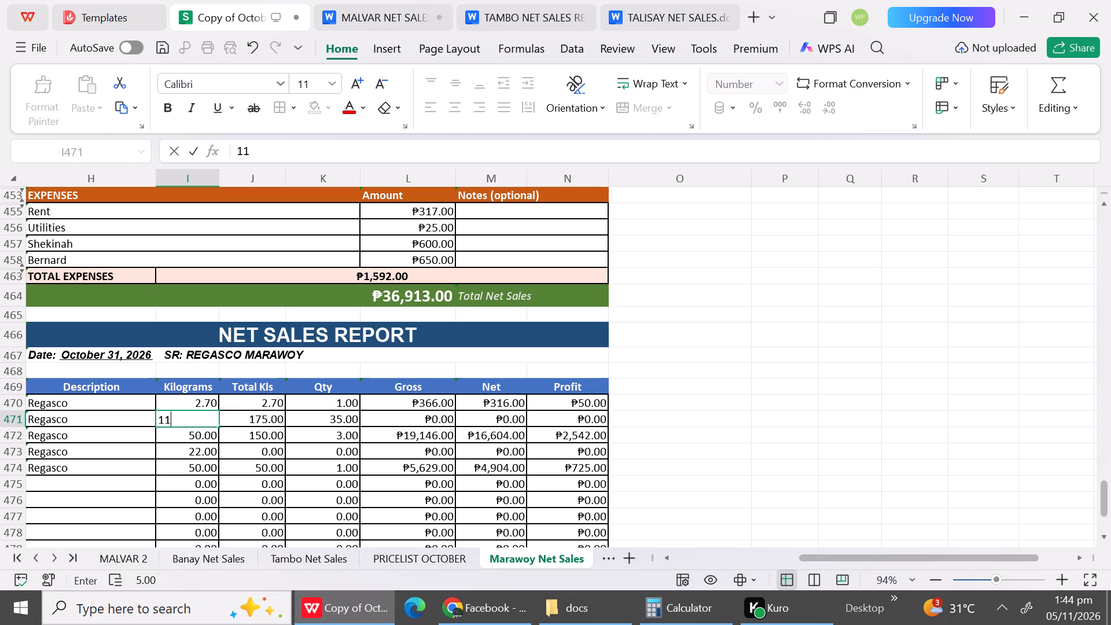
{"action": "left_click", "coordinate": [307, 487]}
{"action": "left_click", "coordinate": [381, 423]}
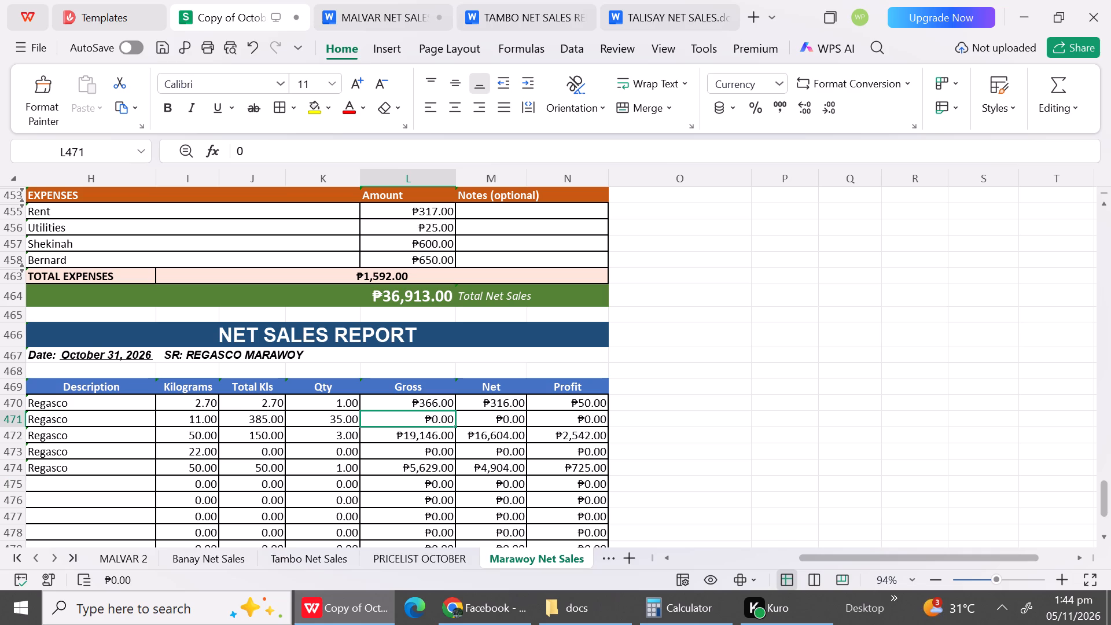
{"action": "key", "text": "4"}
{"action": "key", "text": "7"}
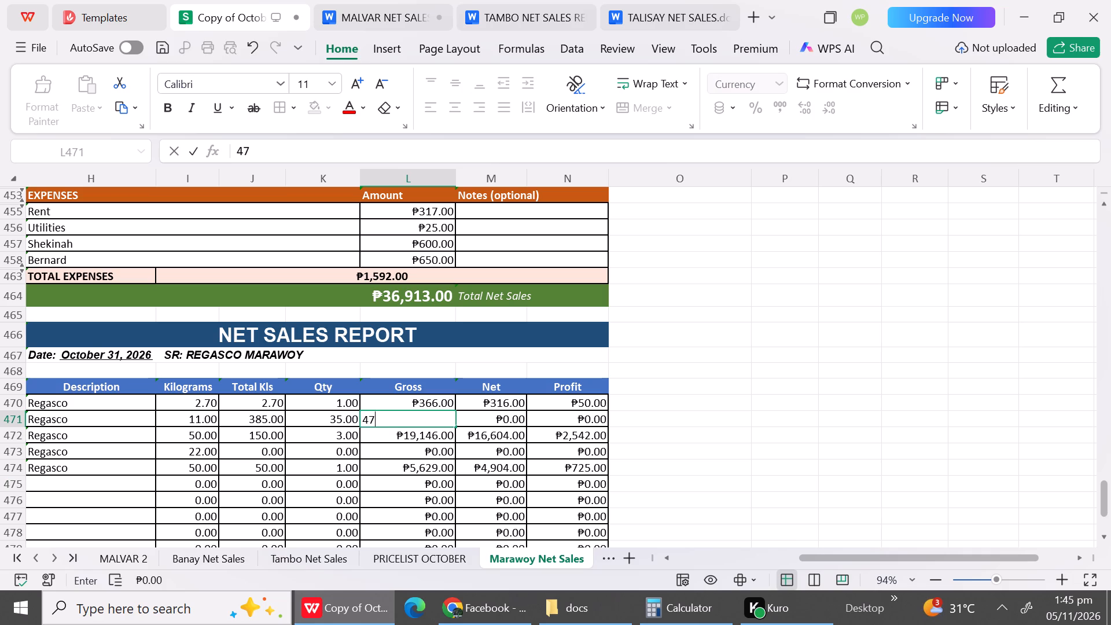
{"action": "type", "text": "117"}
{"action": "left_click", "coordinate": [400, 481]}
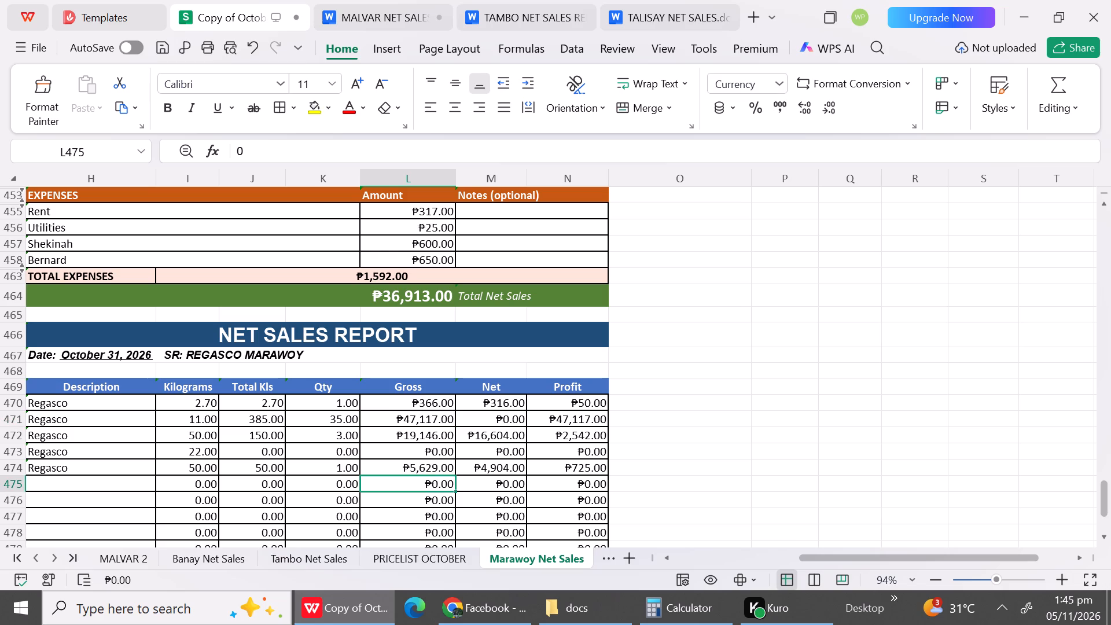
Multiply 35 by 1186 in Calculator and enter 41510 as the second Regasco row's net in the October 31 report.
{"action": "left_click", "coordinate": [723, 624]}
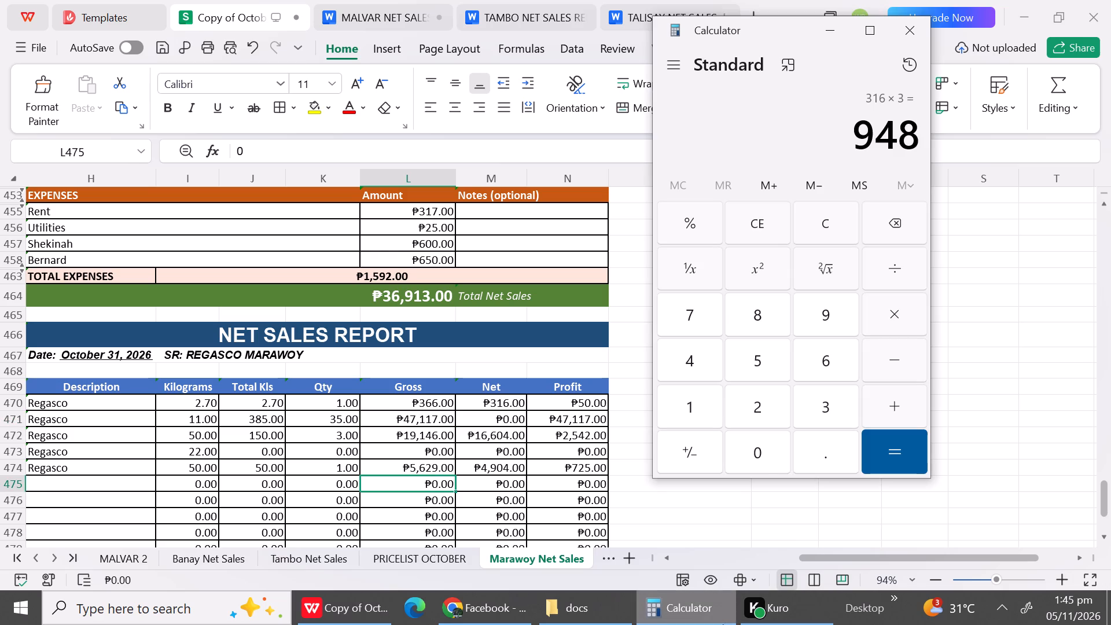
{"action": "left_click", "coordinate": [762, 234]}
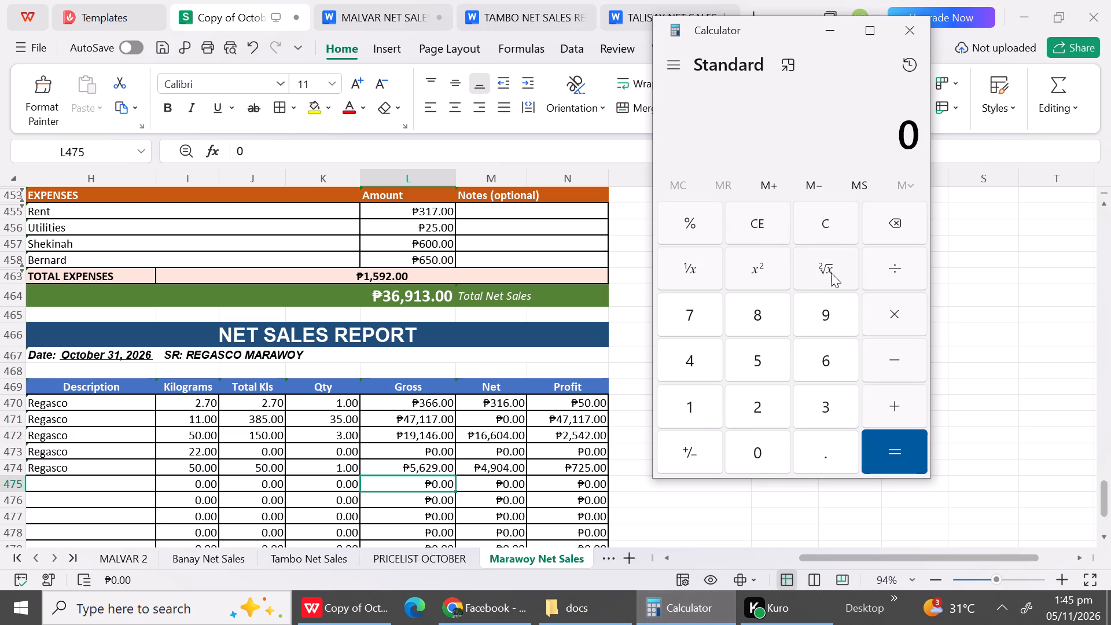
{"action": "type", "text": "35"}
{"action": "key", "text": "shift+asterisk"}
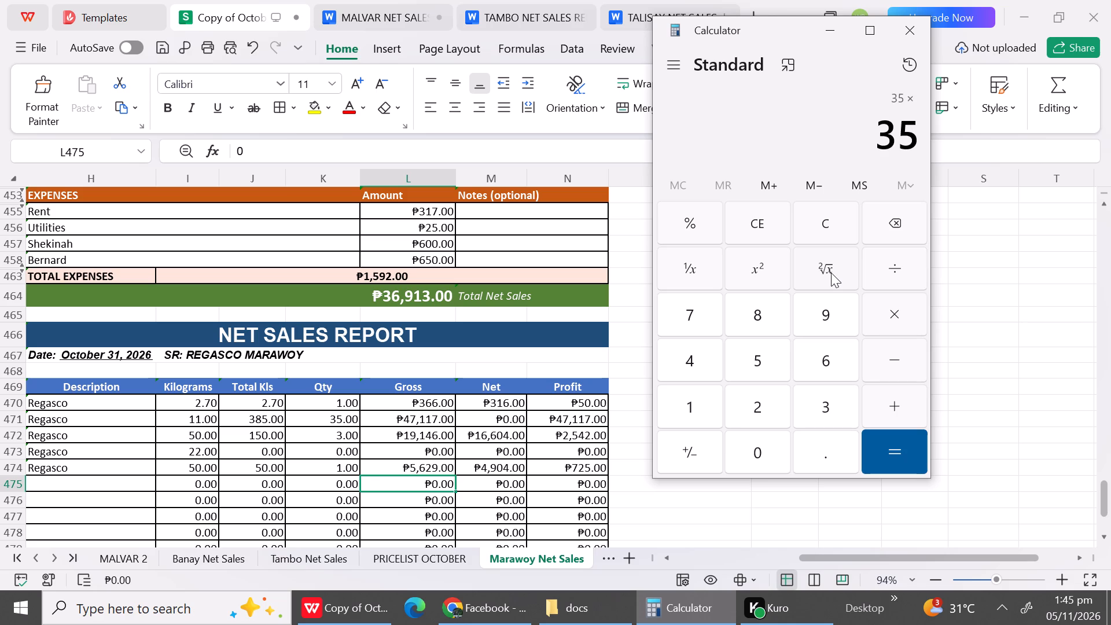
{"action": "type", "text": "1186"}
{"action": "key", "text": "Return"}
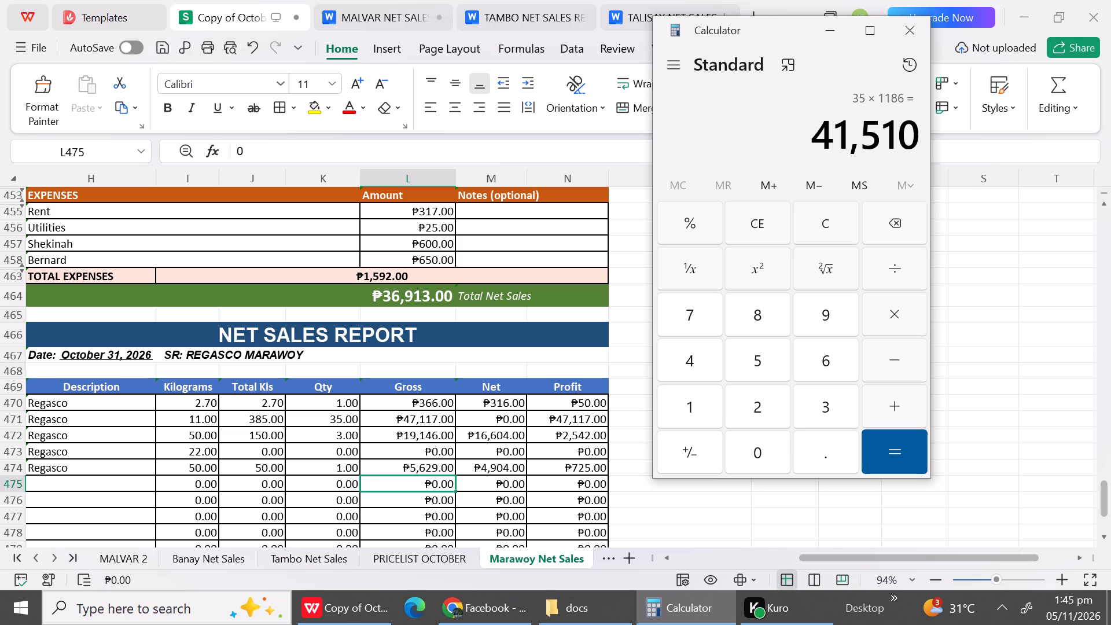
{"action": "left_click", "coordinate": [495, 419]}
{"action": "type", "text": "41510"}
{"action": "left_click", "coordinate": [469, 486]}
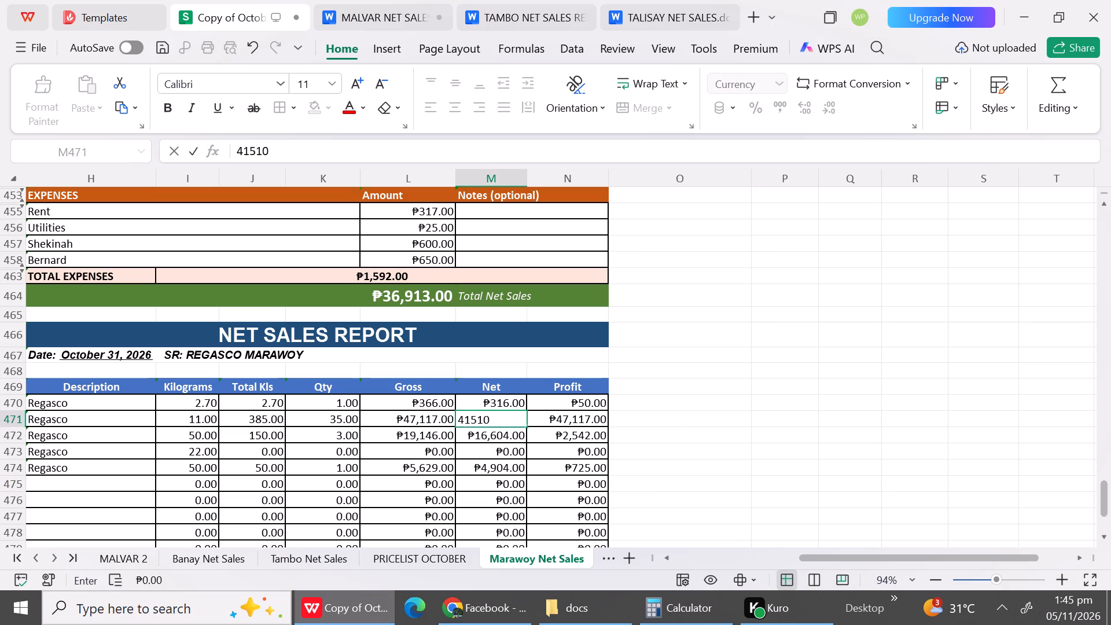
Set the gross of the third Regasco row in the October 31 report to 16887.
{"action": "left_click", "coordinate": [207, 435]}
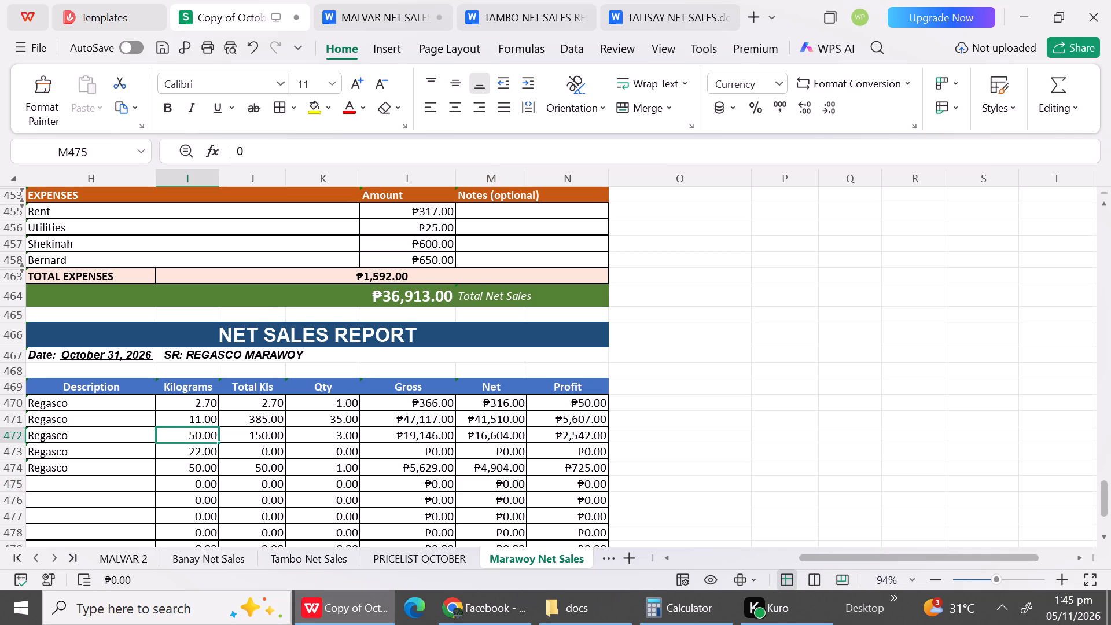
{"action": "left_click", "coordinate": [422, 431]}
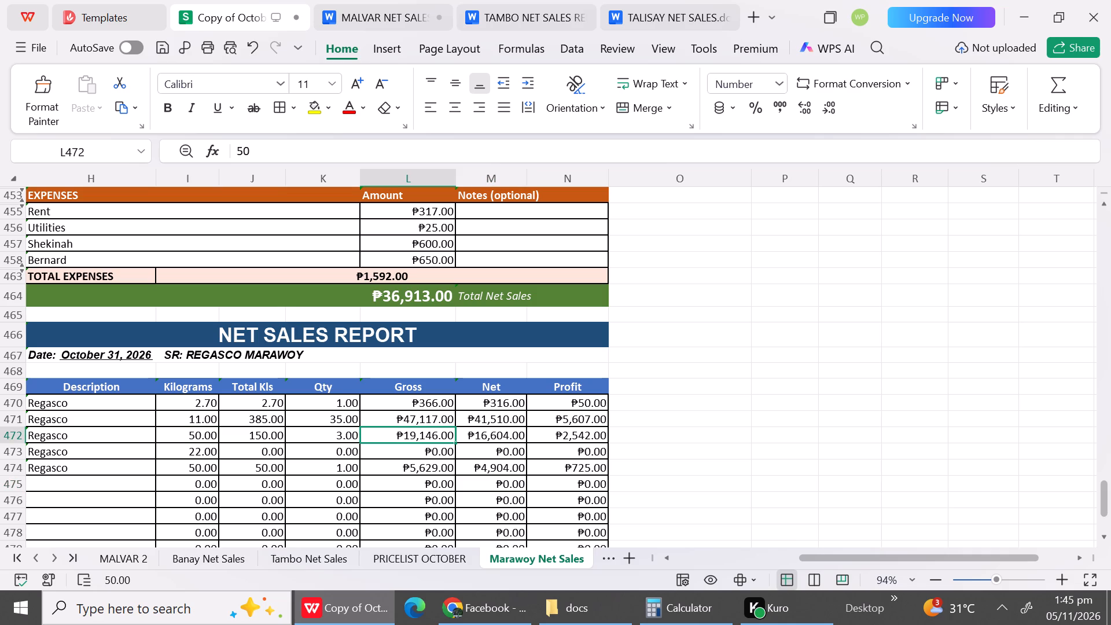
{"action": "type", "text": "16"}
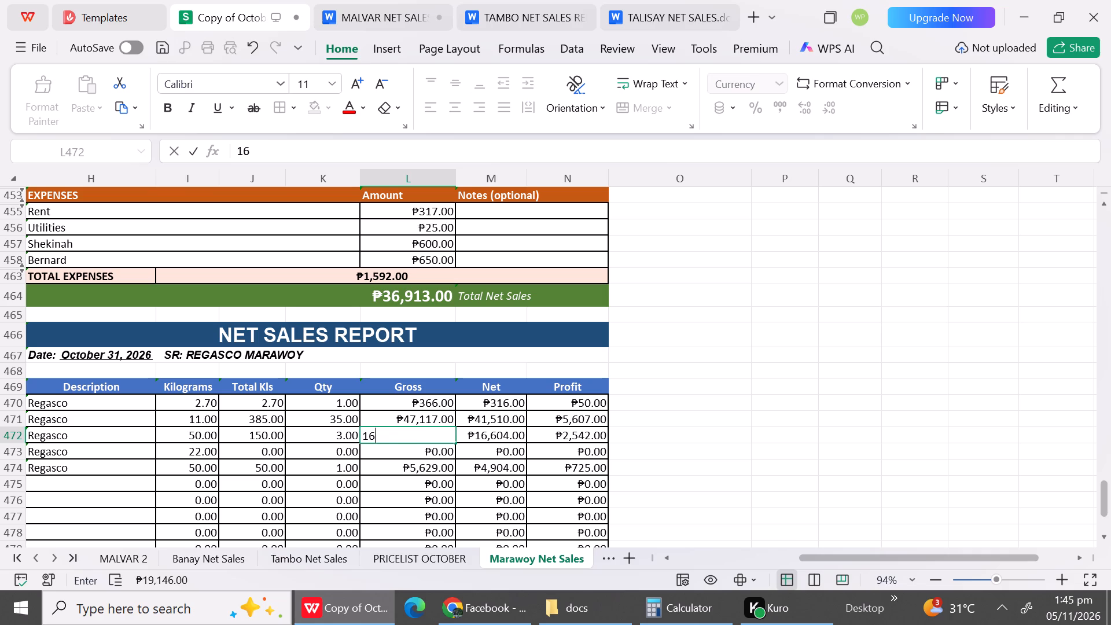
{"action": "type", "text": "887"}
{"action": "left_click", "coordinate": [449, 472]}
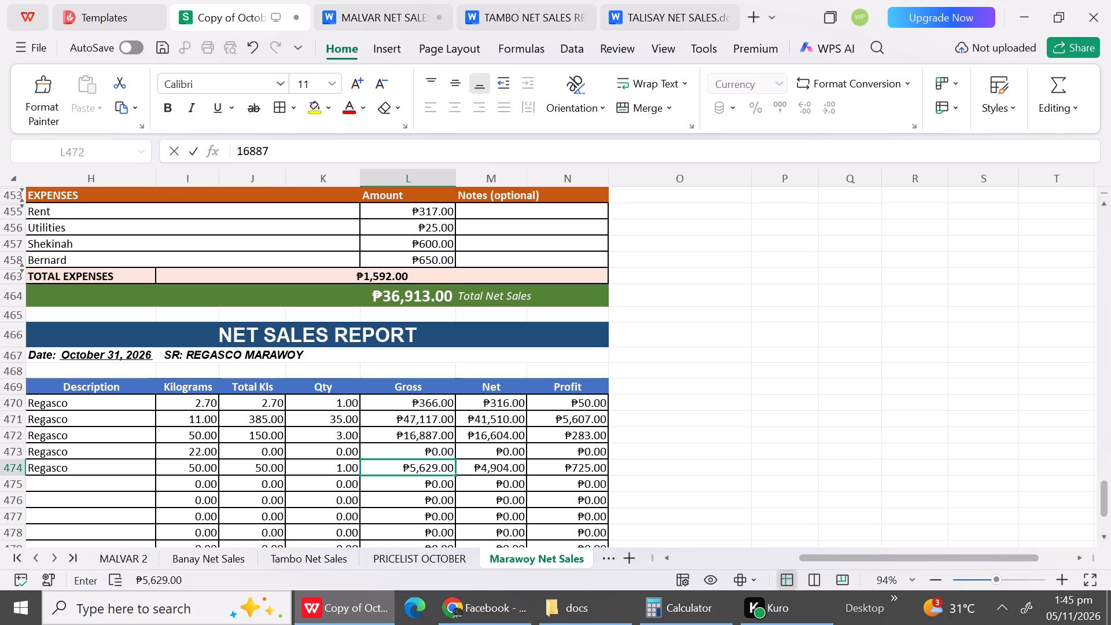
Set the net of the third Regasco row in the October 31 report to 14712.
{"action": "left_click", "coordinate": [489, 439]}
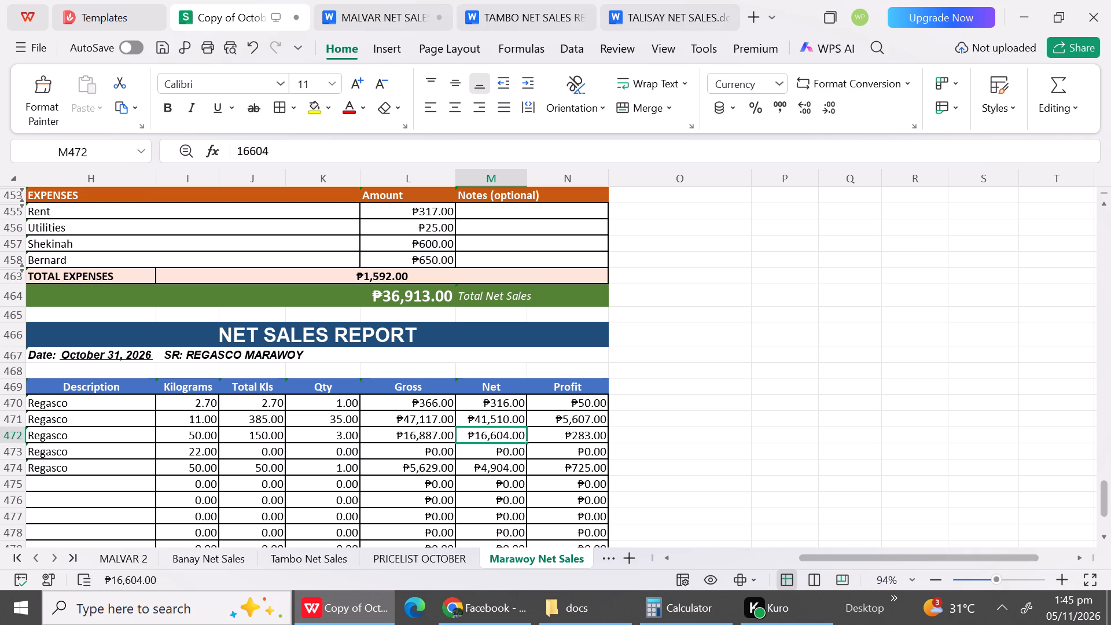
{"action": "type", "text": "14"}
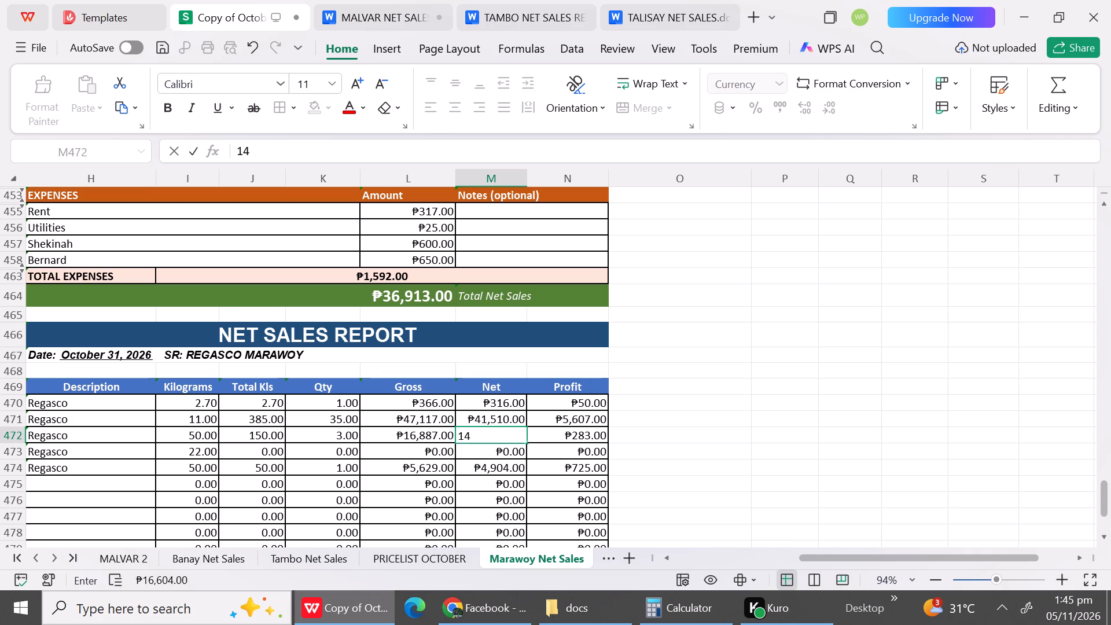
{"action": "type", "text": "712"}
{"action": "left_click", "coordinate": [469, 489]}
Clear the fifth Regasco row in the October 31 report, setting net, gross, quantity and kilograms to 0 and emptying its description.
{"action": "left_click", "coordinate": [506, 469]}
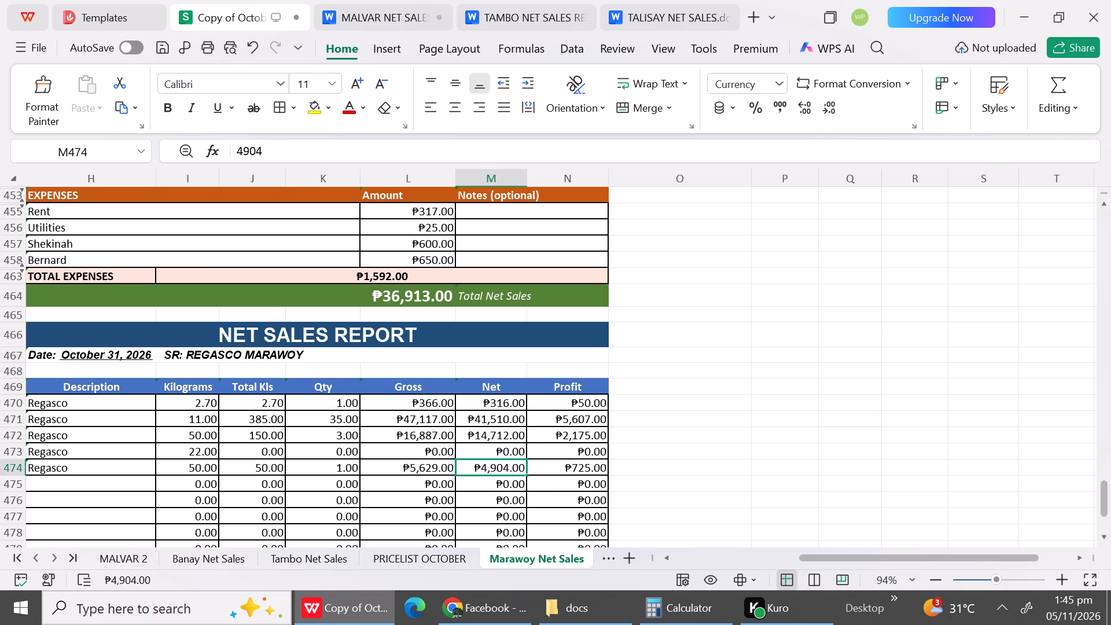
{"action": "key", "text": "0"}
{"action": "left_click", "coordinate": [503, 487]}
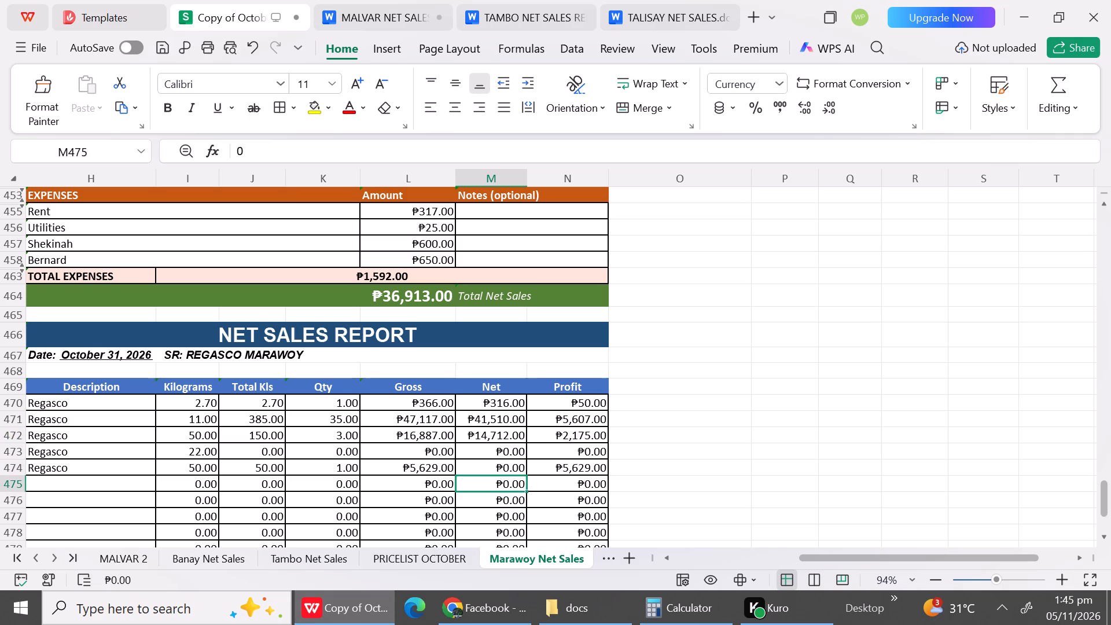
{"action": "left_click", "coordinate": [435, 465]}
{"action": "key", "text": "0"}
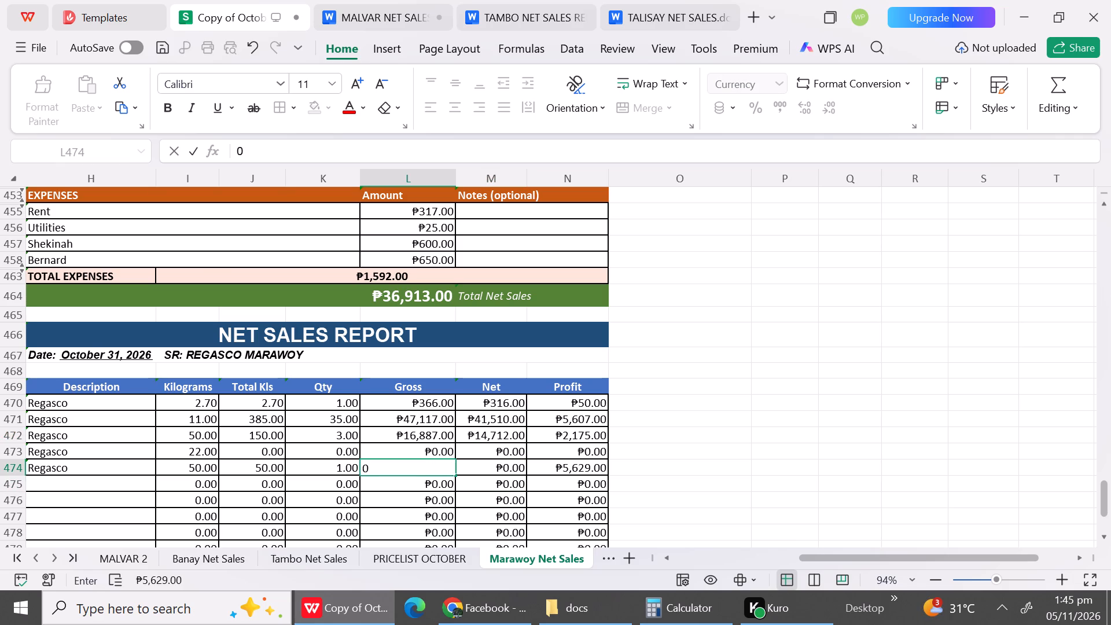
{"action": "left_click", "coordinate": [434, 472]}
{"action": "left_click", "coordinate": [428, 494]}
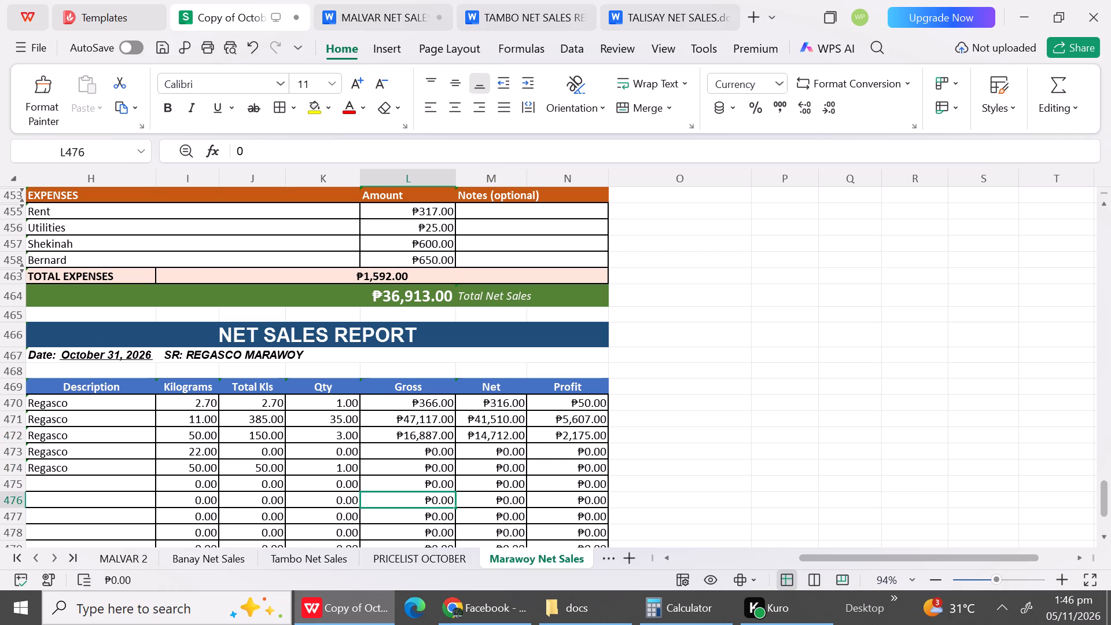
{"action": "left_click", "coordinate": [344, 470]}
{"action": "key", "text": "0"}
{"action": "left_click", "coordinate": [344, 487]}
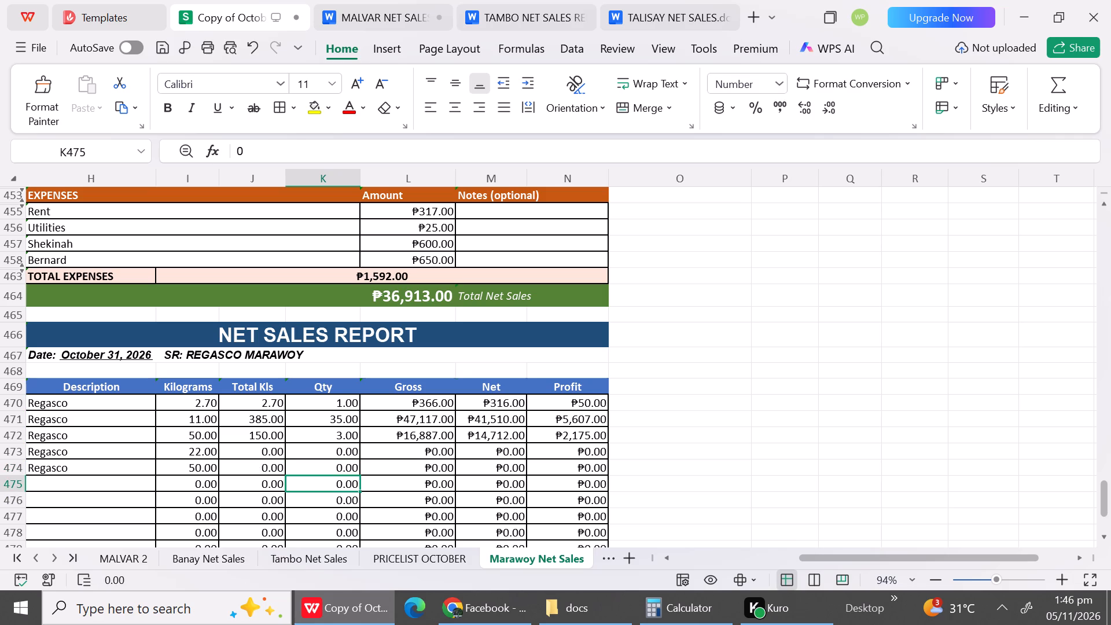
{"action": "left_click", "coordinate": [269, 465]}
{"action": "left_click", "coordinate": [202, 464]}
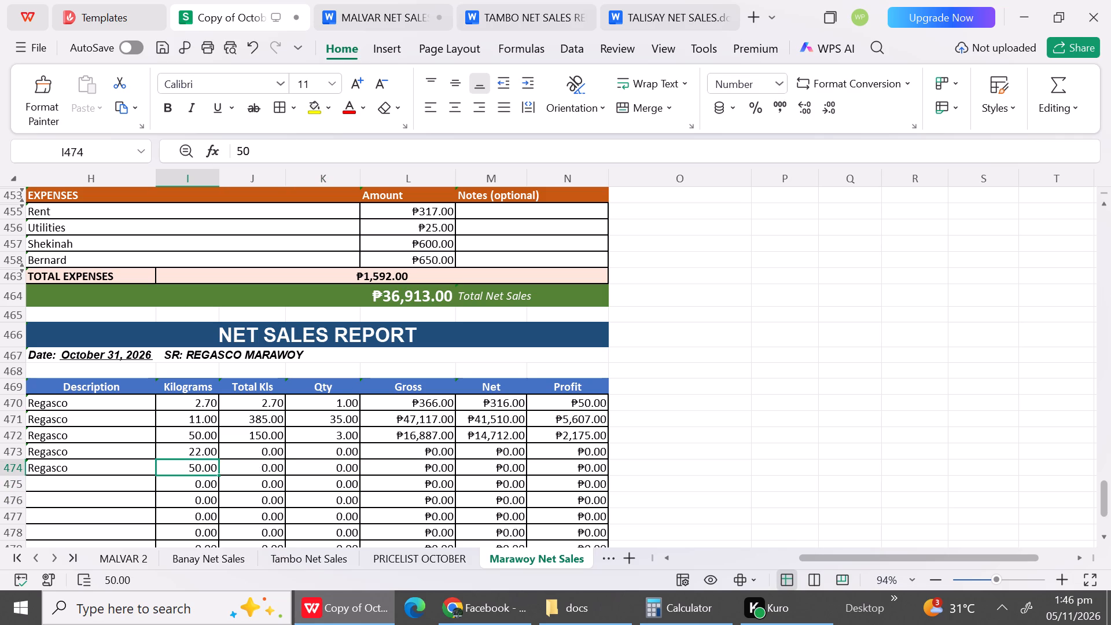
{"action": "key", "text": "0"}
{"action": "left_click", "coordinate": [207, 519]}
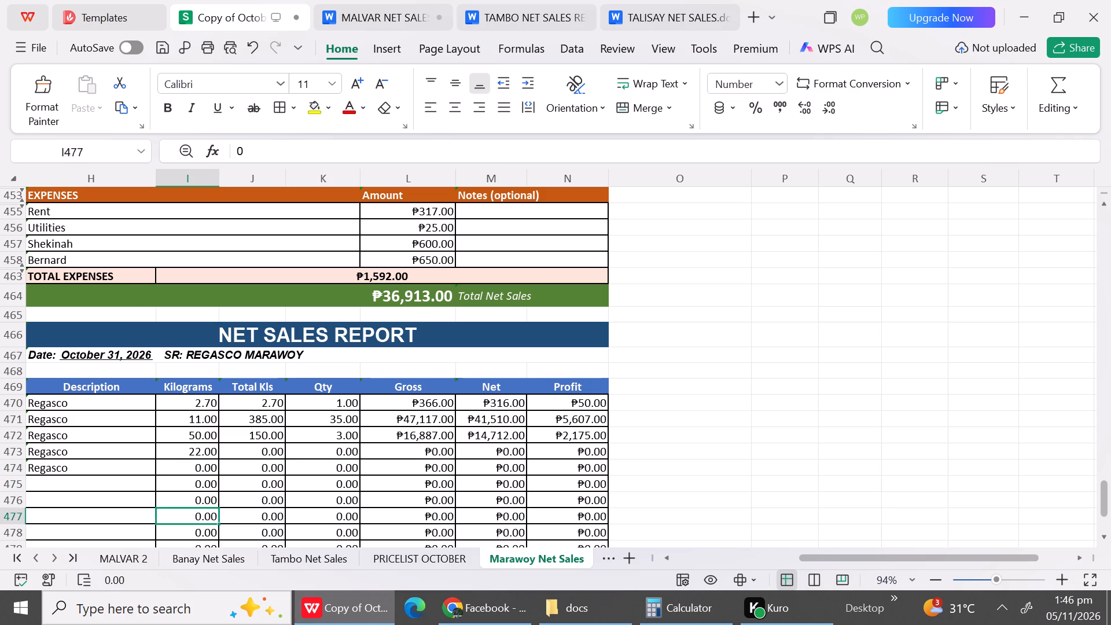
{"action": "left_click", "coordinate": [106, 467]}
{"action": "key", "text": "BackSpace"}
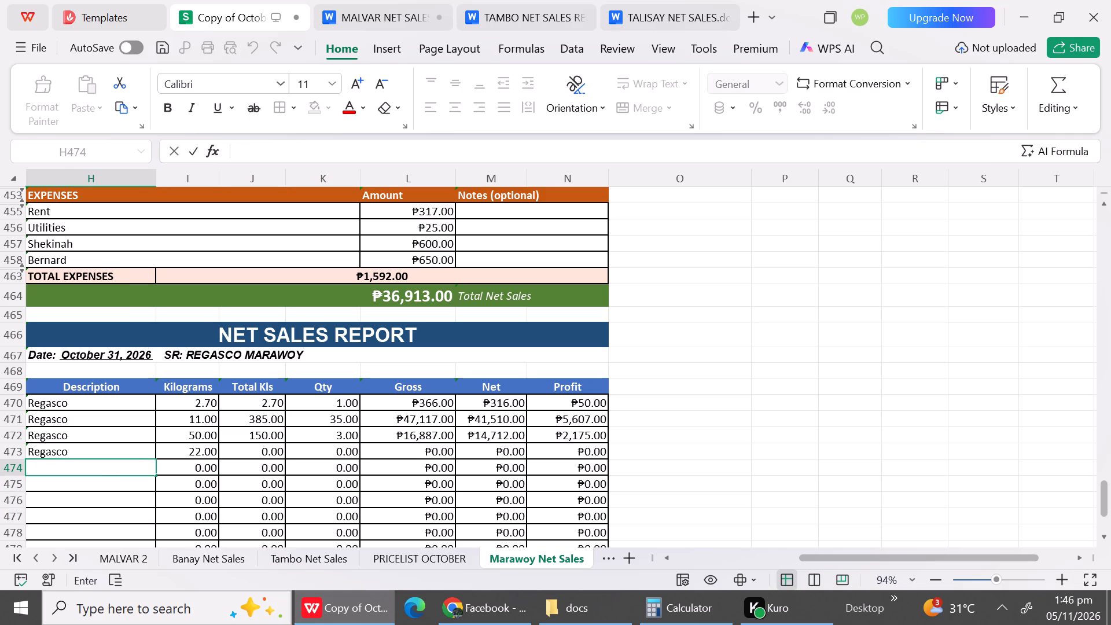
{"action": "left_click", "coordinate": [864, 492]}
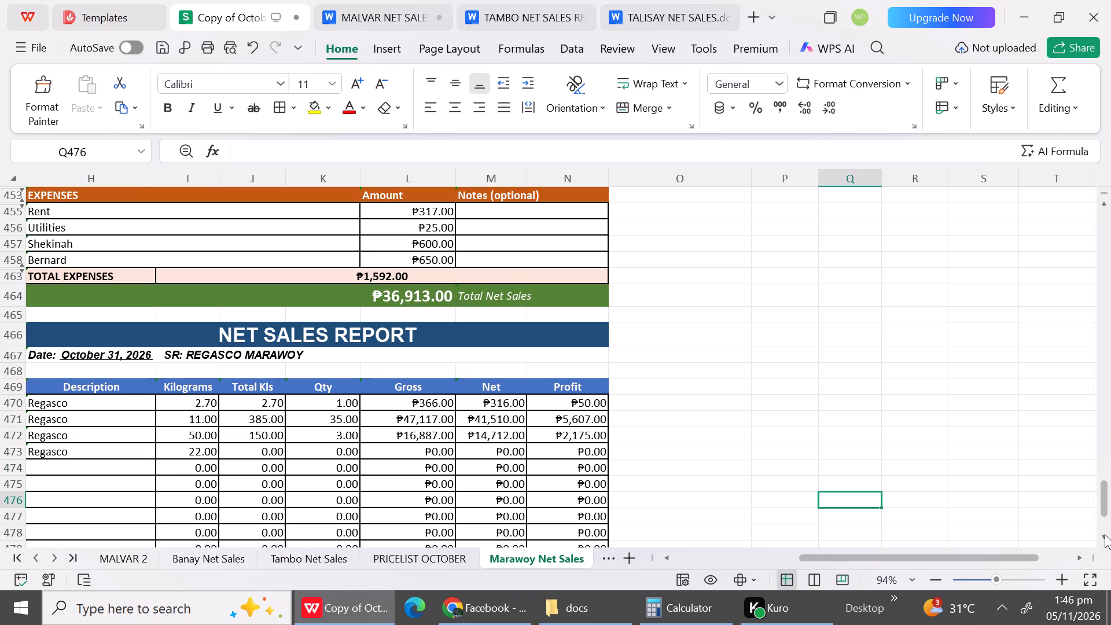
Hide the unused rows 474 to 480 between the last Regasco row and the TOTAL row.
{"action": "triple_click", "coordinate": [1105, 534]}
{"action": "triple_click", "coordinate": [1105, 534]}
{"action": "double_click", "coordinate": [1105, 534]}
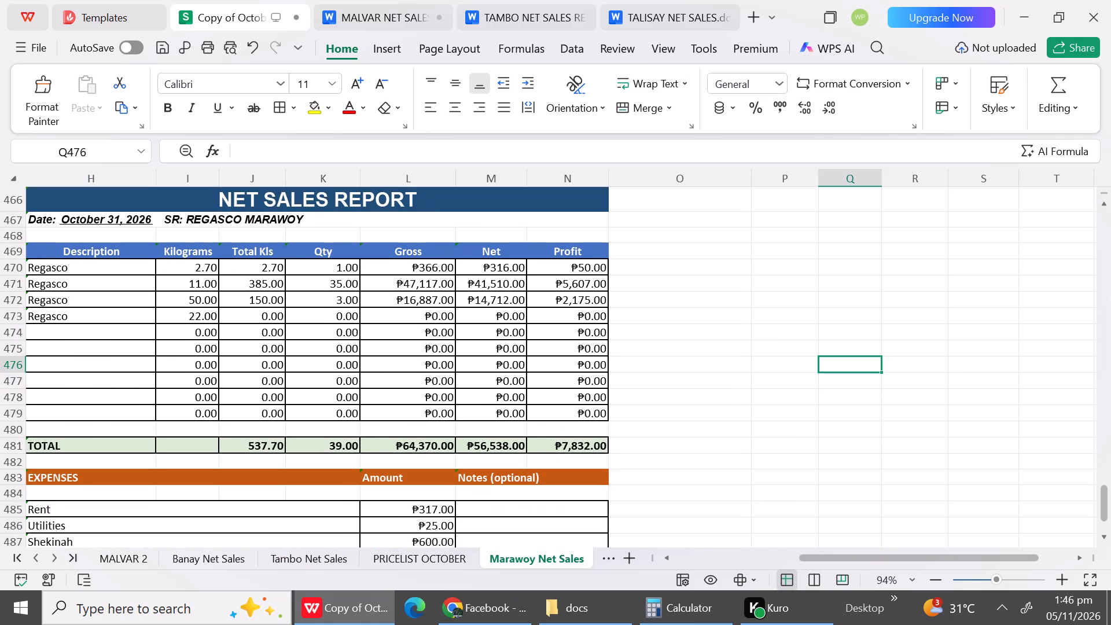
{"action": "left_click_drag", "start_coordinate": [17, 333], "coordinate": [5, 420]}
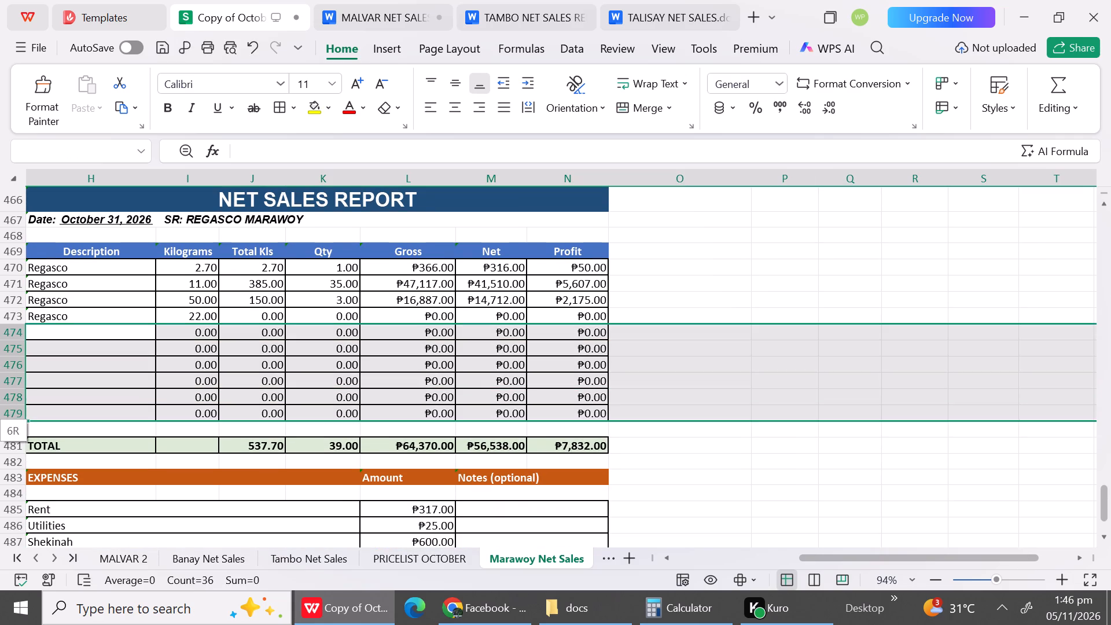
{"action": "left_click_drag", "start_coordinate": [5, 420], "coordinate": [3, 429]}
{"action": "left_click", "coordinate": [3, 429]}
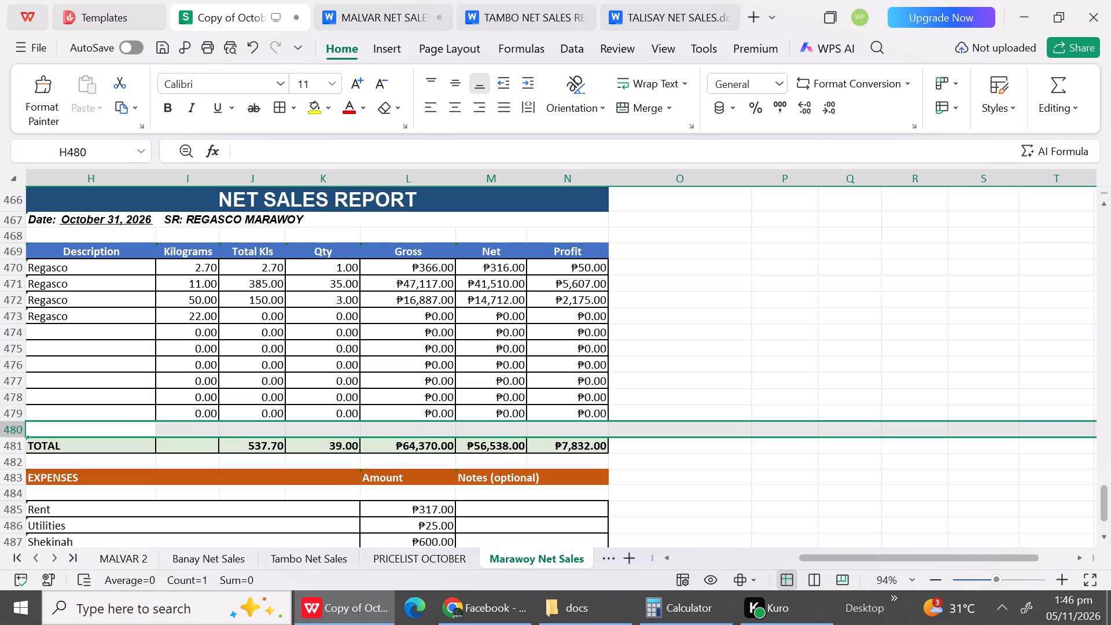
{"action": "left_click", "coordinate": [13, 333]}
{"action": "left_click_drag", "start_coordinate": [19, 329], "coordinate": [5, 431]}
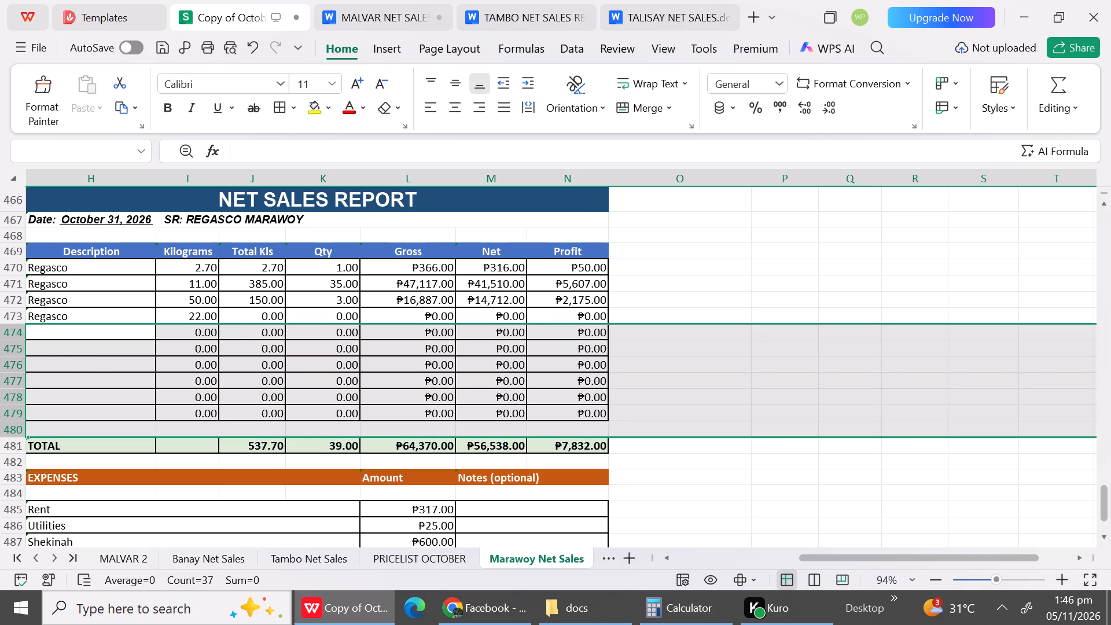
{"action": "right_click", "coordinate": [5, 431]}
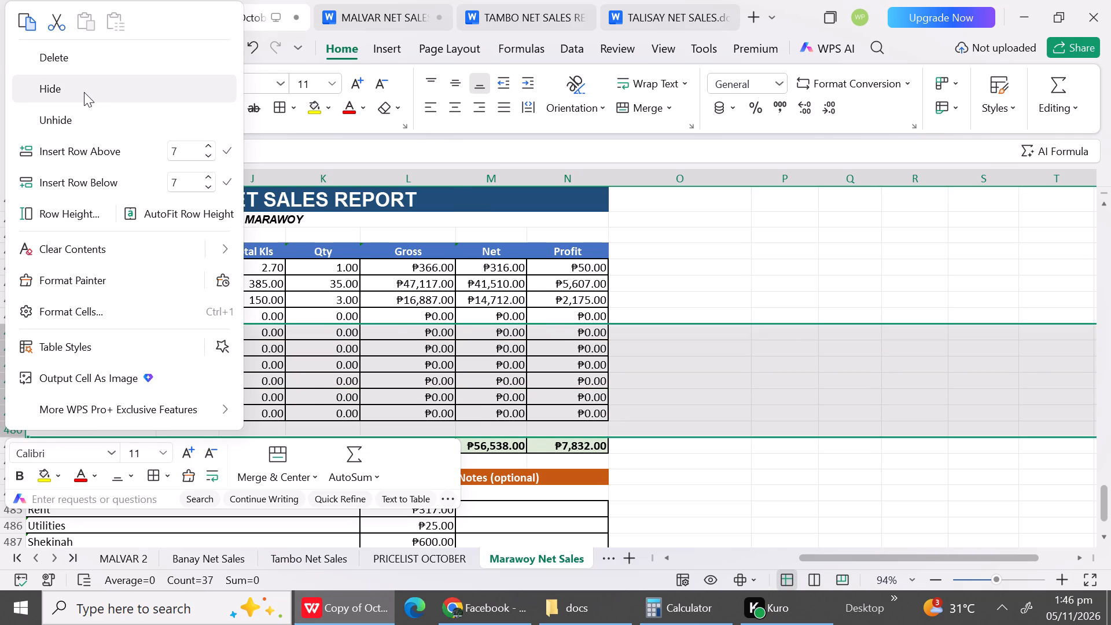
{"action": "left_click", "coordinate": [84, 92]}
{"action": "left_click", "coordinate": [733, 395]}
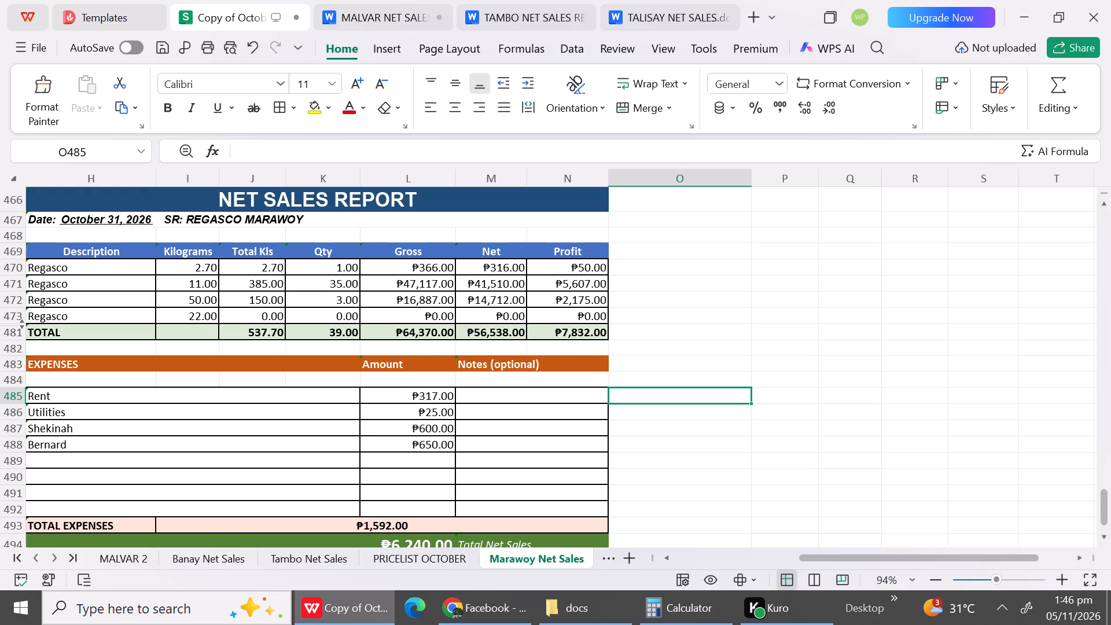
Replace the Shekinah expense in the October 31 report with Cath and set its amount to 700.
{"action": "left_click", "coordinate": [76, 429]}
{"action": "type", "text": "Cath"}
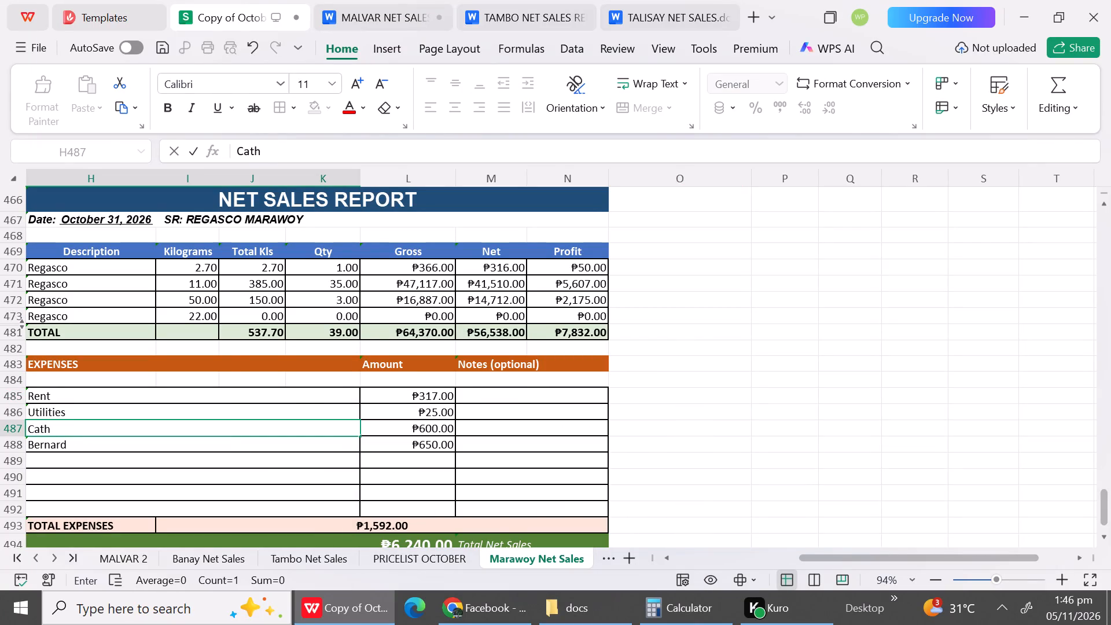
{"action": "left_click", "coordinate": [437, 430]}
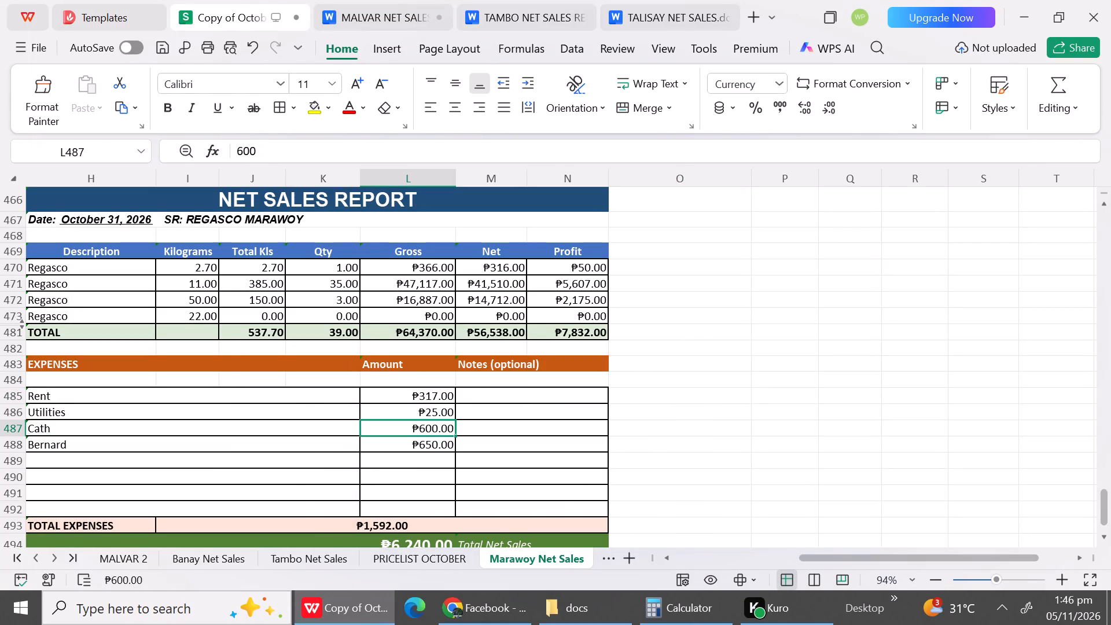
{"action": "type", "text": "700"}
{"action": "left_click", "coordinate": [317, 472]}
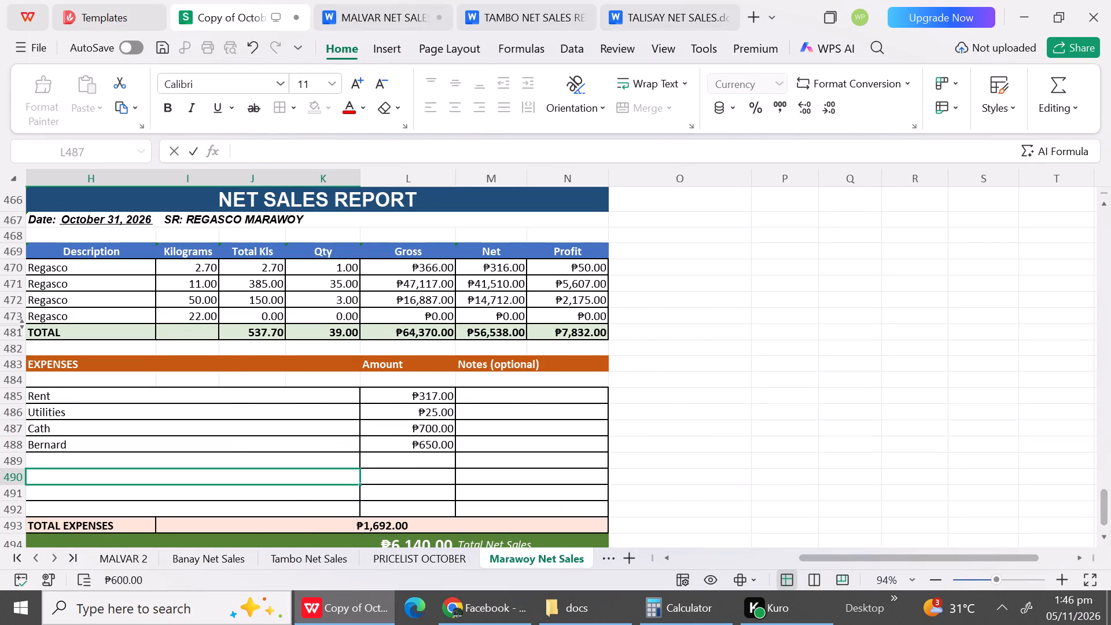
Add a Fuel expense of 900 below Bernard in the October 31 expenses.
{"action": "left_click", "coordinate": [121, 459]}
{"action": "type", "text": "Fuel"}
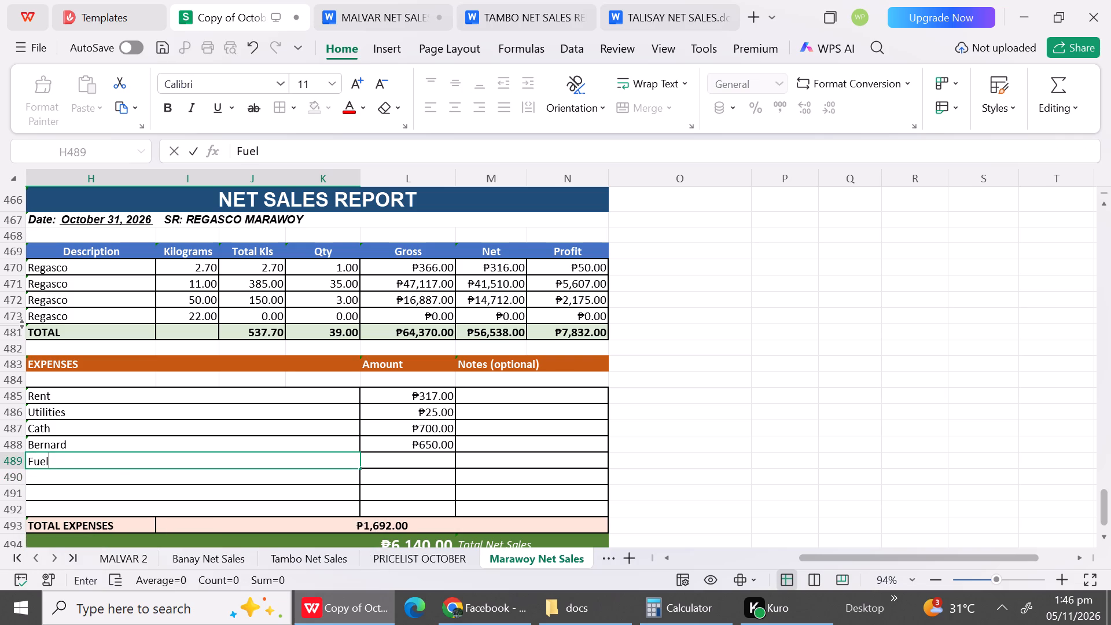
{"action": "left_click", "coordinate": [130, 489]}
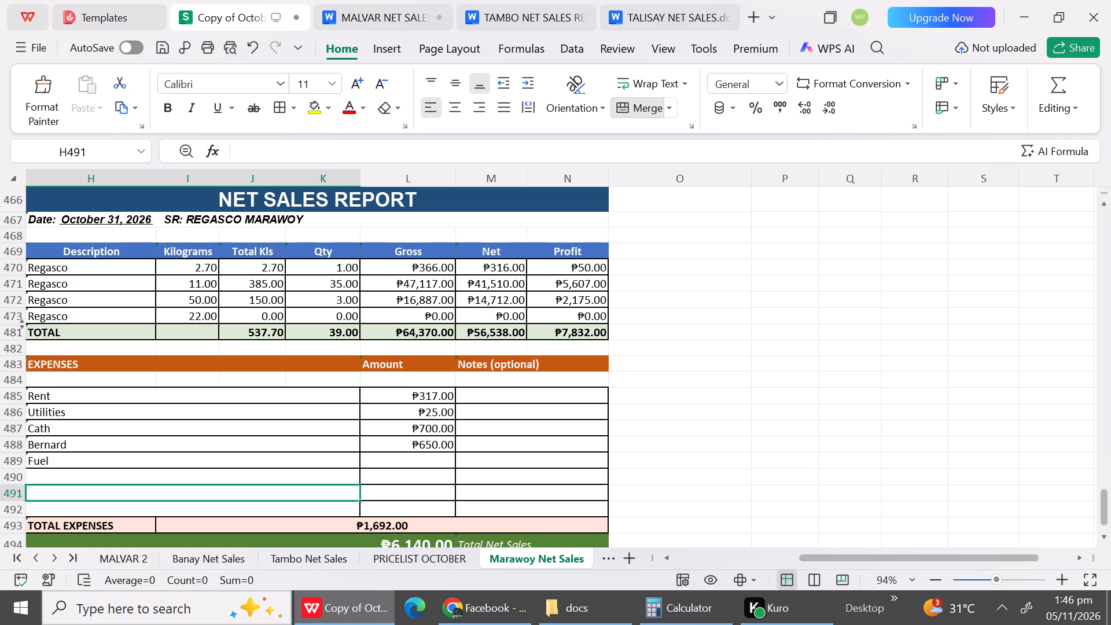
{"action": "left_click", "coordinate": [251, 494]}
{"action": "left_click", "coordinate": [407, 463]}
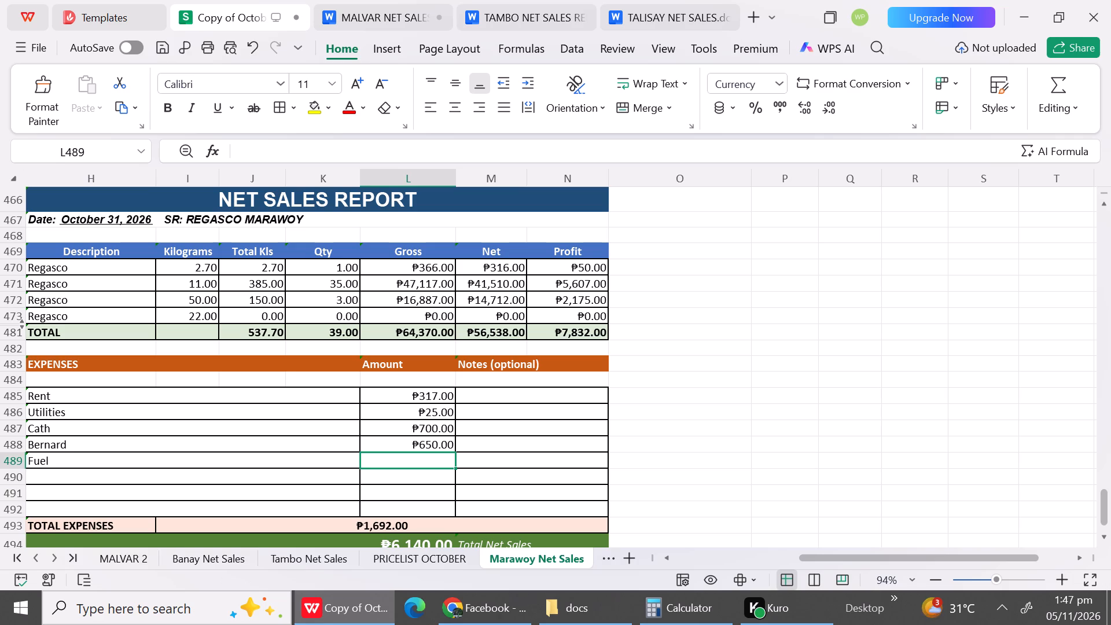
{"action": "type", "text": "900"}
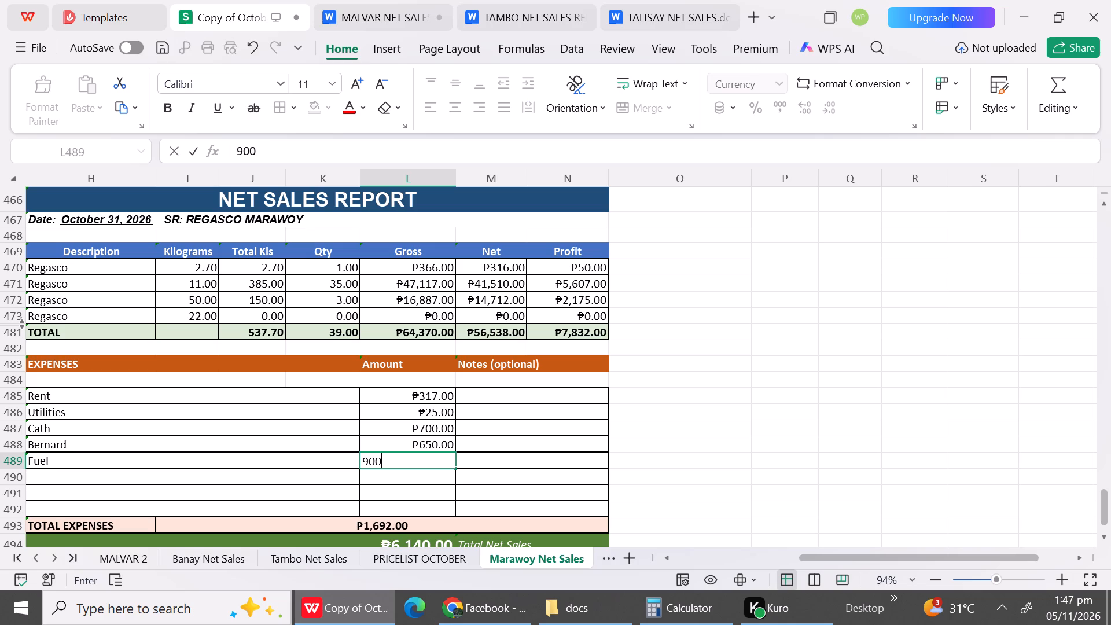
{"action": "left_click", "coordinate": [741, 291]}
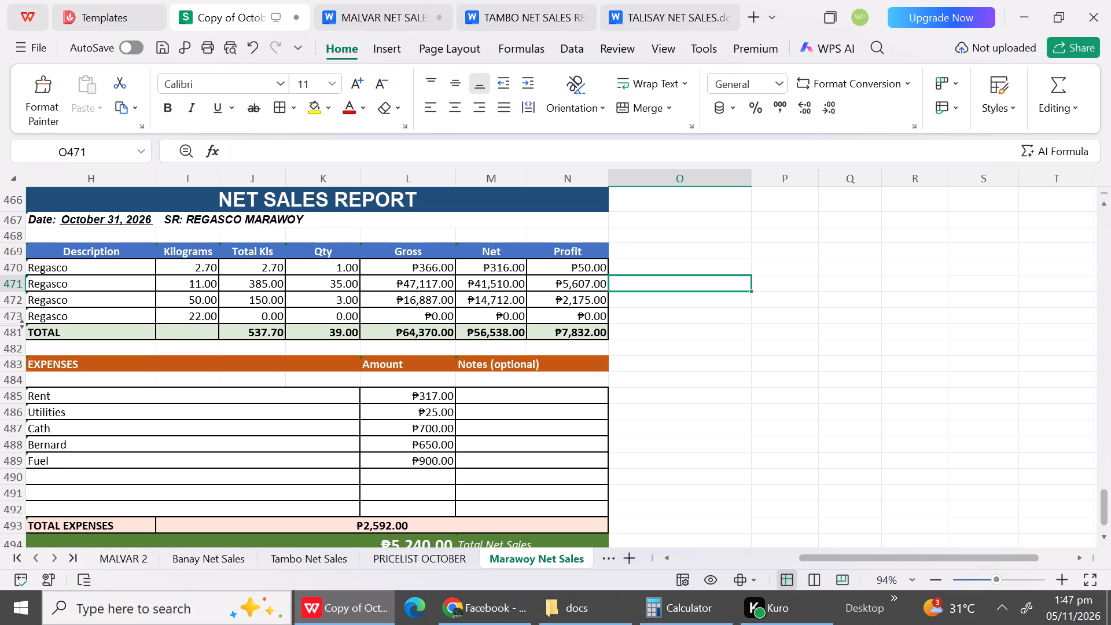
Set the second Regasco row's quantity to 25 and its gross to 33727 in the October 31 report.
{"action": "left_click", "coordinate": [347, 285]}
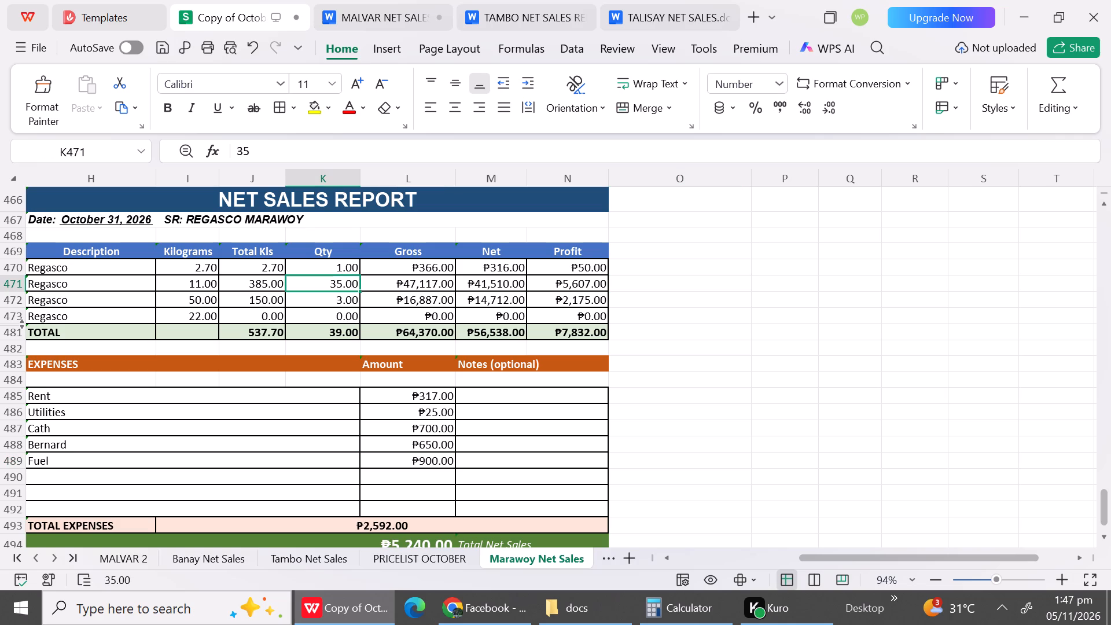
{"action": "type", "text": "25"}
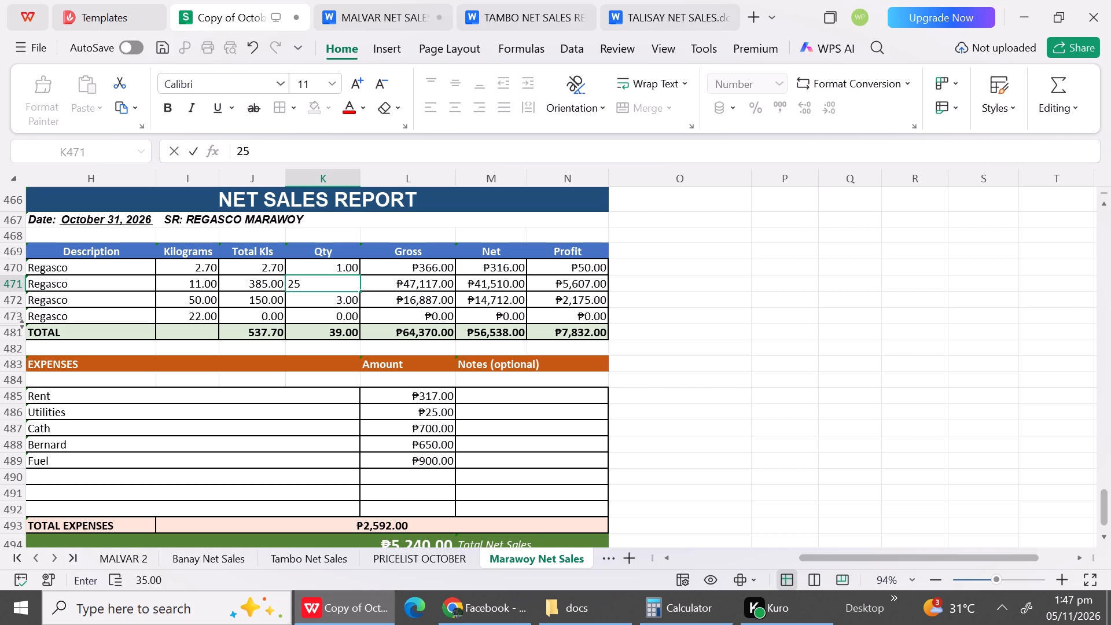
{"action": "left_click", "coordinate": [420, 285]}
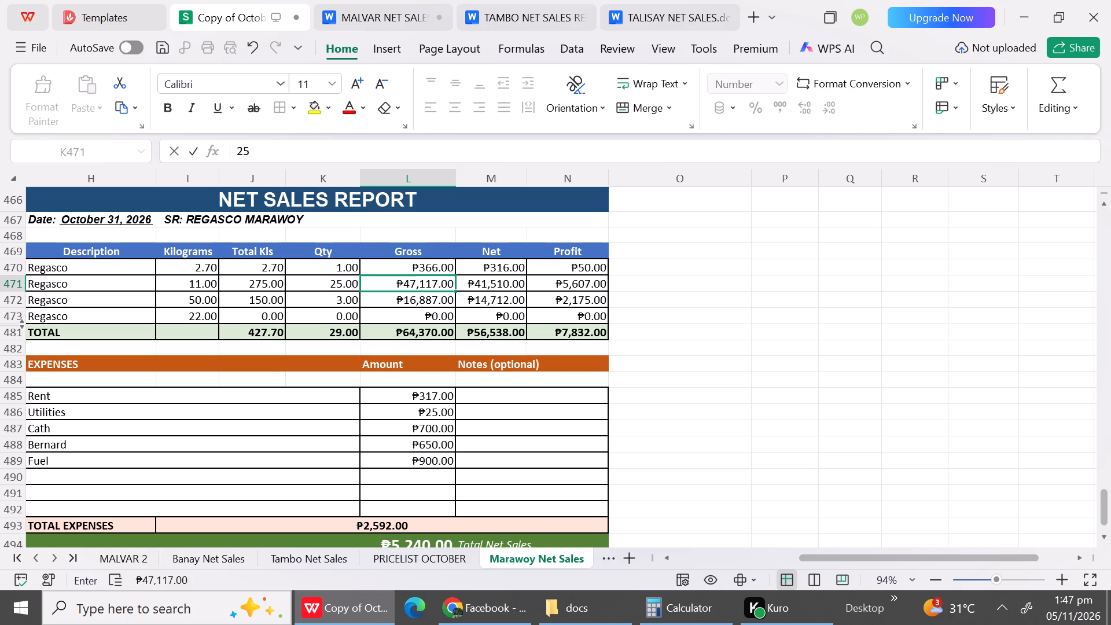
{"action": "type", "text": "33"}
{"action": "type", "text": "727"}
{"action": "left_click", "coordinate": [535, 442]}
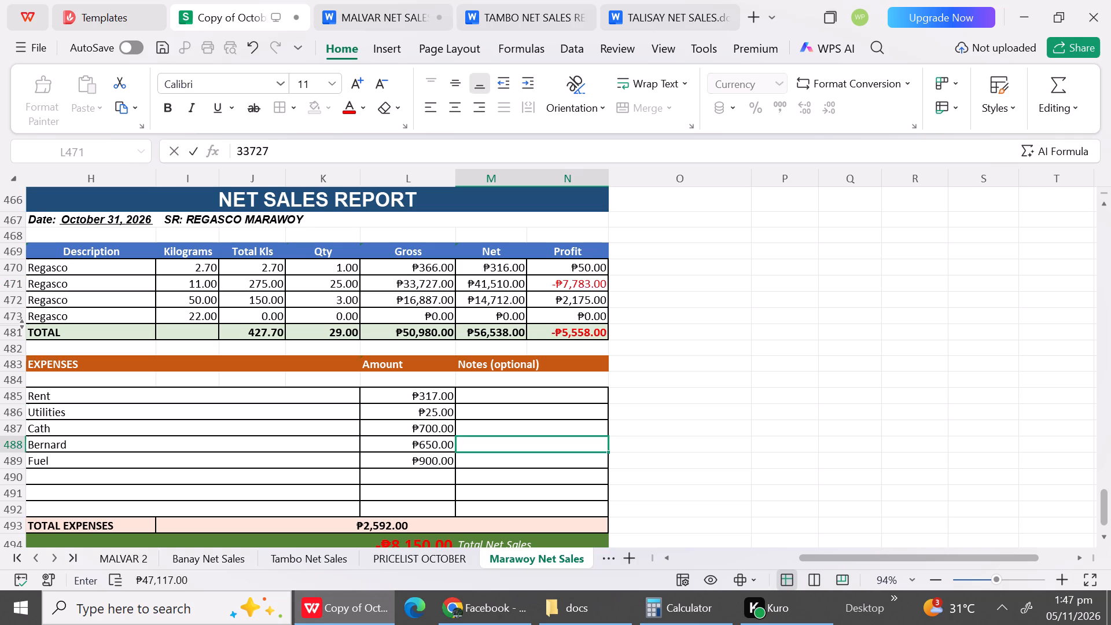
Work out the second Regasco row's net in Calculator and enter 29650 in the October 31 report.
{"action": "left_click", "coordinate": [675, 614]}
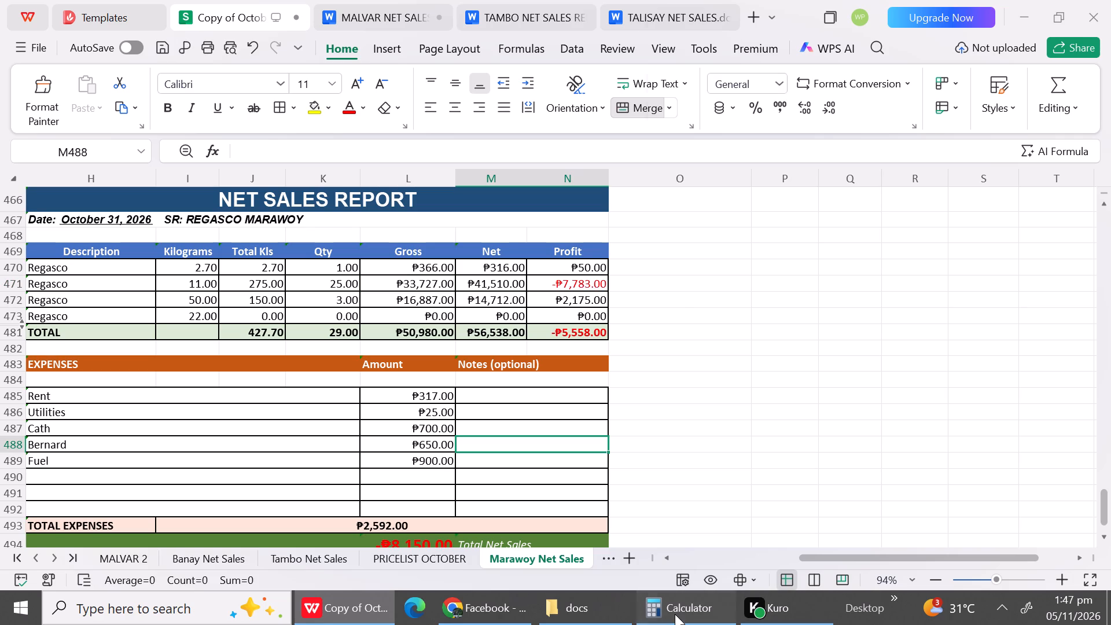
{"action": "left_click", "coordinate": [970, 392]}
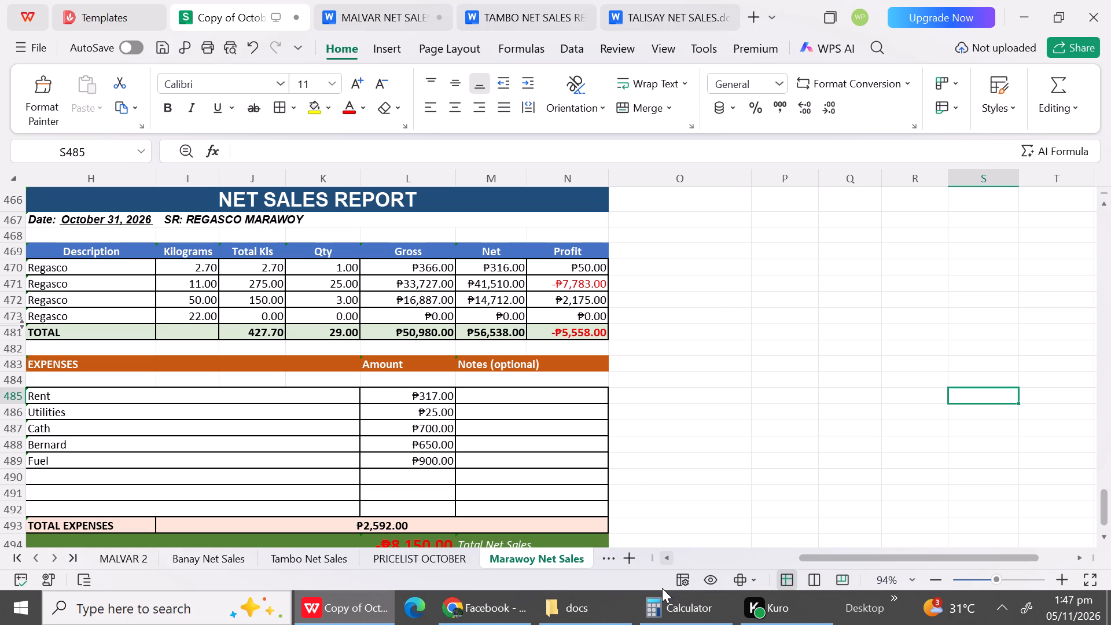
{"action": "left_click", "coordinate": [496, 285]}
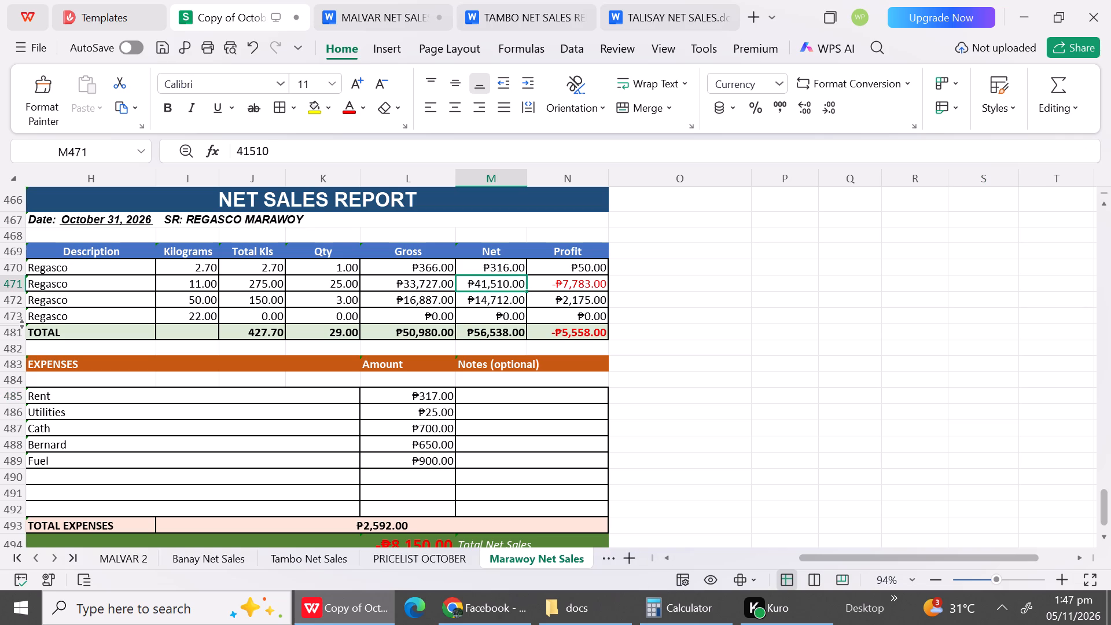
{"action": "key", "text": "2"}
{"action": "key", "text": "9"}
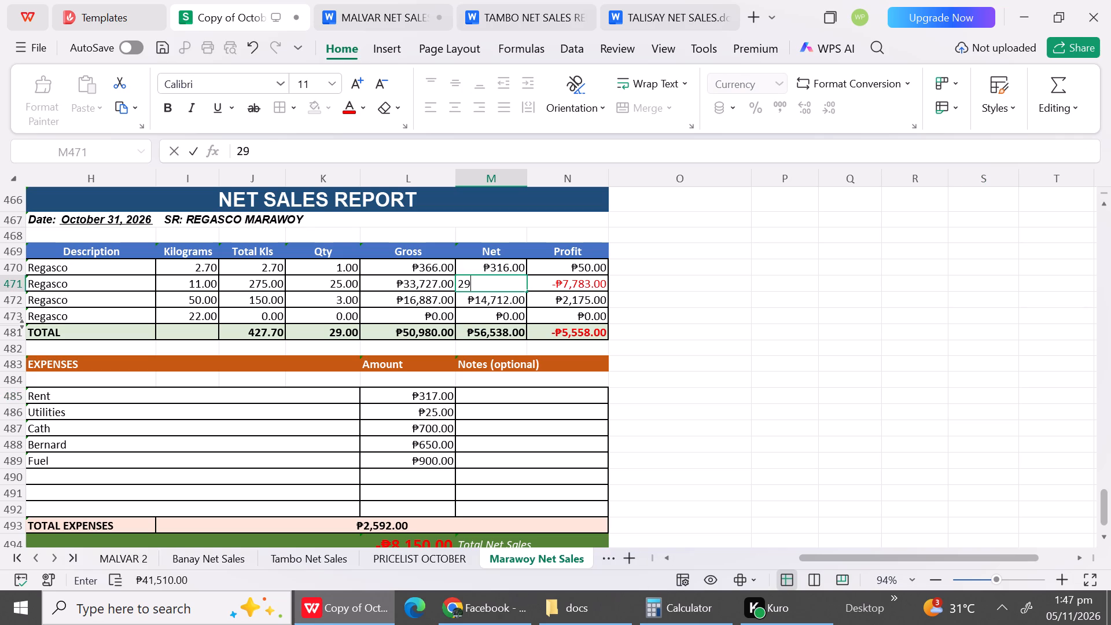
{"action": "type", "text": "650"}
Hide blank rows 482 and 484 above and below the EXPENSES header in the October 31 report.
{"action": "left_click", "coordinate": [711, 422]}
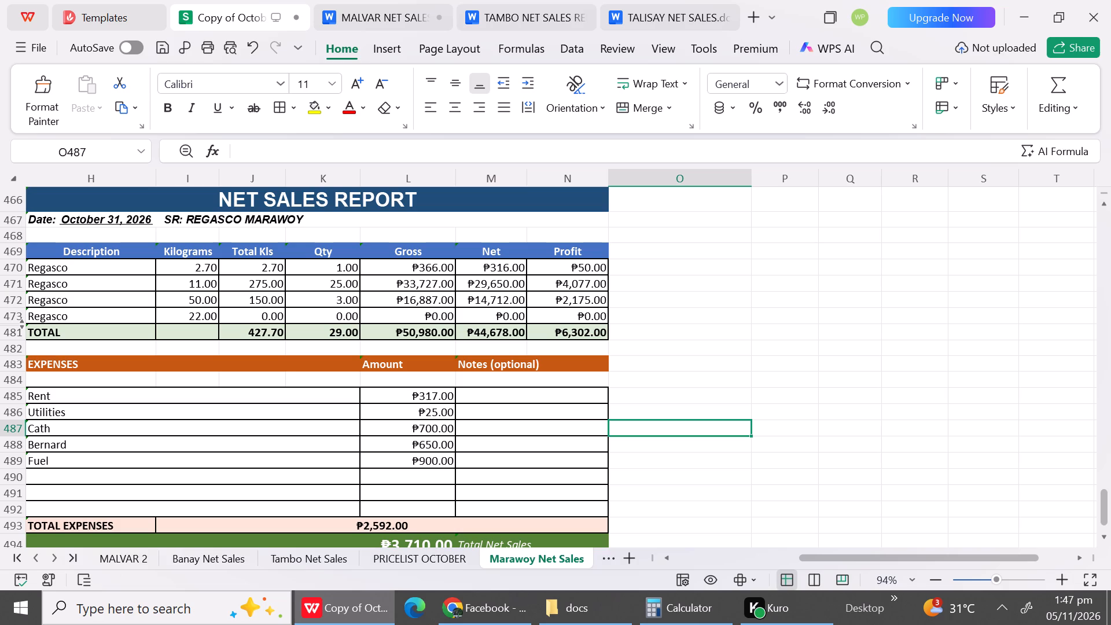
{"action": "left_click", "coordinate": [16, 349]}
{"action": "right_click", "coordinate": [16, 349]}
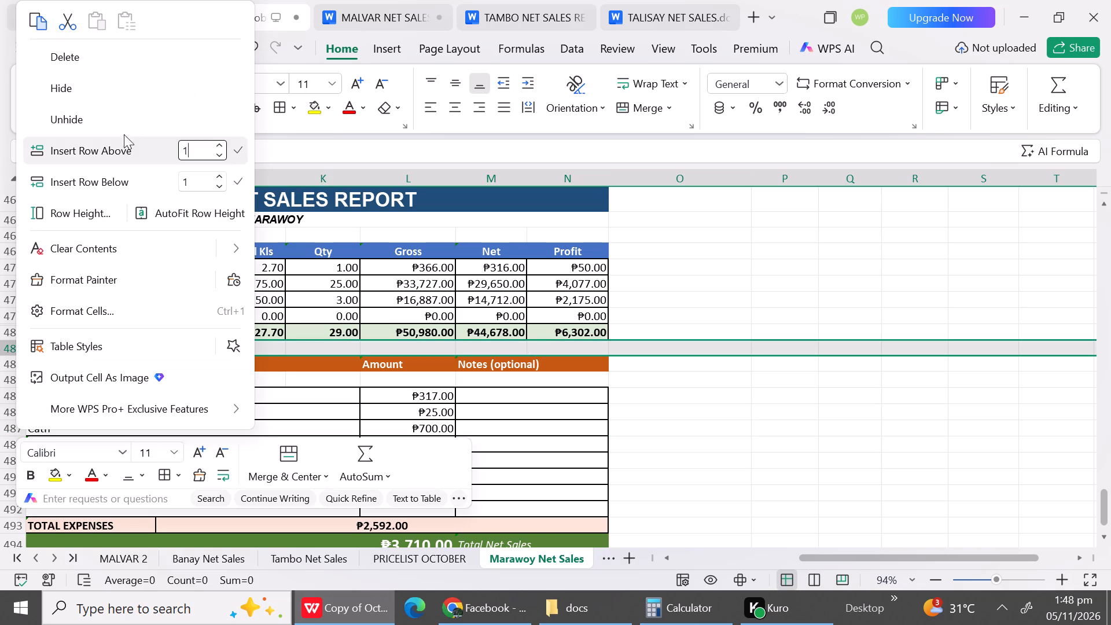
{"action": "left_click", "coordinate": [103, 87]}
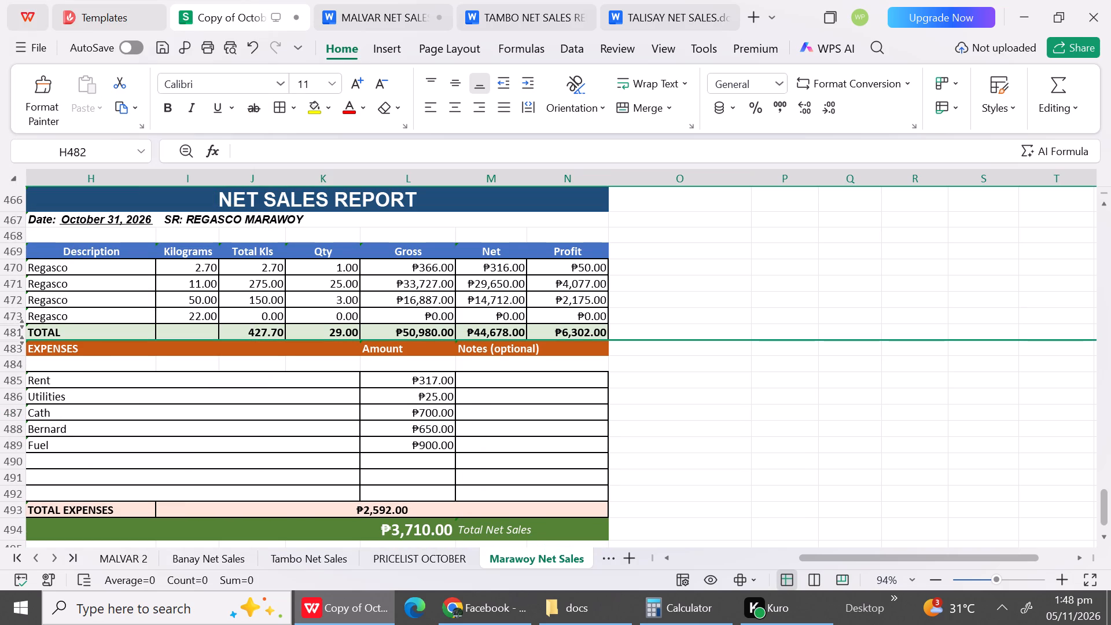
{"action": "left_click", "coordinate": [11, 366]}
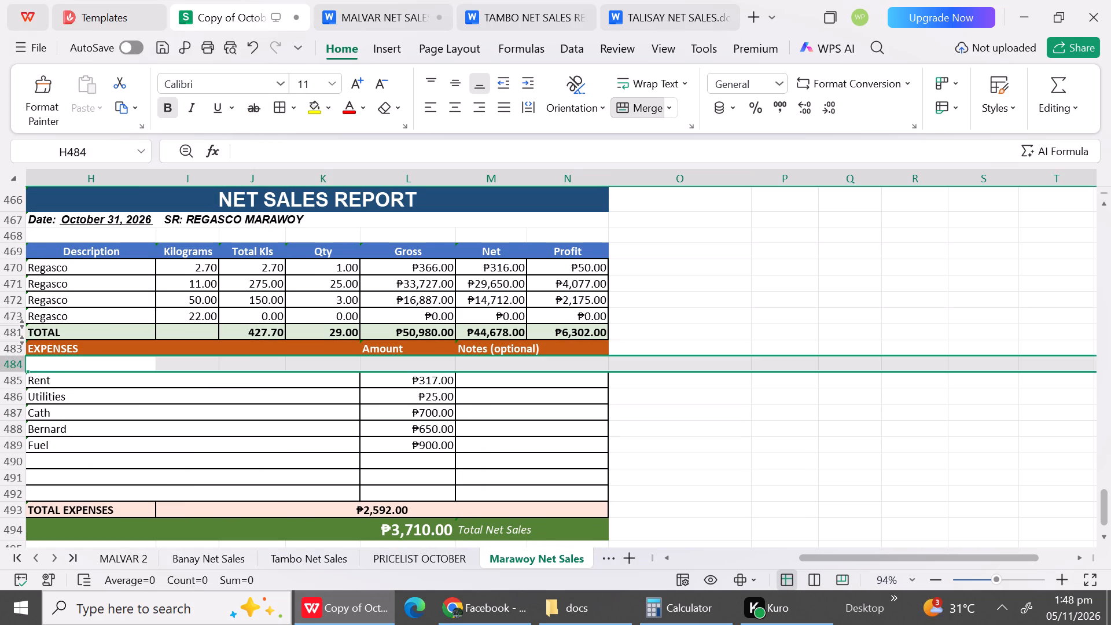
{"action": "right_click", "coordinate": [11, 366]}
{"action": "left_click", "coordinate": [82, 95]}
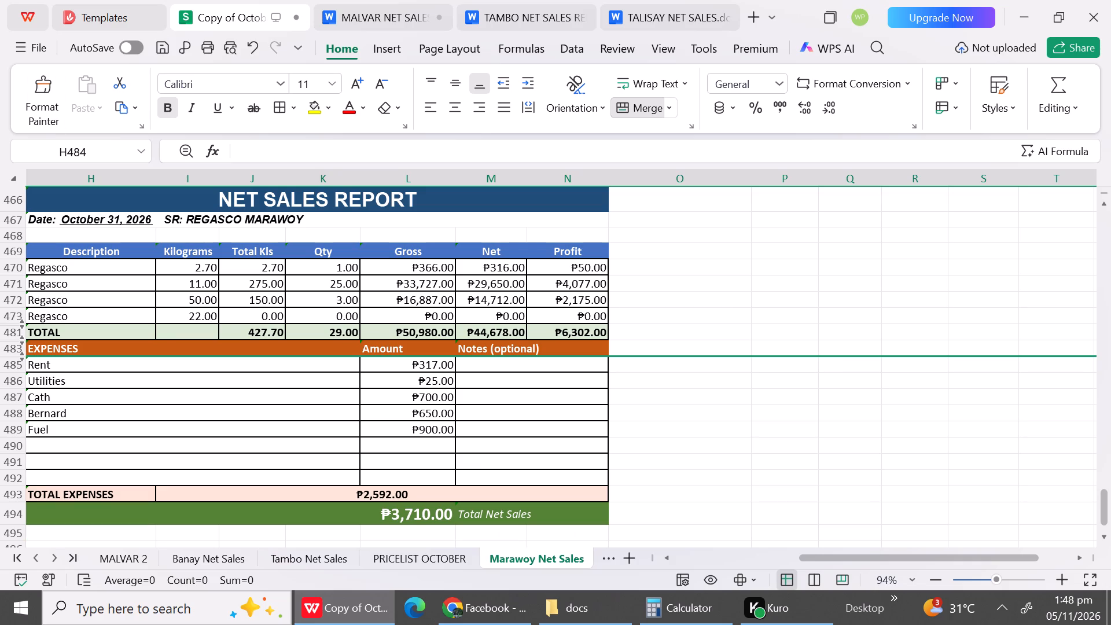
Hide the unused expense rows 490 to 492 below Fuel in the October 31 report.
{"action": "left_click_drag", "start_coordinate": [19, 446], "coordinate": [16, 478]}
{"action": "right_click", "coordinate": [16, 478]}
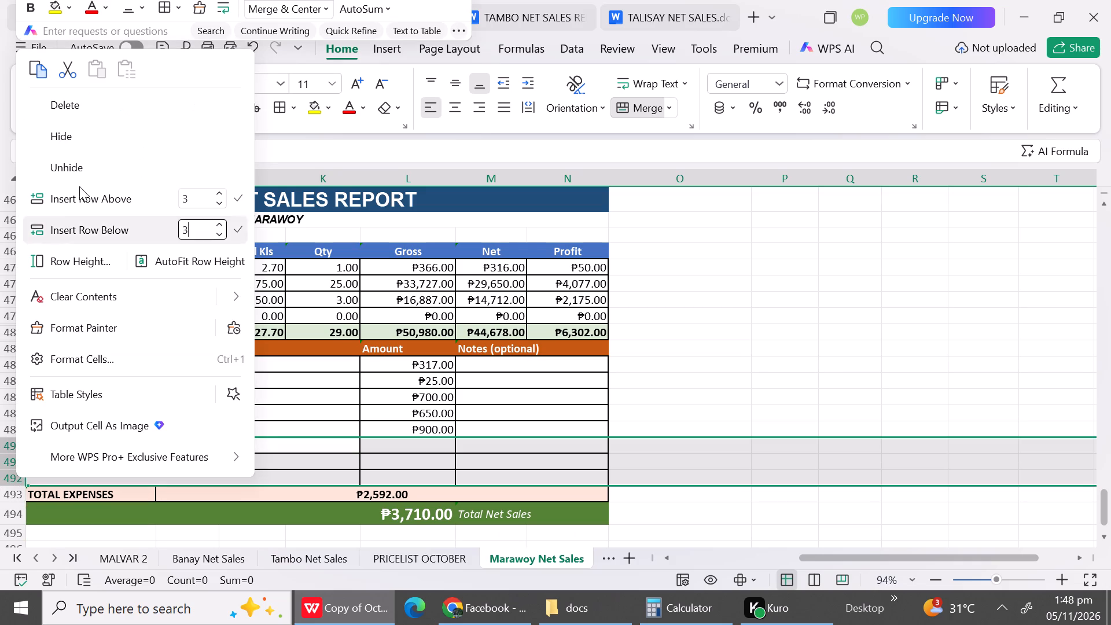
{"action": "left_click", "coordinate": [71, 141]}
{"action": "left_click", "coordinate": [800, 396]}
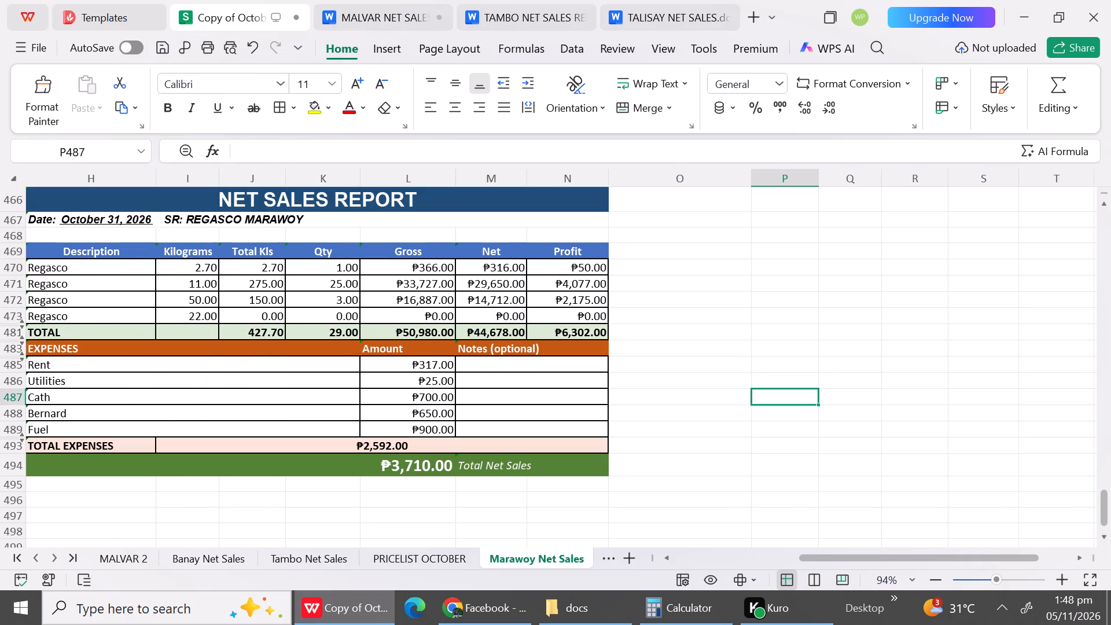
Hide blank row 468 between the date line and the sales table header in the October 31 report.
{"action": "left_click", "coordinate": [1104, 208]}
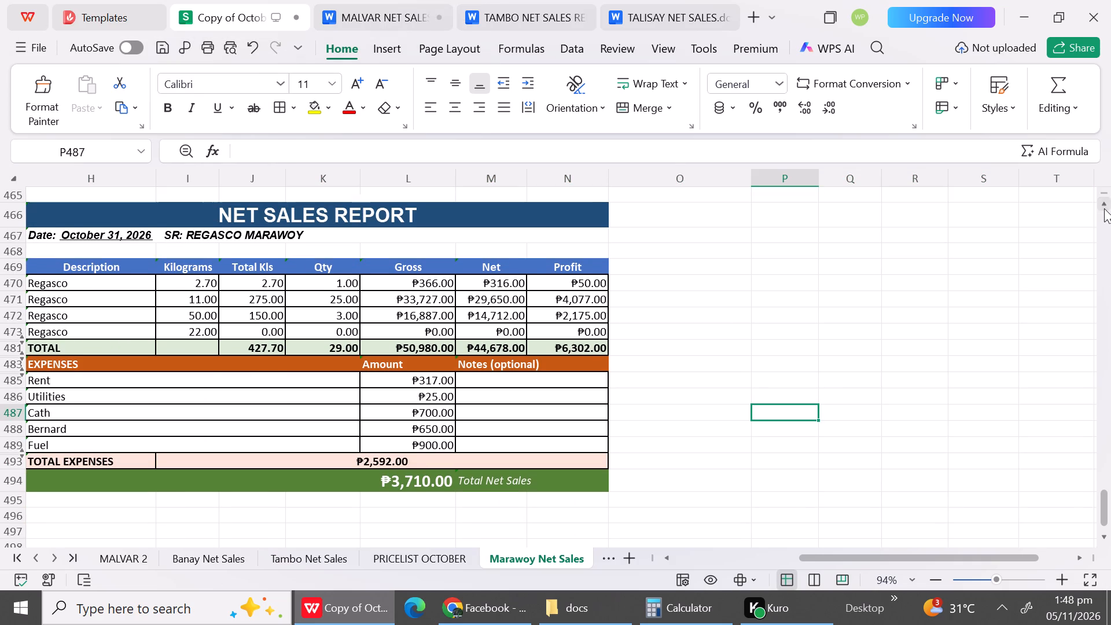
{"action": "double_click", "coordinate": [1104, 208]}
{"action": "left_click_drag", "start_coordinate": [1104, 208], "coordinate": [196, 442]}
{"action": "left_click", "coordinate": [7, 304]}
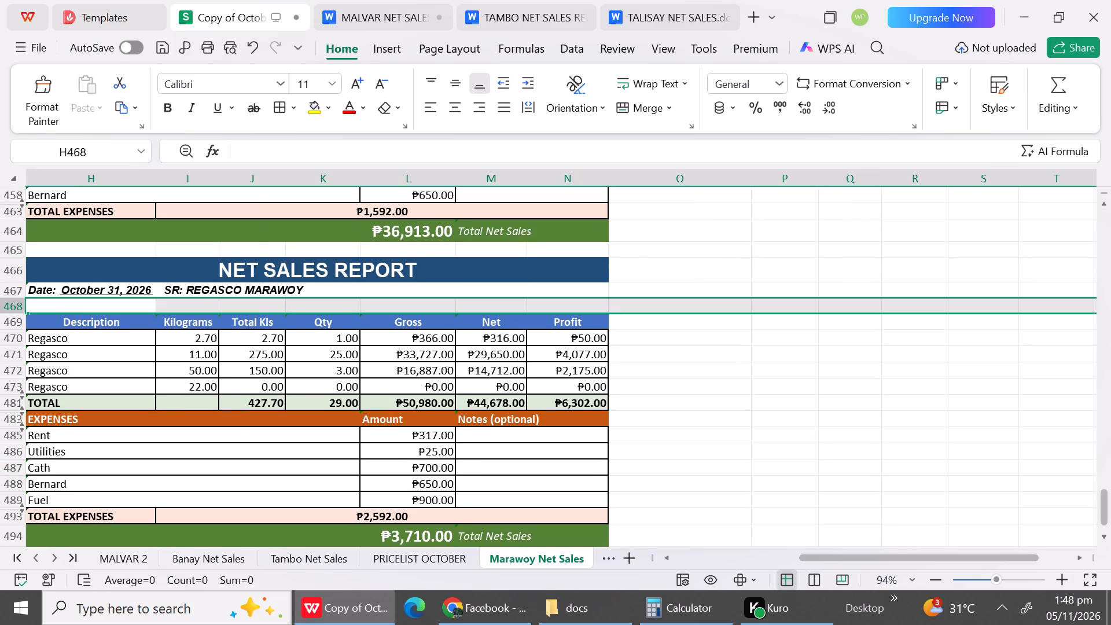
{"action": "right_click", "coordinate": [7, 304]}
{"action": "left_click", "coordinate": [115, 90]}
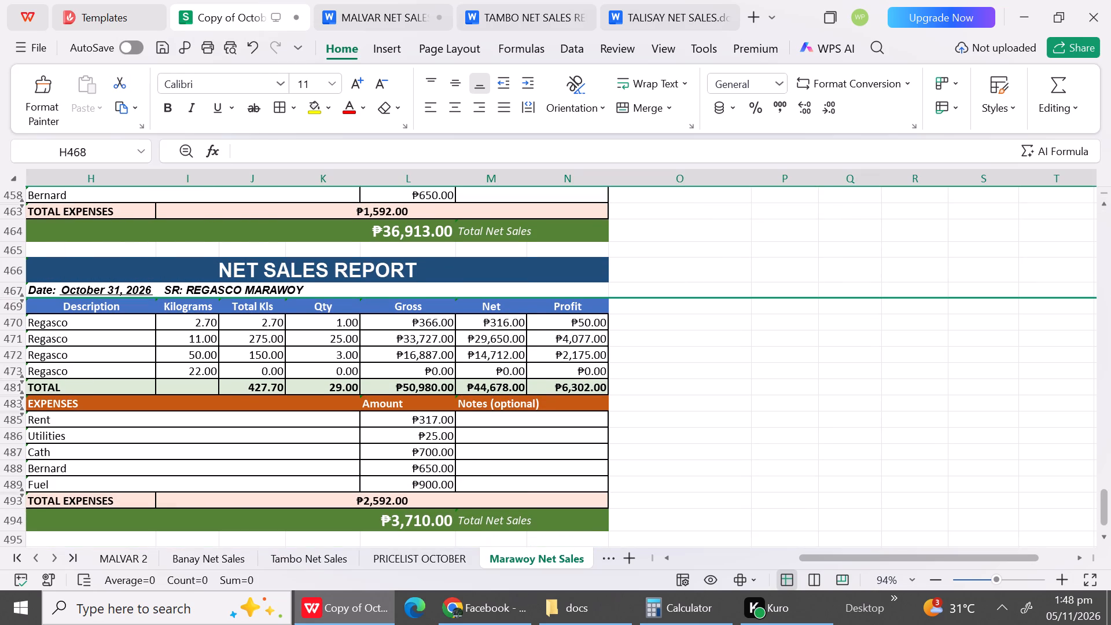
Hide the unused expense rows 428 to 431 below Bernard in the October 29 report.
{"action": "triple_click", "coordinate": [1103, 207]}
{"action": "triple_click", "coordinate": [1103, 207]}
{"action": "triple_click", "coordinate": [1103, 207]}
{"action": "triple_click", "coordinate": [1103, 207]}
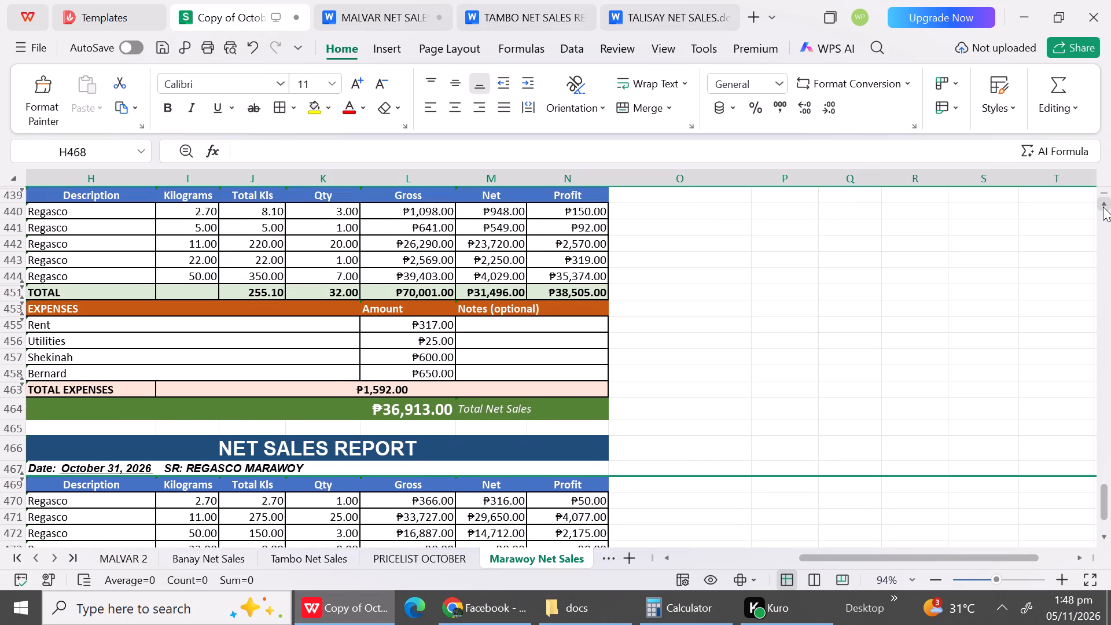
{"action": "triple_click", "coordinate": [1103, 207]}
{"action": "triple_click", "coordinate": [1103, 207]}
{"action": "triple_click", "coordinate": [1103, 207]}
{"action": "triple_click", "coordinate": [1103, 207]}
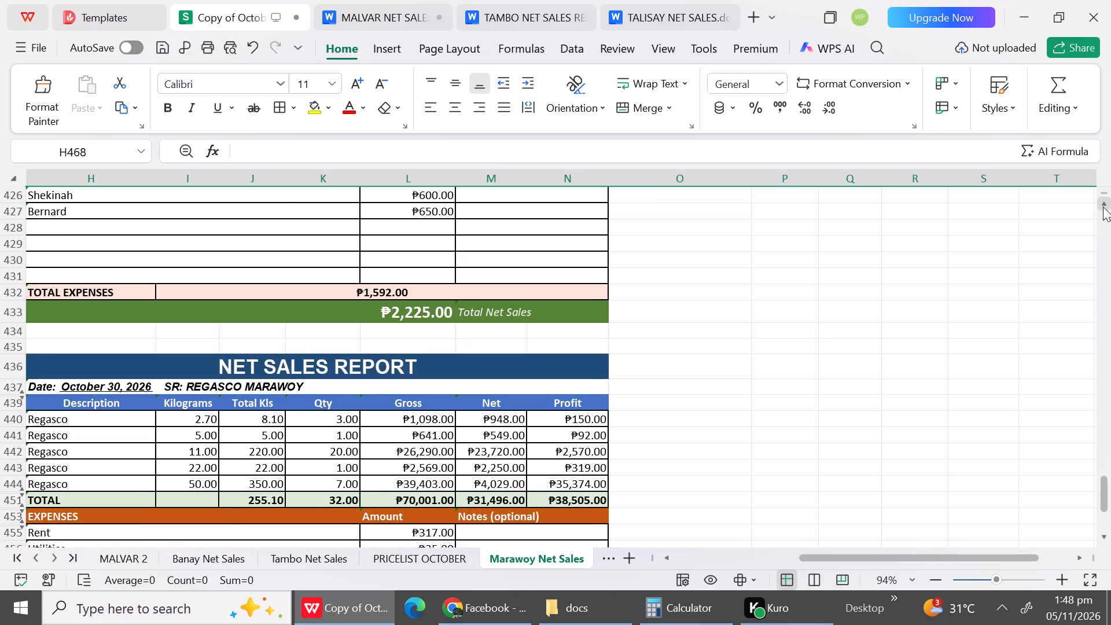
{"action": "triple_click", "coordinate": [1103, 207]}
{"action": "left_click", "coordinate": [1103, 207]}
{"action": "left_click_drag", "start_coordinate": [1103, 207], "coordinate": [318, 328]}
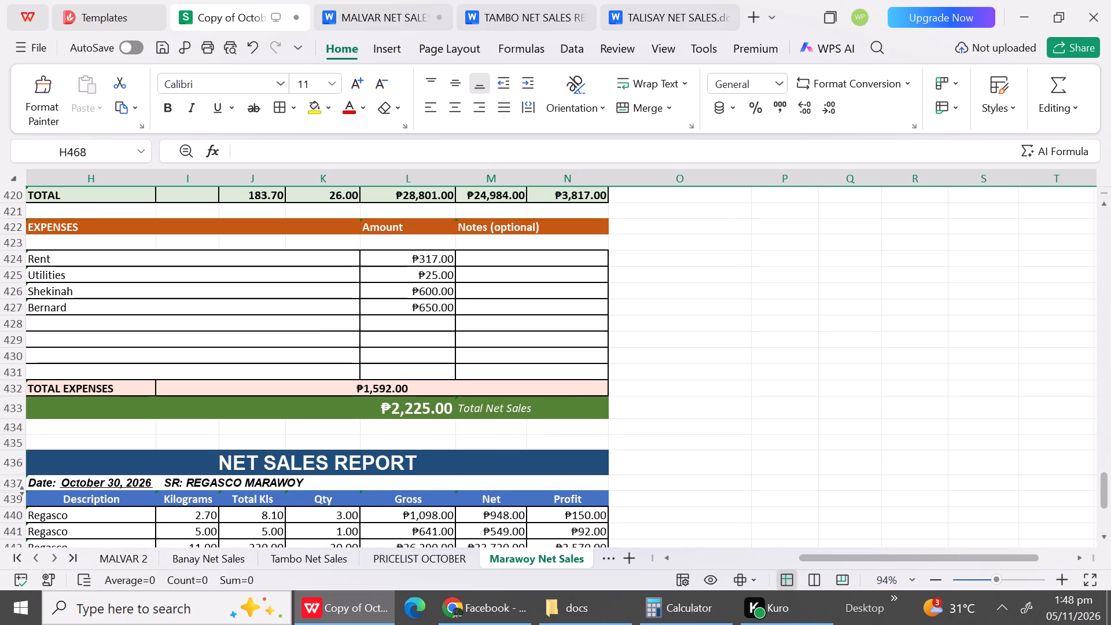
{"action": "left_click_drag", "start_coordinate": [16, 322], "coordinate": [10, 378]}
{"action": "right_click", "coordinate": [10, 378]}
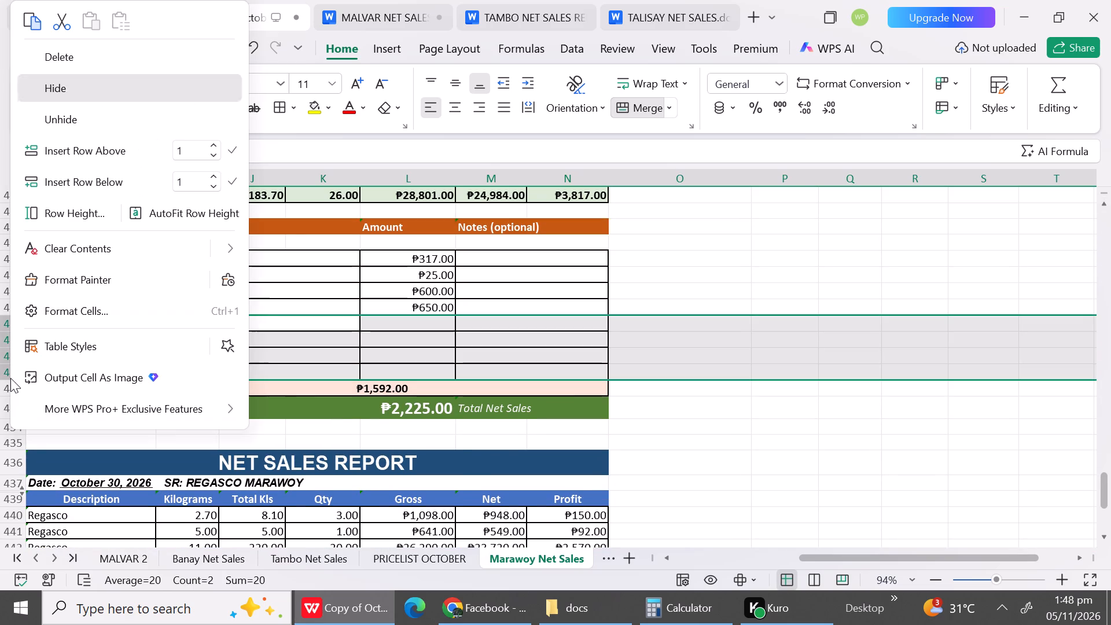
{"action": "left_click", "coordinate": [65, 93]}
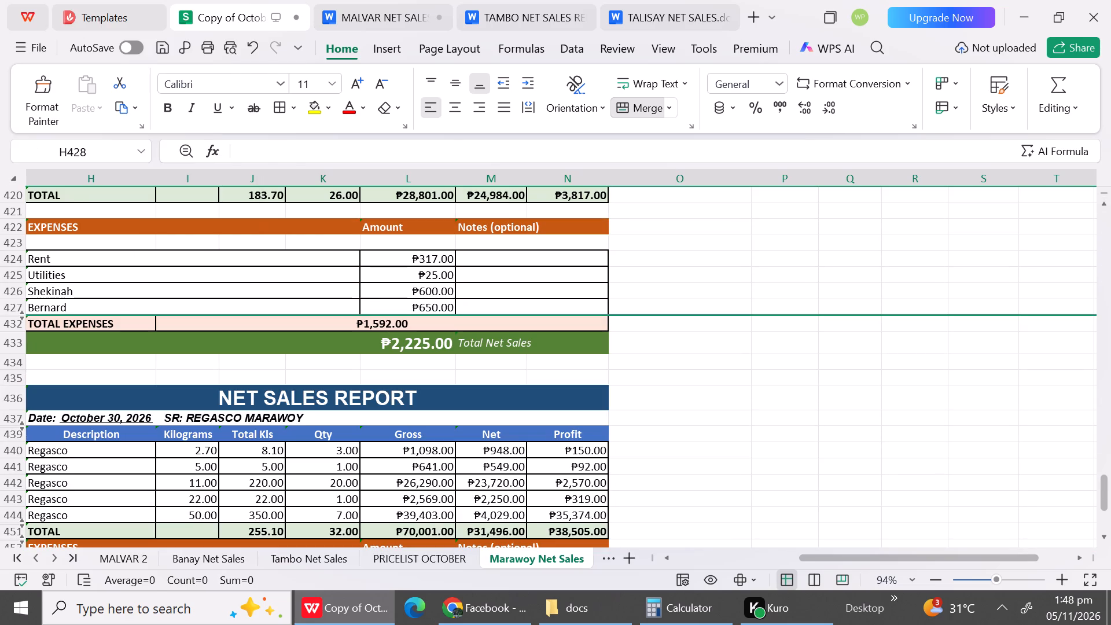
Hide blank row 421 between the sales TOTAL and the EXPENSES header in the October 29 report.
{"action": "triple_click", "coordinate": [1108, 205]}
{"action": "triple_click", "coordinate": [1108, 205]}
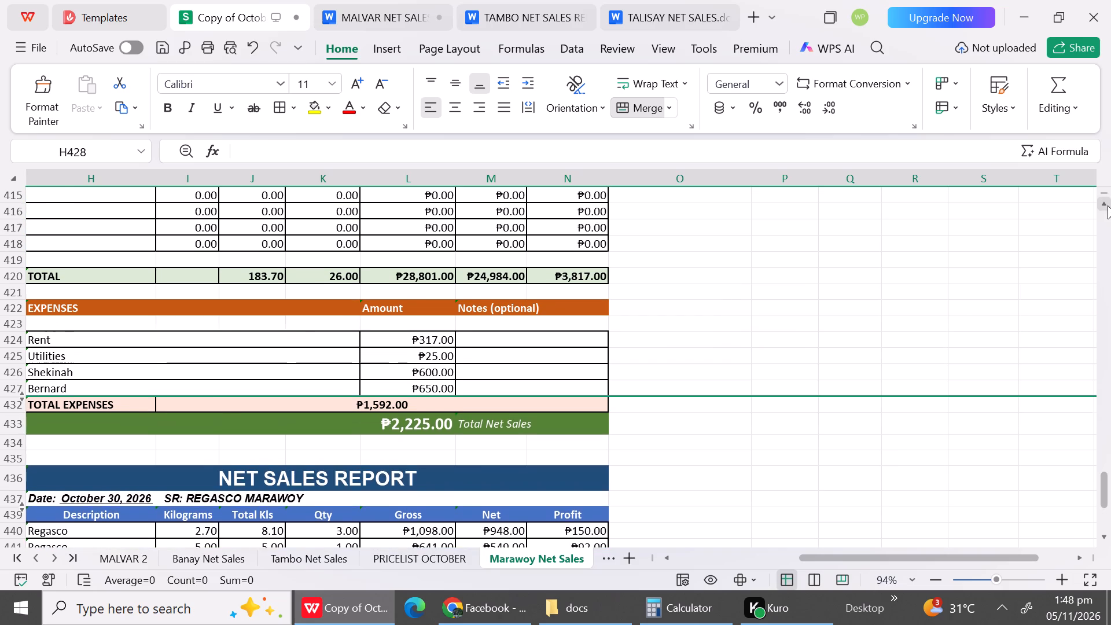
{"action": "left_click", "coordinate": [1108, 205]}
{"action": "left_click_drag", "start_coordinate": [1108, 205], "coordinate": [187, 282]}
{"action": "left_click", "coordinate": [4, 340]}
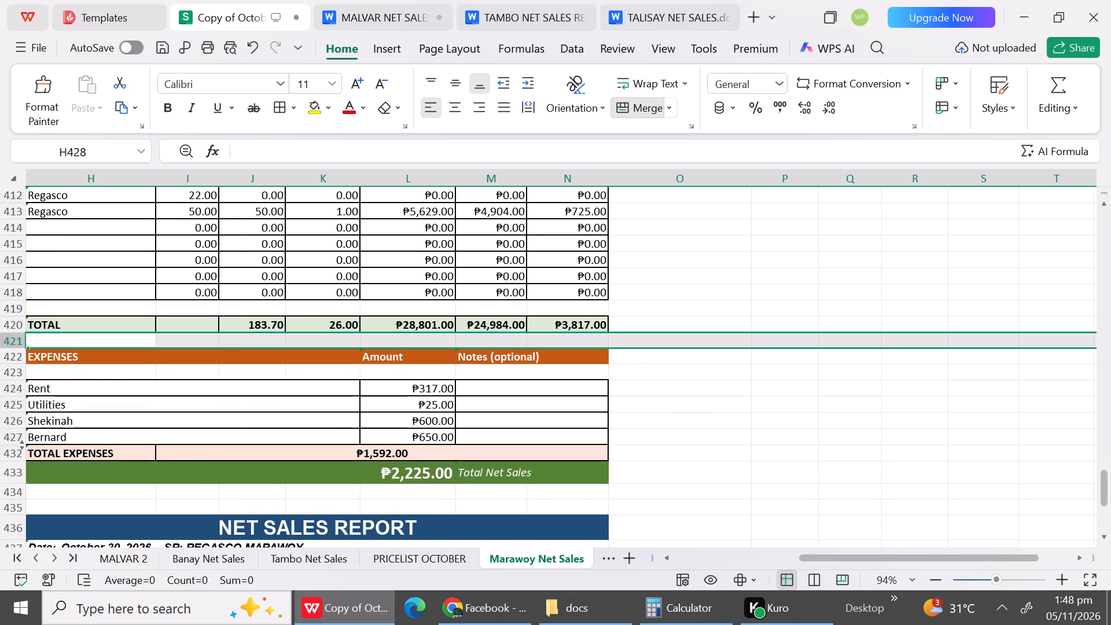
{"action": "right_click", "coordinate": [4, 340]}
{"action": "left_click", "coordinate": [123, 100]}
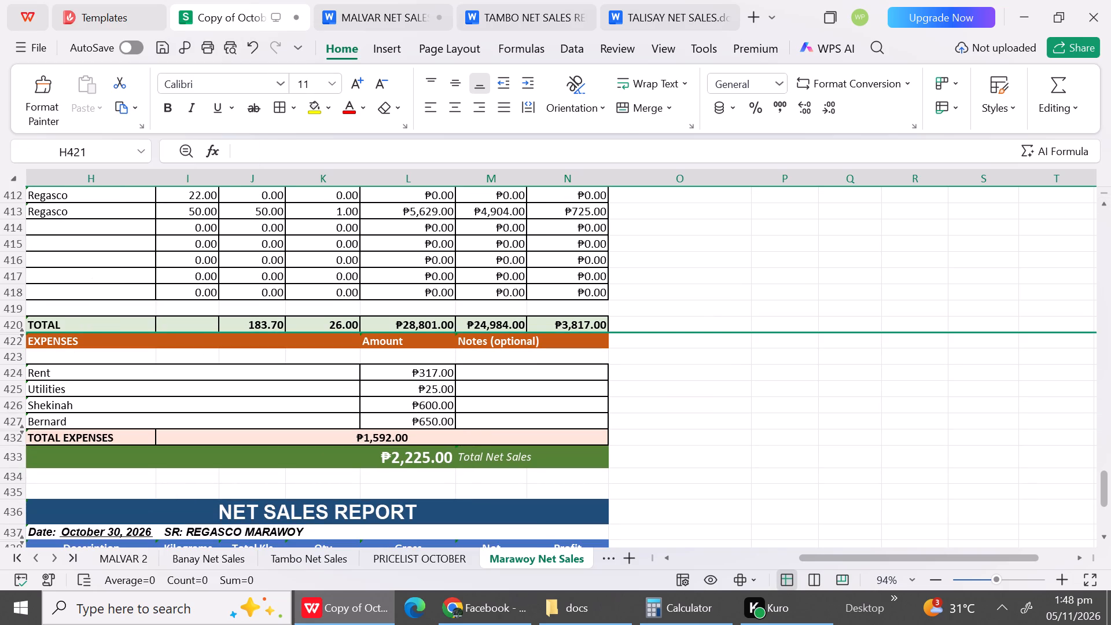
Hide the unused sales rows 414 to 419 above the TOTAL row in the October 29 report.
{"action": "triple_click", "coordinate": [1108, 208]}
{"action": "left_click", "coordinate": [1108, 208]}
{"action": "left_click_drag", "start_coordinate": [1108, 208], "coordinate": [230, 296]}
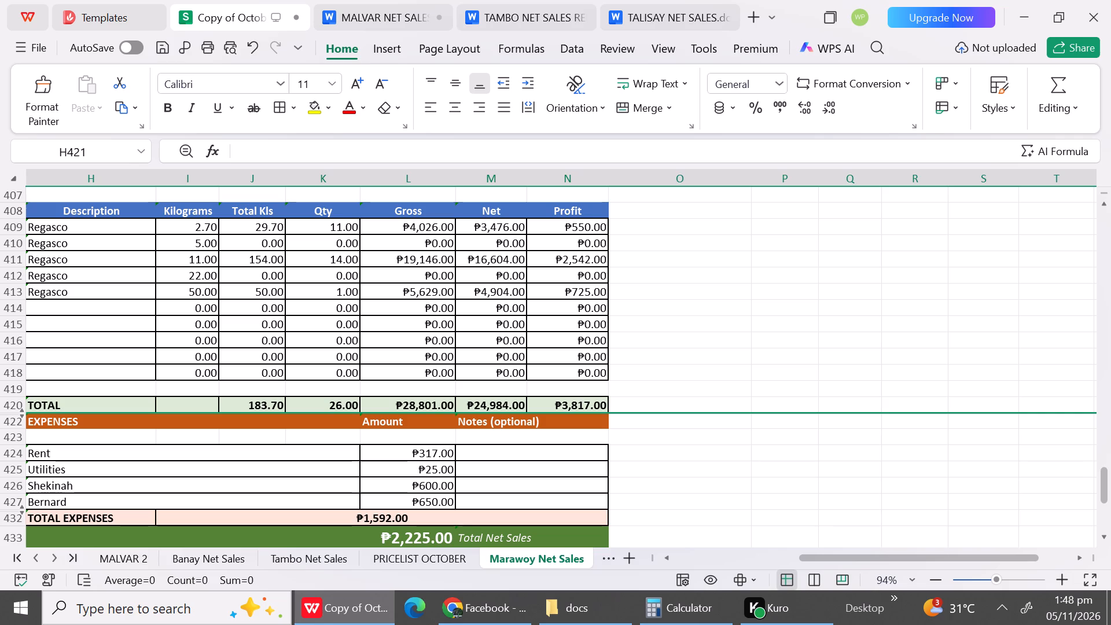
{"action": "left_click_drag", "start_coordinate": [12, 309], "coordinate": [13, 389]}
{"action": "right_click", "coordinate": [13, 389]}
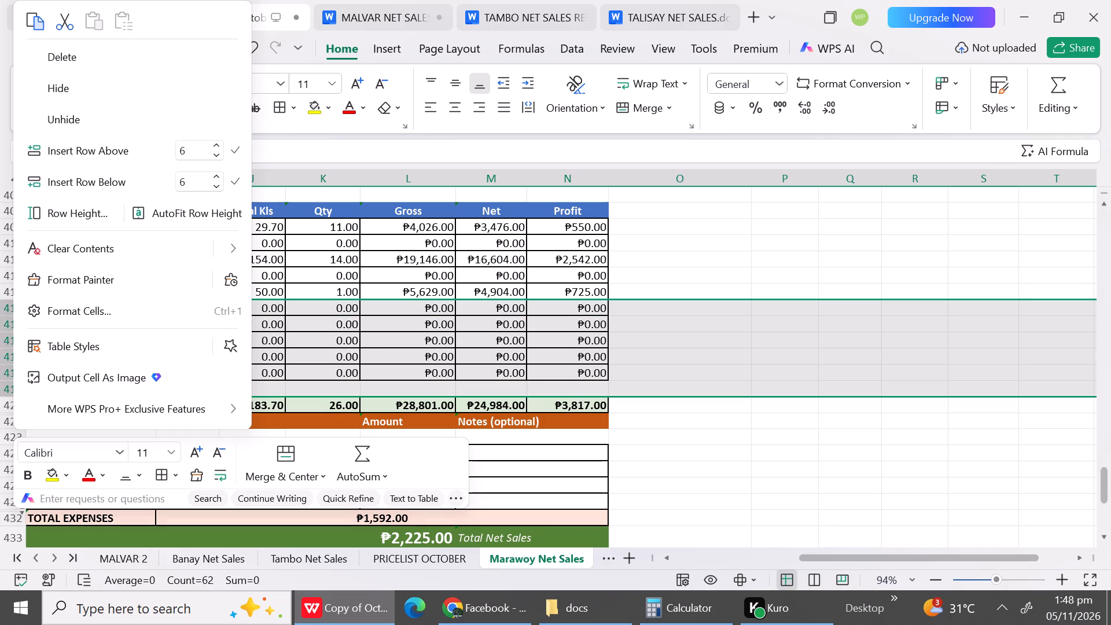
{"action": "left_click", "coordinate": [107, 90]}
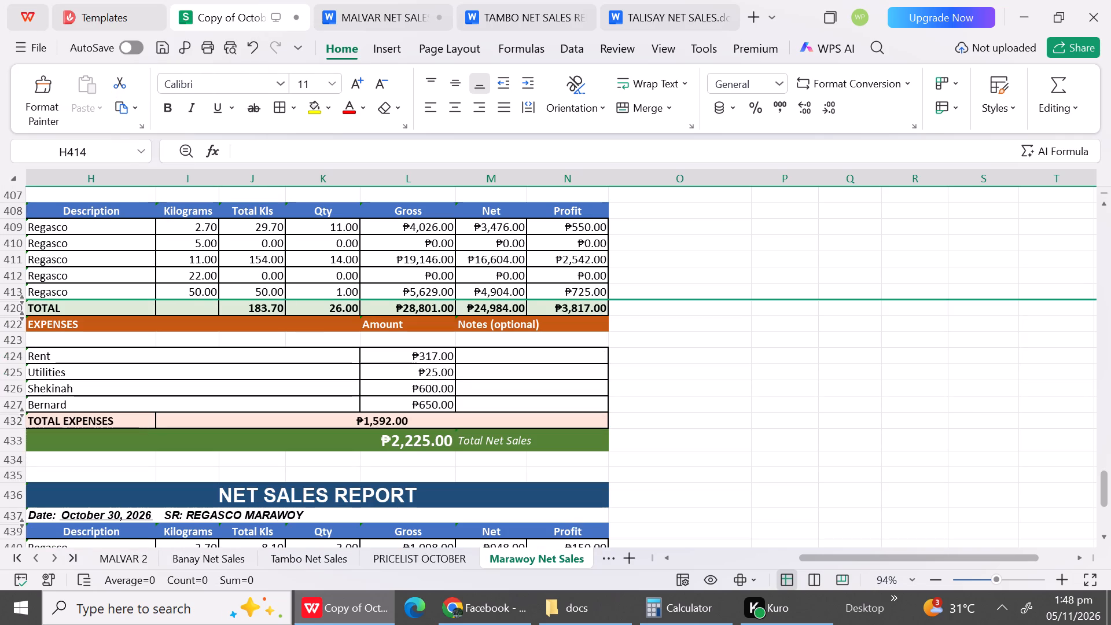
Hide blank row 407 below the October 29 report's date line and blank row 404 above its title.
{"action": "triple_click", "coordinate": [1103, 208]}
{"action": "triple_click", "coordinate": [1103, 208]}
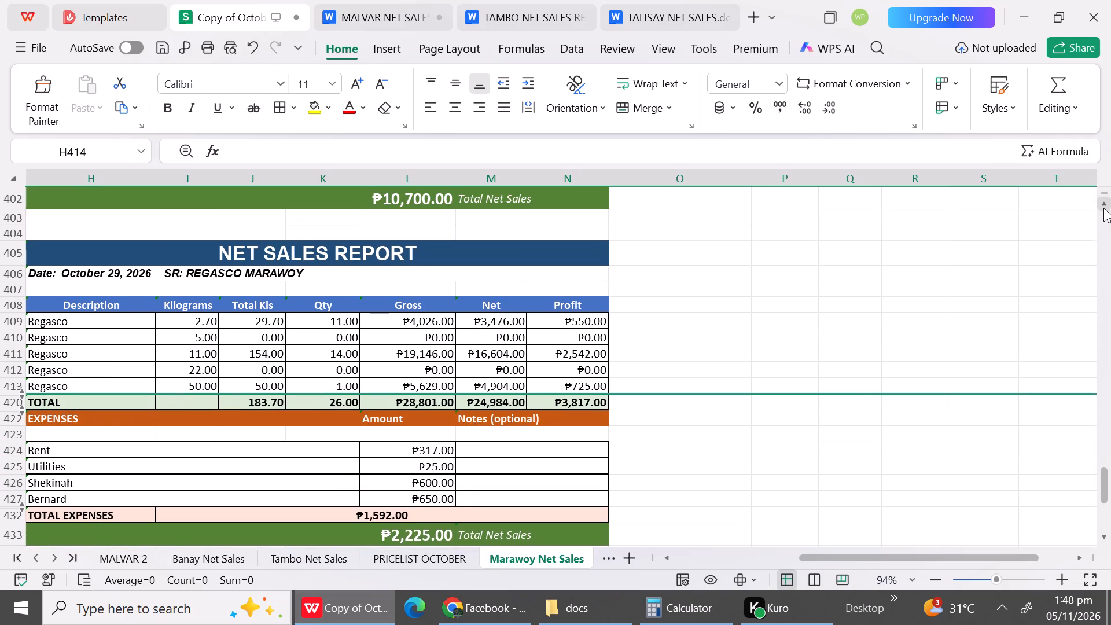
{"action": "left_click", "coordinate": [7, 305]}
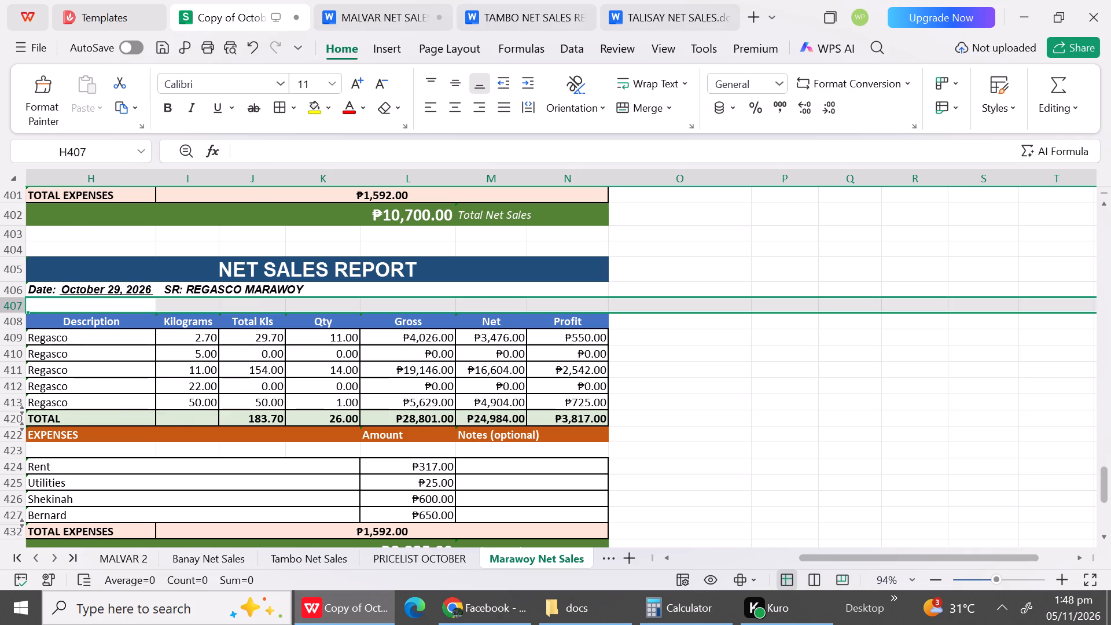
{"action": "right_click", "coordinate": [7, 305]}
{"action": "left_click", "coordinate": [82, 95]}
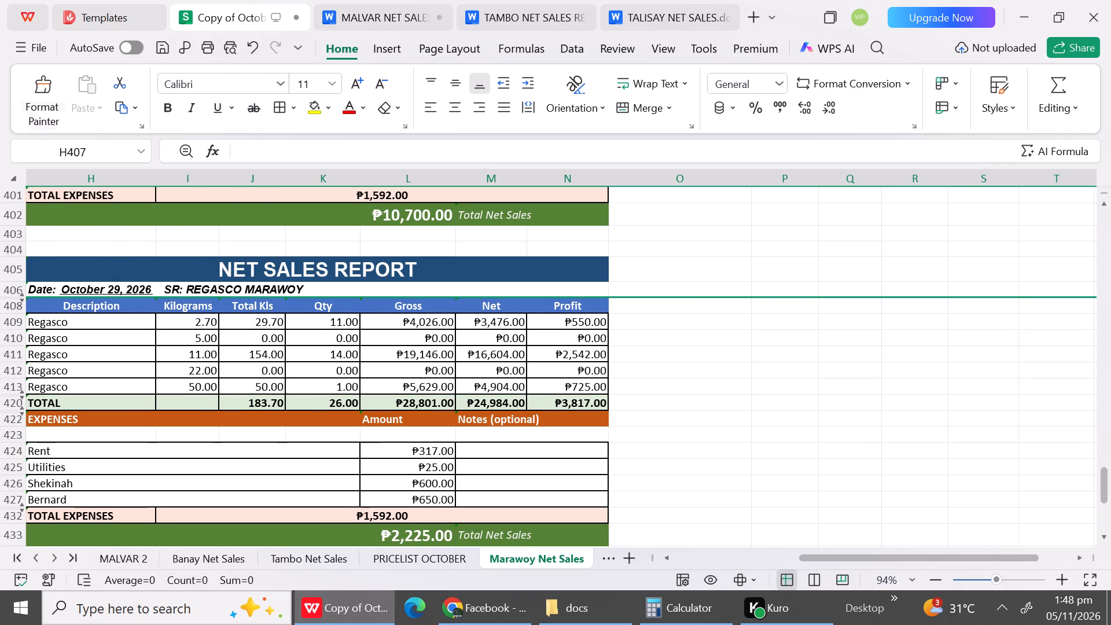
{"action": "left_click", "coordinate": [16, 251]}
{"action": "right_click", "coordinate": [16, 251]}
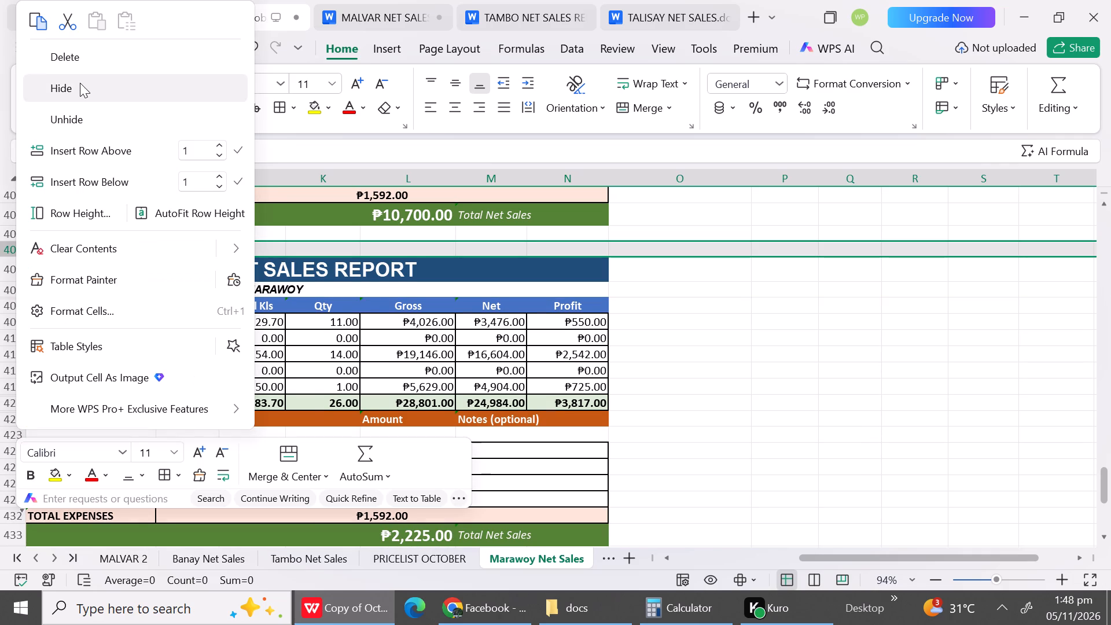
{"action": "left_click", "coordinate": [78, 83]}
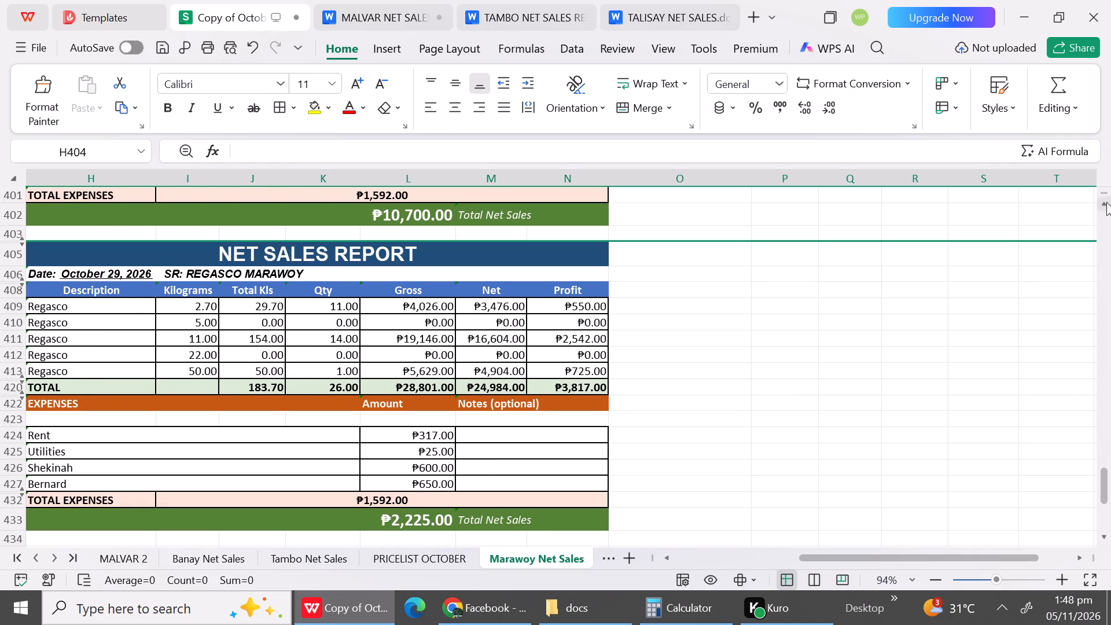
Hide the unused expense rows 397 to 400 below Bernard in the report preceding October 29.
{"action": "triple_click", "coordinate": [1105, 202]}
{"action": "triple_click", "coordinate": [1105, 202]}
{"action": "triple_click", "coordinate": [1105, 202]}
{"action": "triple_click", "coordinate": [1105, 202]}
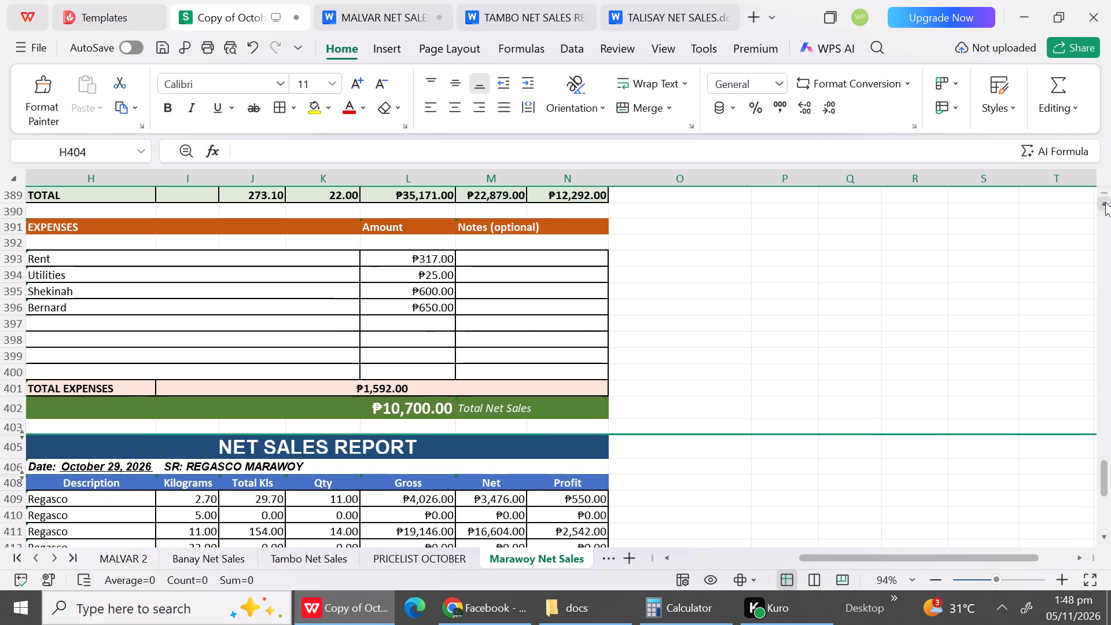
{"action": "left_click_drag", "start_coordinate": [1105, 202], "coordinate": [280, 321]}
{"action": "left_click_drag", "start_coordinate": [13, 340], "coordinate": [8, 390]}
{"action": "right_click", "coordinate": [8, 390]}
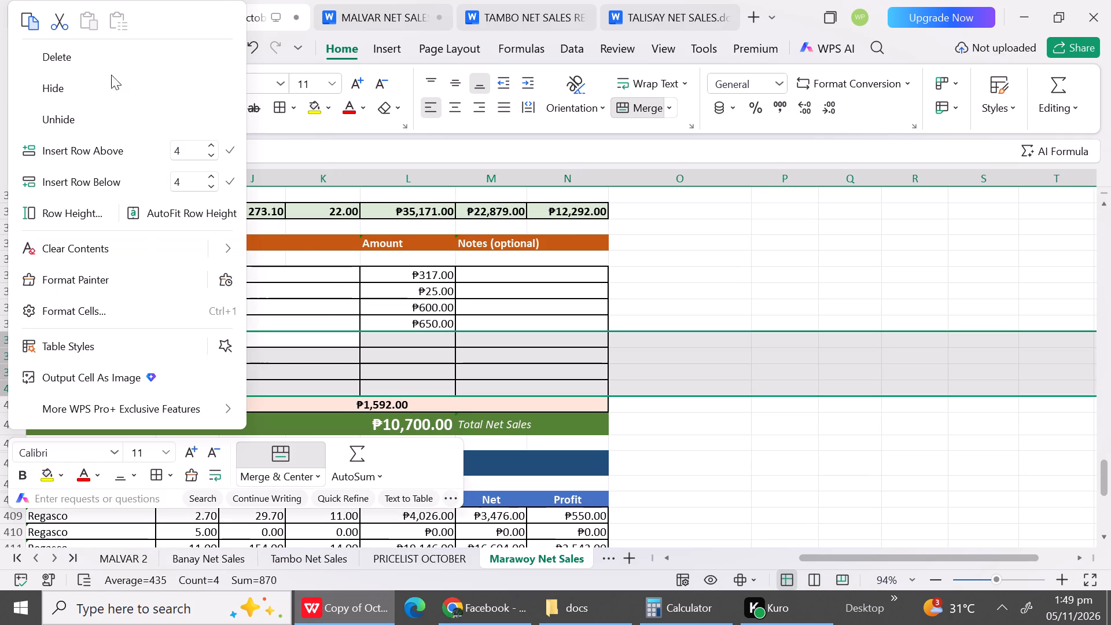
{"action": "left_click", "coordinate": [100, 83]}
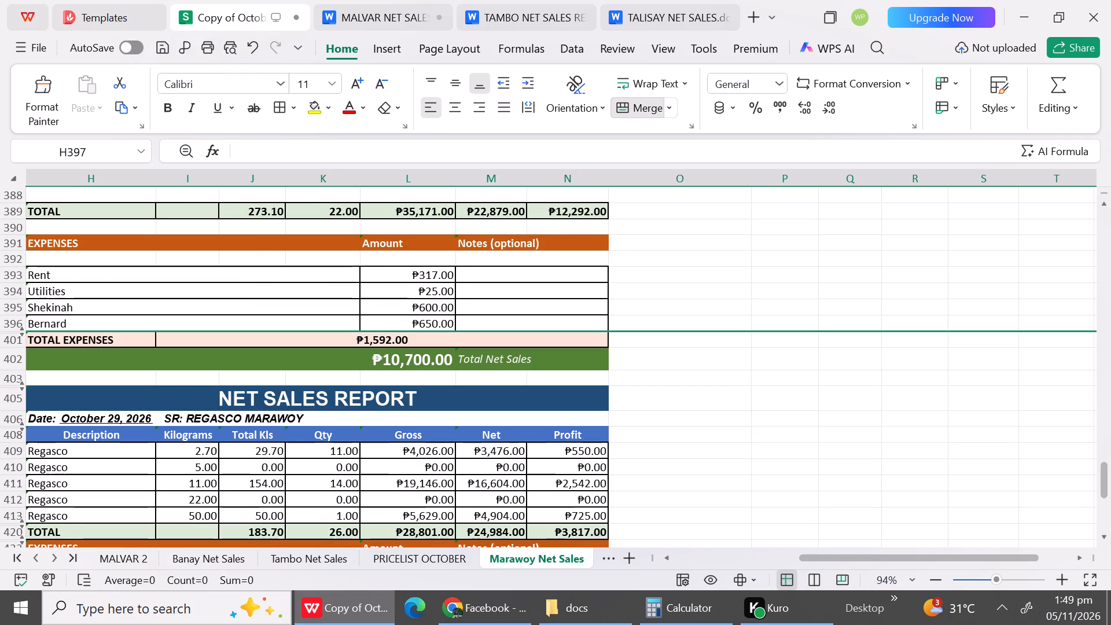
Hide blank row 390 between the sales TOTAL and the EXPENSES header in the report preceding October 29.
{"action": "left_click", "coordinate": [17, 227]}
{"action": "right_click", "coordinate": [17, 227]}
{"action": "left_click", "coordinate": [59, 84]}
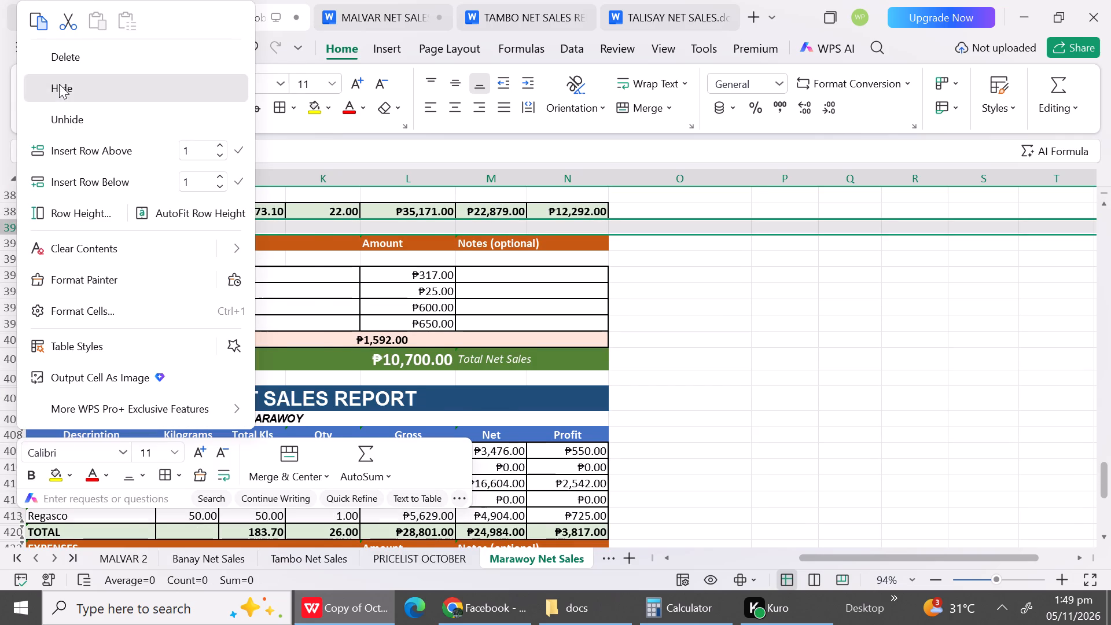
Hide sales rows 384 to 388 between Sold Cylinder and TOTAL in the report preceding October 29.
{"action": "triple_click", "coordinate": [1108, 201]}
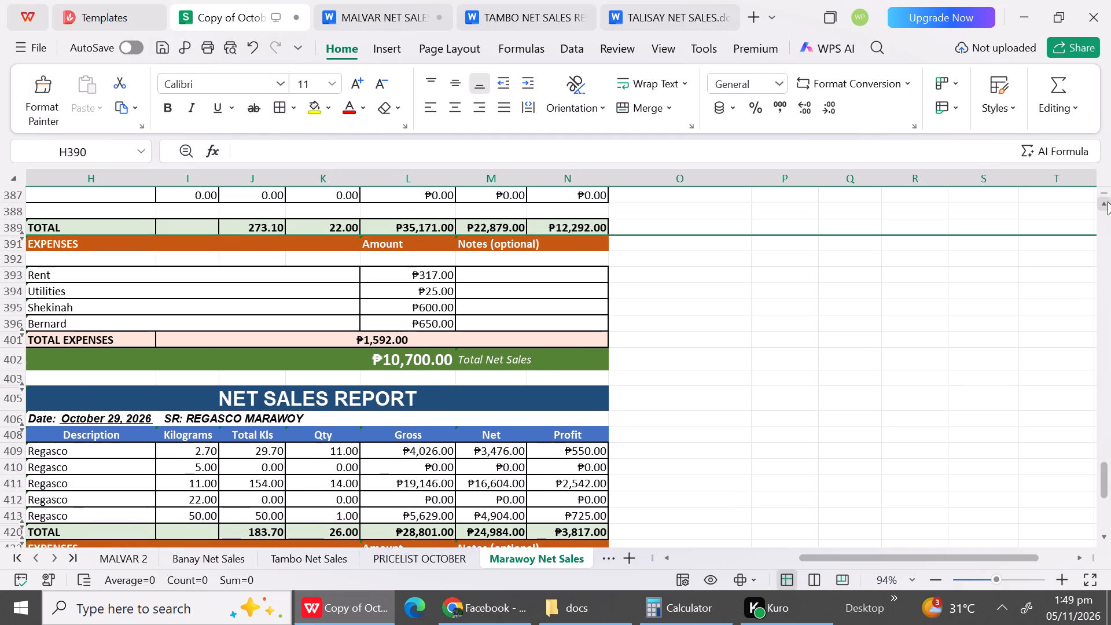
{"action": "triple_click", "coordinate": [1108, 201]}
{"action": "triple_click", "coordinate": [1108, 201]}
{"action": "left_click", "coordinate": [1108, 201]}
{"action": "left_click_drag", "start_coordinate": [1108, 201], "coordinate": [304, 270]}
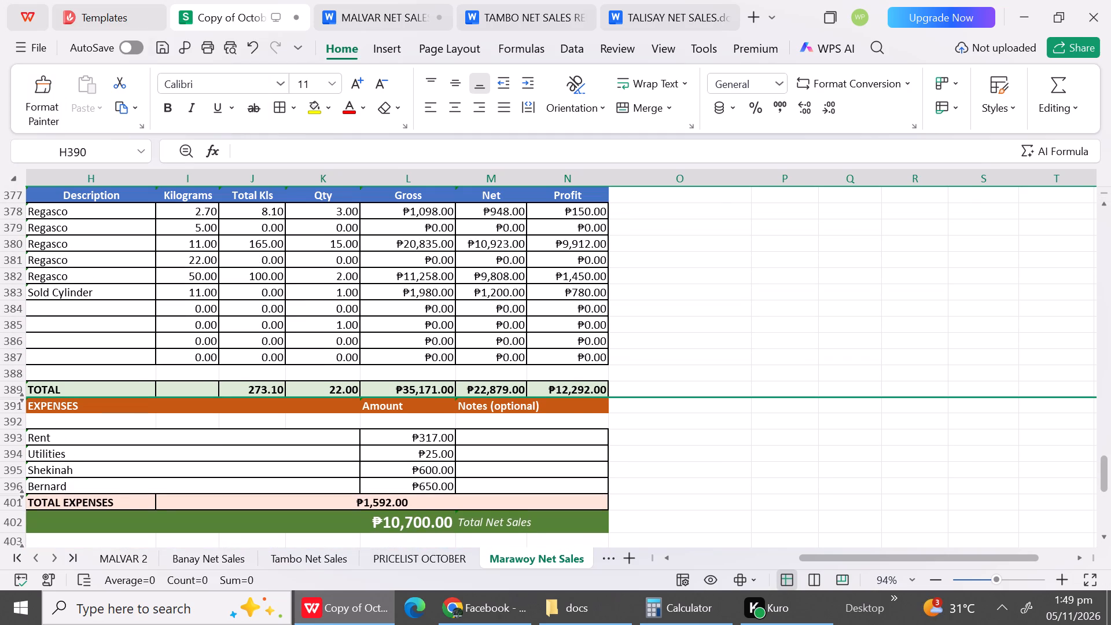
{"action": "left_click_drag", "start_coordinate": [14, 308], "coordinate": [3, 365]}
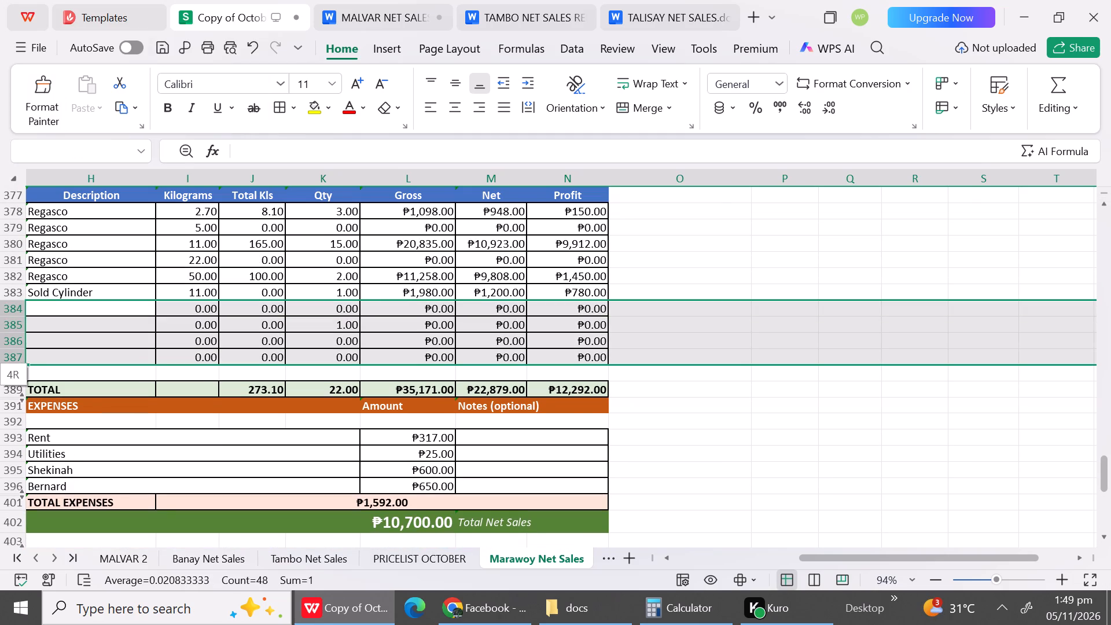
{"action": "left_click_drag", "start_coordinate": [3, 365], "coordinate": [3, 371]}
{"action": "right_click", "coordinate": [3, 371]}
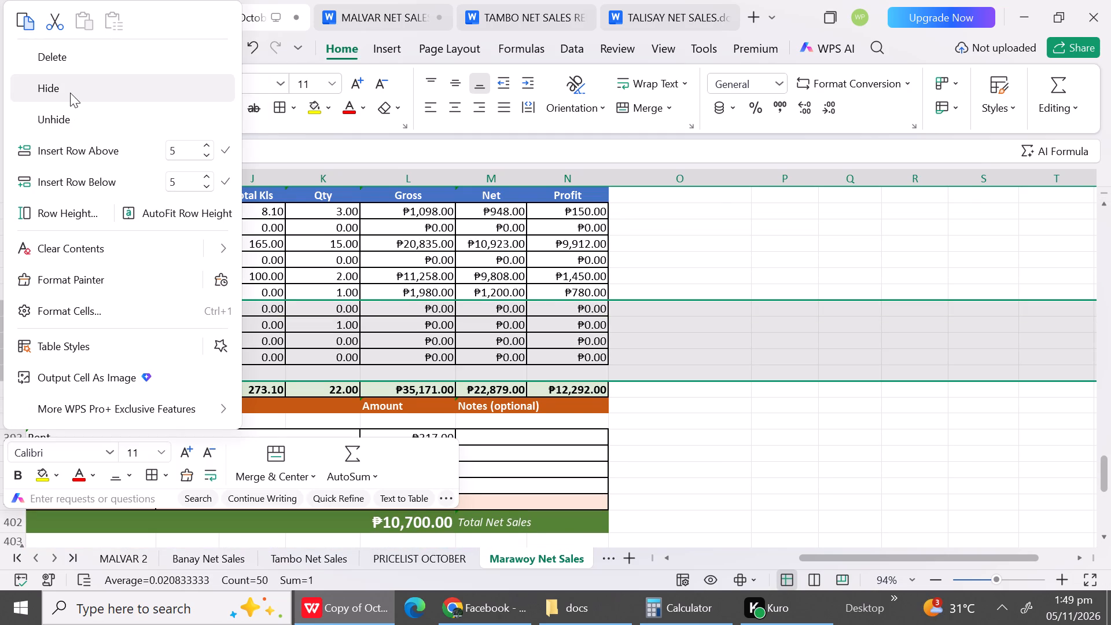
{"action": "left_click", "coordinate": [69, 90]}
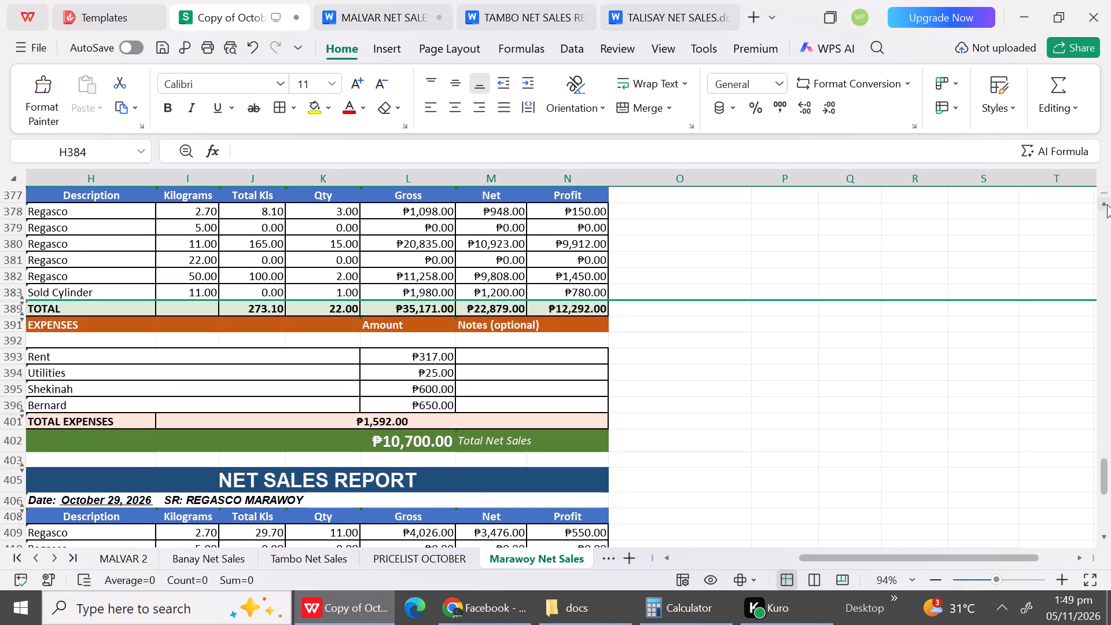
Hide blank row 376 below the October 28 report's date line and blank row 373 above its title.
{"action": "triple_click", "coordinate": [1107, 204]}
{"action": "triple_click", "coordinate": [1107, 204]}
{"action": "double_click", "coordinate": [1107, 204]}
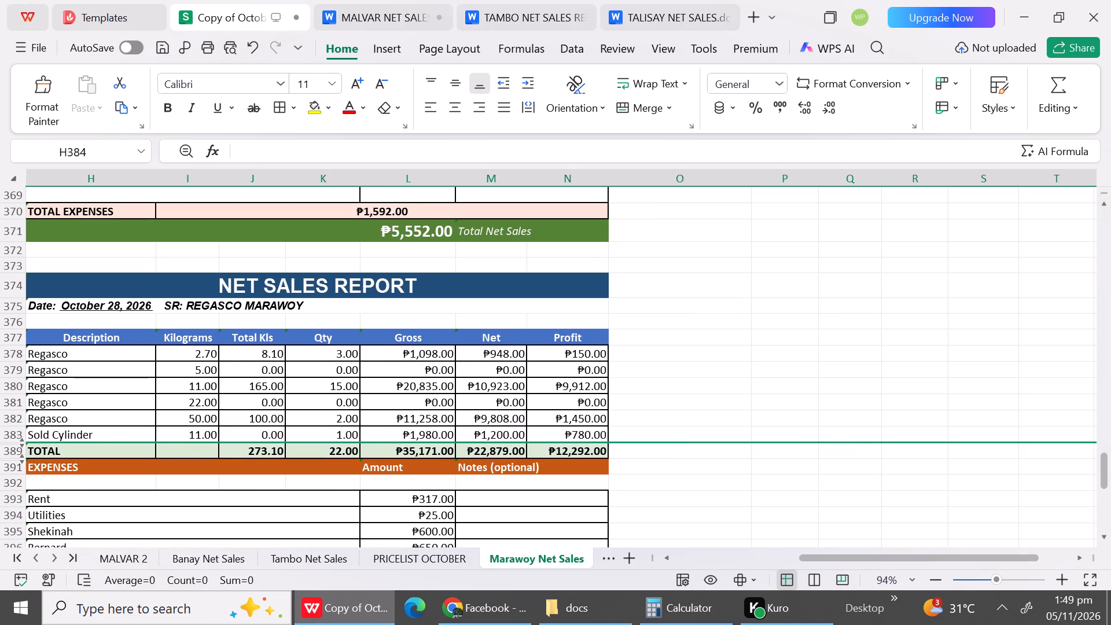
{"action": "left_click", "coordinate": [16, 323]}
{"action": "right_click", "coordinate": [16, 323]}
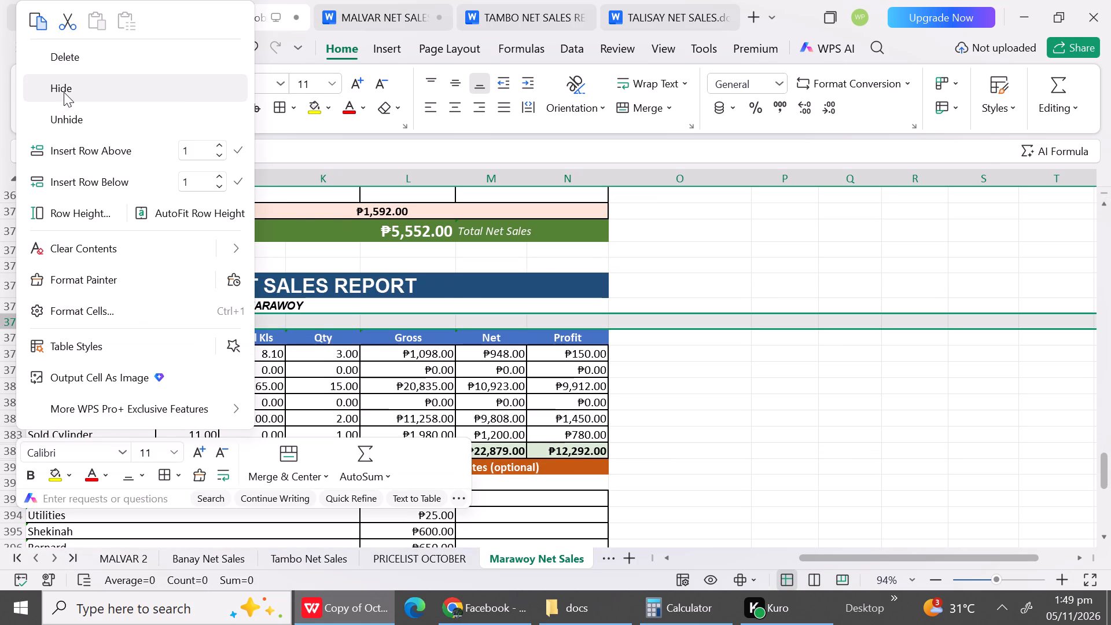
{"action": "left_click", "coordinate": [63, 90]}
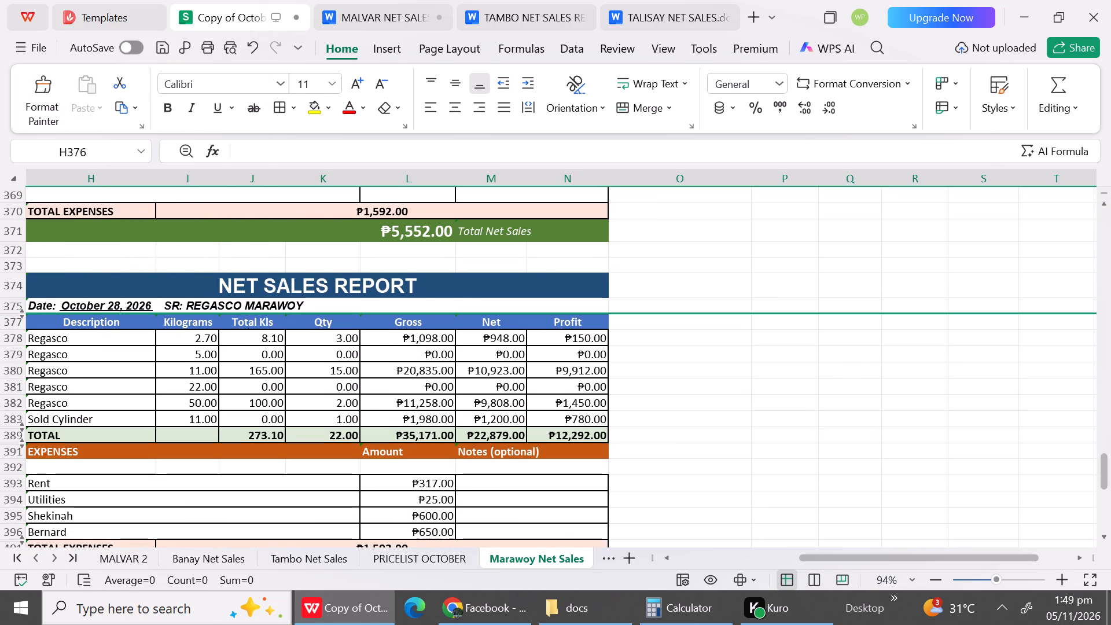
{"action": "left_click", "coordinate": [16, 265]}
{"action": "right_click", "coordinate": [16, 265]}
{"action": "left_click", "coordinate": [75, 92]}
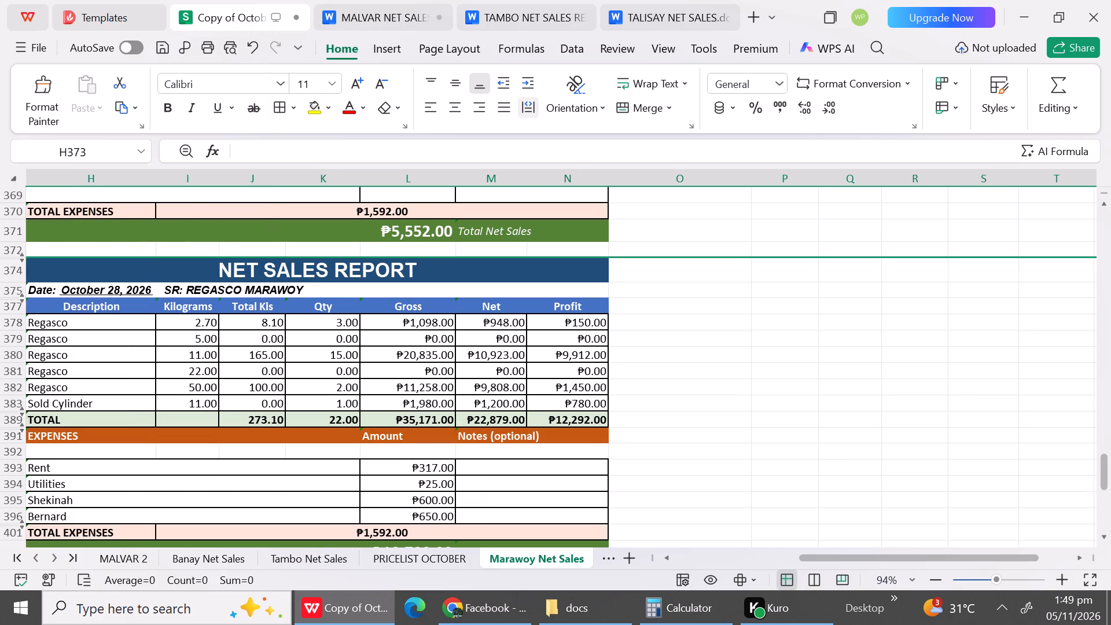
Hide the unused sales rows 352 to 357 above TOTAL in the October 27 report.
{"action": "left_click", "coordinate": [1108, 237]}
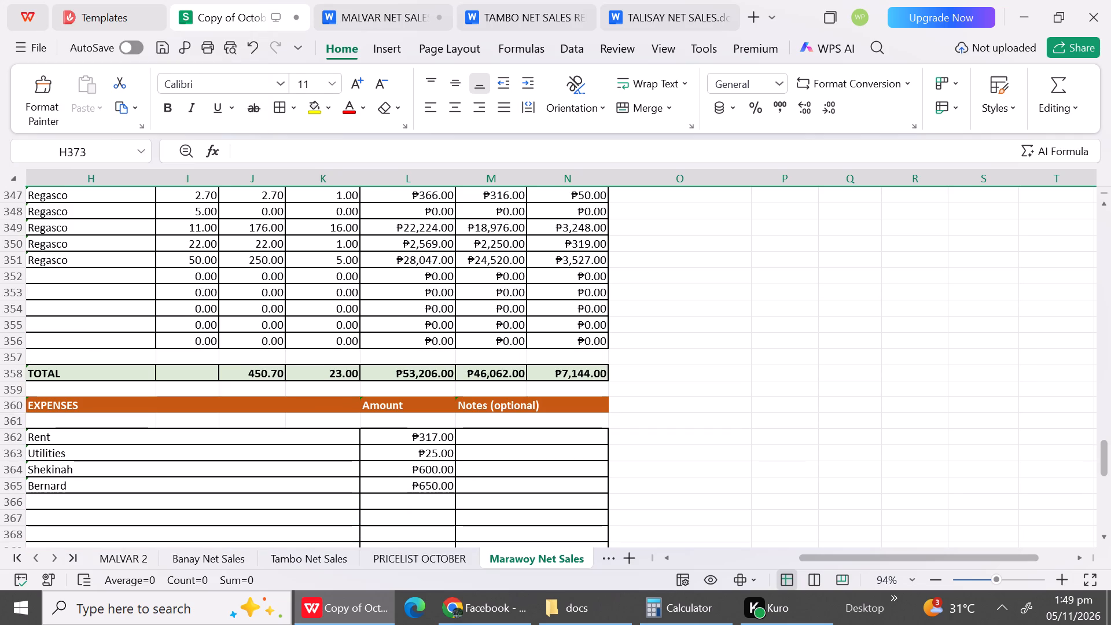
{"action": "left_click_drag", "start_coordinate": [16, 273], "coordinate": [15, 355]}
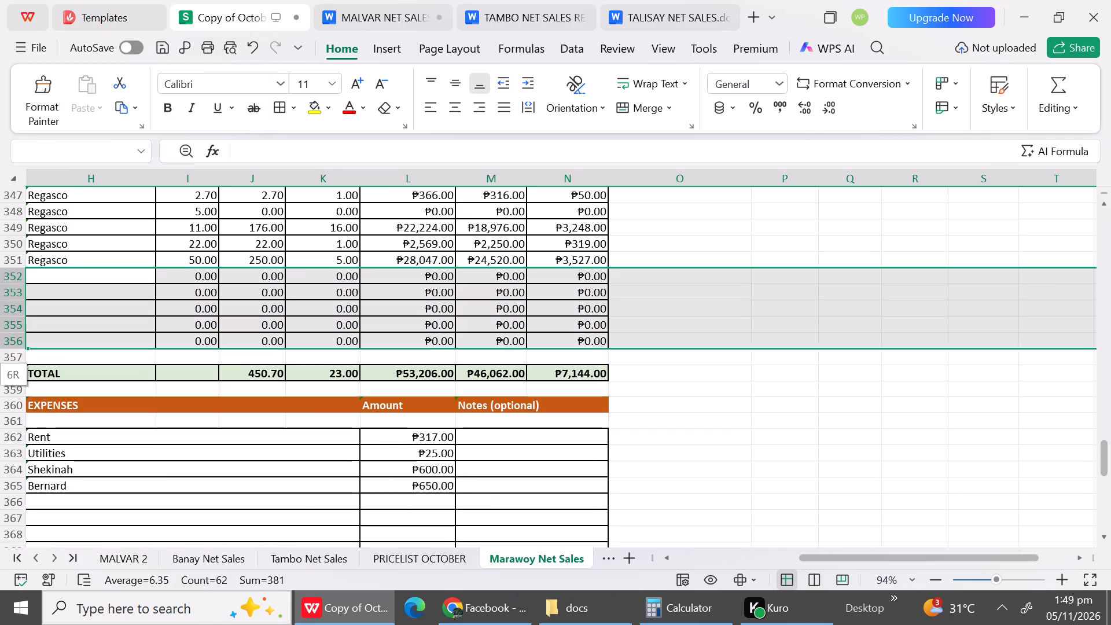
{"action": "left_click_drag", "start_coordinate": [15, 355], "coordinate": [14, 362]}
{"action": "right_click", "coordinate": [14, 362]}
{"action": "left_click", "coordinate": [80, 93]}
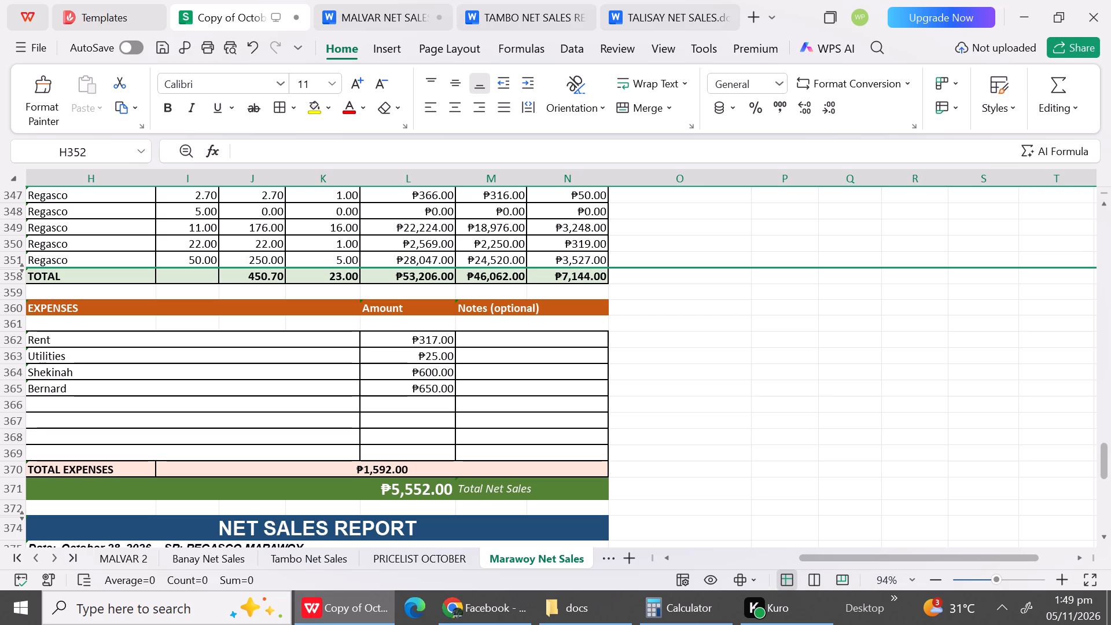
Hide unused expense rows 366 to 369 below Bernard and blank row 361 under the EXPENSES header in the October 27 report.
{"action": "left_click_drag", "start_coordinate": [15, 401], "coordinate": [12, 450]}
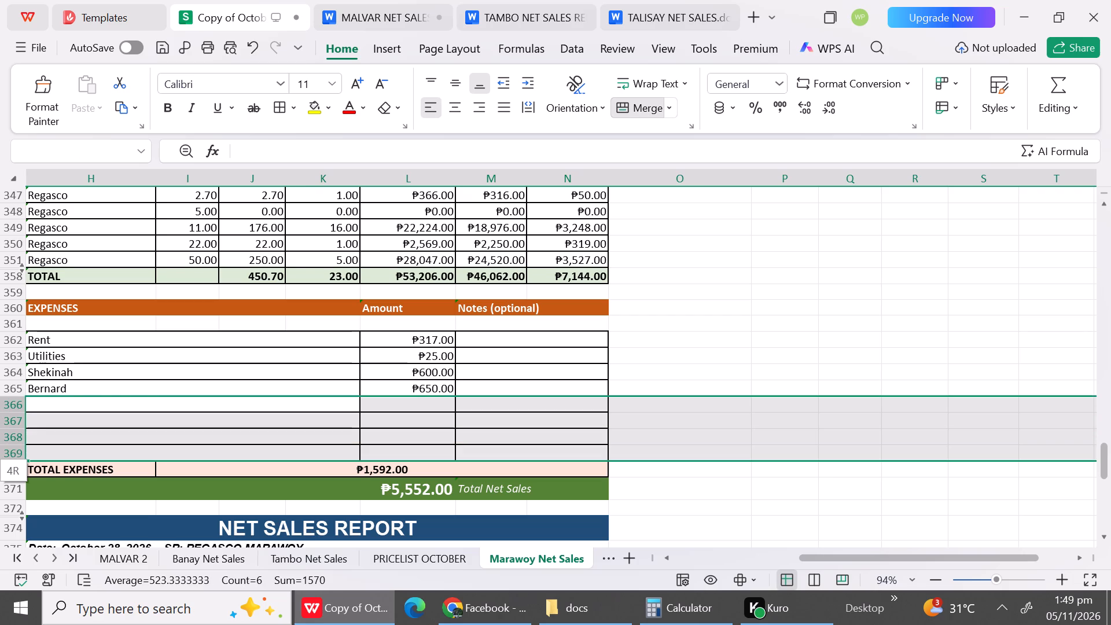
{"action": "left_click_drag", "start_coordinate": [12, 450], "coordinate": [12, 450]}
{"action": "right_click", "coordinate": [12, 450]}
{"action": "left_click", "coordinate": [56, 108]}
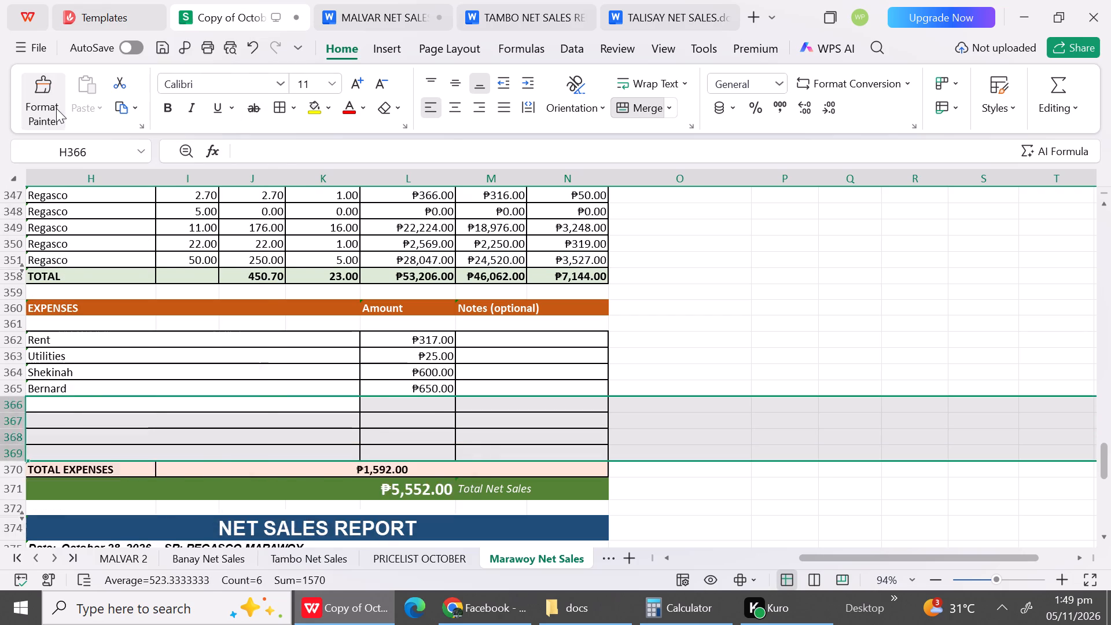
{"action": "left_click", "coordinate": [9, 323]}
{"action": "right_click", "coordinate": [9, 323]}
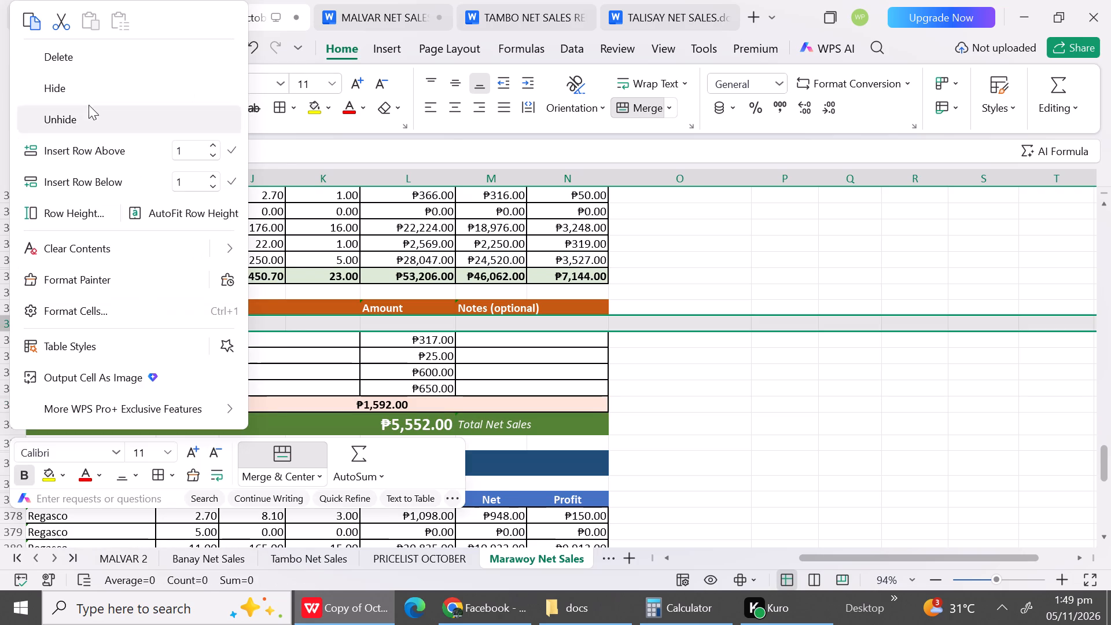
{"action": "left_click", "coordinate": [79, 93]}
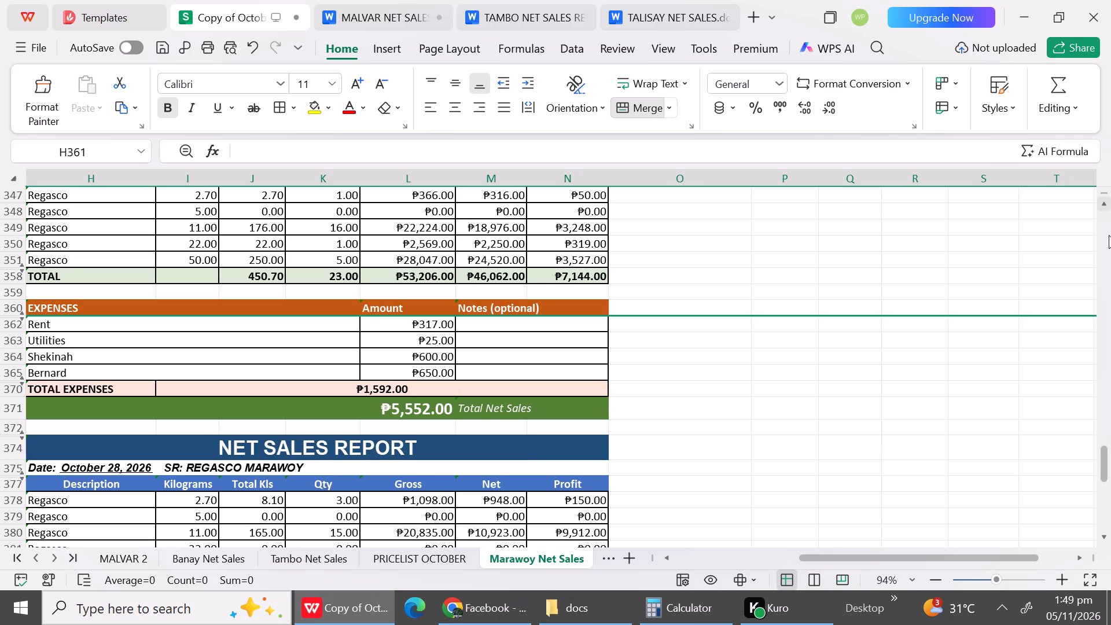
Hide the unused expense rows 334 to 337 below Lester in the October 26 report.
{"action": "left_click", "coordinate": [1109, 235]}
{"action": "left_click_drag", "start_coordinate": [13, 340], "coordinate": [4, 361]}
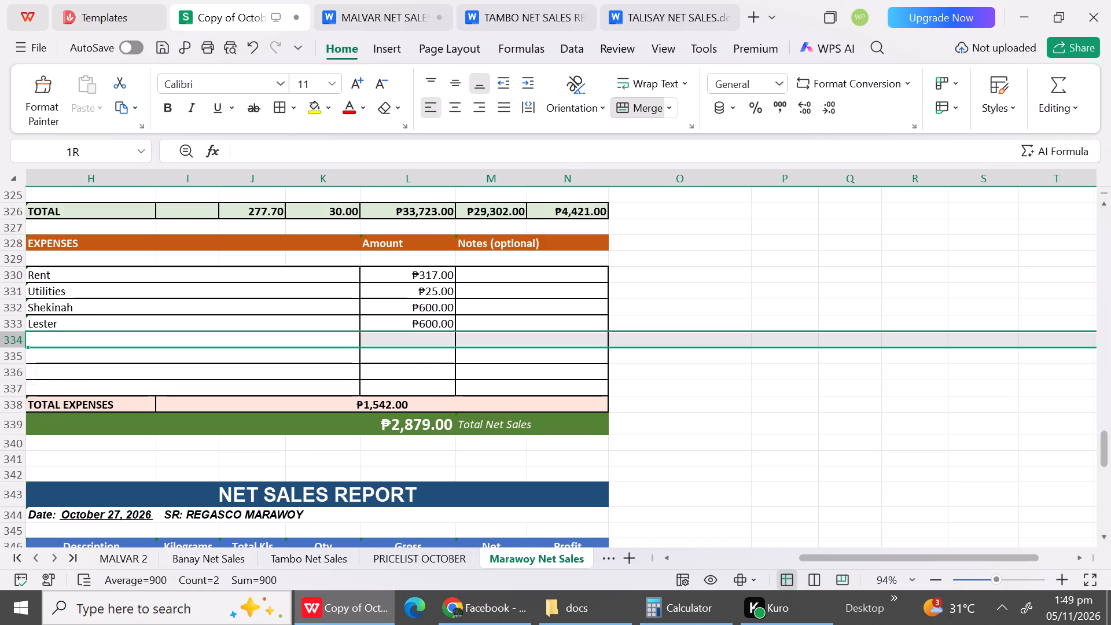
{"action": "left_click_drag", "start_coordinate": [4, 361], "coordinate": [2, 390]}
{"action": "right_click", "coordinate": [2, 390]}
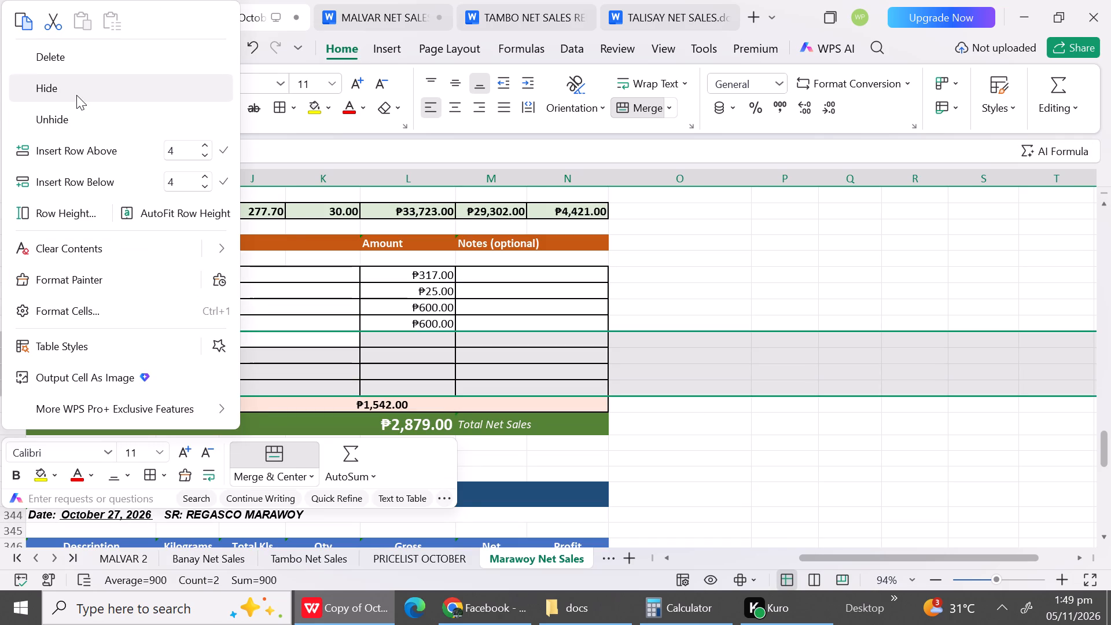
{"action": "left_click", "coordinate": [76, 95]}
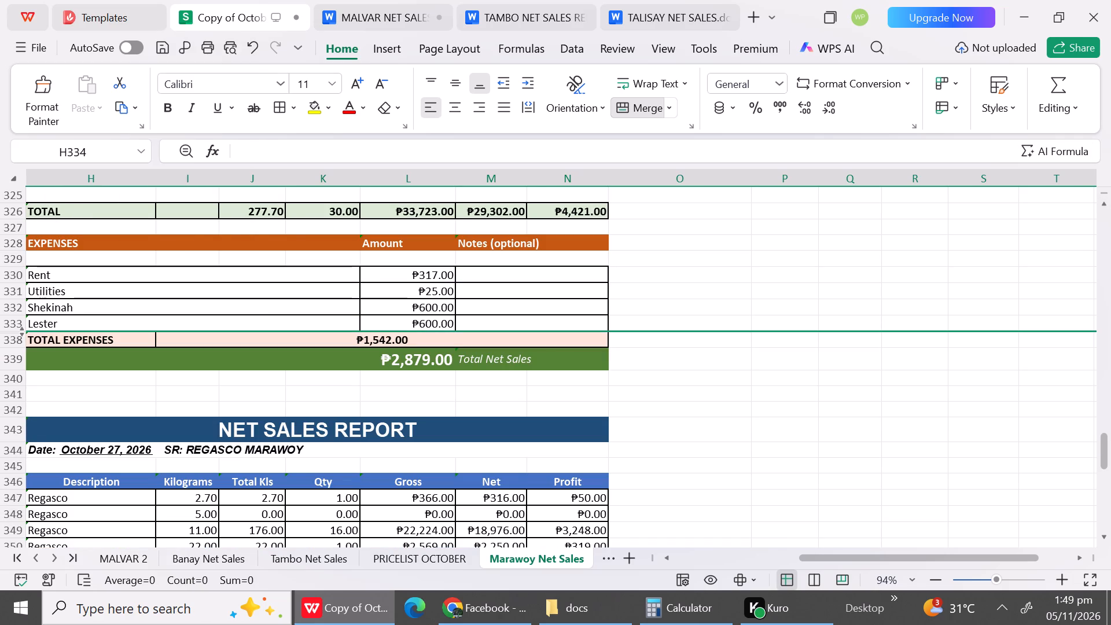
Hide blank rows 341 and 342 above the October 27 report's title.
{"action": "left_click_drag", "start_coordinate": [19, 393], "coordinate": [14, 409]}
{"action": "right_click", "coordinate": [14, 409]}
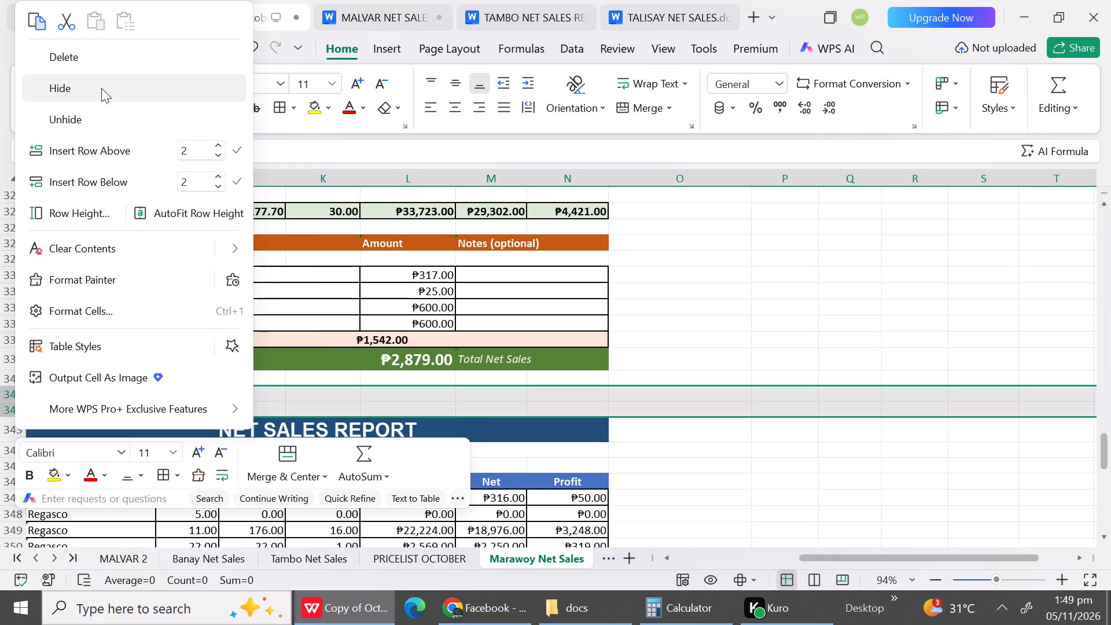
{"action": "left_click", "coordinate": [101, 88]}
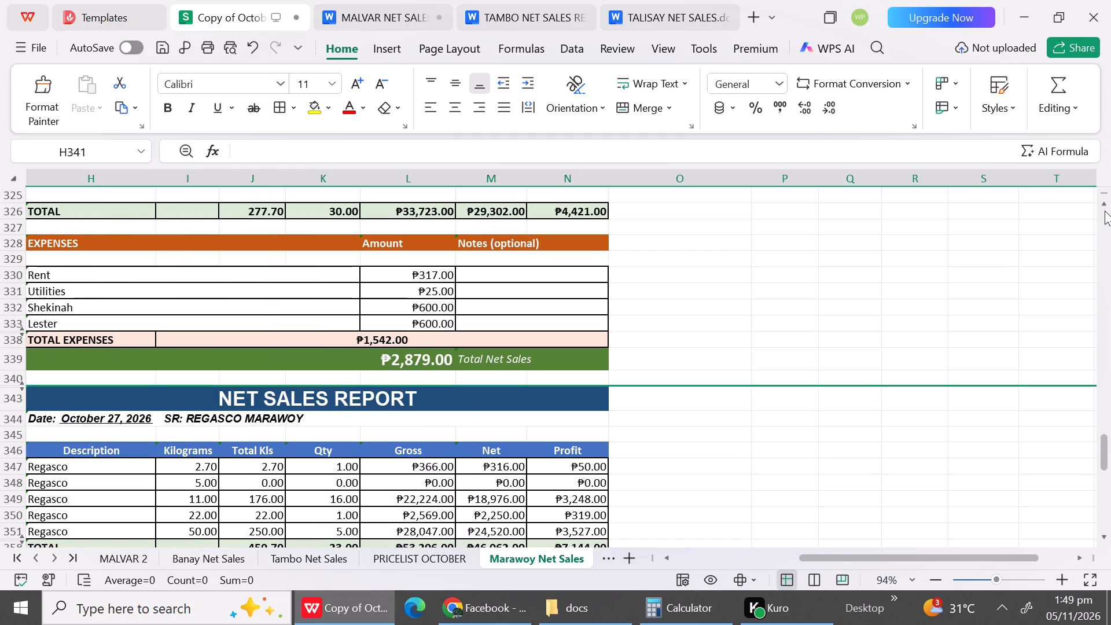
Hide blank row 329 between the EXPENSES header and Rent in the October 26 report.
{"action": "triple_click", "coordinate": [1105, 209]}
{"action": "triple_click", "coordinate": [1105, 209]}
{"action": "triple_click", "coordinate": [1105, 209]}
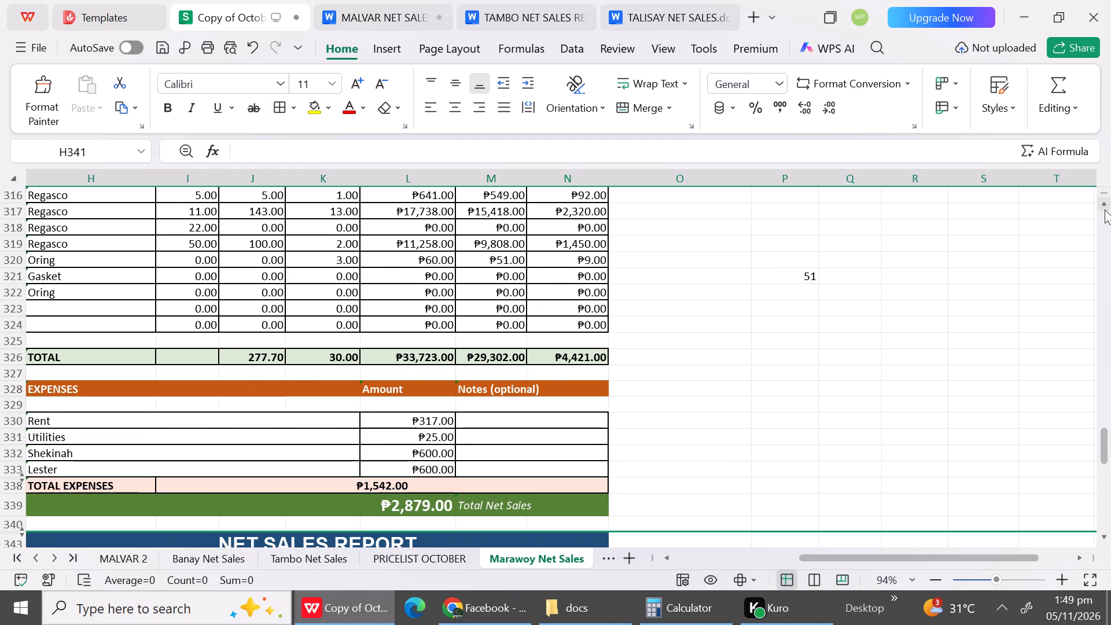
{"action": "left_click", "coordinate": [1105, 209]}
{"action": "left_click", "coordinate": [10, 422]}
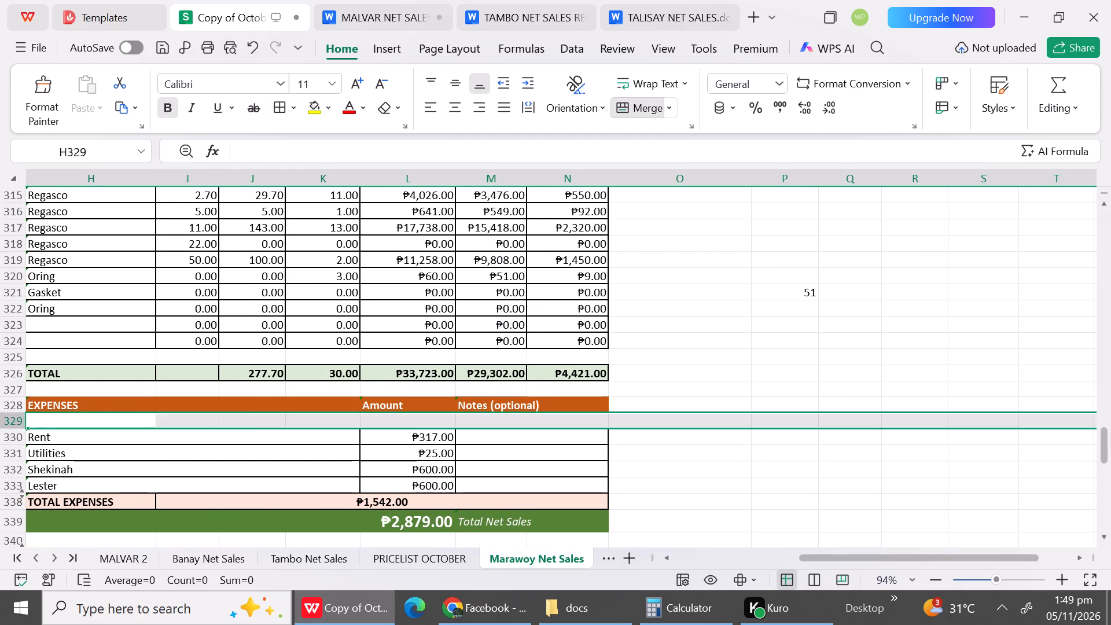
{"action": "right_click", "coordinate": [10, 422]}
{"action": "left_click", "coordinate": [76, 94]}
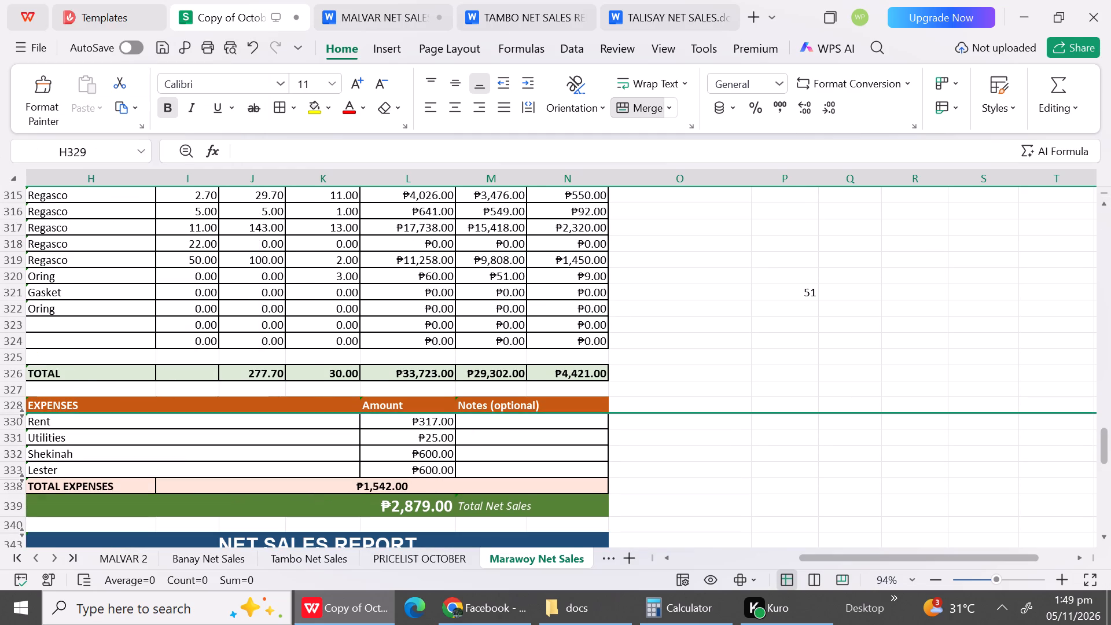
Hide the unused sales rows 323 to 325 between the last Oring row and TOTAL in the October 26 report.
{"action": "left_click_drag", "start_coordinate": [5, 326], "coordinate": [3, 361]}
{"action": "right_click", "coordinate": [3, 361]}
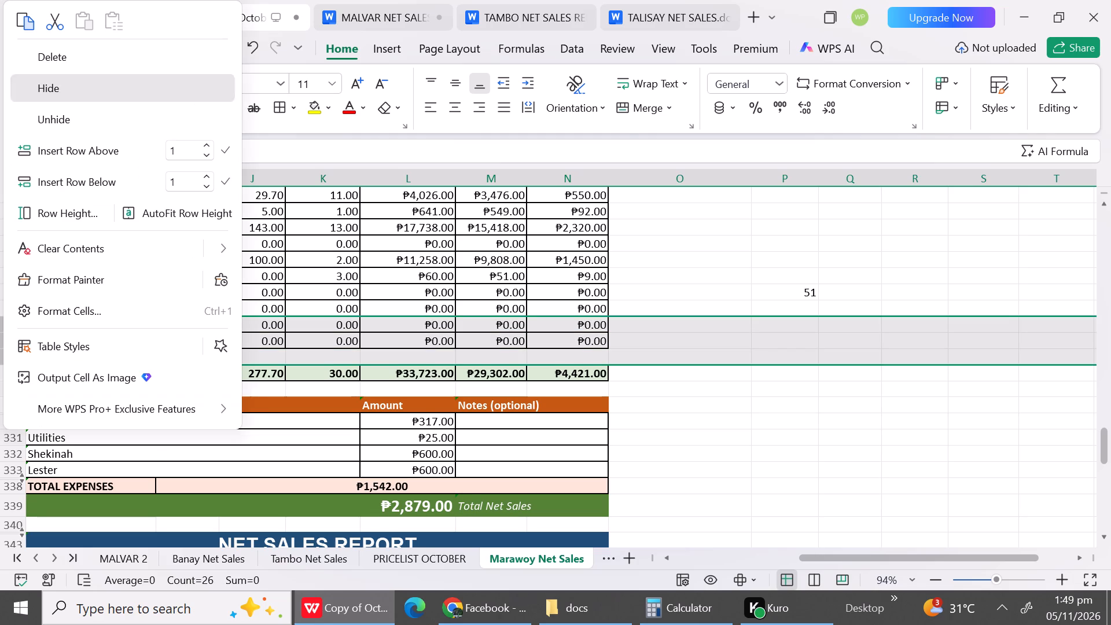
{"action": "left_click", "coordinate": [95, 98]}
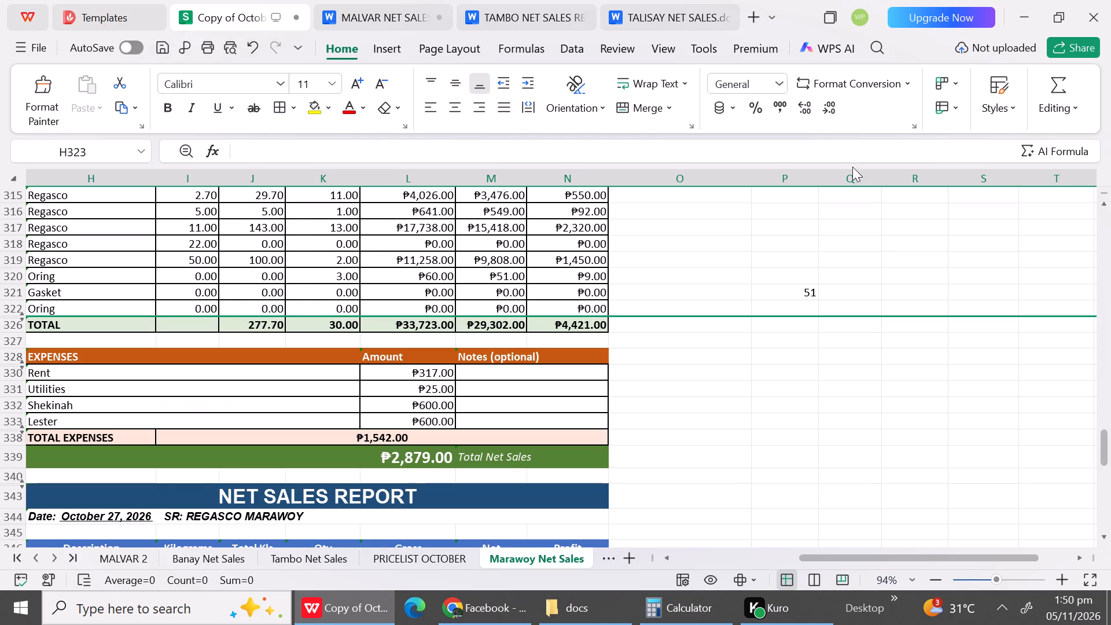
Hide blank row 313 below the October 26 report's date line and blank row 310 above its title.
{"action": "triple_click", "coordinate": [1105, 207]}
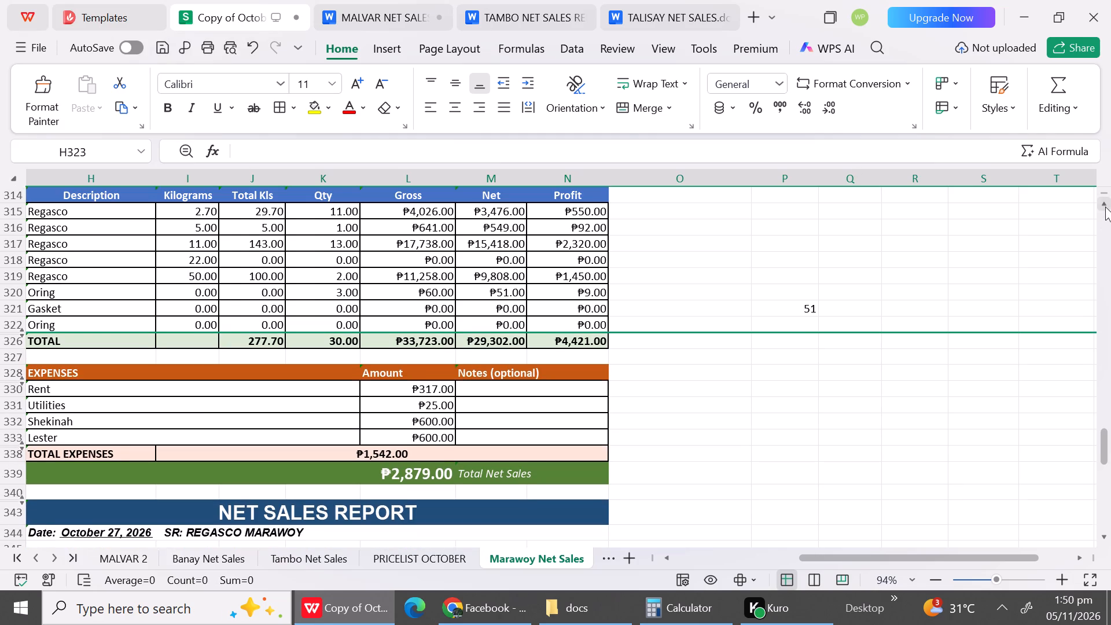
{"action": "triple_click", "coordinate": [1105, 207]}
{"action": "triple_click", "coordinate": [1105, 207]}
{"action": "left_click_drag", "start_coordinate": [1105, 207], "coordinate": [204, 286]}
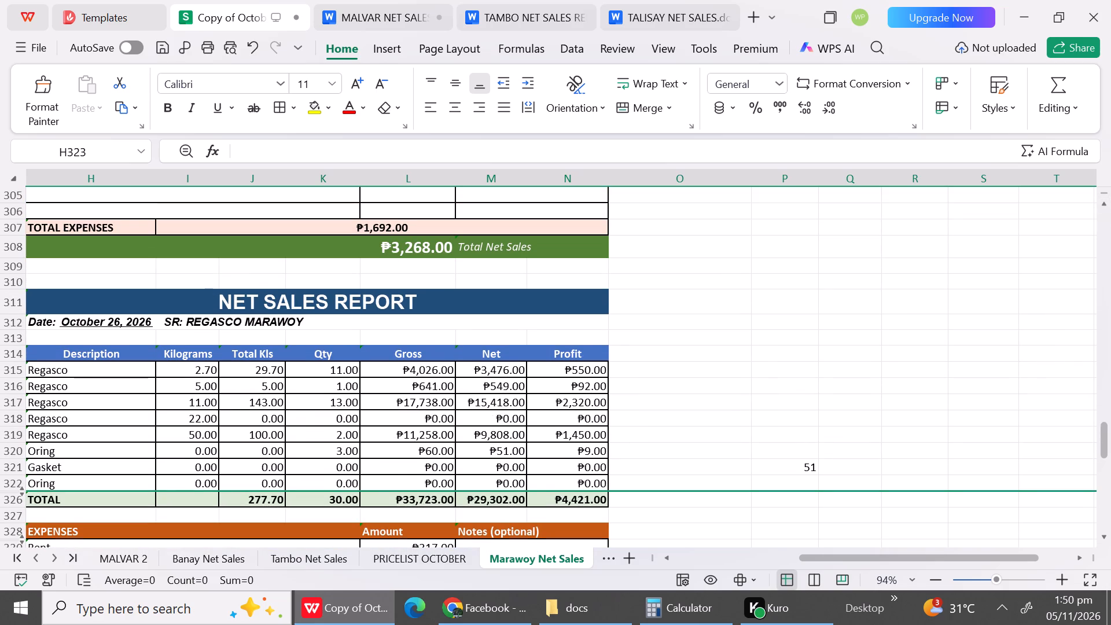
{"action": "left_click", "coordinate": [14, 339]}
{"action": "right_click", "coordinate": [14, 339]}
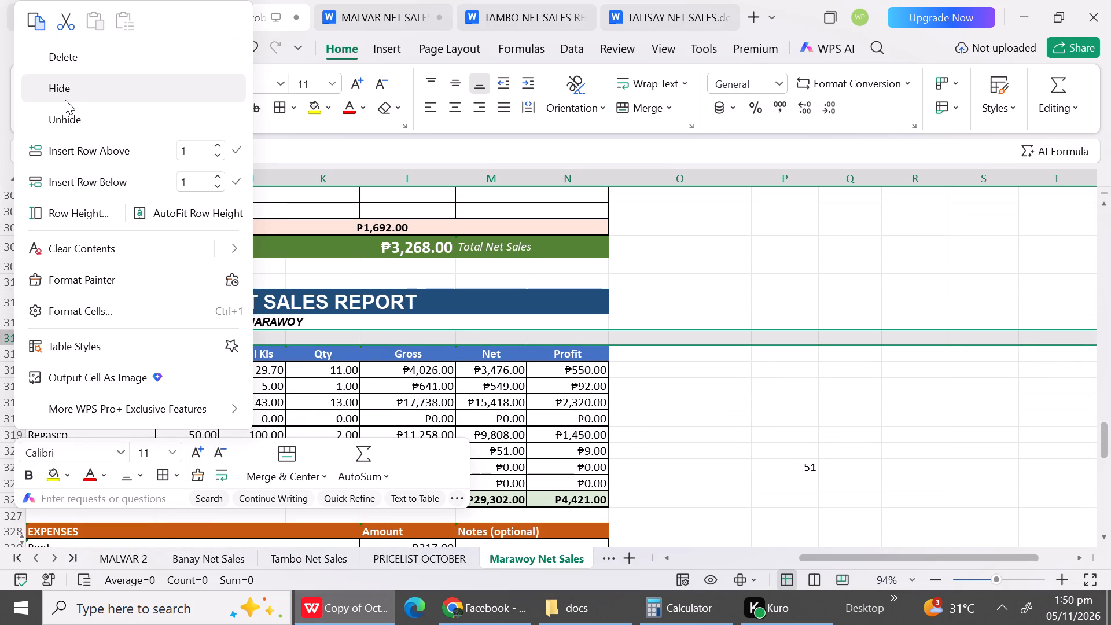
{"action": "left_click", "coordinate": [65, 99]}
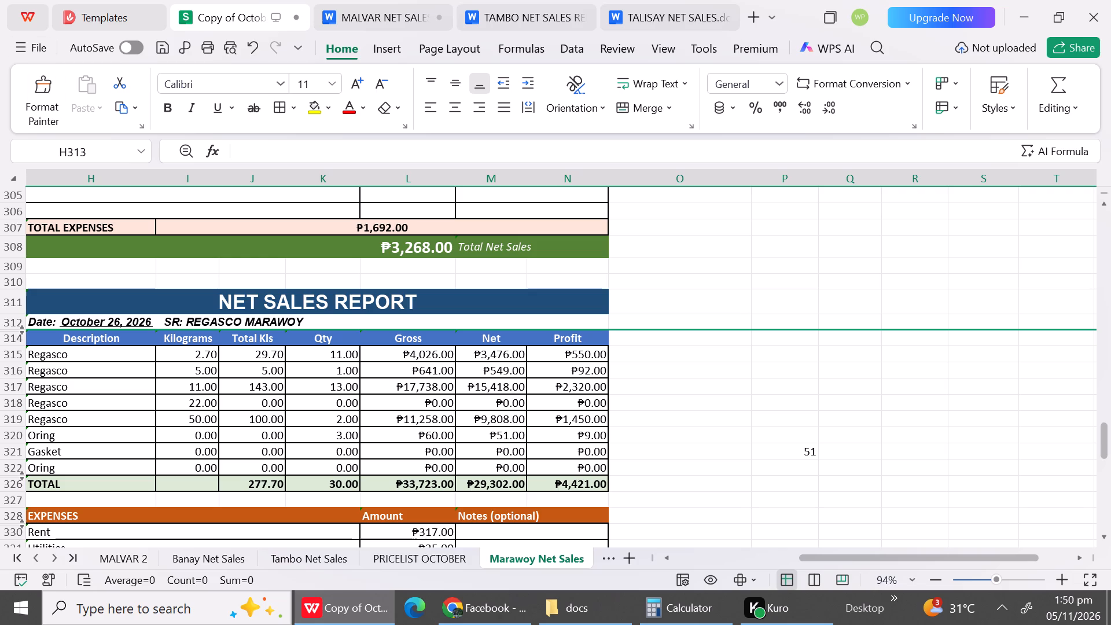
{"action": "triple_click", "coordinate": [1103, 207]}
{"action": "double_click", "coordinate": [1103, 207]}
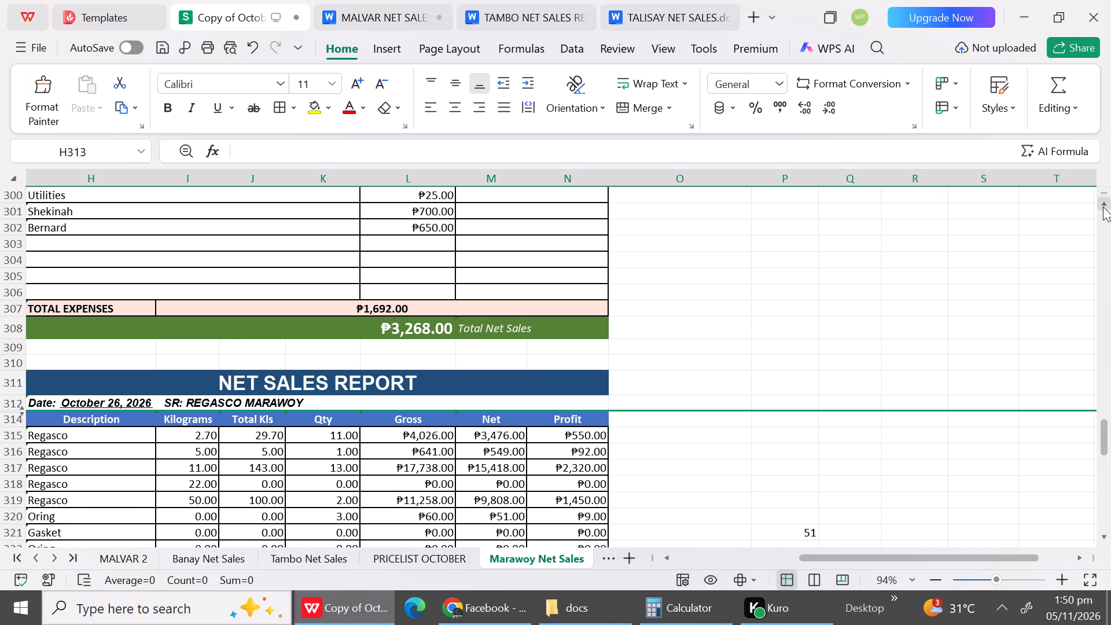
{"action": "left_click", "coordinate": [15, 360]}
{"action": "left_click", "coordinate": [15, 360]}
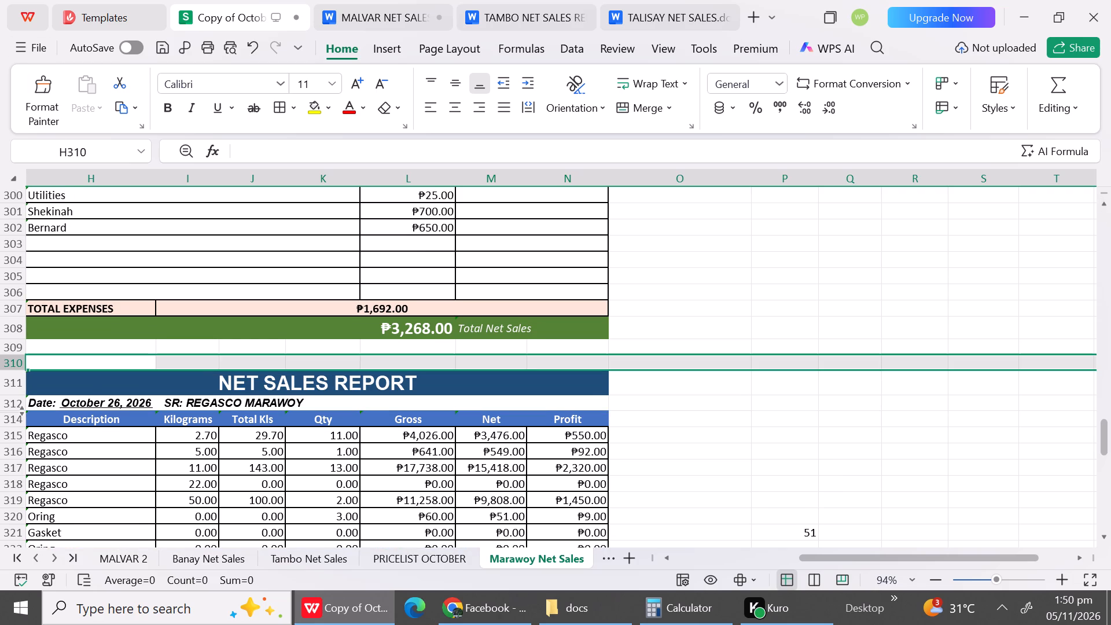
{"action": "left_click", "coordinate": [10, 363]}
{"action": "right_click", "coordinate": [10, 363]}
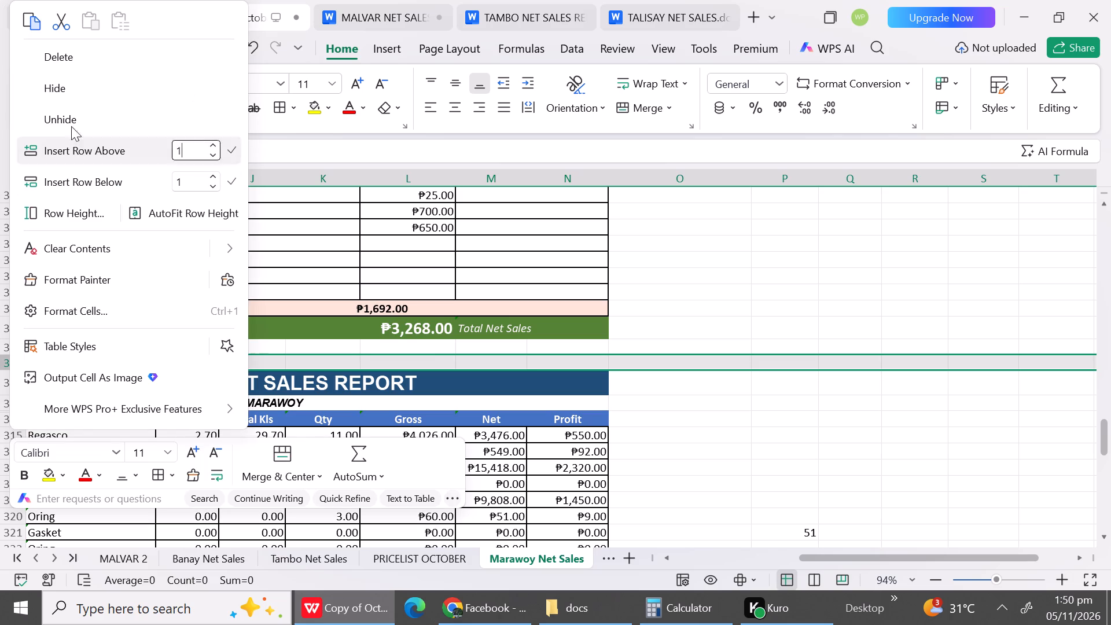
{"action": "left_click", "coordinate": [70, 89]}
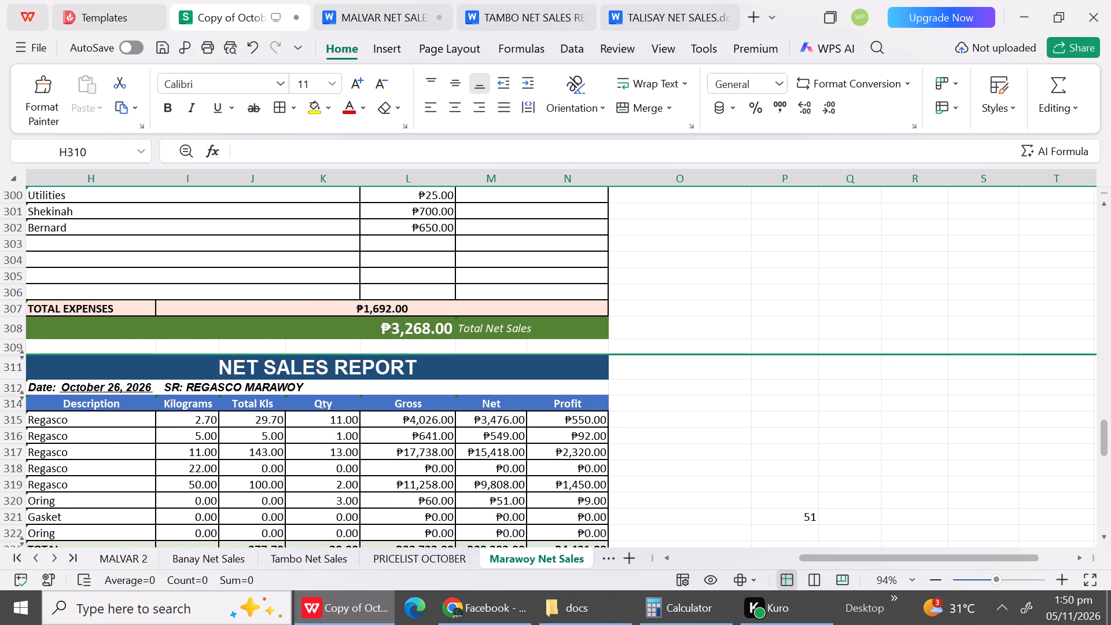
Hide the unused expense rows 303 to 306 below Bernard in the report preceding October 26.
{"action": "triple_click", "coordinate": [1103, 207]}
{"action": "double_click", "coordinate": [1103, 207]}
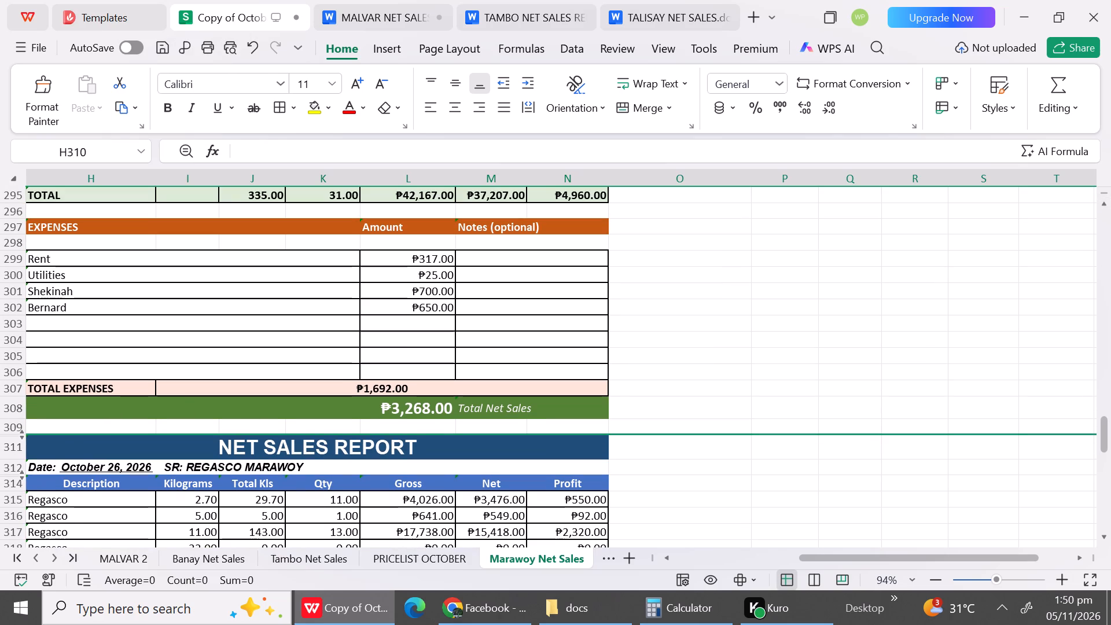
{"action": "left_click_drag", "start_coordinate": [14, 326], "coordinate": [12, 374]}
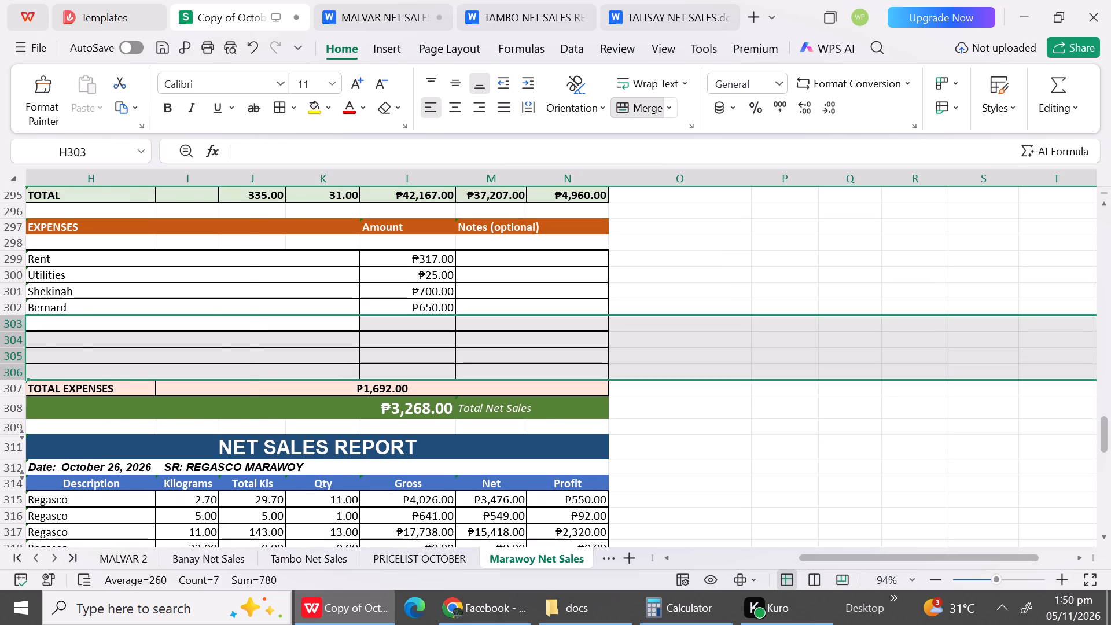
{"action": "right_click", "coordinate": [12, 374]}
{"action": "left_click", "coordinate": [58, 98]}
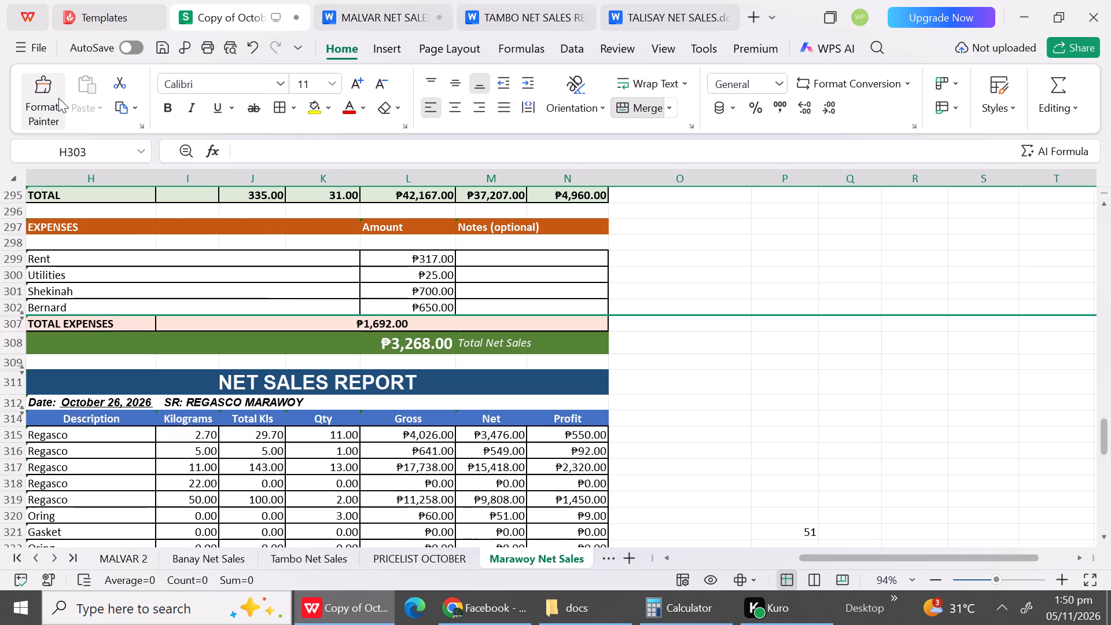
Hide blank row 298 between the EXPENSES header and Rent in the report preceding October 26.
{"action": "triple_click", "coordinate": [1103, 209]}
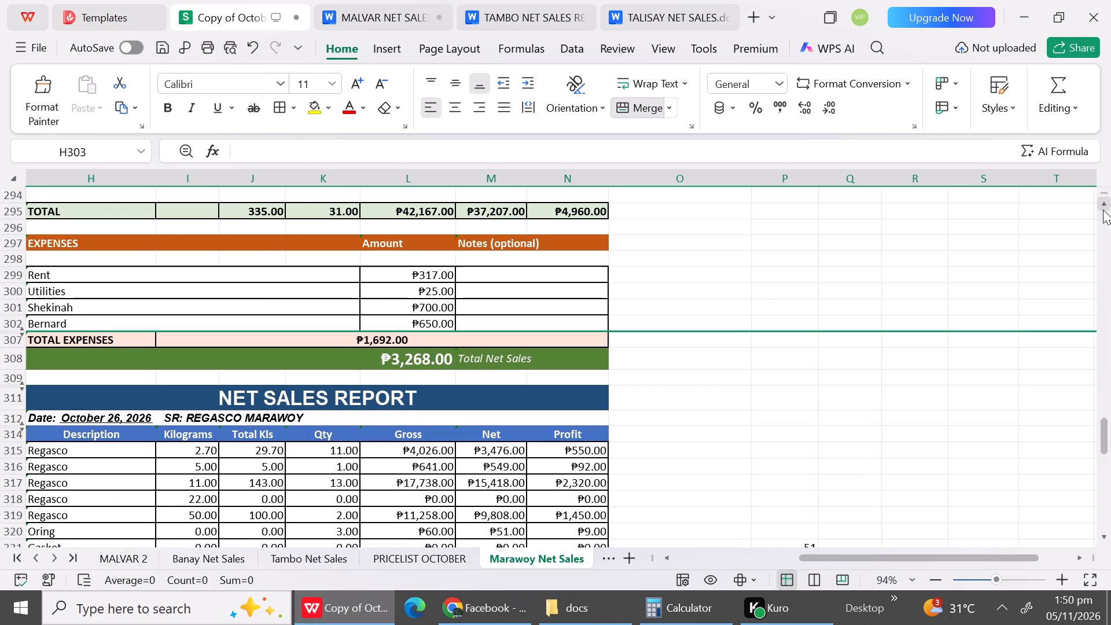
{"action": "left_click", "coordinate": [1103, 209]}
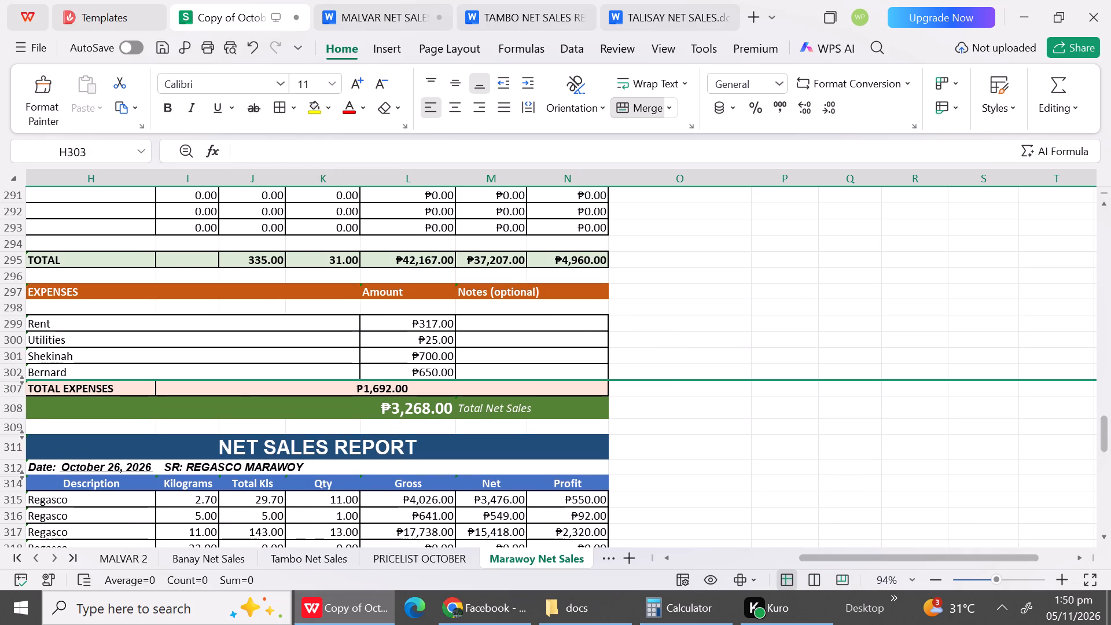
{"action": "left_click", "coordinate": [4, 304]}
{"action": "right_click", "coordinate": [4, 304]}
{"action": "left_click", "coordinate": [52, 82]}
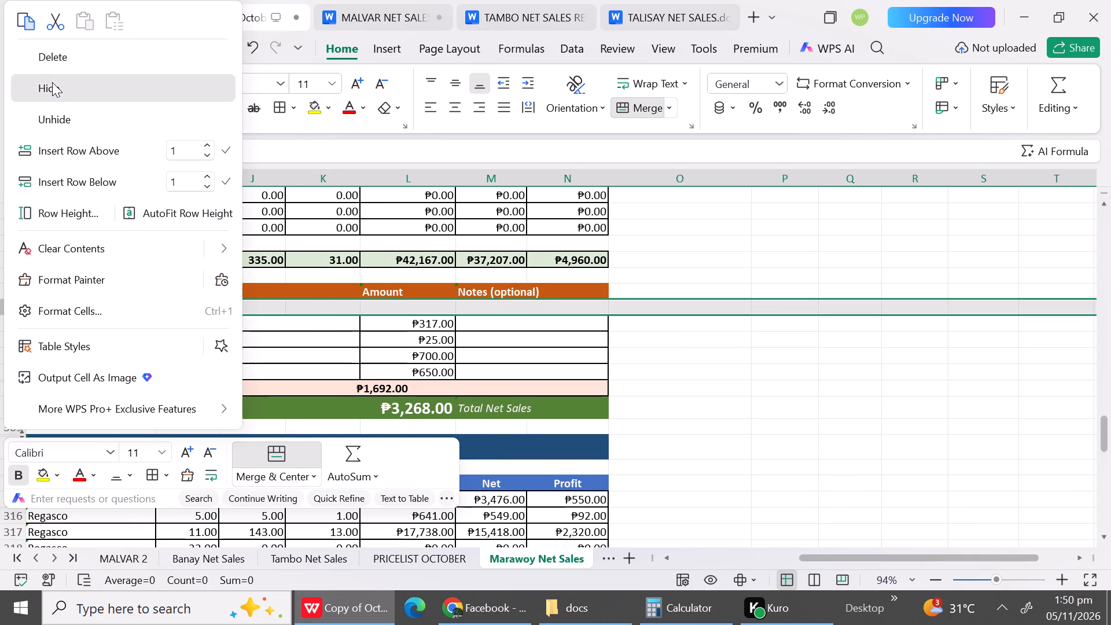
Hide the unused sales rows 290 to 294 between Sold Cylinder and TOTAL in the October 25 report.
{"action": "triple_click", "coordinate": [1103, 205]}
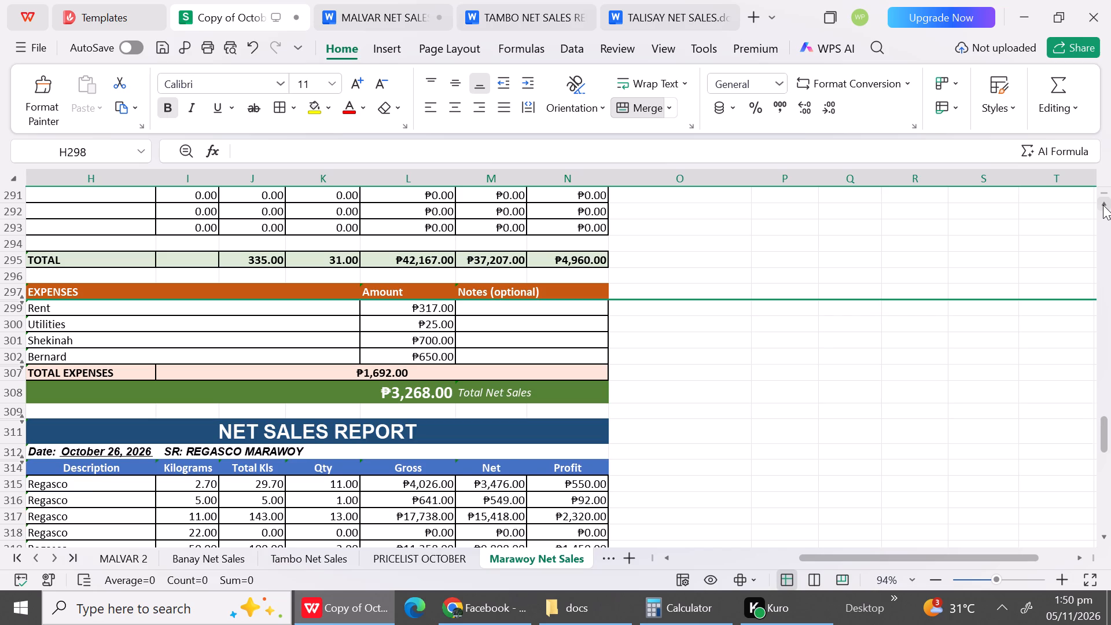
{"action": "triple_click", "coordinate": [1103, 205]}
{"action": "left_click", "coordinate": [1103, 205]}
{"action": "double_click", "coordinate": [1103, 205]}
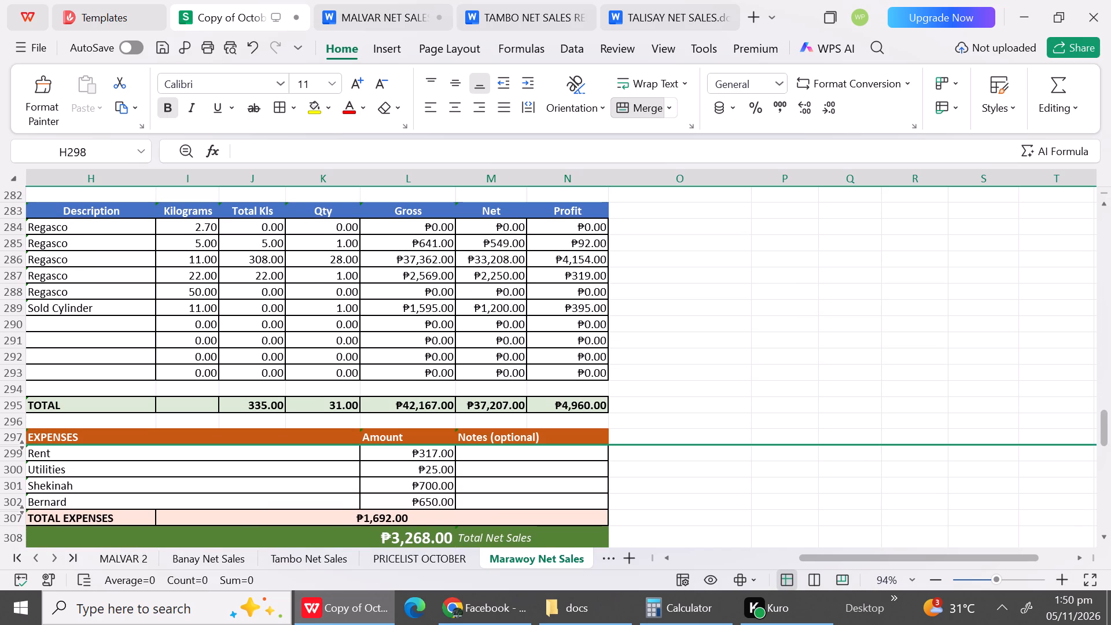
{"action": "left_click_drag", "start_coordinate": [8, 326], "coordinate": [13, 392]}
{"action": "right_click", "coordinate": [13, 392]}
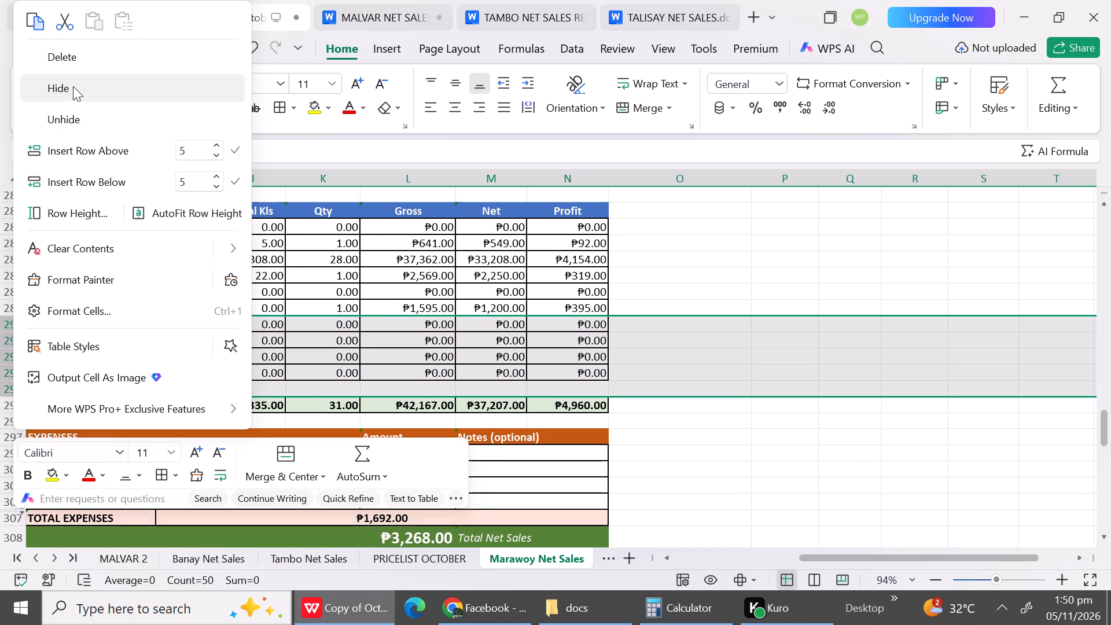
{"action": "left_click", "coordinate": [73, 86]}
Hide blank row 282 below the October 25 report's date line and blank row 279 above its title.
{"action": "triple_click", "coordinate": [1102, 204]}
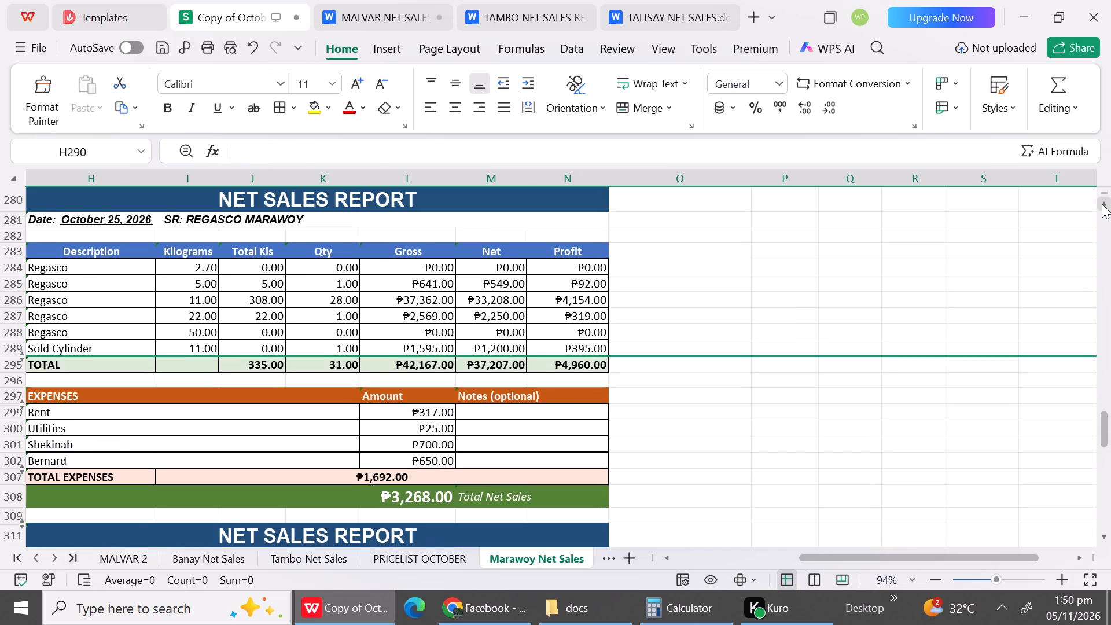
{"action": "triple_click", "coordinate": [1102, 204]}
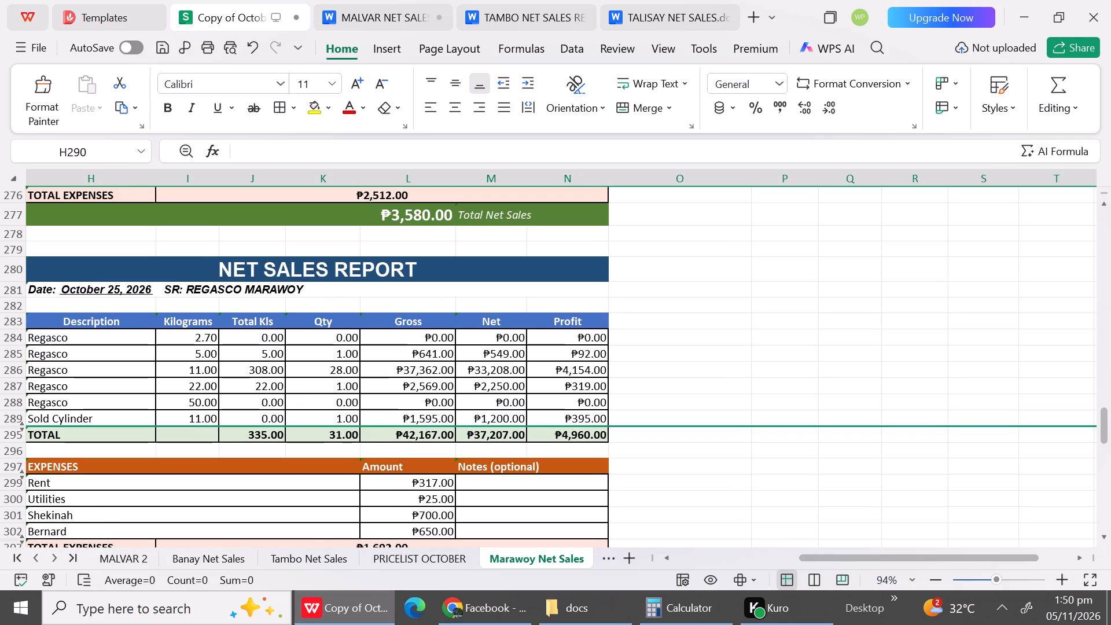
{"action": "left_click", "coordinate": [7, 306]}
{"action": "right_click", "coordinate": [7, 306]}
{"action": "left_click", "coordinate": [56, 83]}
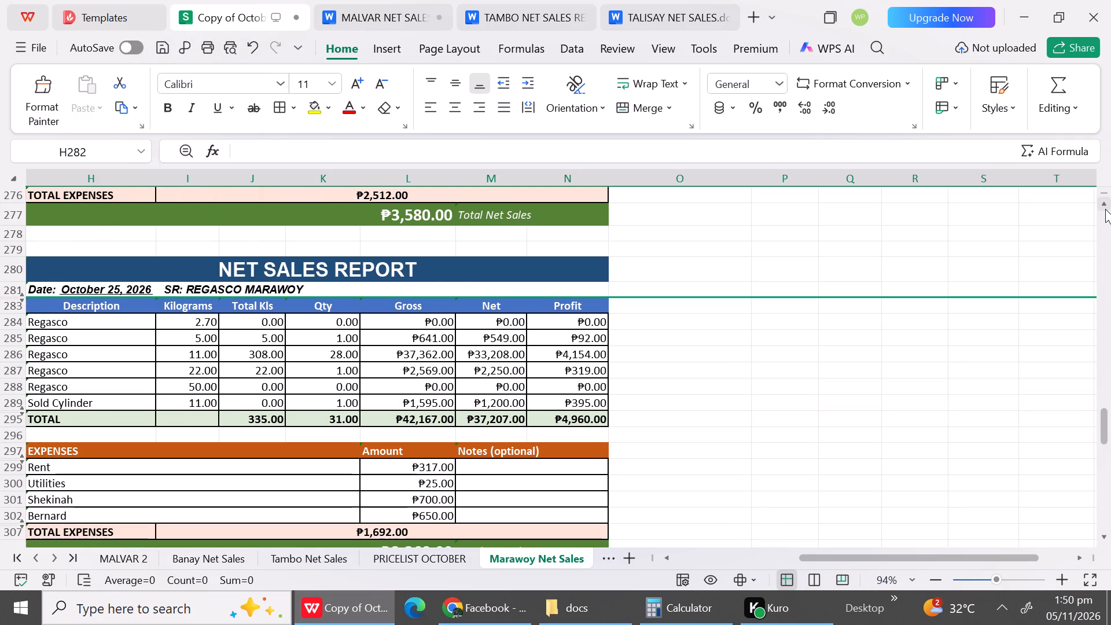
{"action": "triple_click", "coordinate": [1105, 209]}
{"action": "triple_click", "coordinate": [1105, 209]}
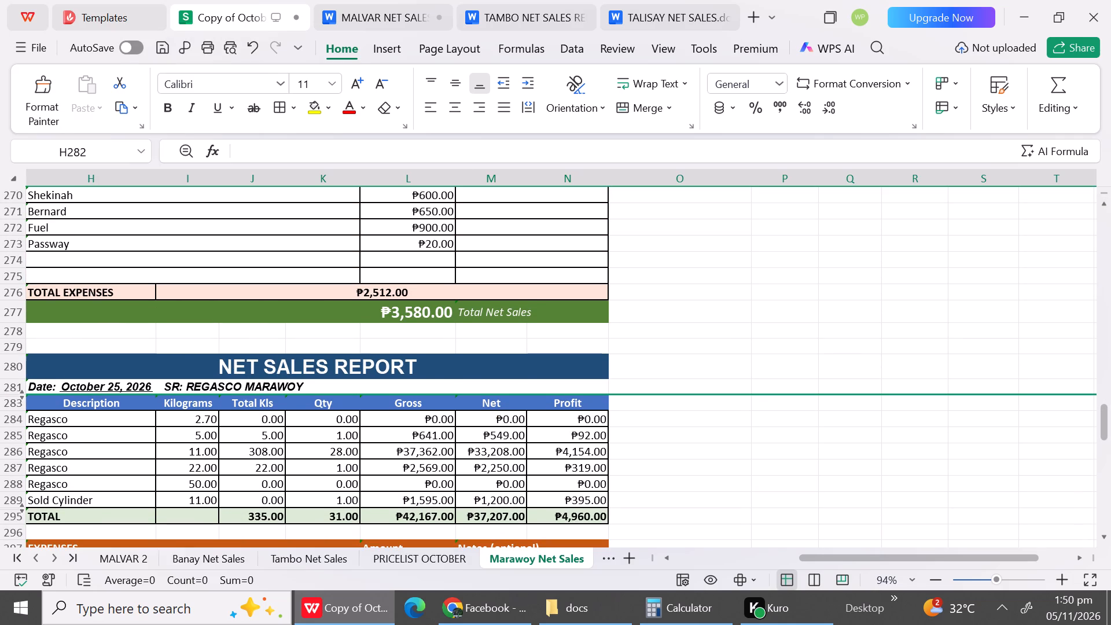
{"action": "double_click", "coordinate": [10, 348]}
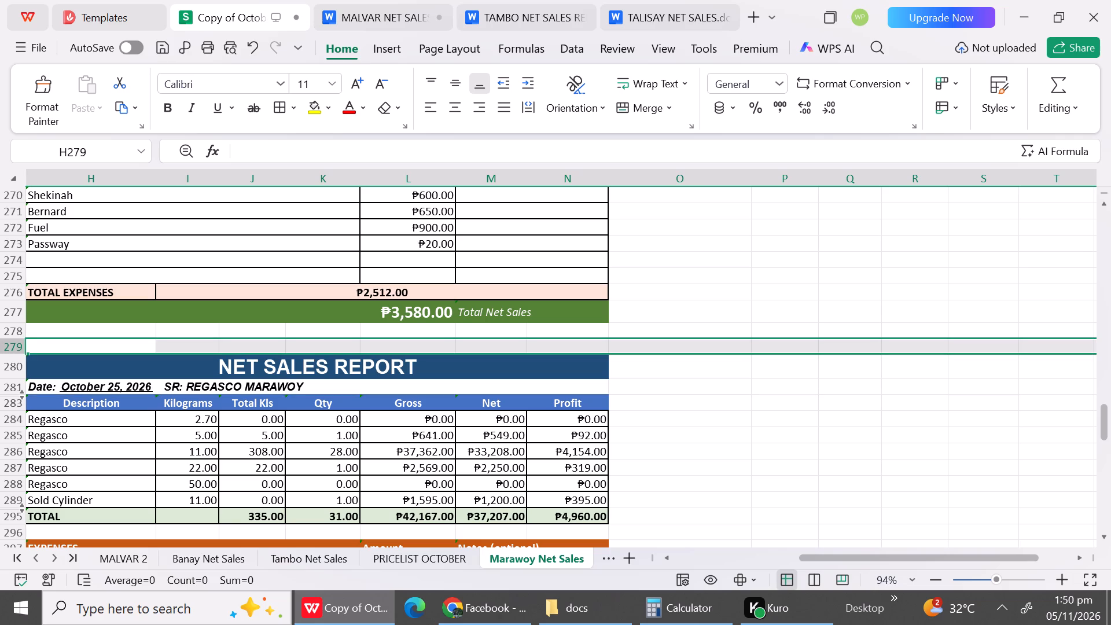
{"action": "left_click", "coordinate": [13, 347]}
{"action": "right_click", "coordinate": [13, 347]}
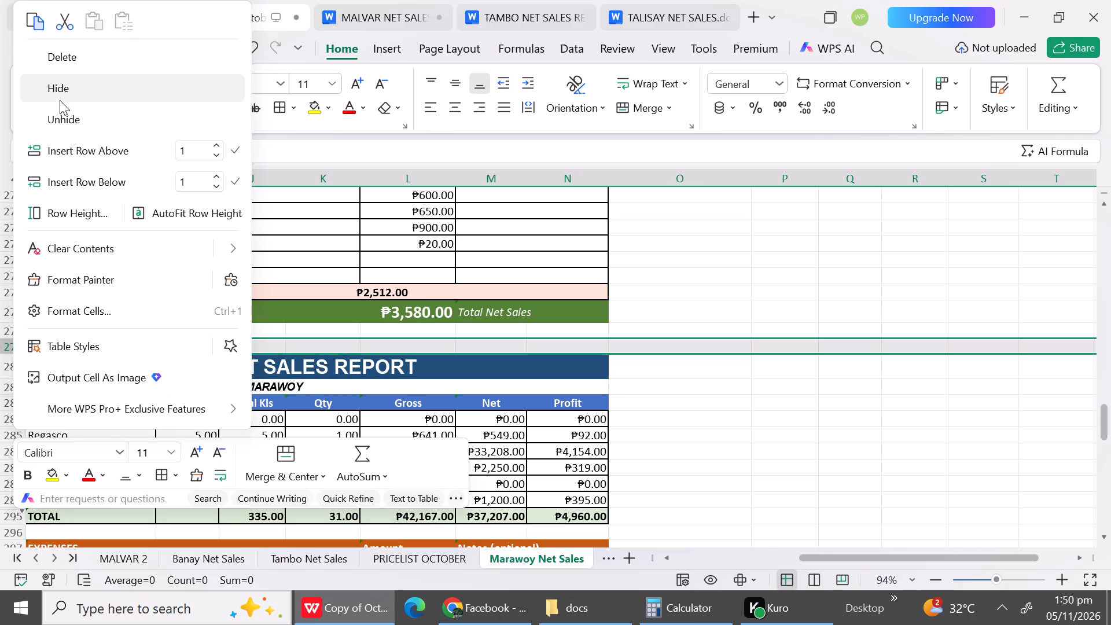
{"action": "left_click", "coordinate": [56, 94]}
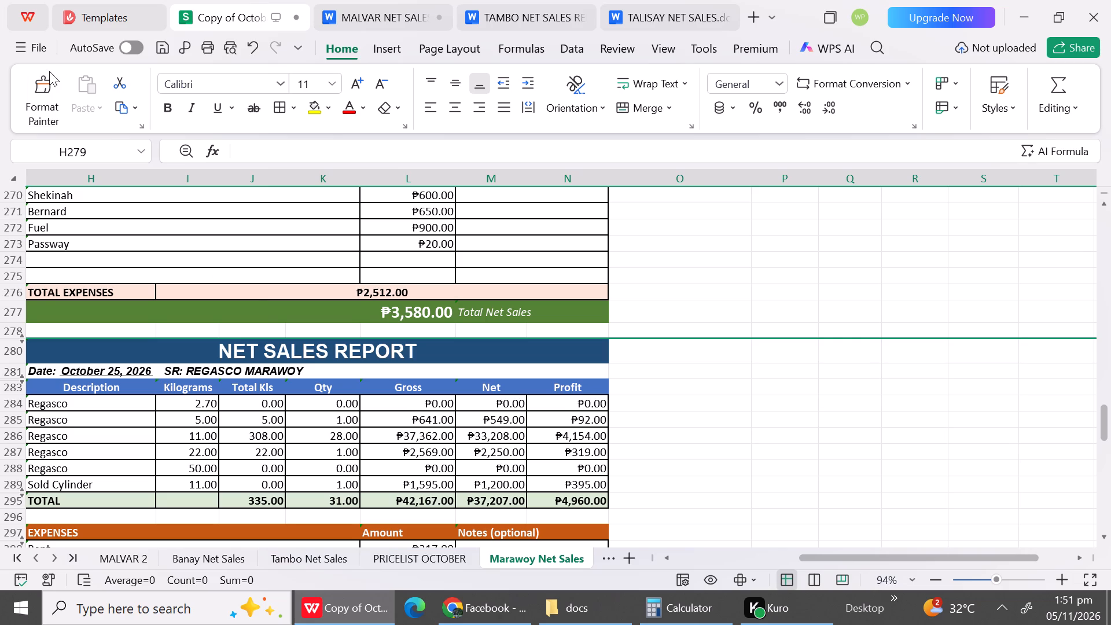
Hide unused expense rows 274 and 275 below Passway and blank row 267 above Rent in the report preceding October 25.
{"action": "left_click_drag", "start_coordinate": [10, 257], "coordinate": [13, 278]}
{"action": "right_click", "coordinate": [13, 278]}
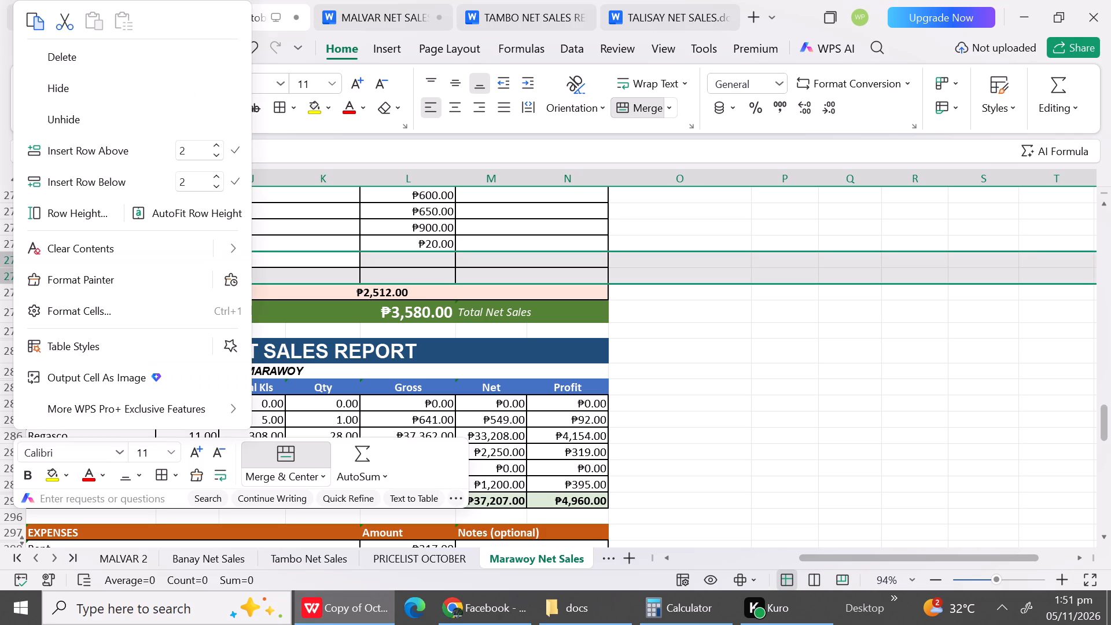
{"action": "left_click", "coordinate": [73, 88]}
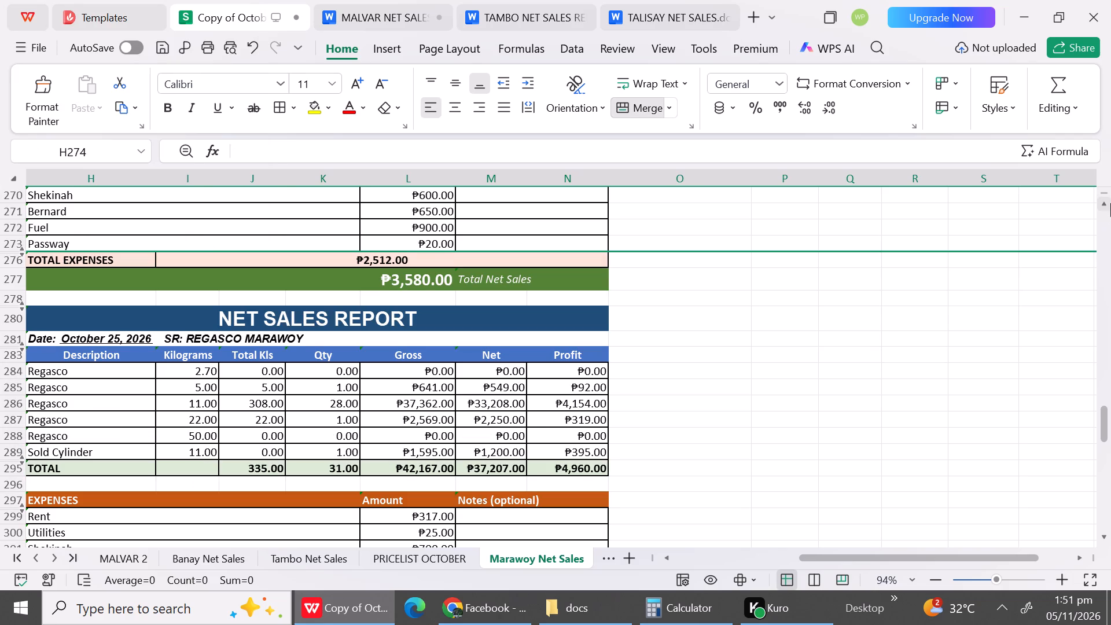
{"action": "triple_click", "coordinate": [1109, 202]}
{"action": "triple_click", "coordinate": [1109, 202]}
{"action": "triple_click", "coordinate": [1109, 202]}
{"action": "double_click", "coordinate": [1109, 202]}
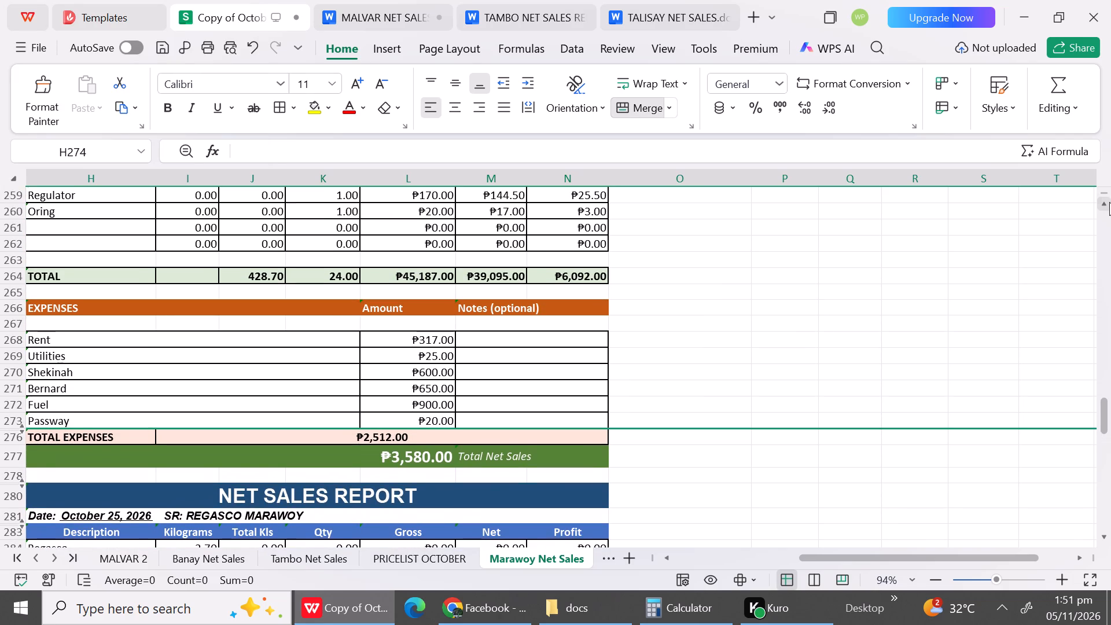
{"action": "left_click", "coordinate": [8, 320]}
{"action": "right_click", "coordinate": [8, 320]}
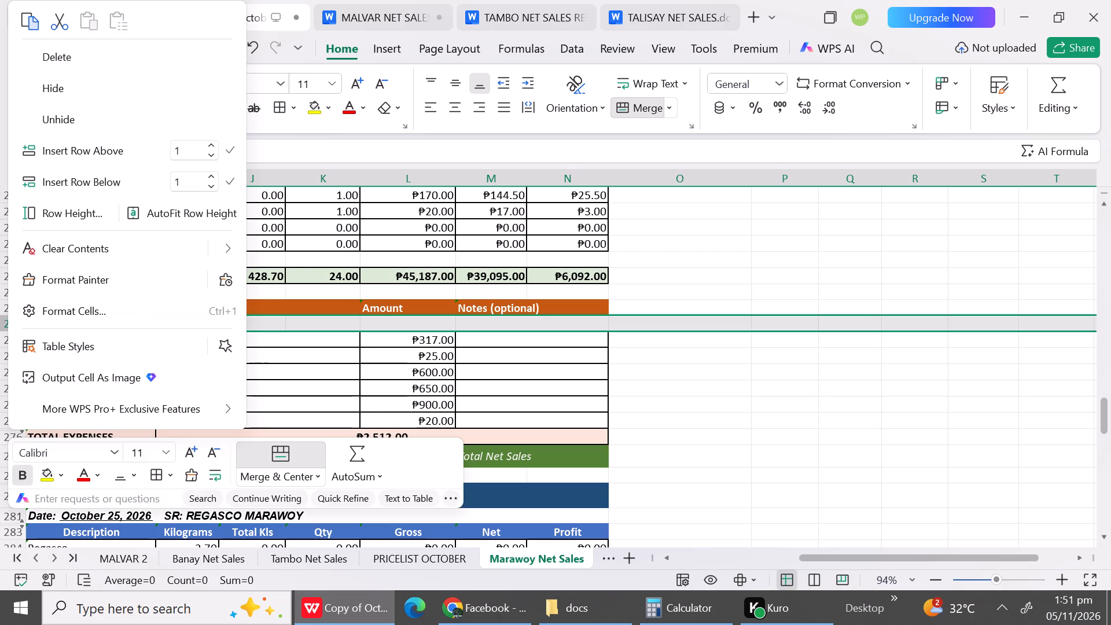
{"action": "left_click", "coordinate": [43, 94]}
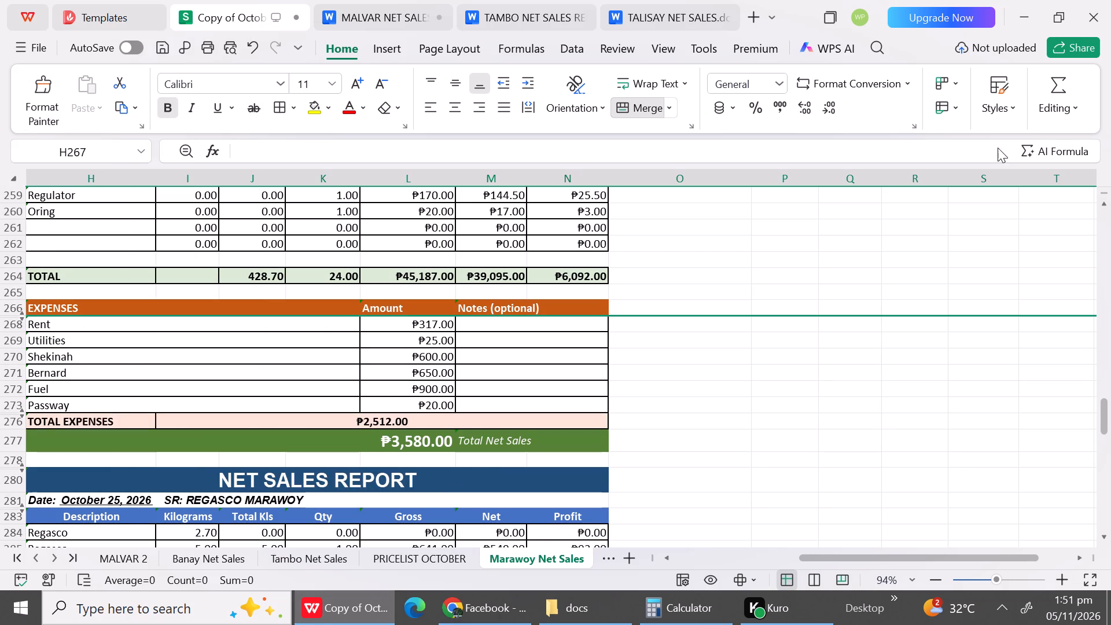
Hide blank row 3 below the date line of the October 16 report at the top of the sheet.
{"action": "triple_click", "coordinate": [1106, 211]}
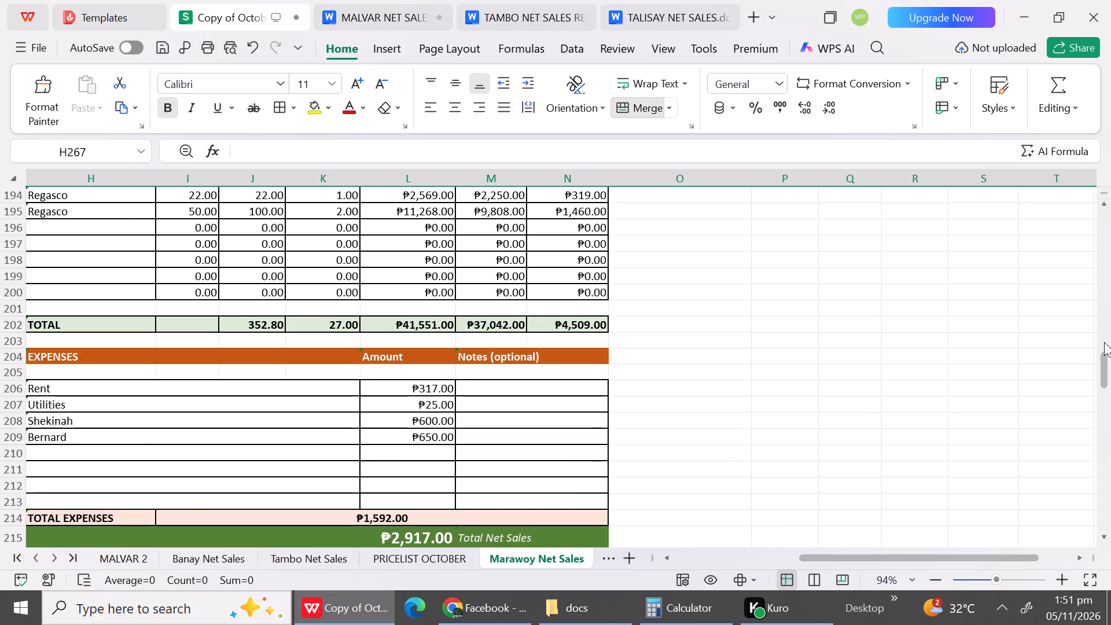
{"action": "left_click_drag", "start_coordinate": [1104, 368], "coordinate": [1094, 166]}
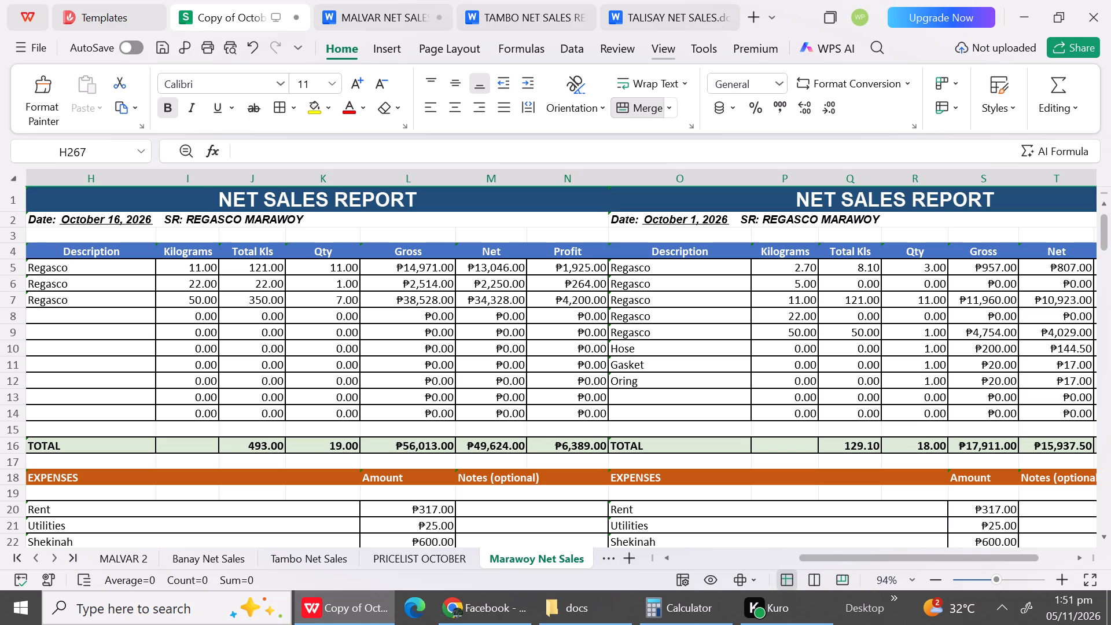
{"action": "left_click", "coordinate": [13, 234]}
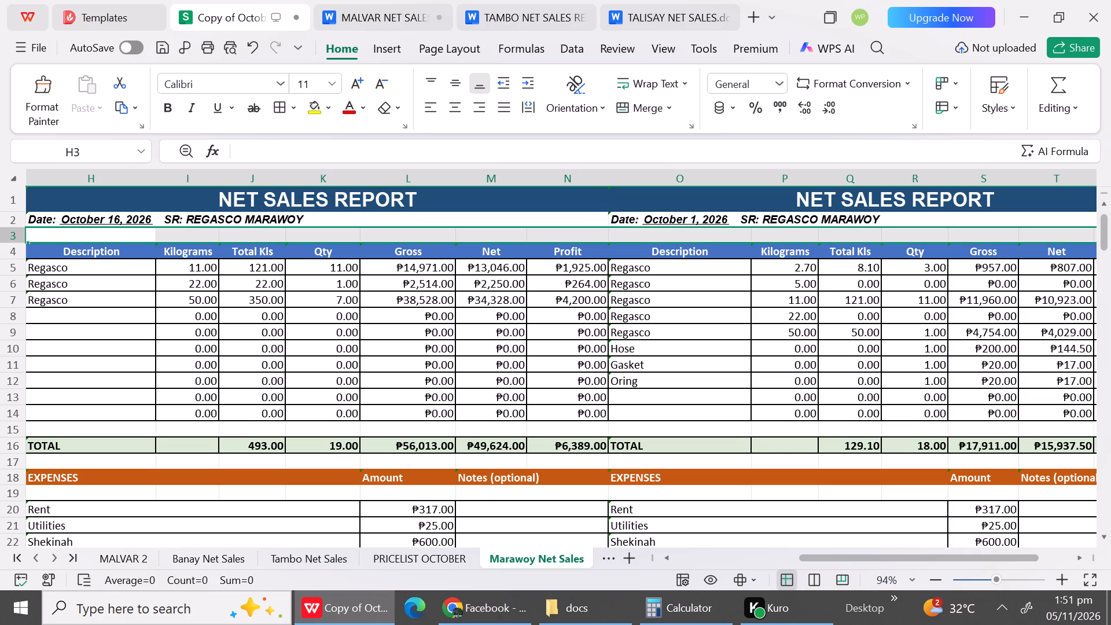
{"action": "right_click", "coordinate": [13, 234]}
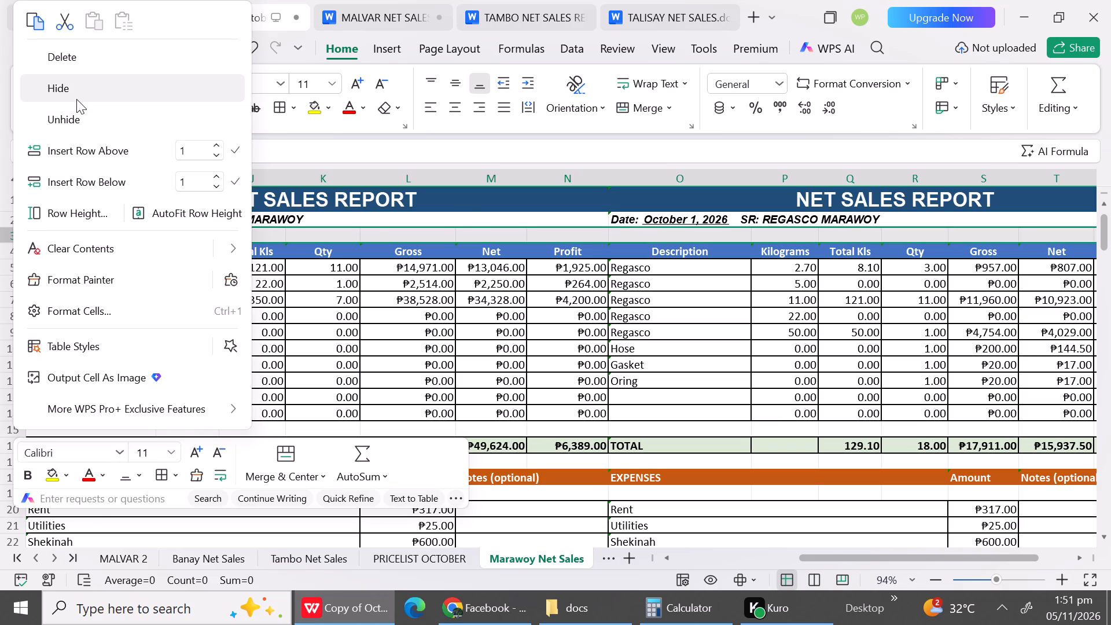
{"action": "left_click", "coordinate": [76, 98]}
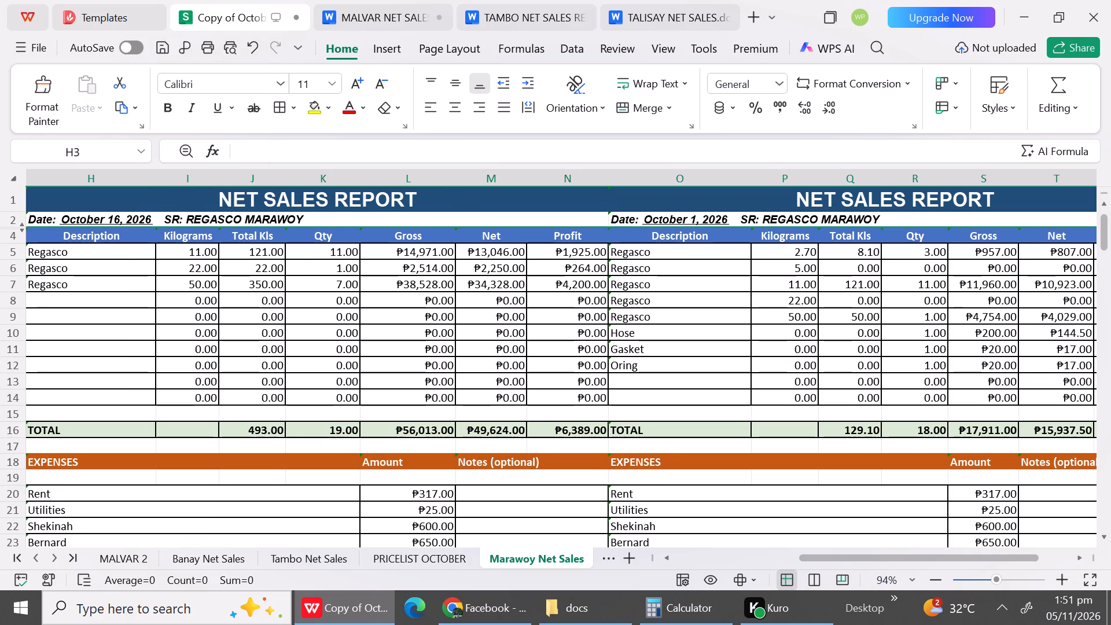
Clear the whole October 1 report beside the October 16 report by copying an empty cell over it, from title to Total Net Sales.
{"action": "left_click_drag", "start_coordinate": [1107, 221], "coordinate": [1099, 243]}
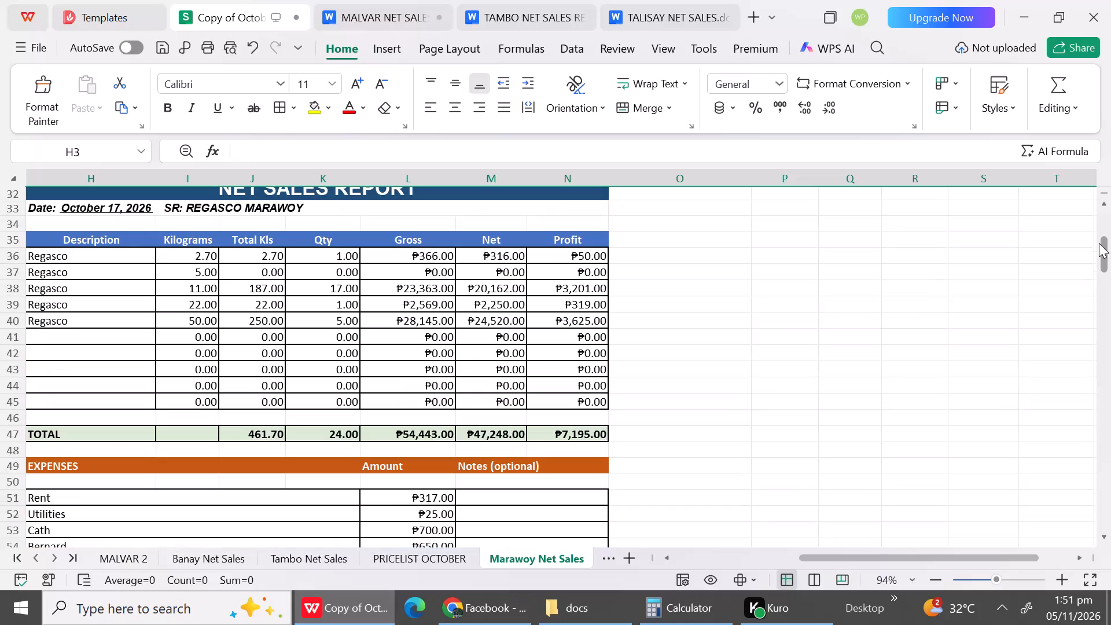
{"action": "left_click", "coordinate": [957, 286]}
{"action": "key", "text": "ctrl+c"}
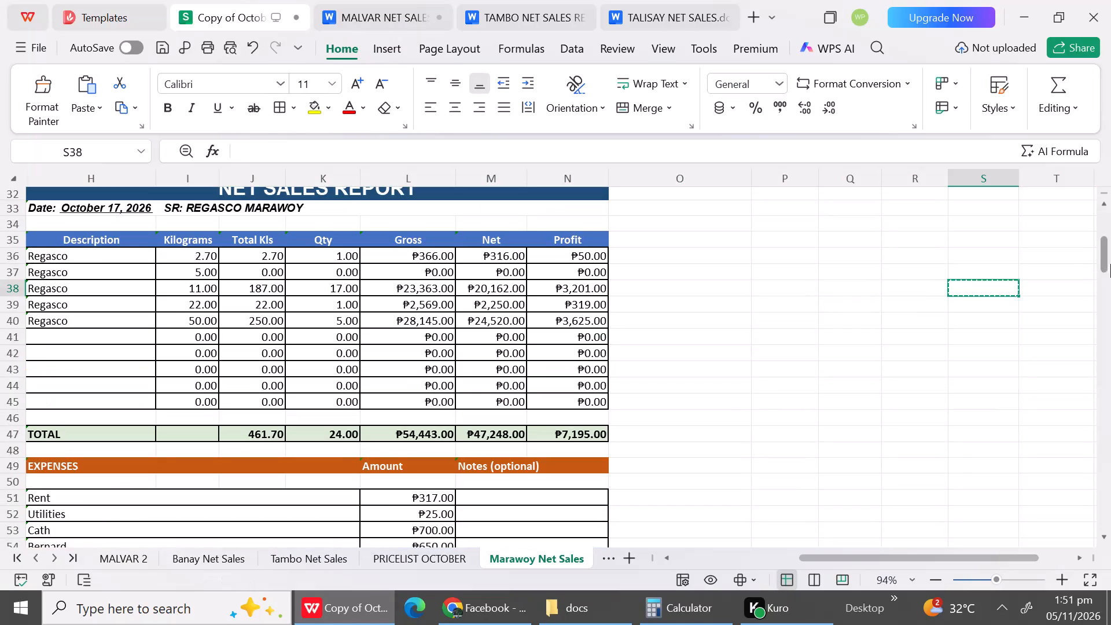
{"action": "left_click_drag", "start_coordinate": [1106, 252], "coordinate": [1103, 84]}
{"action": "left_click_drag", "start_coordinate": [669, 194], "coordinate": [885, 234]}
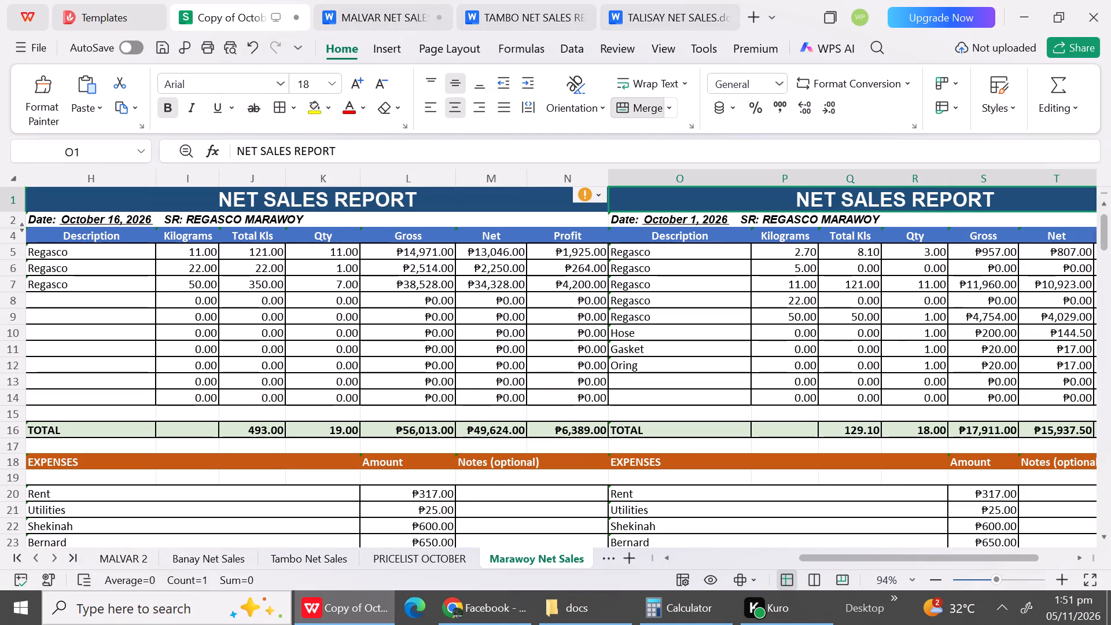
{"action": "left_click_drag", "start_coordinate": [885, 234], "coordinate": [1072, 547]}
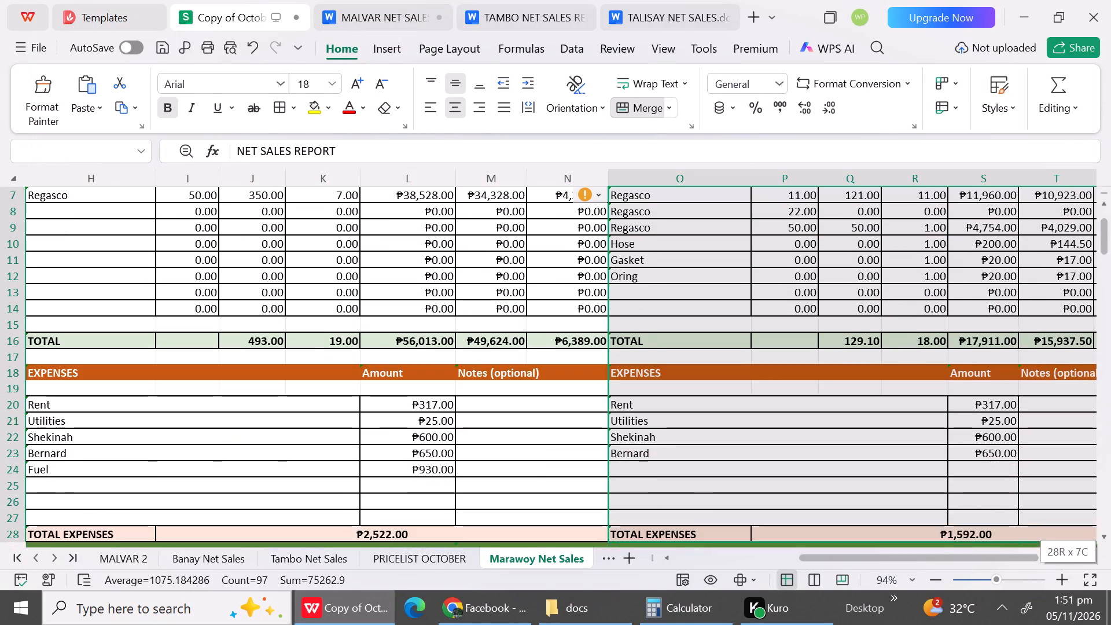
{"action": "left_click_drag", "start_coordinate": [1072, 547], "coordinate": [1051, 429]}
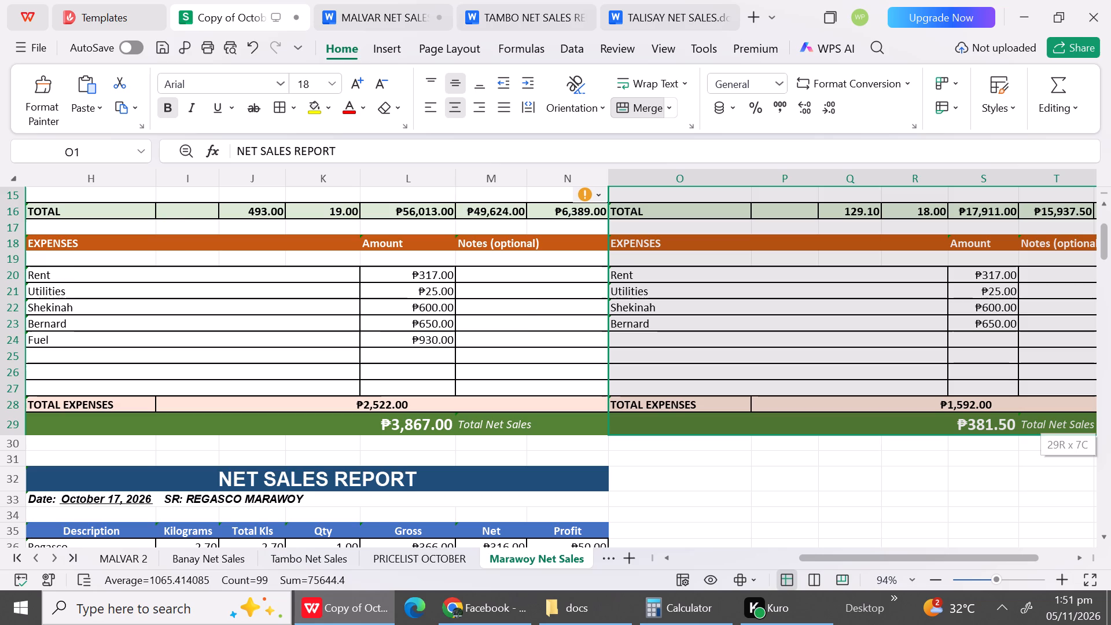
{"action": "key", "text": "ctrl+v"}
{"action": "left_click", "coordinate": [876, 475]}
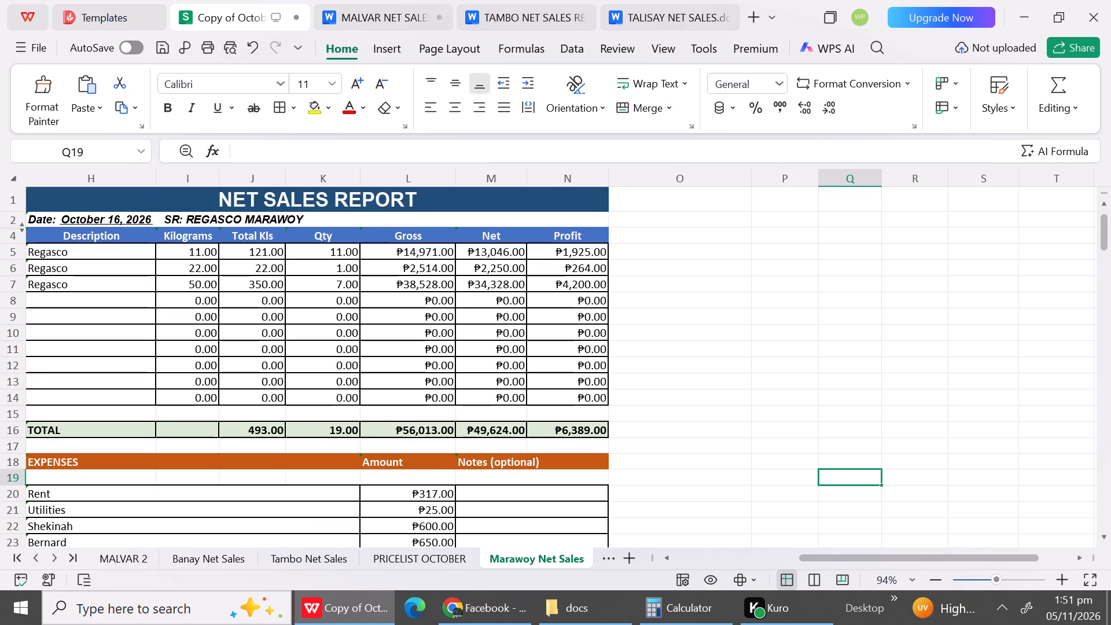
Hide the unused sales rows 8 to 15 between the last Regasco row and TOTAL in the October 16 report.
{"action": "left_click_drag", "start_coordinate": [14, 299], "coordinate": [9, 418]}
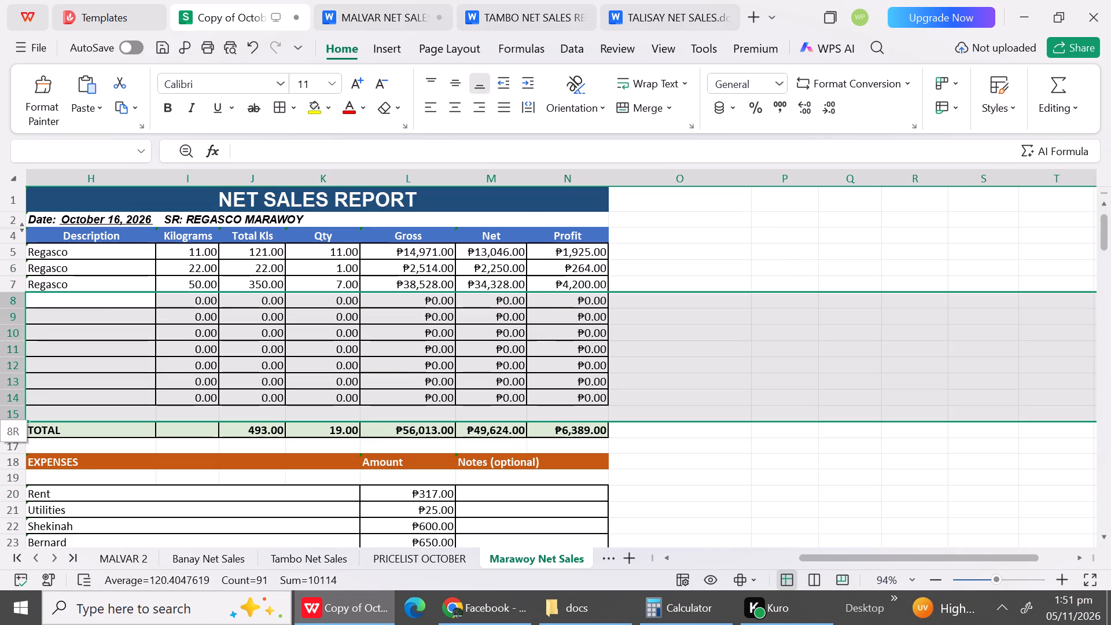
{"action": "left_click_drag", "start_coordinate": [9, 418], "coordinate": [8, 412]}
{"action": "right_click", "coordinate": [8, 412]}
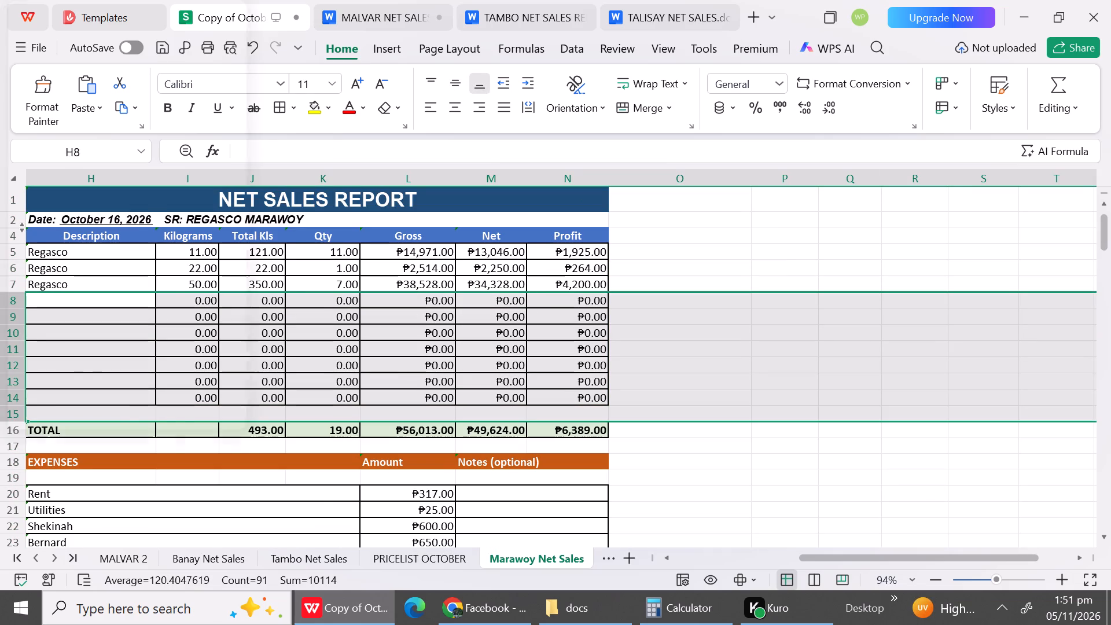
{"action": "left_click", "coordinate": [87, 93]}
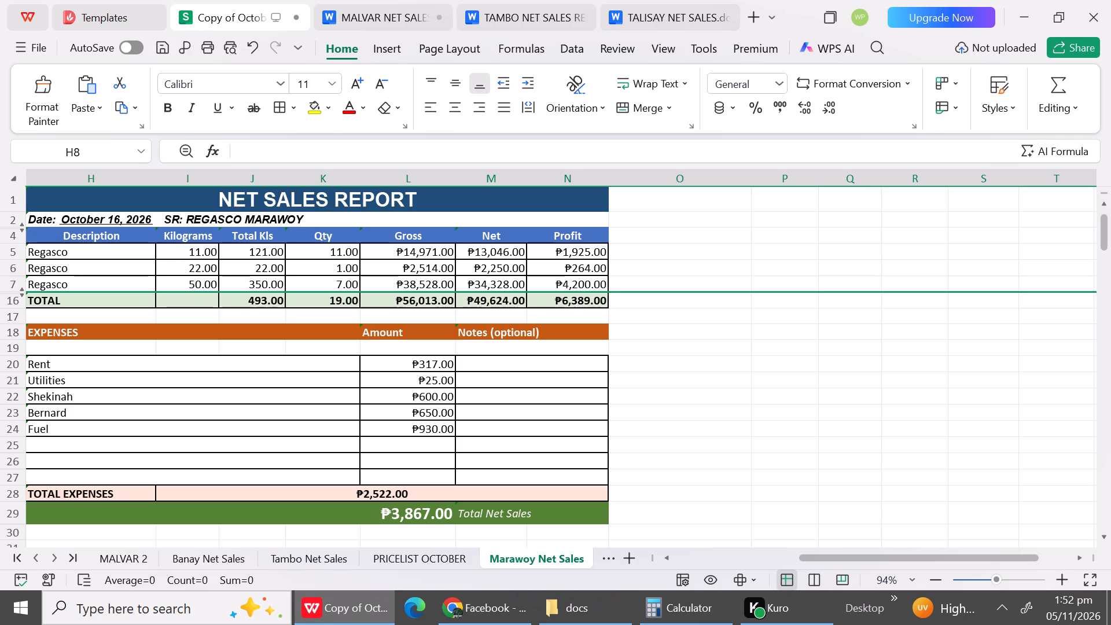
Hide blank row 19 above Rent and unused expense rows 25 to 27 below Fuel in the October 16 report.
{"action": "double_click", "coordinate": [10, 348]}
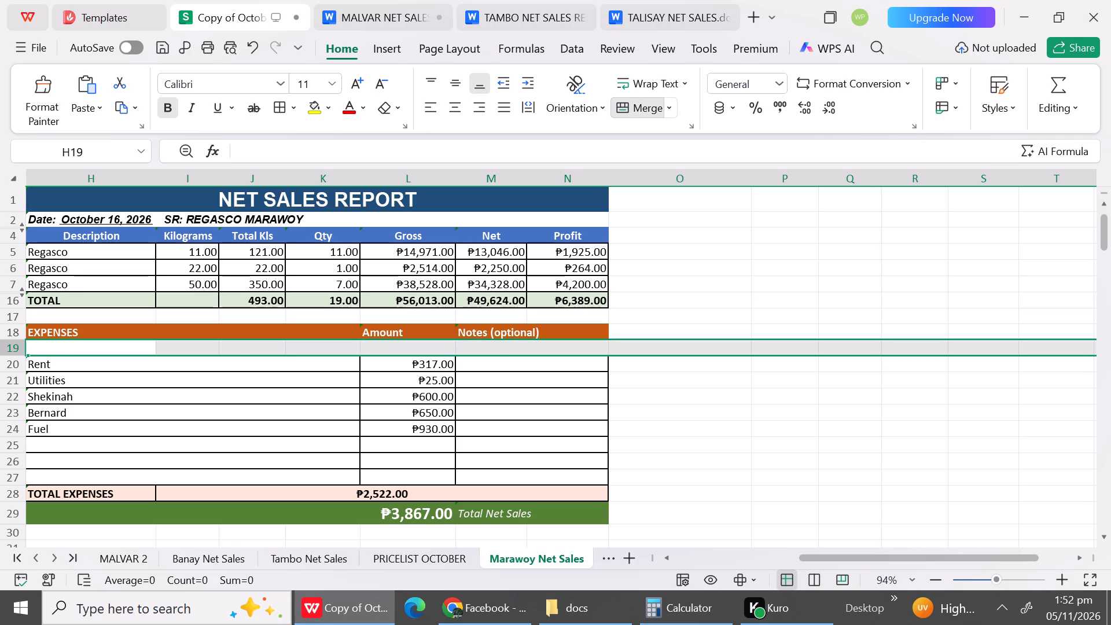
{"action": "left_click", "coordinate": [5, 346]}
{"action": "right_click", "coordinate": [5, 346]}
{"action": "left_click", "coordinate": [61, 88]}
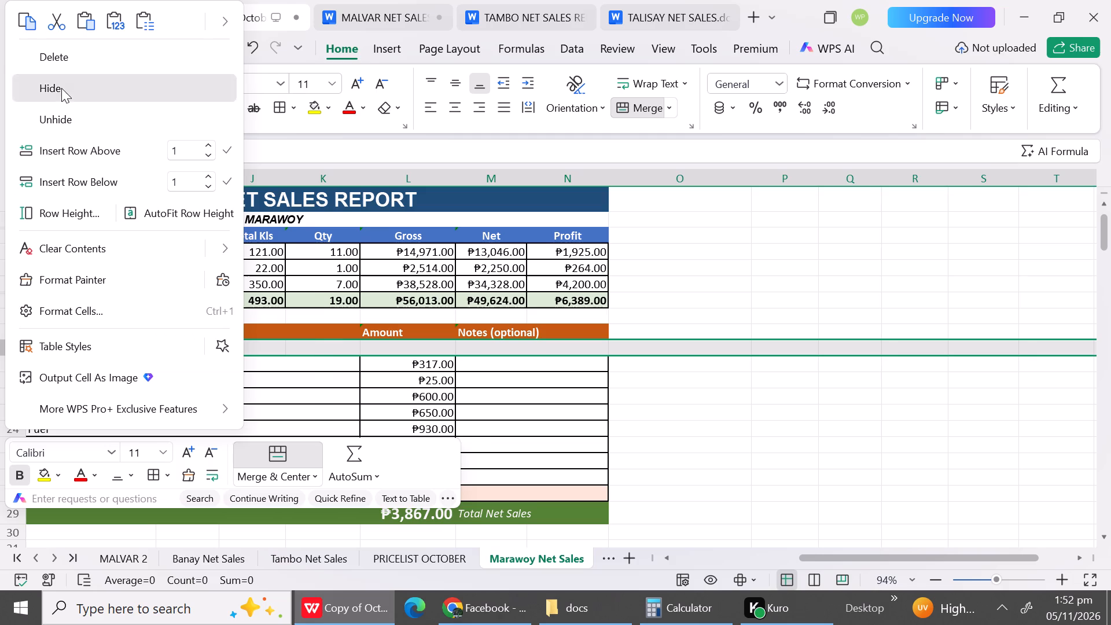
{"action": "left_click_drag", "start_coordinate": [14, 431], "coordinate": [10, 462]}
{"action": "right_click", "coordinate": [10, 462]}
{"action": "left_click", "coordinate": [40, 128]}
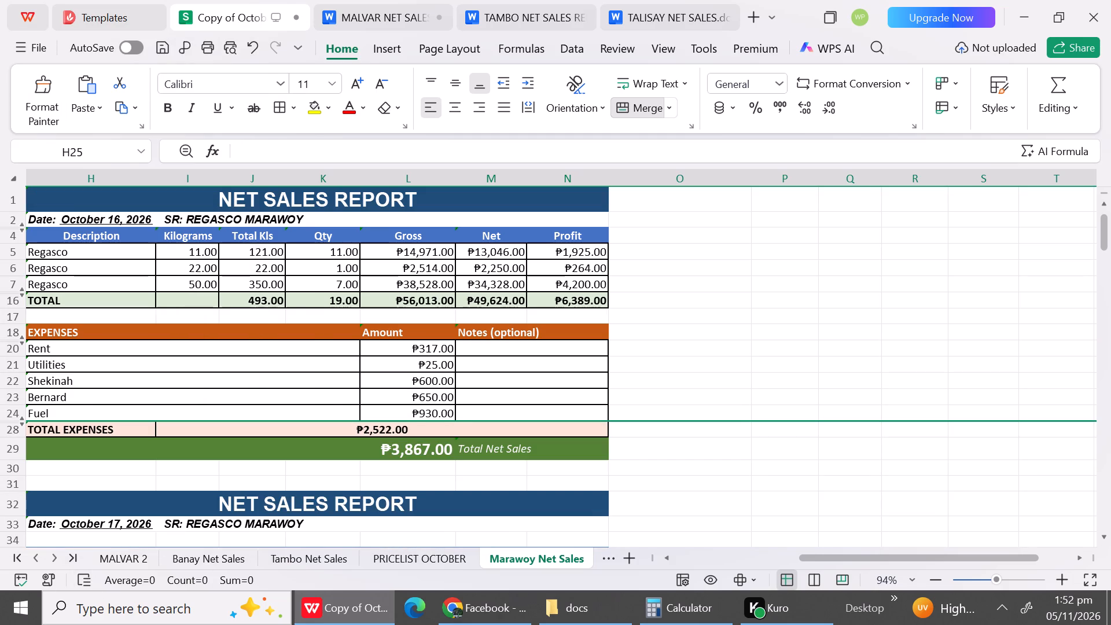
Hide blank row 31 above the title of the October 17 report.
{"action": "left_click", "coordinate": [6, 488]}
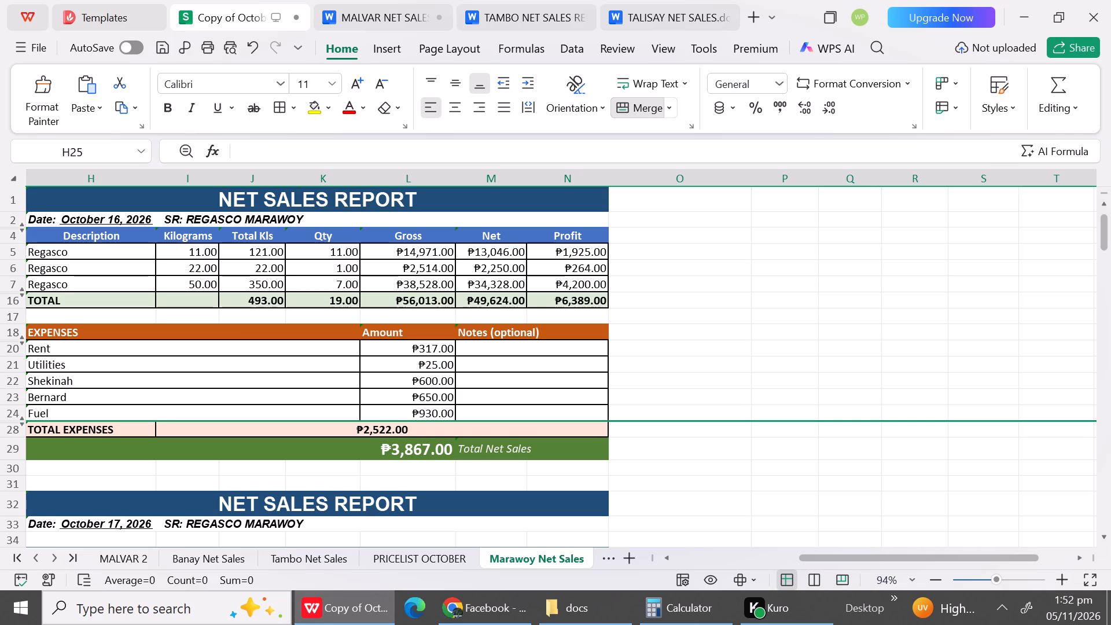
{"action": "left_click", "coordinate": [2, 483]}
{"action": "right_click", "coordinate": [2, 483]}
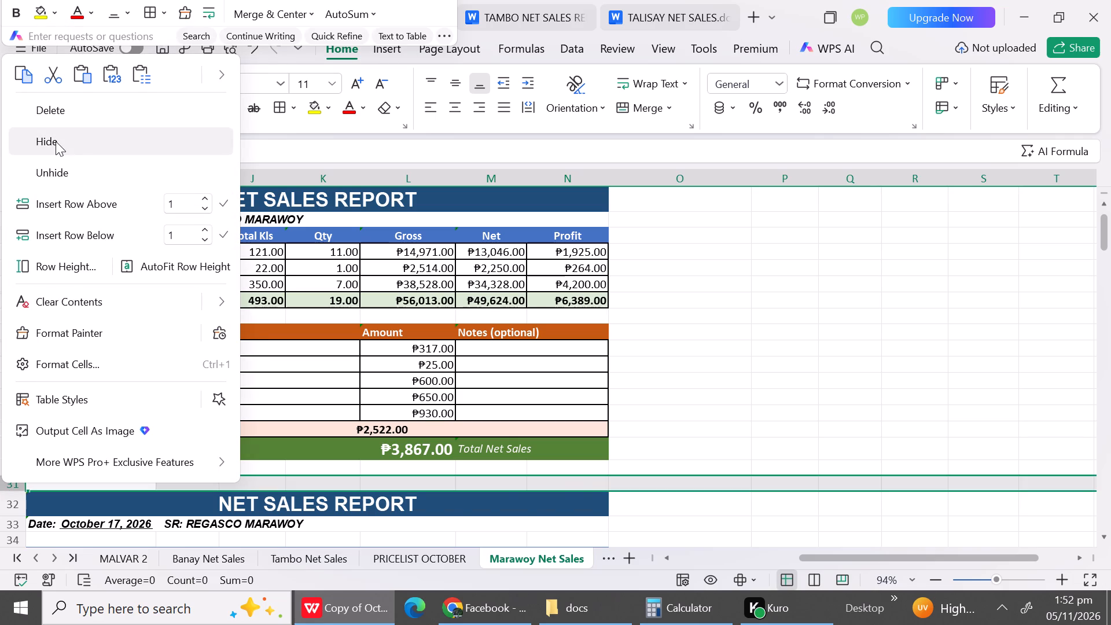
{"action": "left_click", "coordinate": [56, 141]}
{"action": "triple_click", "coordinate": [1105, 541]}
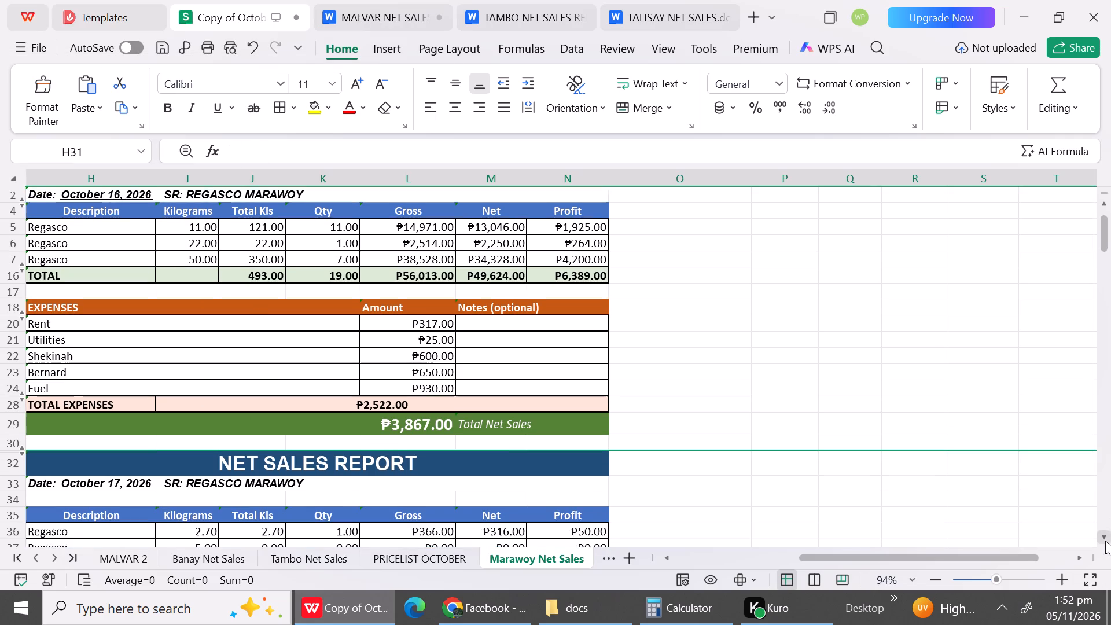
Hide blank row 34 between the date line and the sales header in the October 17 report.
{"action": "triple_click", "coordinate": [1105, 541]}
{"action": "double_click", "coordinate": [1105, 541]}
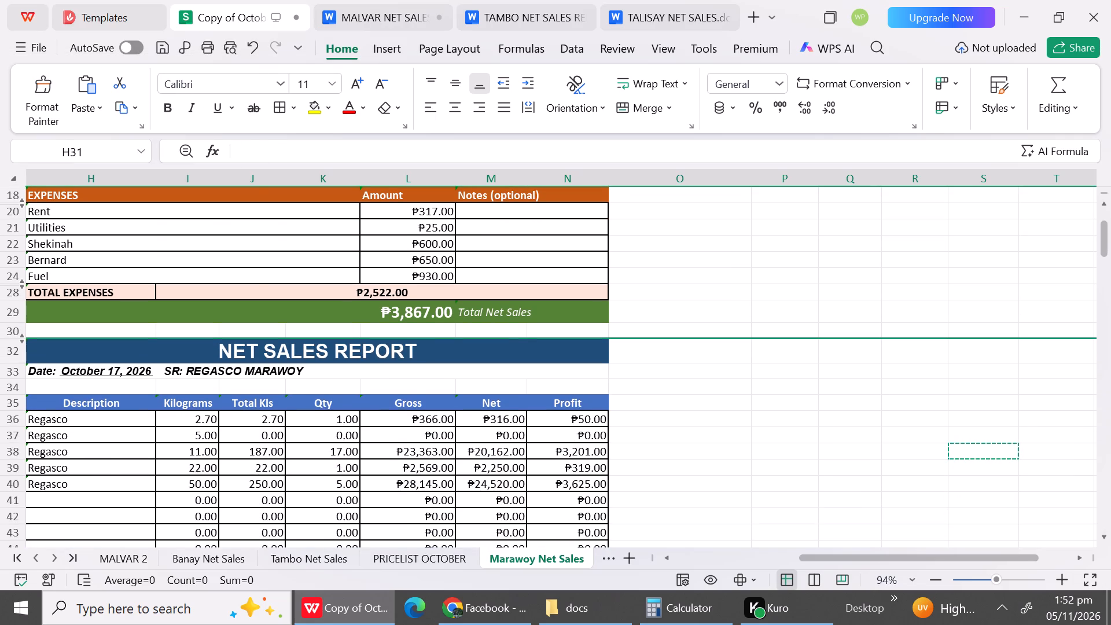
{"action": "left_click", "coordinate": [20, 388]}
{"action": "right_click", "coordinate": [20, 388]}
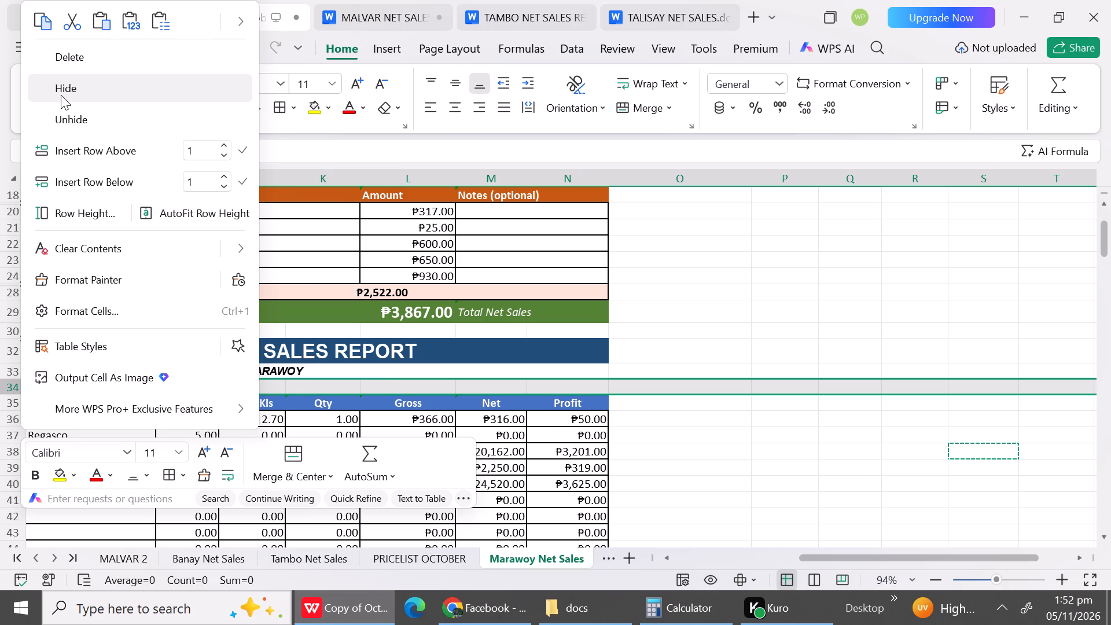
{"action": "left_click", "coordinate": [59, 95]}
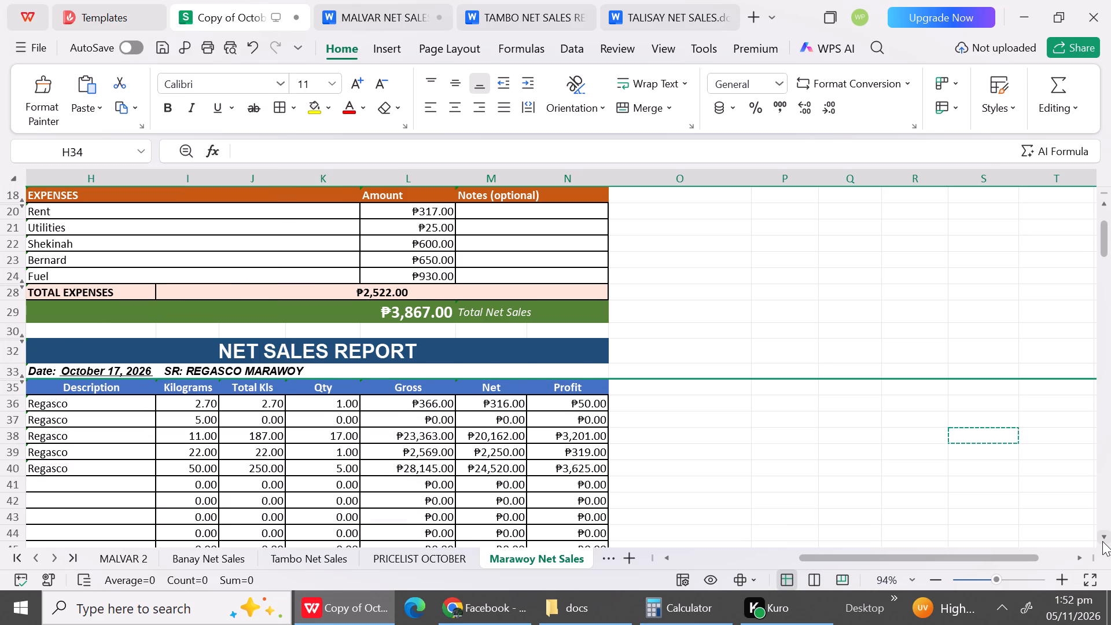
Hide the unused sales rows 41 to 46 between the last Regasco row and TOTAL in the October 17 report.
{"action": "triple_click", "coordinate": [1102, 541]}
{"action": "triple_click", "coordinate": [1102, 541]}
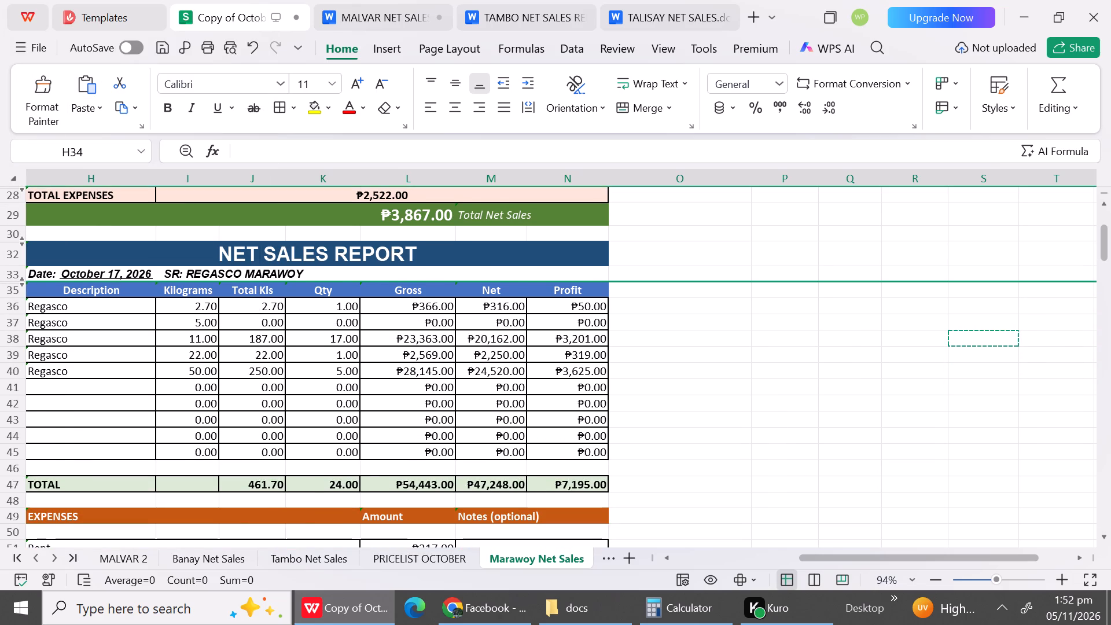
{"action": "left_click_drag", "start_coordinate": [11, 388], "coordinate": [19, 462]}
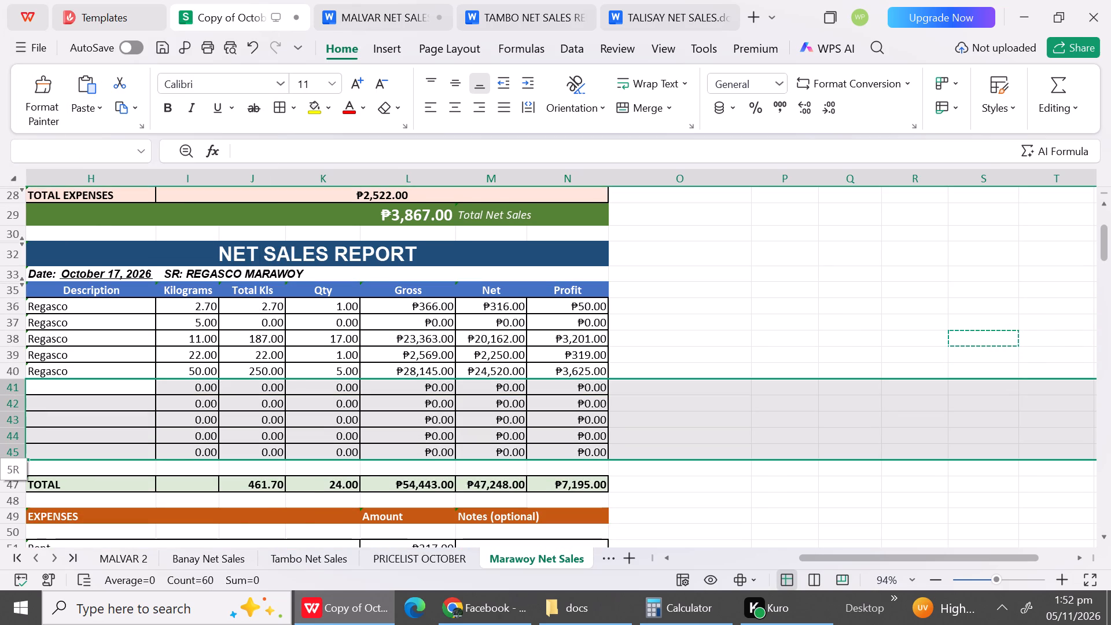
{"action": "left_click_drag", "start_coordinate": [19, 462], "coordinate": [19, 467]}
{"action": "right_click", "coordinate": [19, 467]}
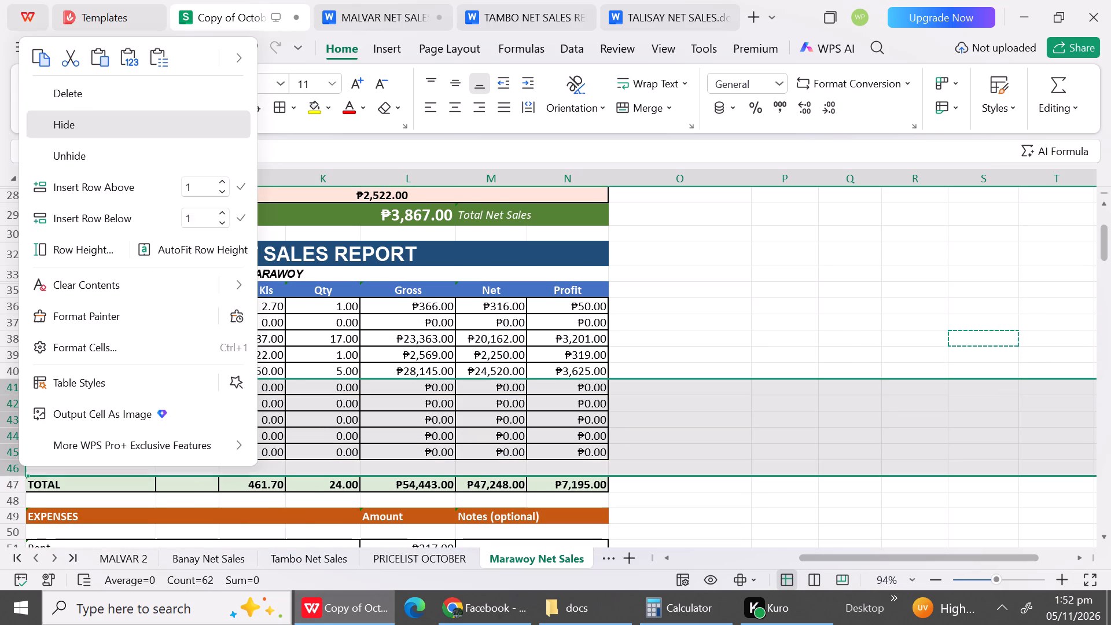
{"action": "left_click", "coordinate": [86, 123]}
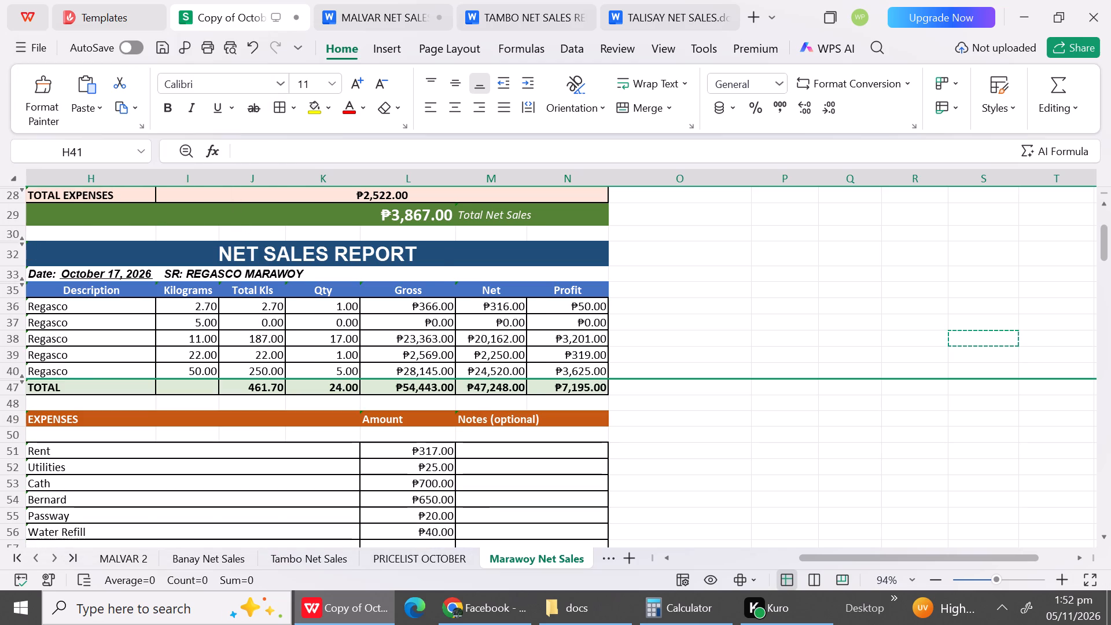
Hide blank row 50 above Rent and unused expense rows 57 to 58 below Water Refill in the October 17 report.
{"action": "left_click", "coordinate": [11, 435]}
{"action": "right_click", "coordinate": [11, 435]}
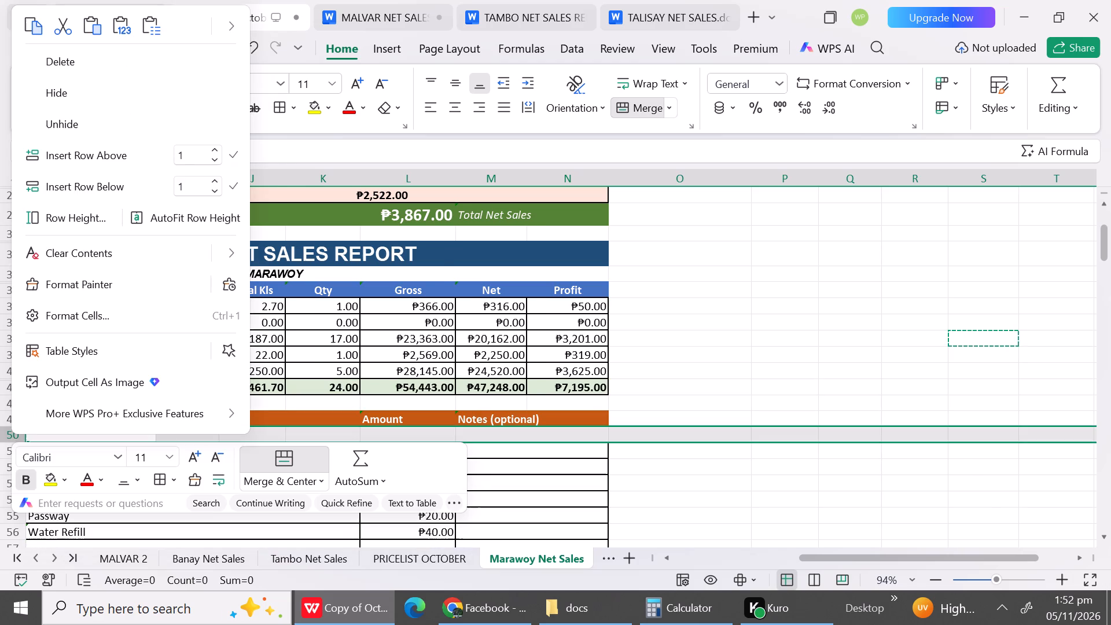
{"action": "left_click", "coordinate": [69, 97]}
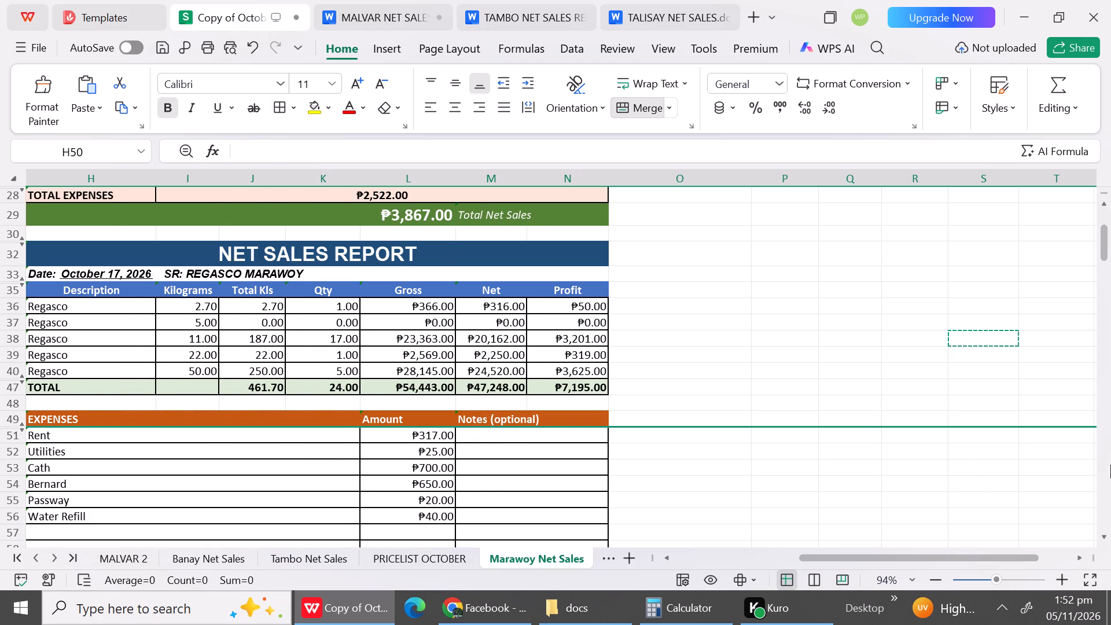
{"action": "triple_click", "coordinate": [1106, 542]}
{"action": "triple_click", "coordinate": [1106, 542]}
{"action": "double_click", "coordinate": [1106, 542]}
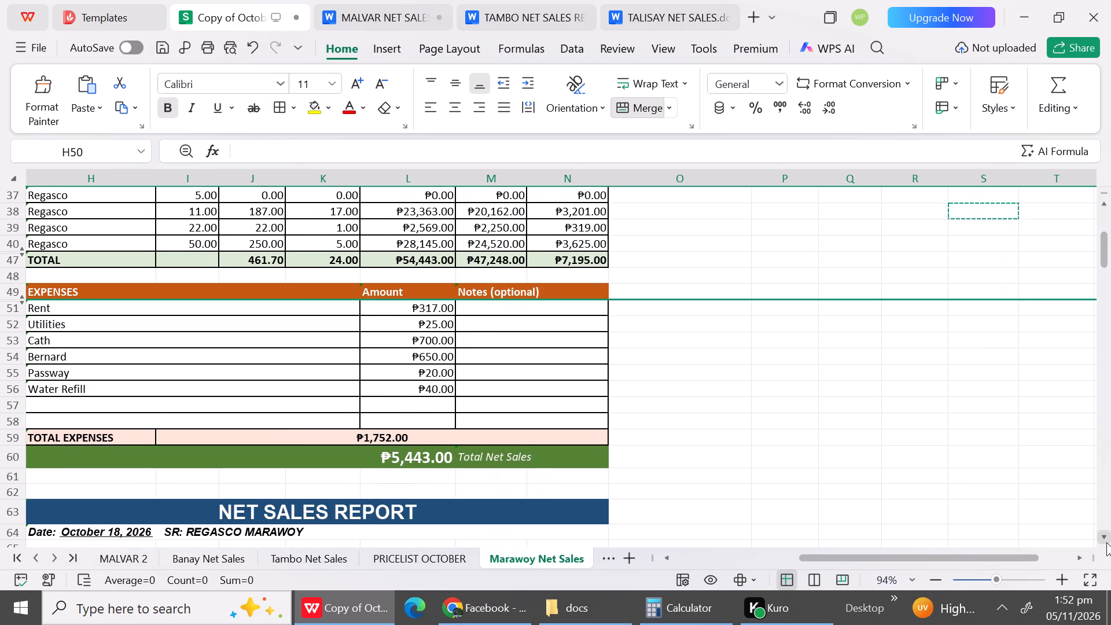
{"action": "left_click_drag", "start_coordinate": [14, 388], "coordinate": [13, 405]}
{"action": "right_click", "coordinate": [13, 405]}
{"action": "left_click", "coordinate": [102, 100]}
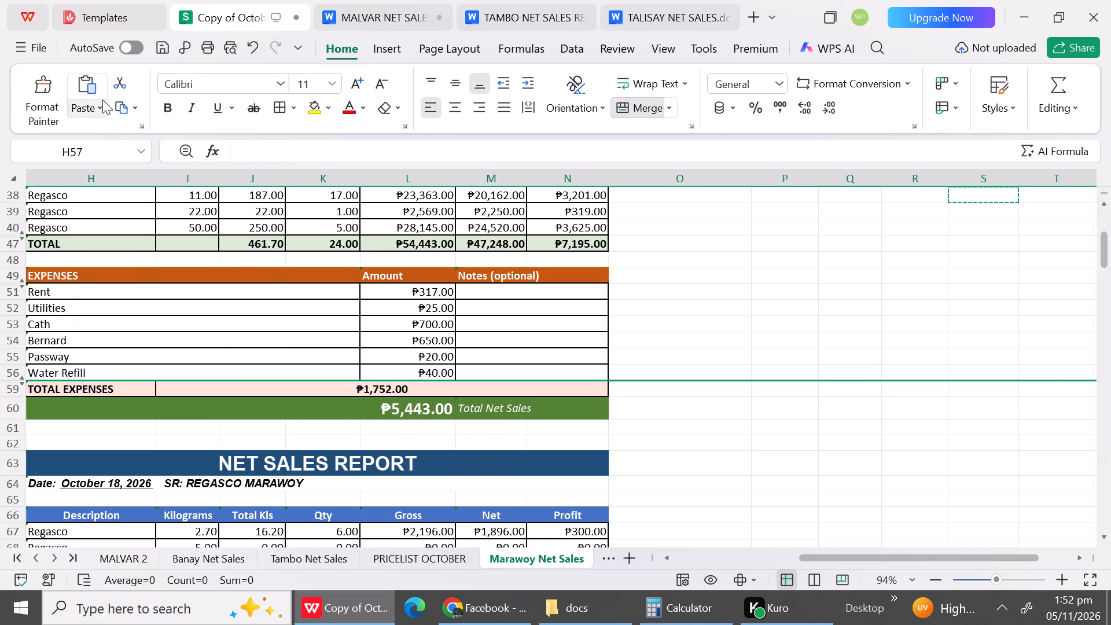
Hide blank row 62 above the title of the October 18 report and blank row 65 below its date line.
{"action": "left_click", "coordinate": [12, 440]}
{"action": "right_click", "coordinate": [12, 440]}
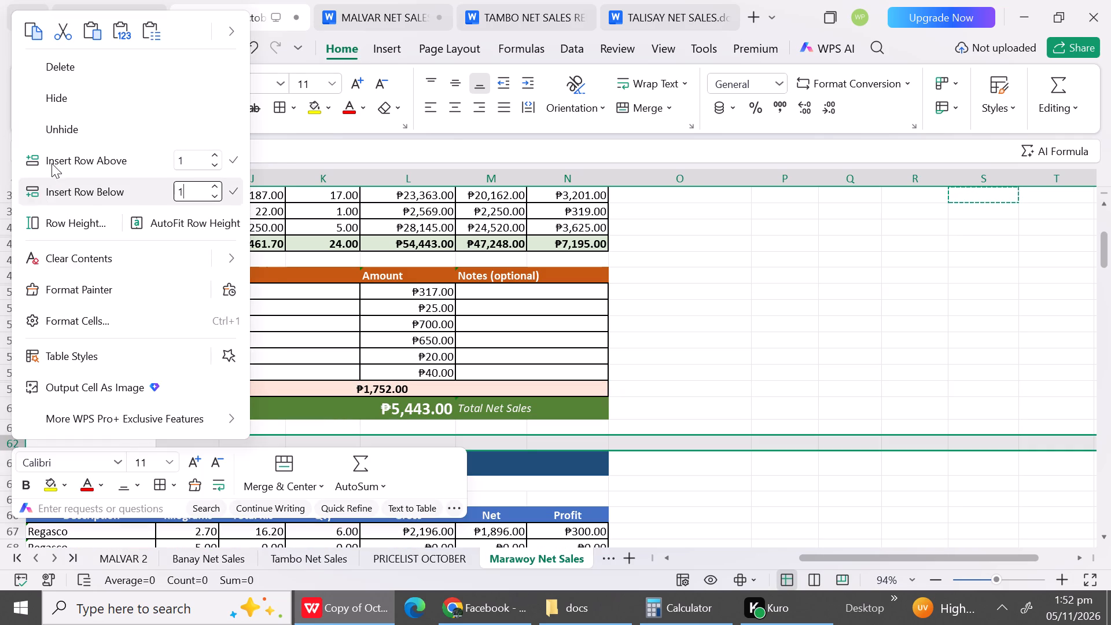
{"action": "left_click", "coordinate": [60, 93]}
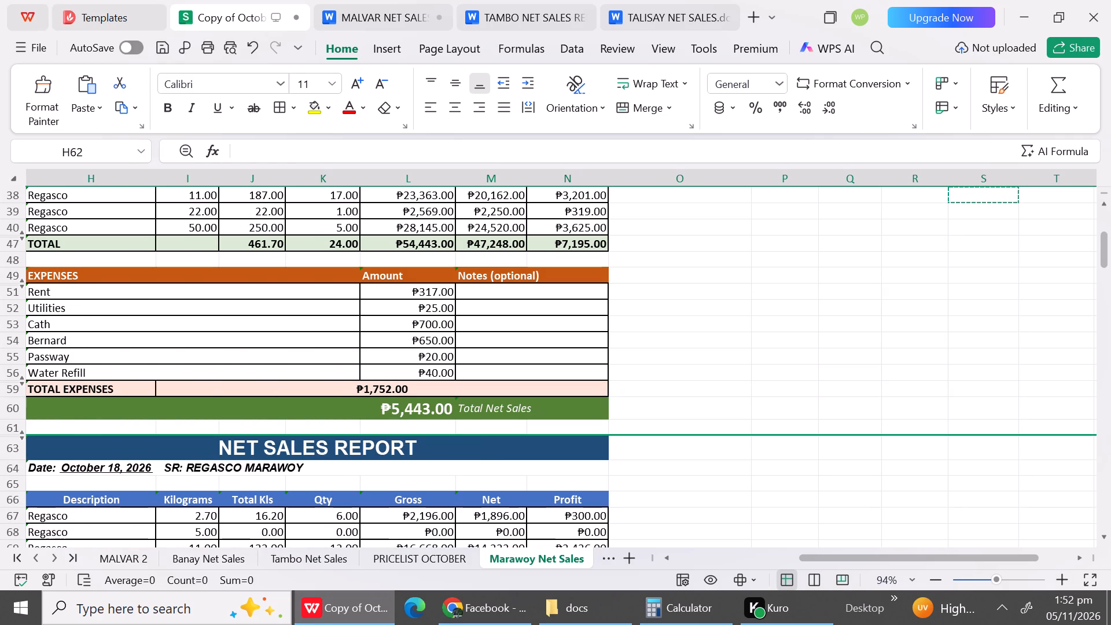
{"action": "triple_click", "coordinate": [1107, 534]}
{"action": "double_click", "coordinate": [1107, 534]}
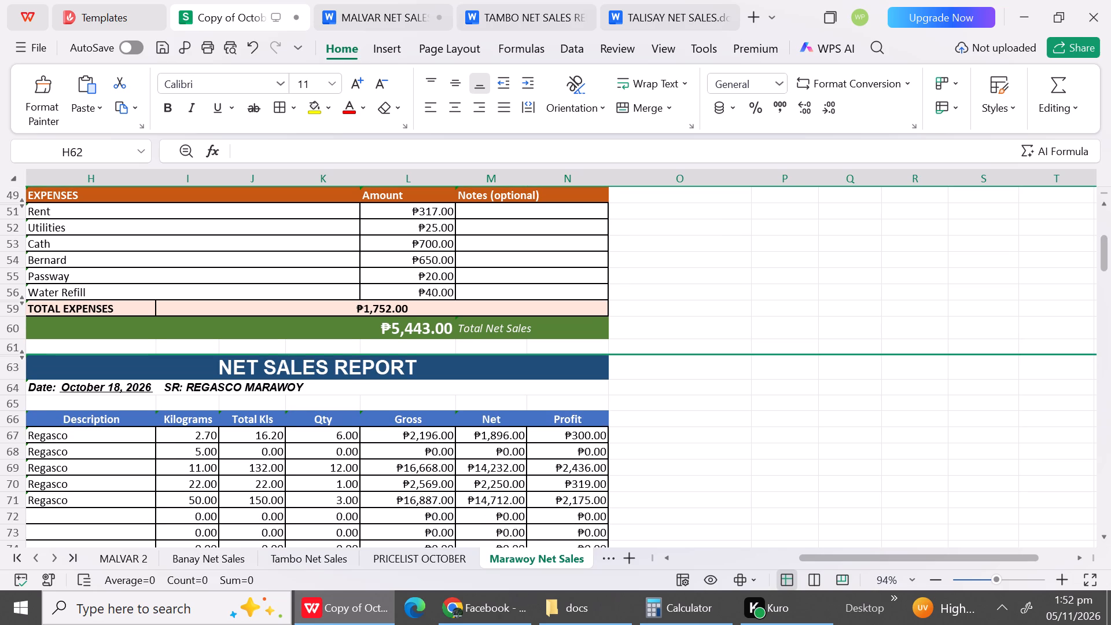
{"action": "left_click", "coordinate": [16, 402]}
{"action": "right_click", "coordinate": [16, 402]}
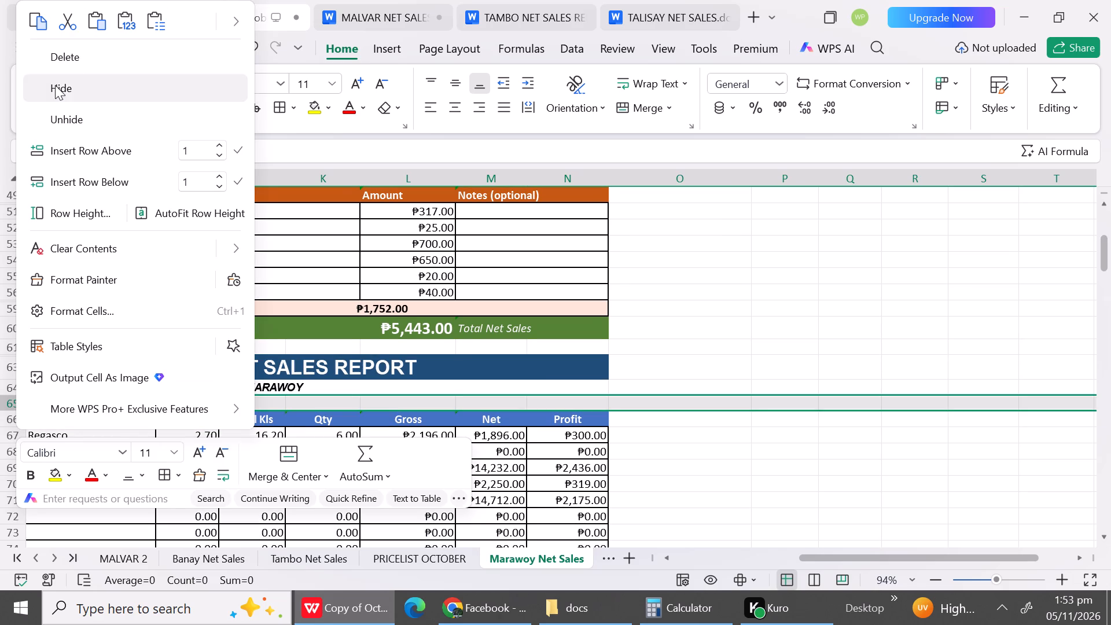
{"action": "left_click", "coordinate": [55, 84]}
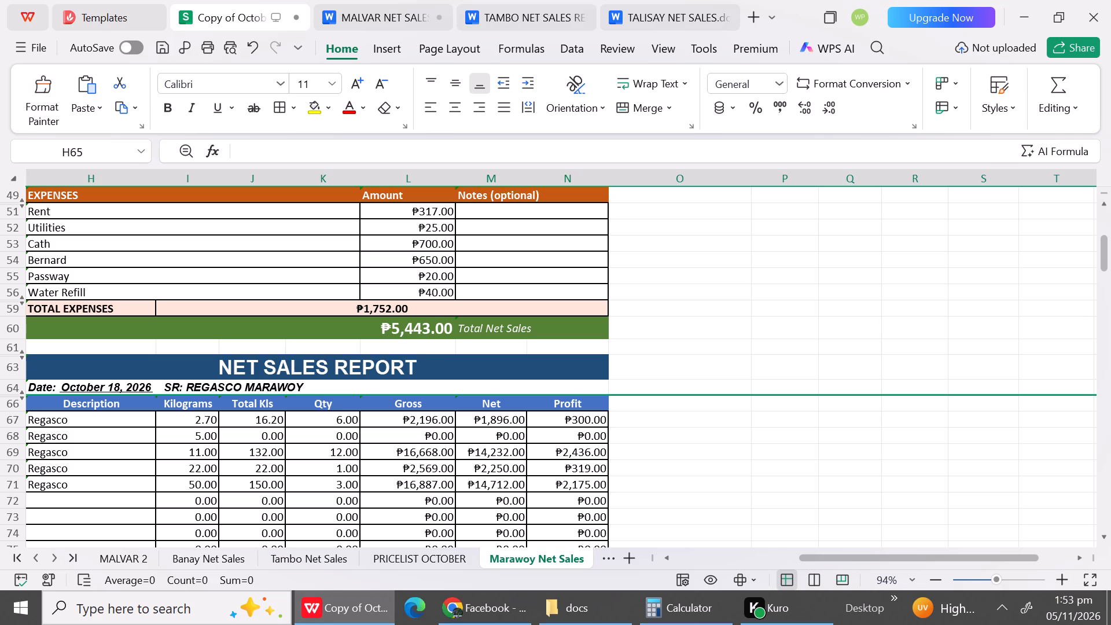
Hide the unused sales rows 72 to 77 between the last Regasco row and TOTAL in the October 18 report.
{"action": "triple_click", "coordinate": [1101, 535]}
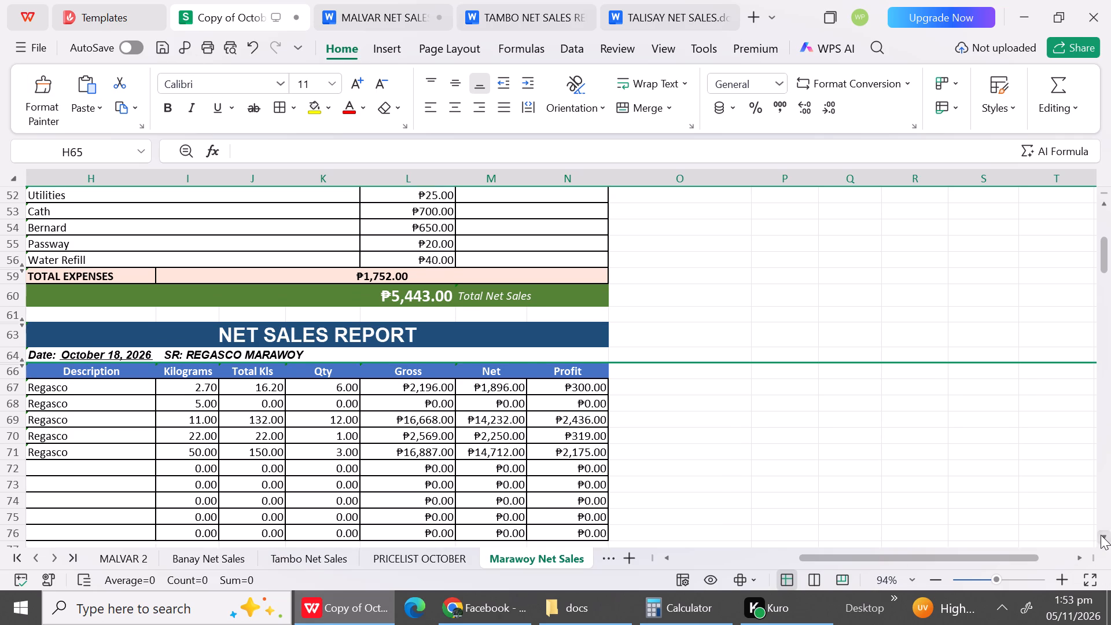
{"action": "triple_click", "coordinate": [1101, 535]}
{"action": "double_click", "coordinate": [1101, 535]}
{"action": "left_click_drag", "start_coordinate": [18, 372], "coordinate": [12, 450]}
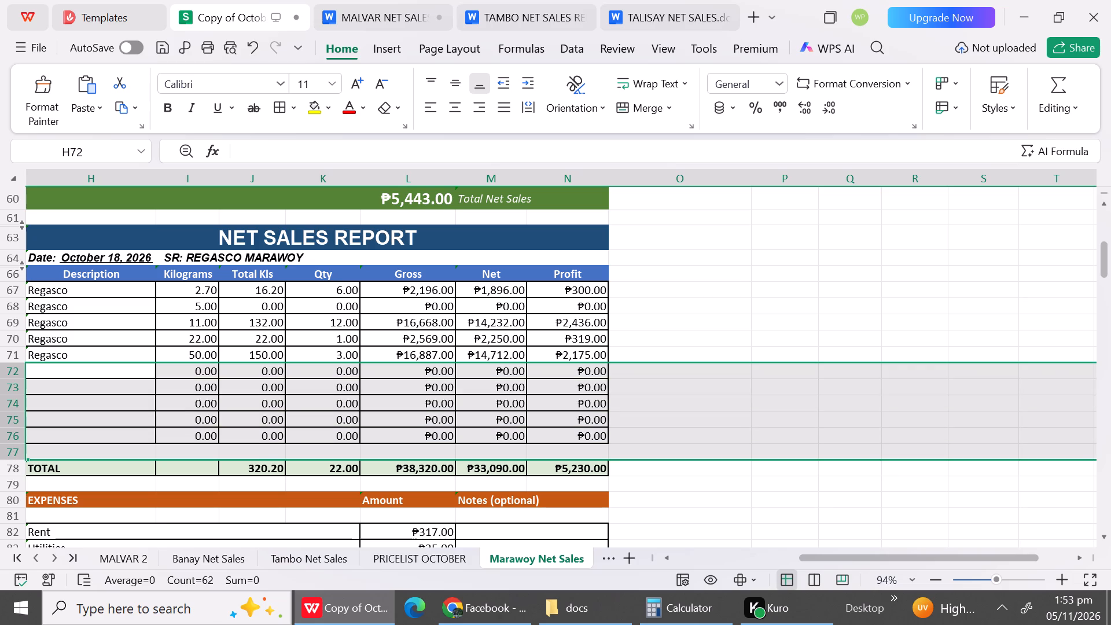
{"action": "right_click", "coordinate": [12, 450]}
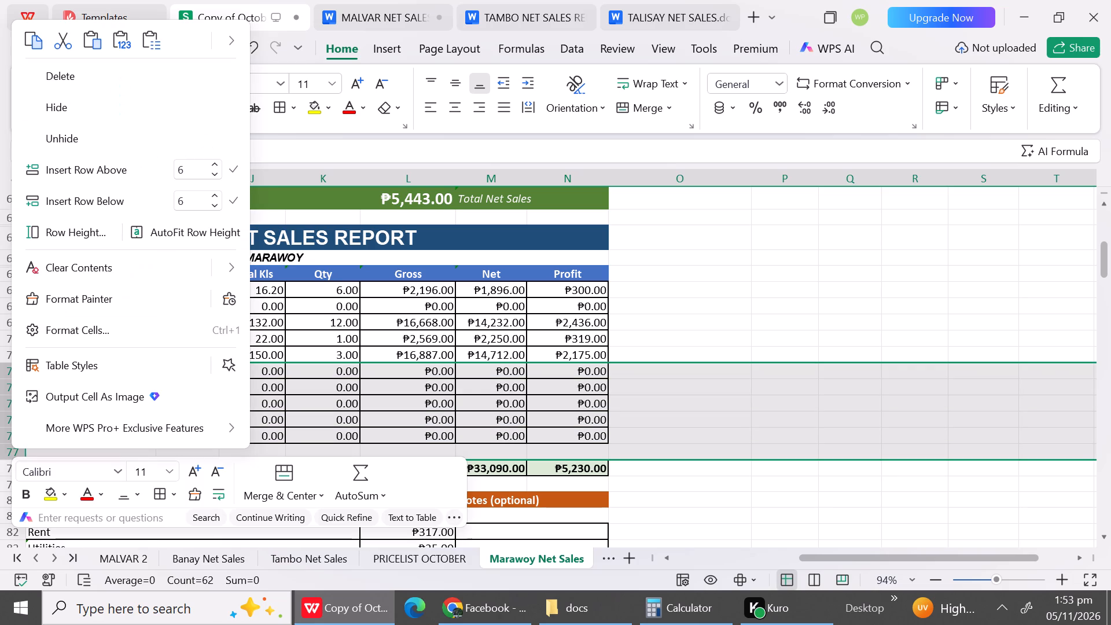
{"action": "left_click", "coordinate": [122, 113]}
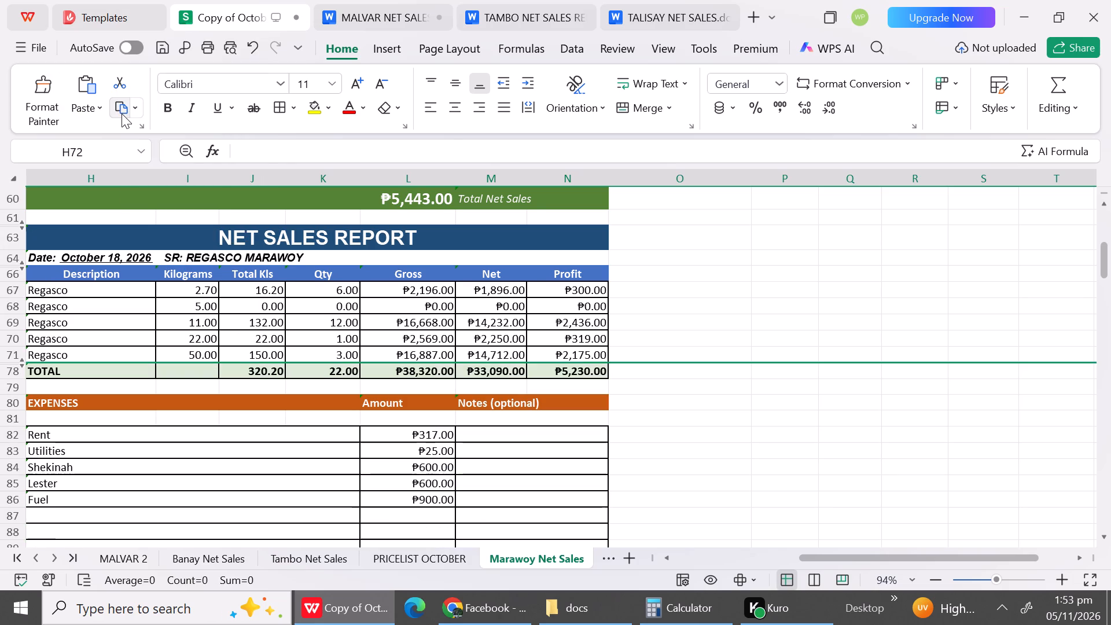
Hide blank row 81 above Rent and unused expense rows 87 to 89 below Fuel in the October 18 report.
{"action": "left_click", "coordinate": [16, 418]}
{"action": "right_click", "coordinate": [16, 418]}
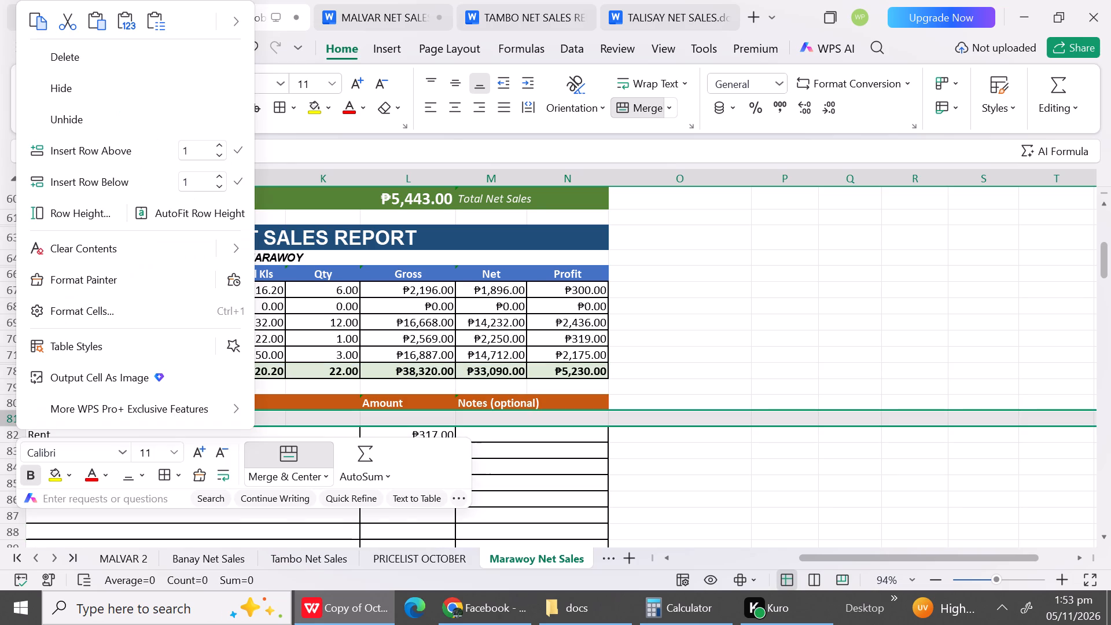
{"action": "left_click", "coordinate": [95, 88]}
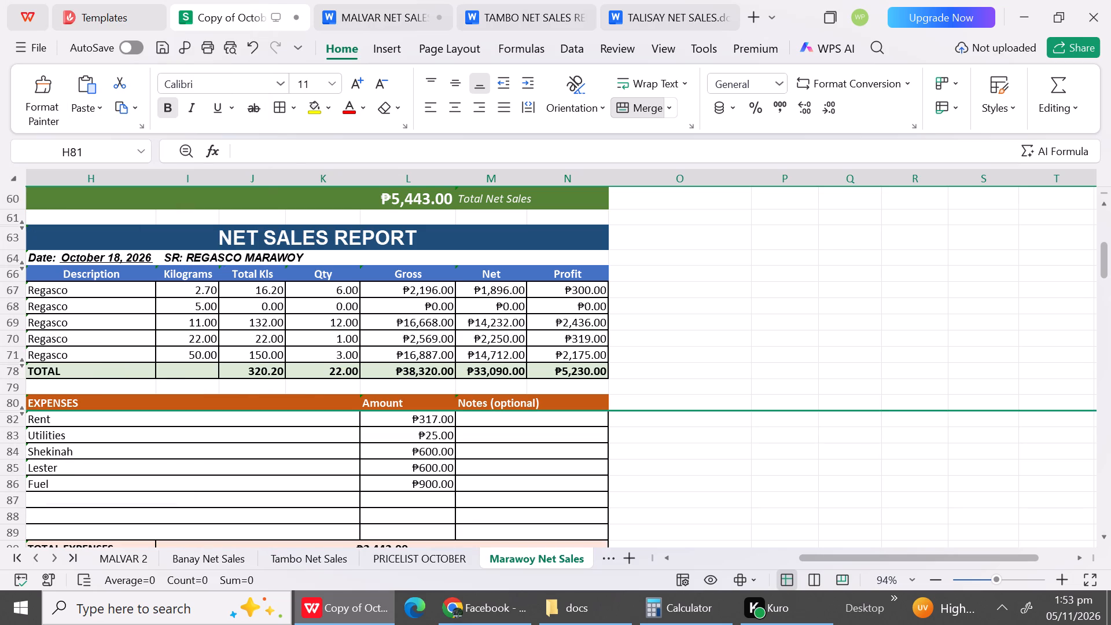
{"action": "left_click_drag", "start_coordinate": [14, 497], "coordinate": [0, 498]}
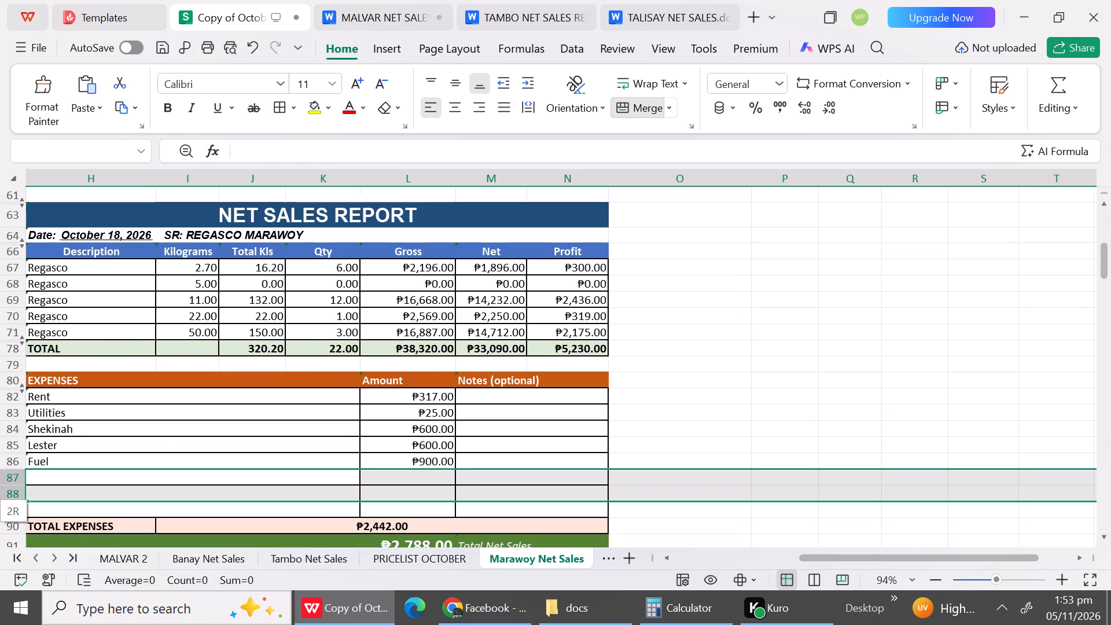
{"action": "left_click_drag", "start_coordinate": [0, 498], "coordinate": [12, 510]}
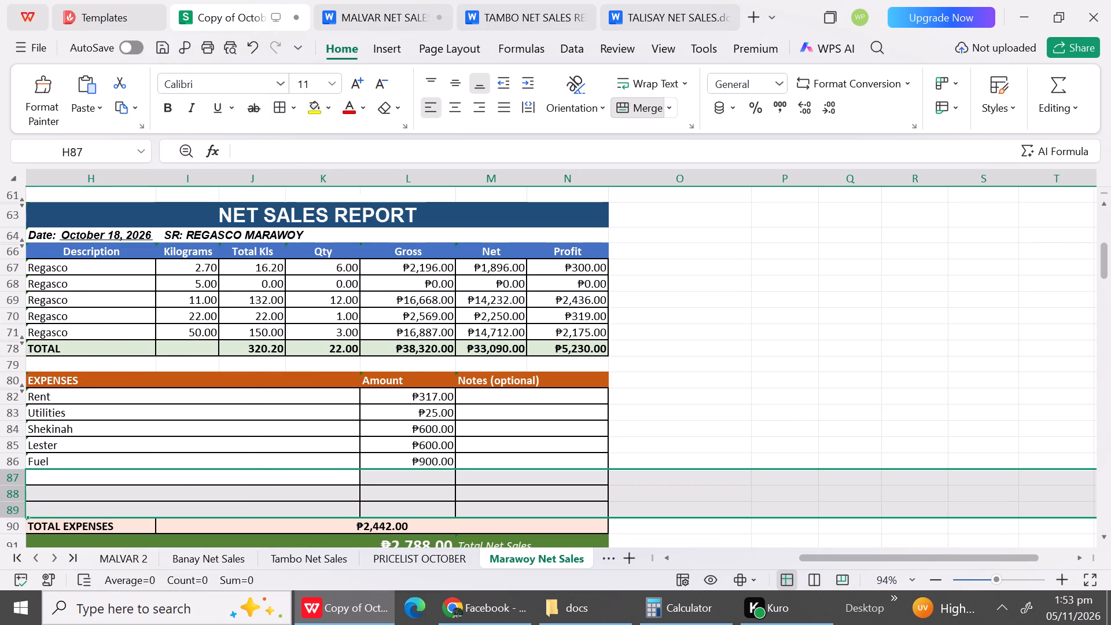
{"action": "right_click", "coordinate": [12, 510]}
{"action": "left_click", "coordinate": [74, 170]}
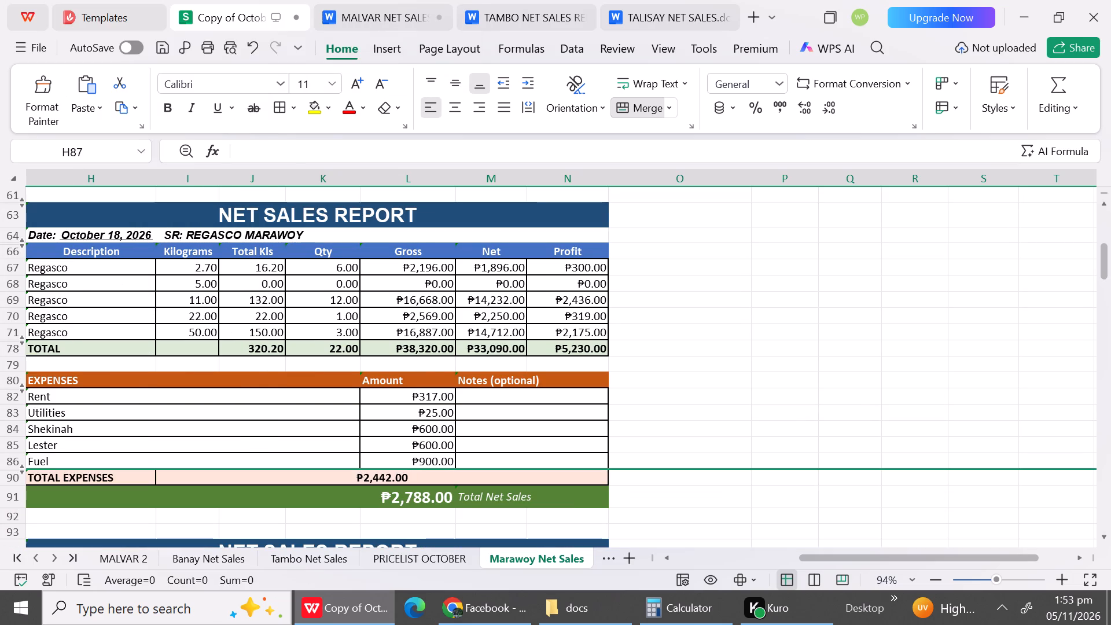
Hide blank row 93 above the title of the October 19 report and blank row 96 below its date line.
{"action": "triple_click", "coordinate": [1105, 542]}
{"action": "left_click", "coordinate": [1105, 542]}
{"action": "left_click_drag", "start_coordinate": [1105, 542], "coordinate": [222, 531]}
{"action": "left_click", "coordinate": [13, 443]}
{"action": "right_click", "coordinate": [13, 443]}
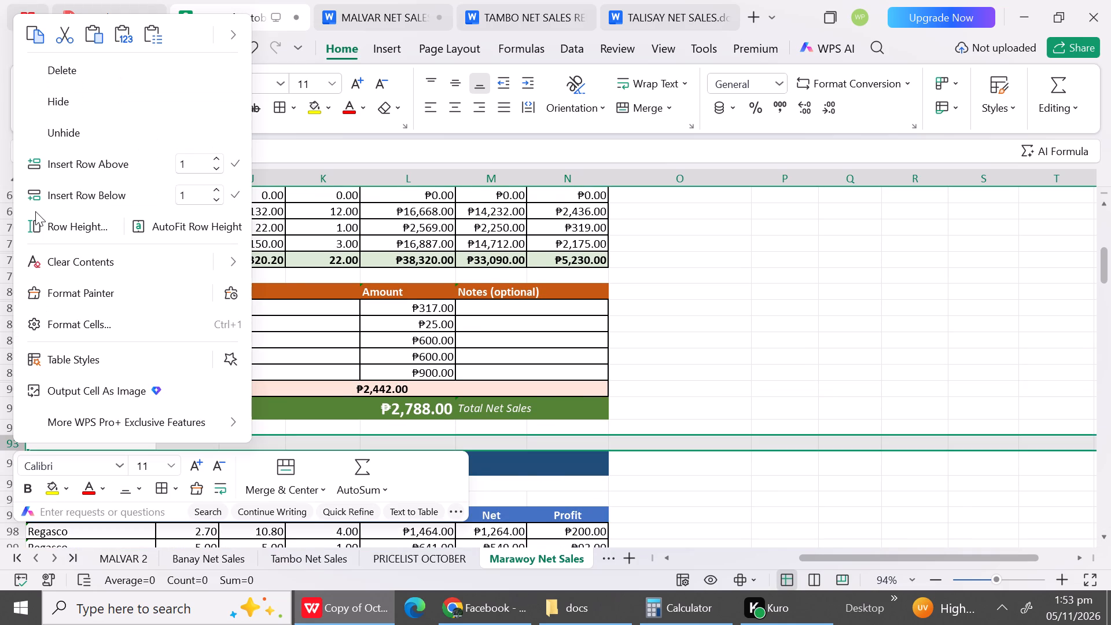
{"action": "left_click", "coordinate": [69, 100]}
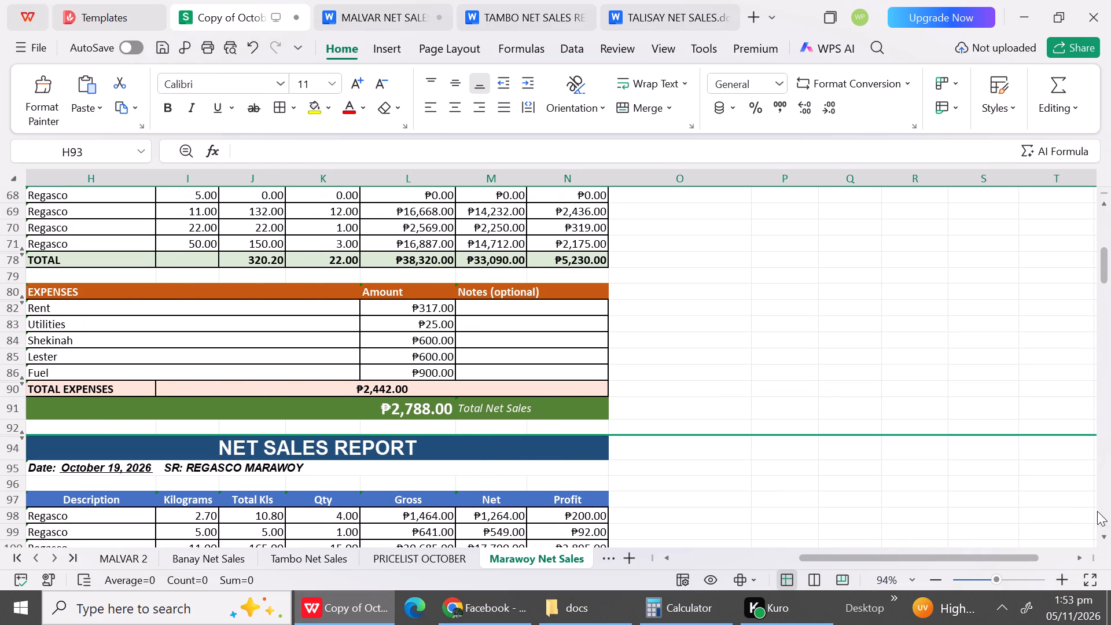
{"action": "triple_click", "coordinate": [1109, 535]}
{"action": "left_click", "coordinate": [1109, 535]}
{"action": "left_click_drag", "start_coordinate": [1109, 535], "coordinate": [201, 433]}
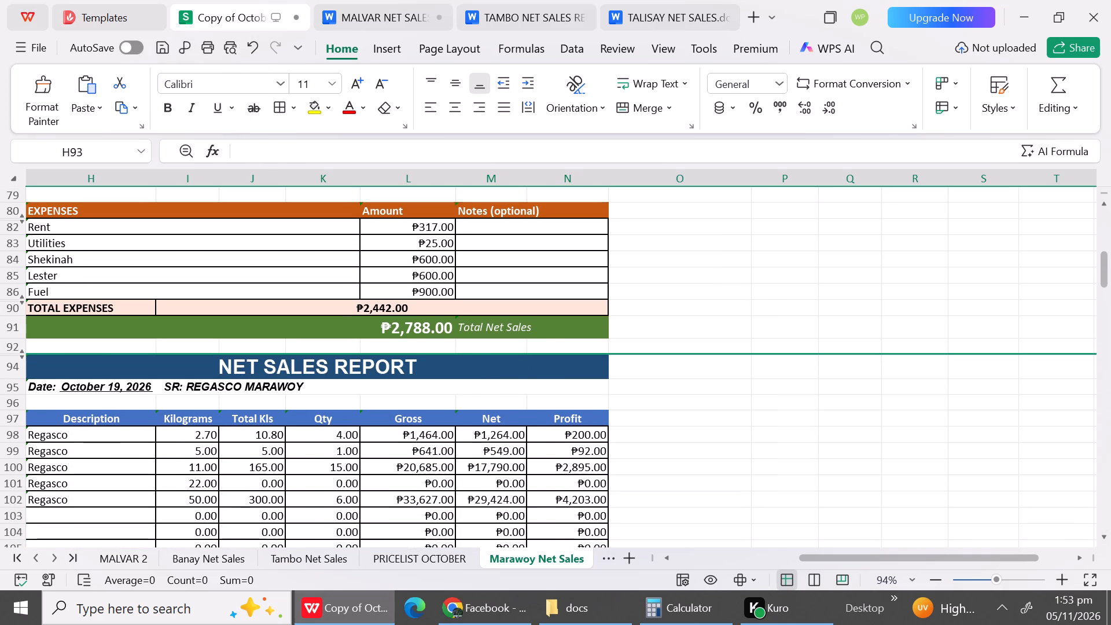
{"action": "left_click", "coordinate": [14, 400]}
{"action": "right_click", "coordinate": [14, 400]}
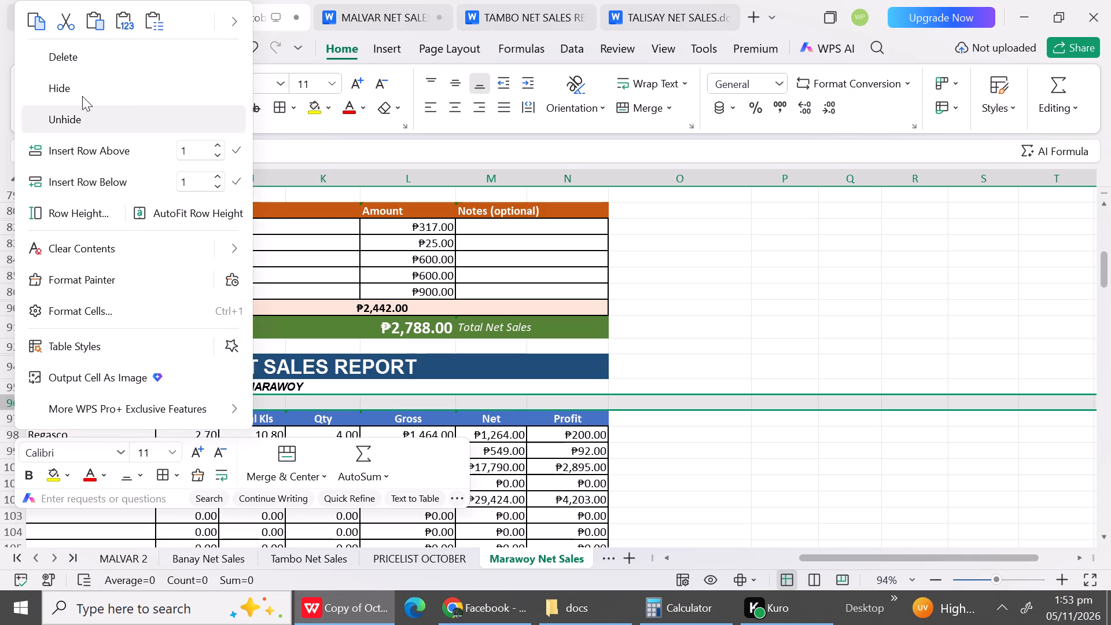
{"action": "left_click", "coordinate": [76, 89]}
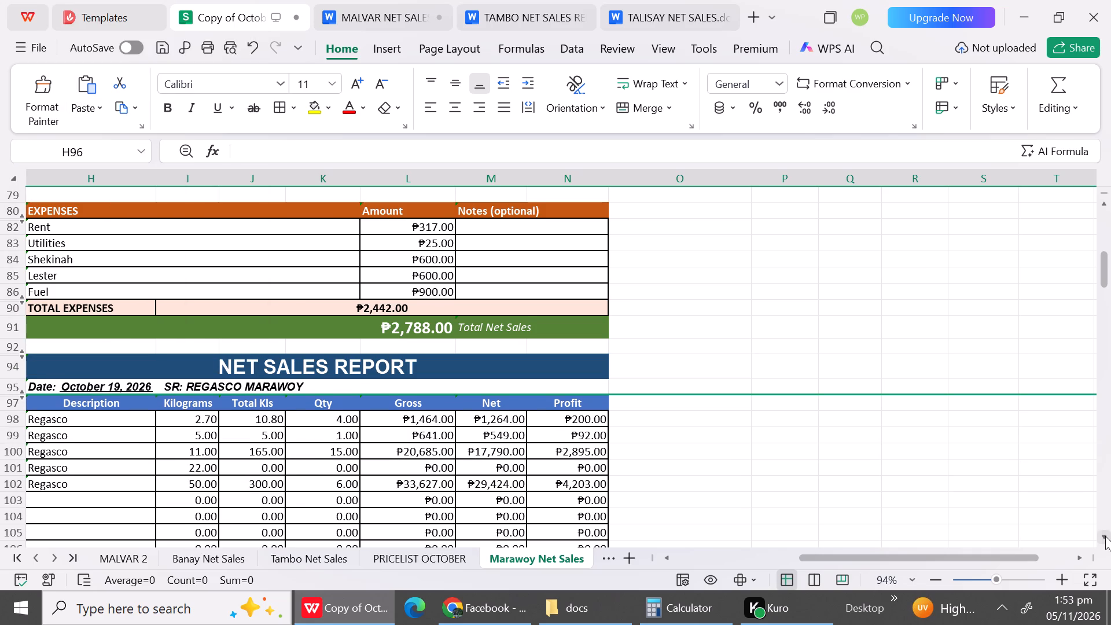
Hide the unused sales rows 103 to 108 between the last Regasco row and TOTAL in the October 19 report.
{"action": "triple_click", "coordinate": [1105, 536]}
{"action": "triple_click", "coordinate": [1105, 536]}
{"action": "double_click", "coordinate": [1105, 536]}
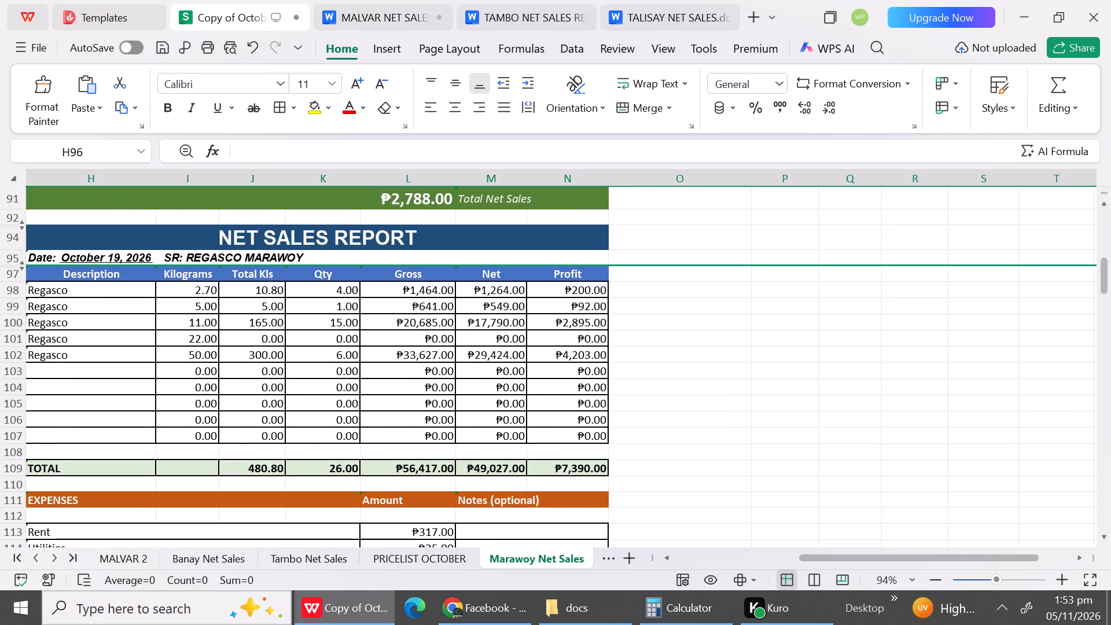
{"action": "left_click_drag", "start_coordinate": [9, 370], "coordinate": [1, 450]}
{"action": "right_click", "coordinate": [1, 450]}
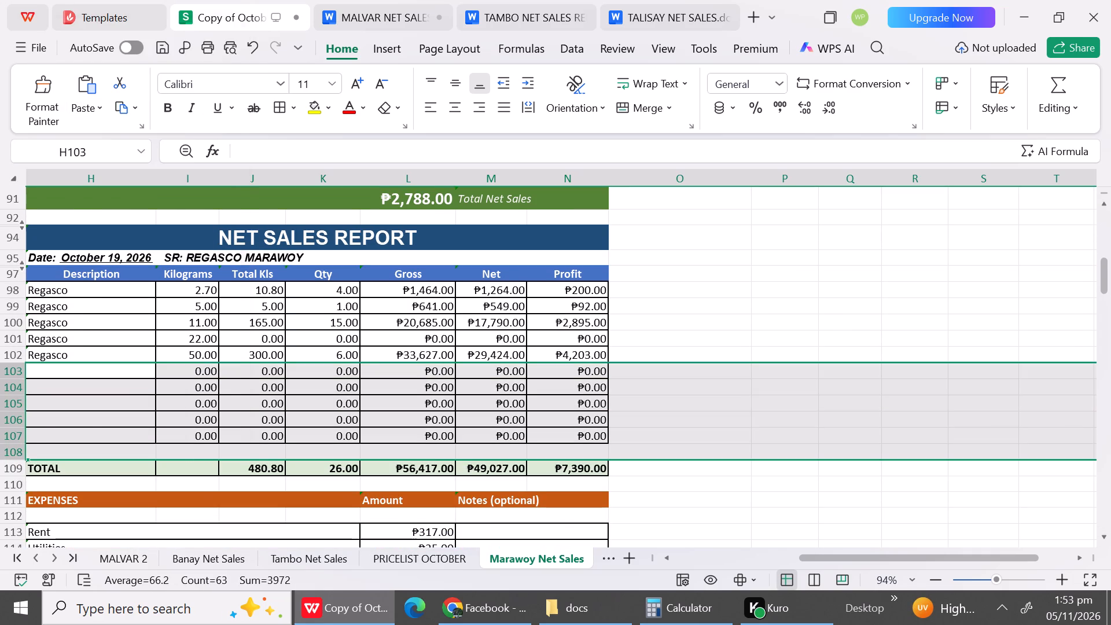
{"action": "left_click", "coordinate": [62, 110]}
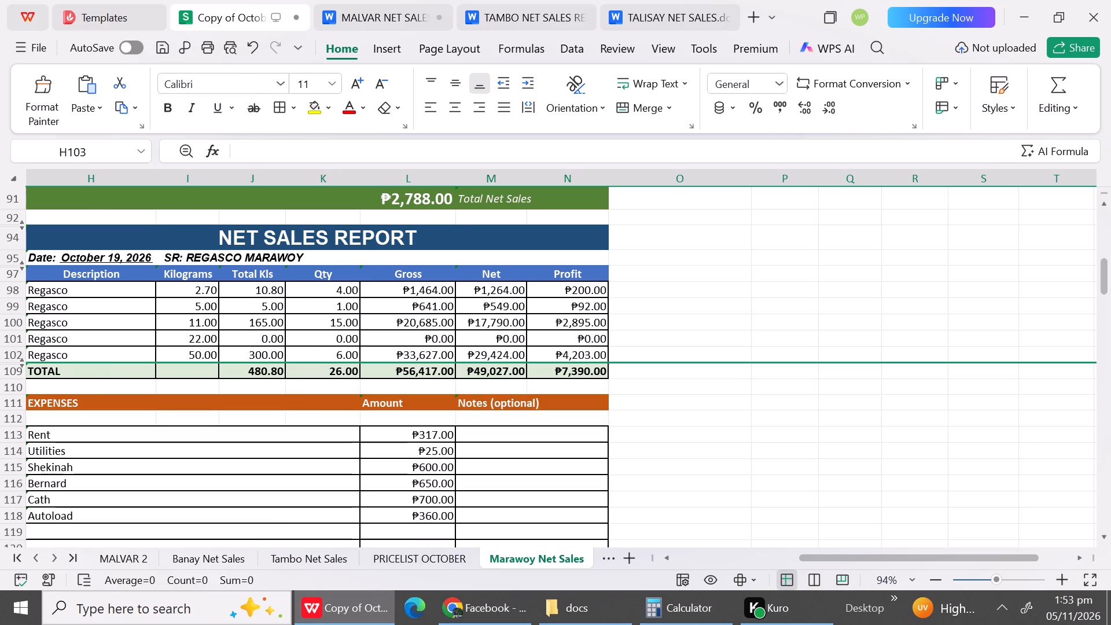
Hide blank row 112 between the EXPENSES header and Rent in the October 19 report.
{"action": "left_click", "coordinate": [16, 421]}
{"action": "right_click", "coordinate": [16, 421]}
{"action": "left_click", "coordinate": [94, 92]}
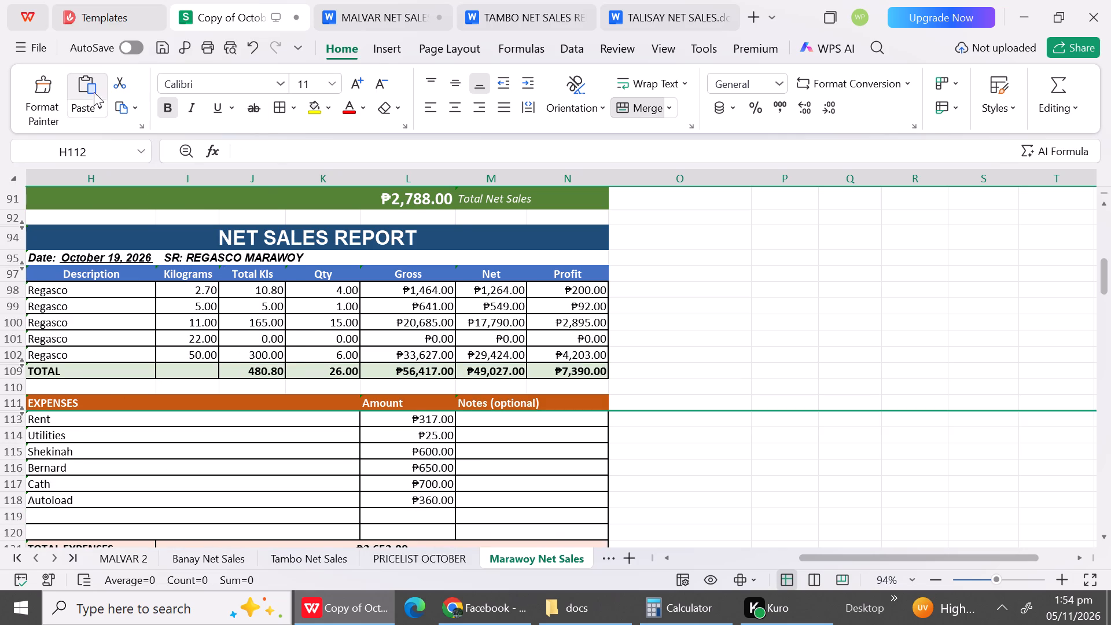
Hide blank row 124 above the title of the October 20 report and blank row 127 below its date line.
{"action": "triple_click", "coordinate": [1102, 541]}
{"action": "triple_click", "coordinate": [1102, 541]}
{"action": "triple_click", "coordinate": [1102, 541]}
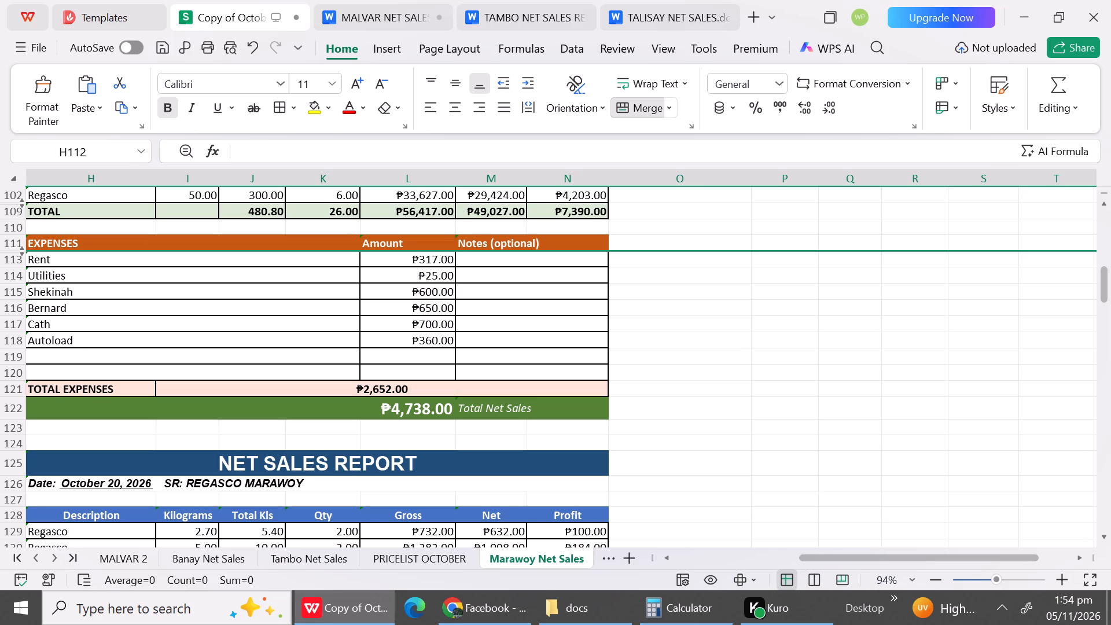
{"action": "left_click", "coordinate": [6, 444]}
{"action": "right_click", "coordinate": [6, 444]}
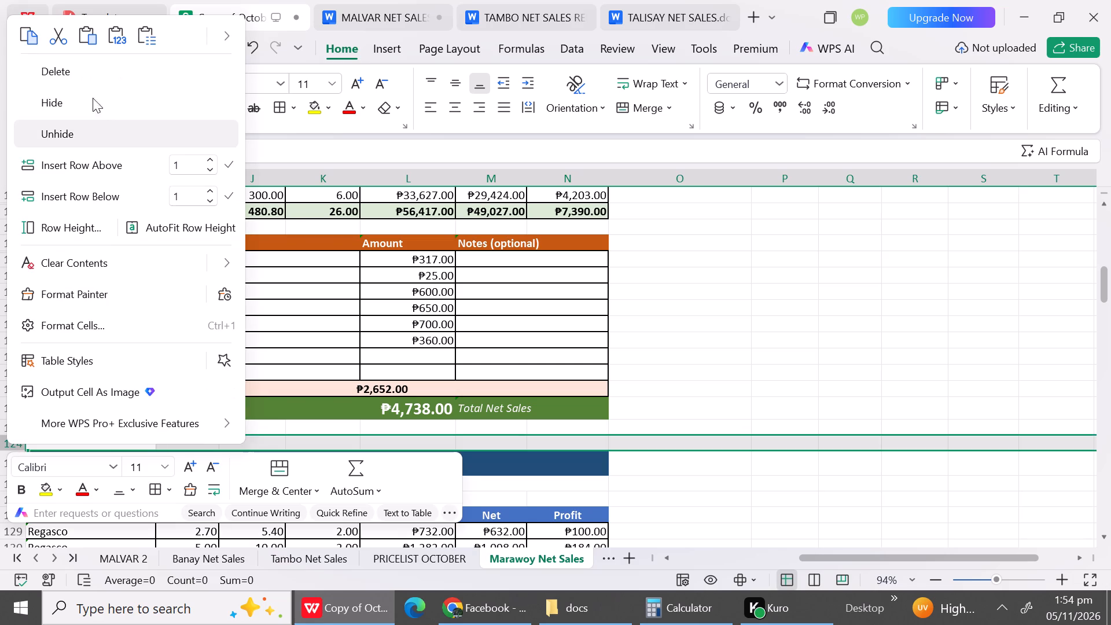
{"action": "left_click", "coordinate": [89, 102]}
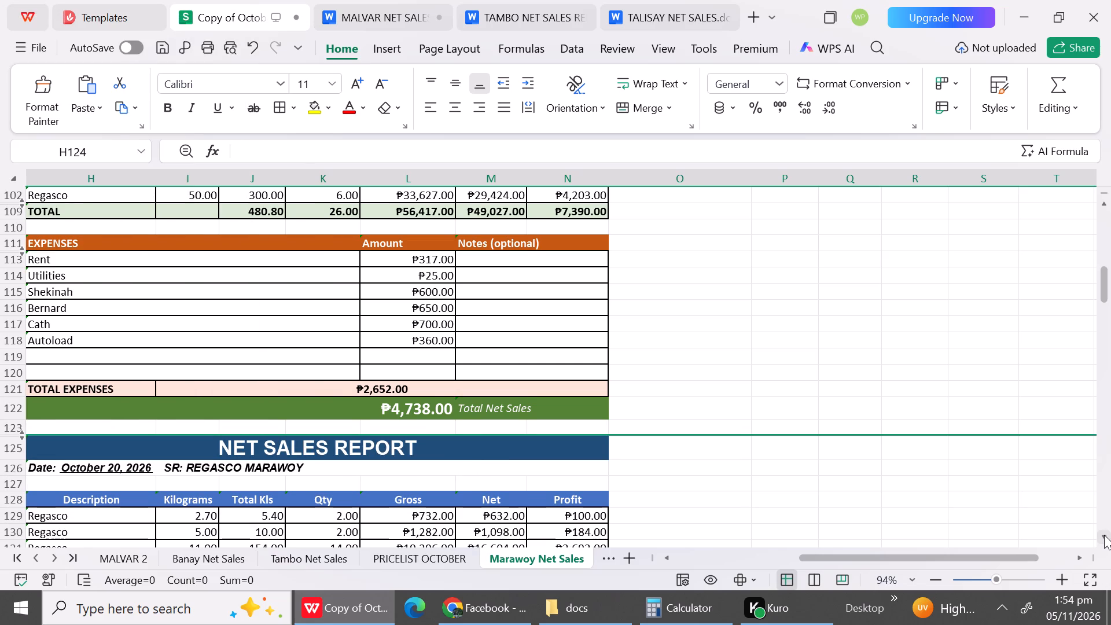
{"action": "triple_click", "coordinate": [1104, 535]}
{"action": "triple_click", "coordinate": [1104, 535]}
{"action": "triple_click", "coordinate": [1104, 535]}
{"action": "triple_click", "coordinate": [1104, 535]}
{"action": "double_click", "coordinate": [1104, 535]}
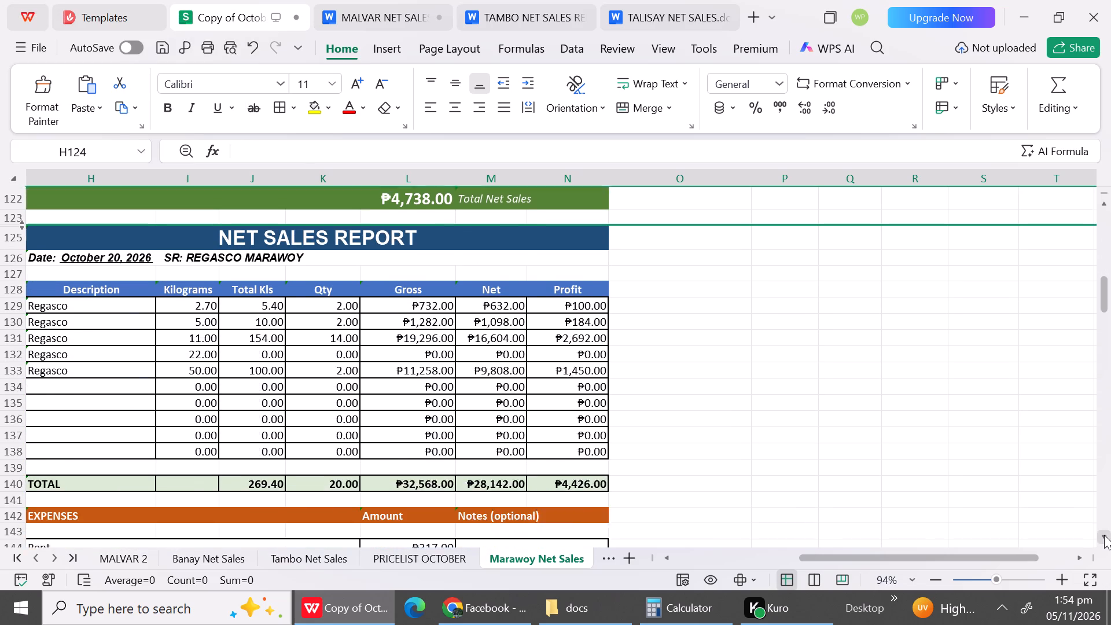
{"action": "left_click", "coordinate": [10, 248]}
{"action": "right_click", "coordinate": [10, 248]}
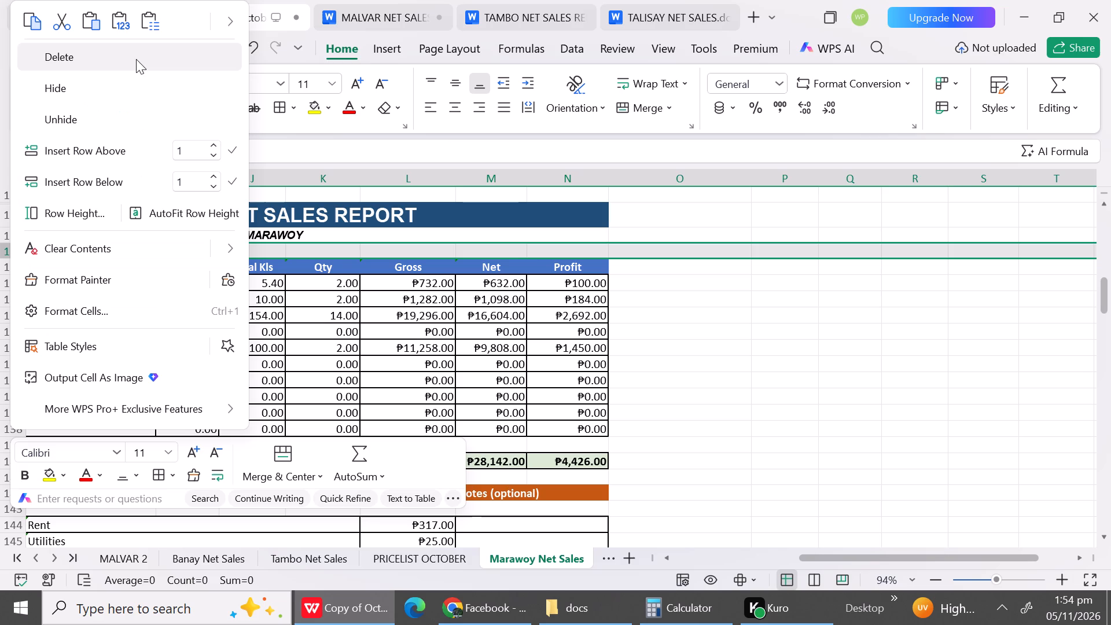
{"action": "left_click", "coordinate": [127, 76]}
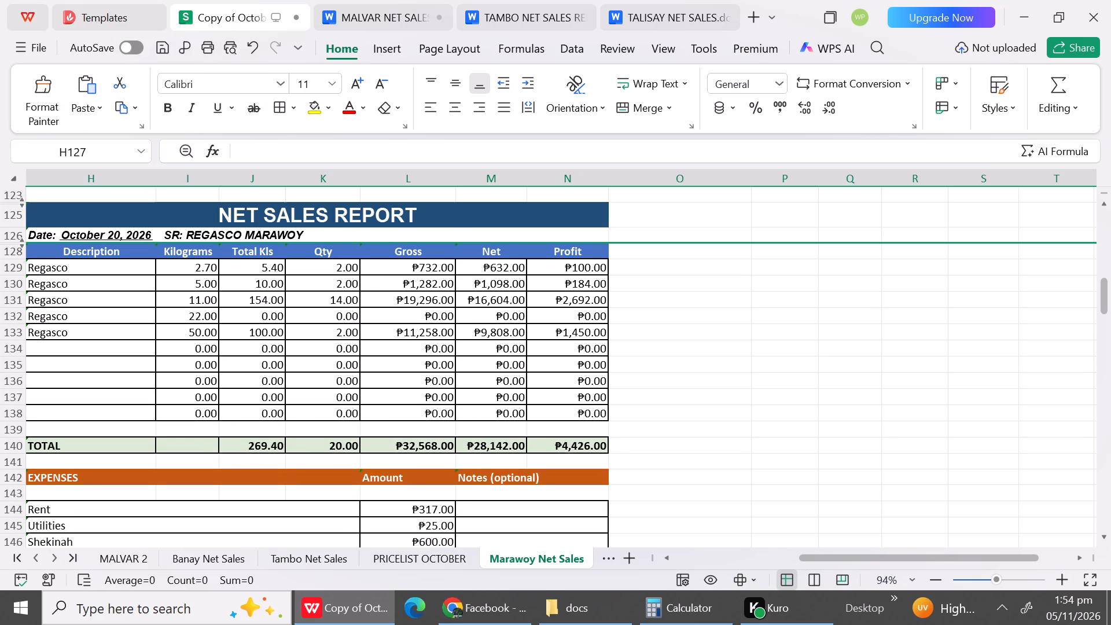
Hide the unused sales rows 134 to 139 between the last Regasco row and TOTAL in the October 20 report.
{"action": "left_click_drag", "start_coordinate": [8, 348], "coordinate": [6, 427]}
{"action": "right_click", "coordinate": [6, 427]}
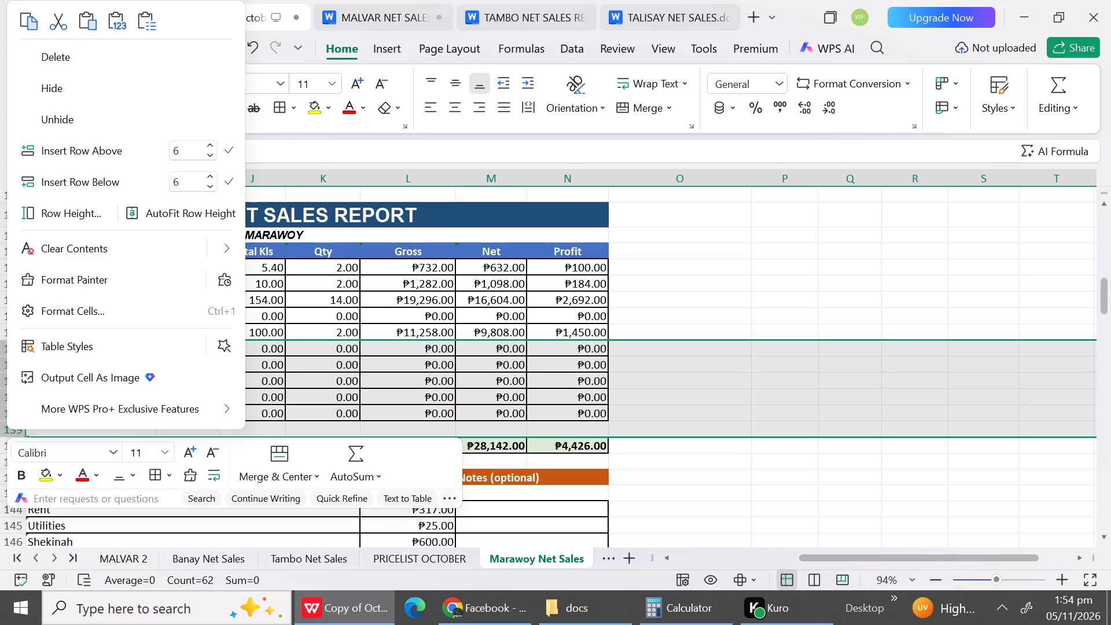
{"action": "left_click", "coordinate": [52, 93]}
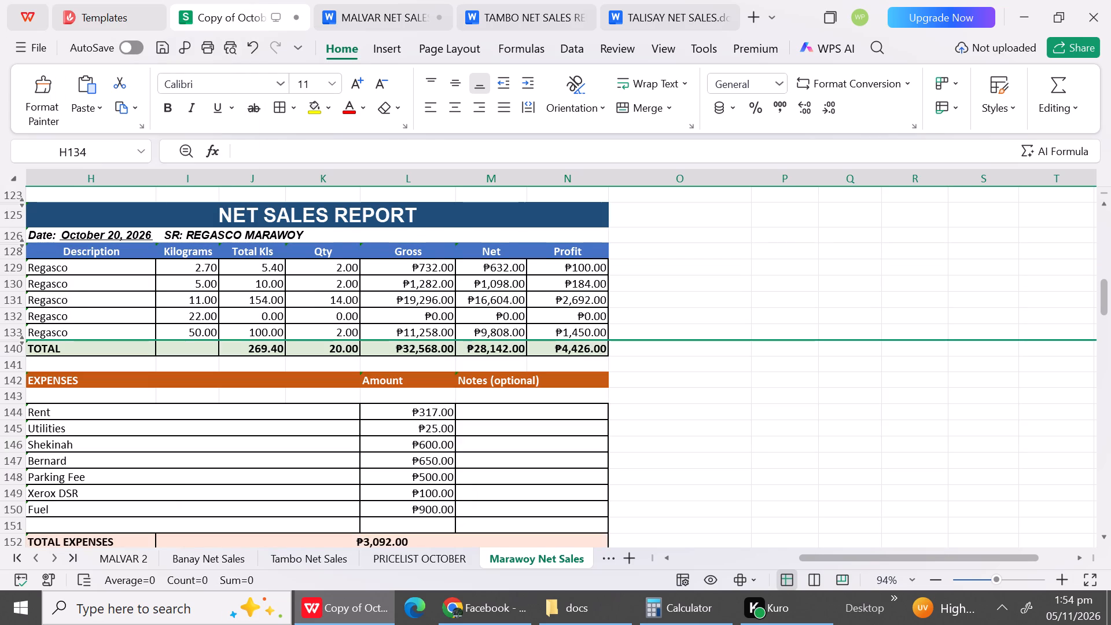
Hide blank row 143 above Rent and unused expense row 151 below Fuel in the October 20 report.
{"action": "left_click", "coordinate": [15, 396]}
{"action": "right_click", "coordinate": [15, 396]}
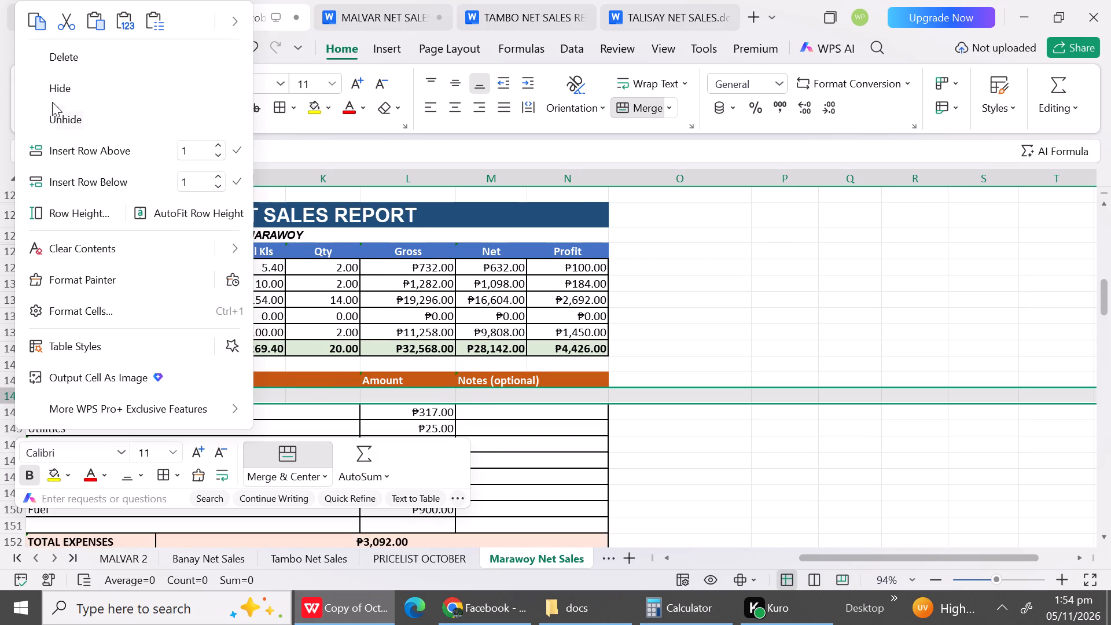
{"action": "left_click", "coordinate": [48, 92]}
{"action": "triple_click", "coordinate": [1105, 535]}
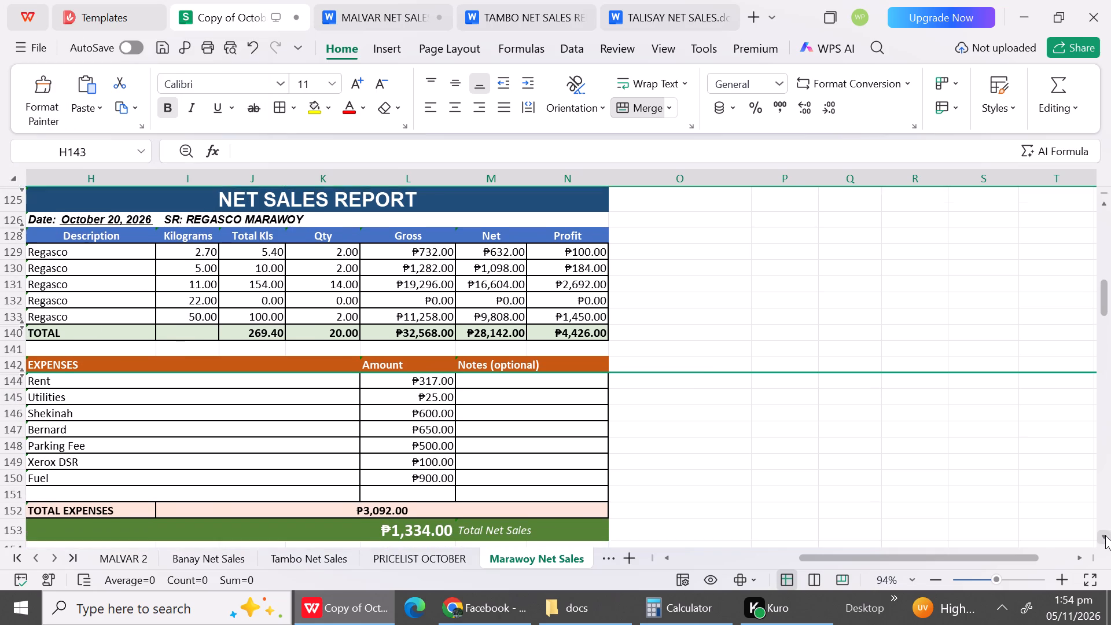
{"action": "triple_click", "coordinate": [1105, 535]}
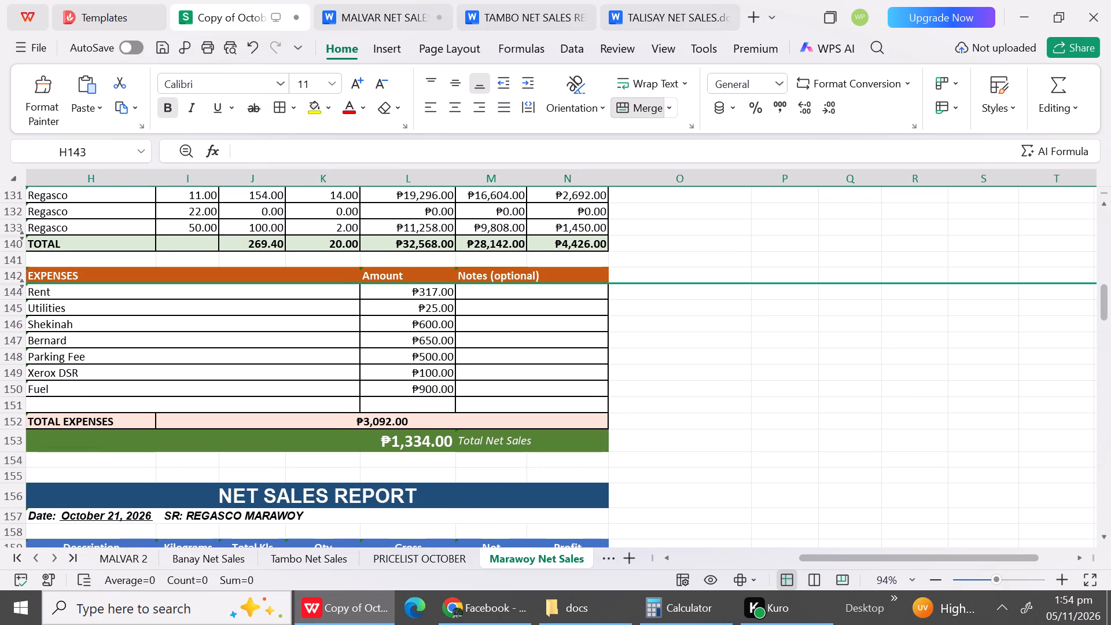
{"action": "left_click", "coordinate": [11, 402]}
{"action": "right_click", "coordinate": [11, 402]}
{"action": "left_click", "coordinate": [68, 79]}
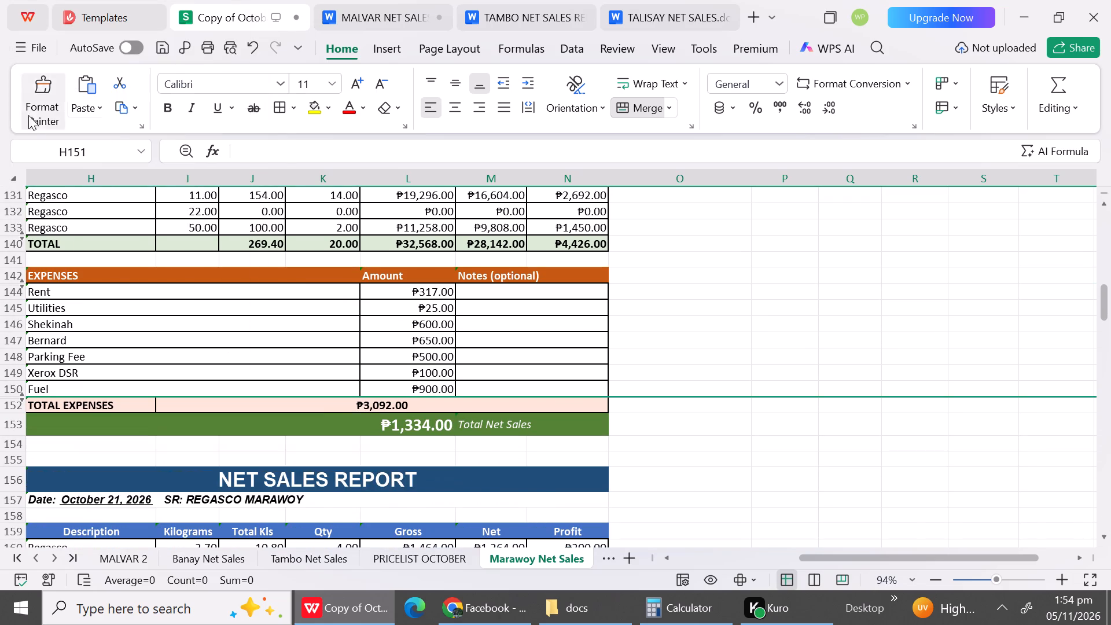
Hide blank row 155 above the title of the October 21 report and blank row 158 below its date line.
{"action": "left_click", "coordinate": [11, 460]}
{"action": "right_click", "coordinate": [11, 460]}
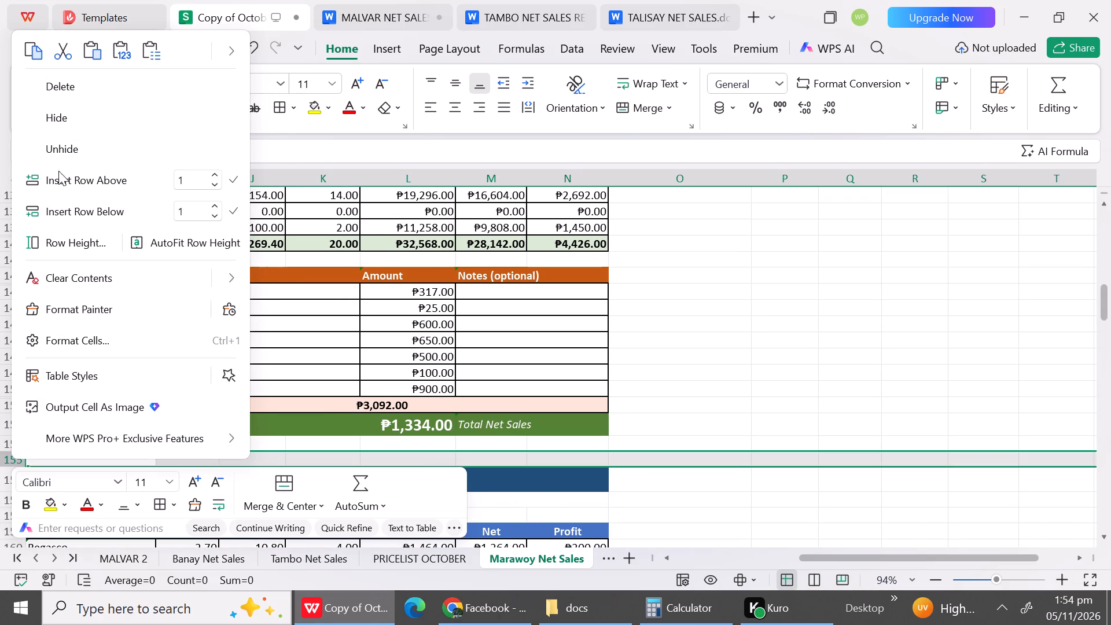
{"action": "left_click", "coordinate": [48, 120]}
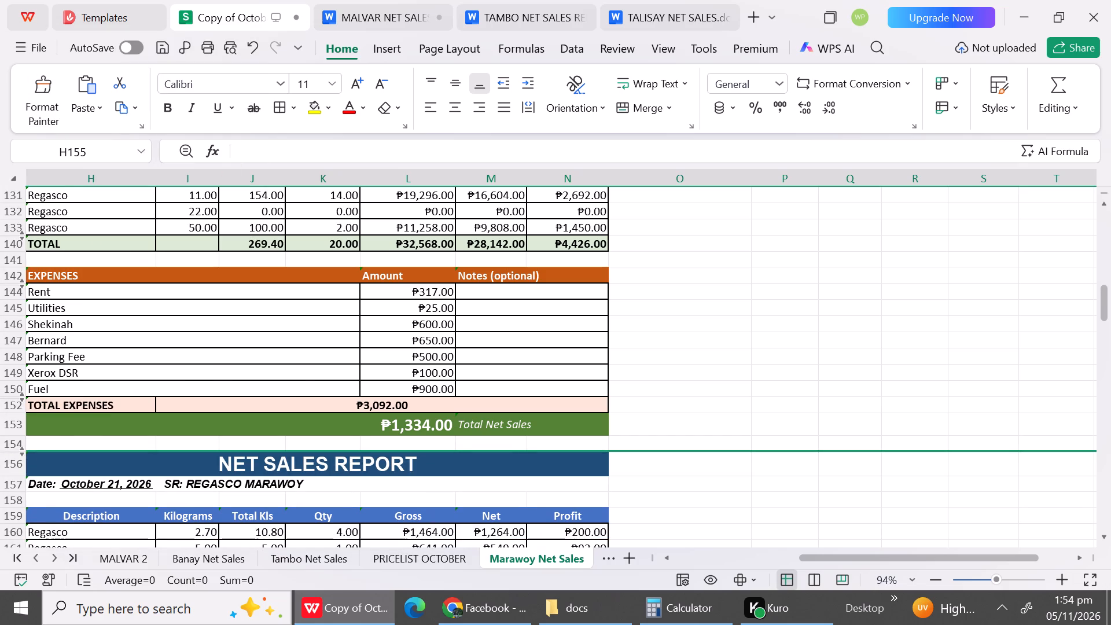
{"action": "left_click", "coordinate": [18, 499]}
{"action": "right_click", "coordinate": [18, 499]}
{"action": "left_click", "coordinate": [75, 161]}
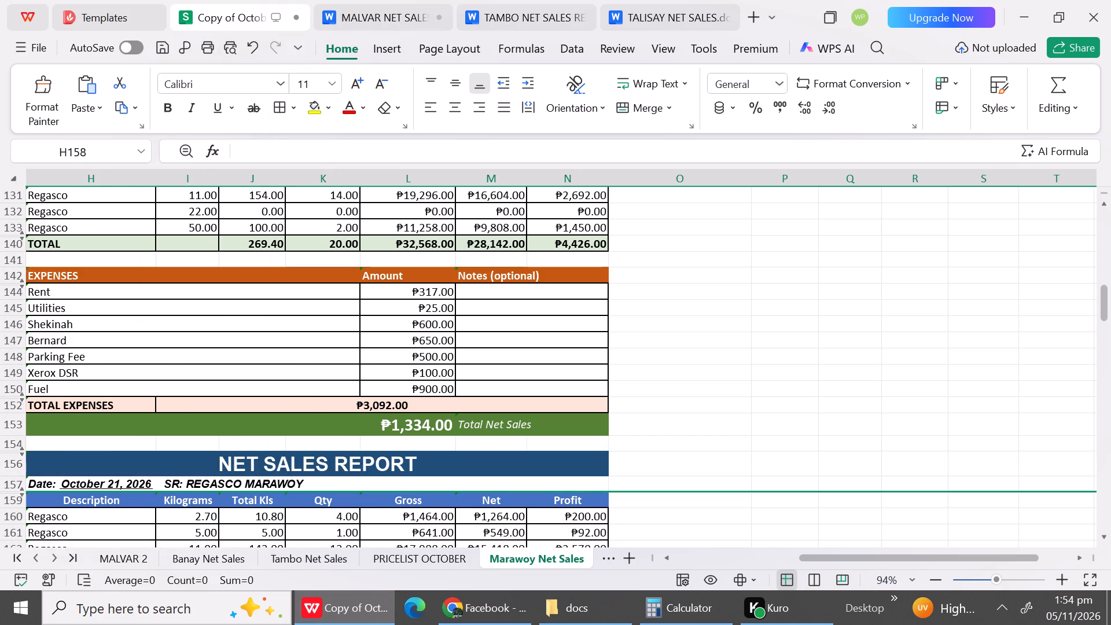
Hide the unused sales rows 165 to 170 between the last Regasco row and TOTAL in the October 21 report.
{"action": "triple_click", "coordinate": [1106, 536]}
{"action": "triple_click", "coordinate": [1106, 536]}
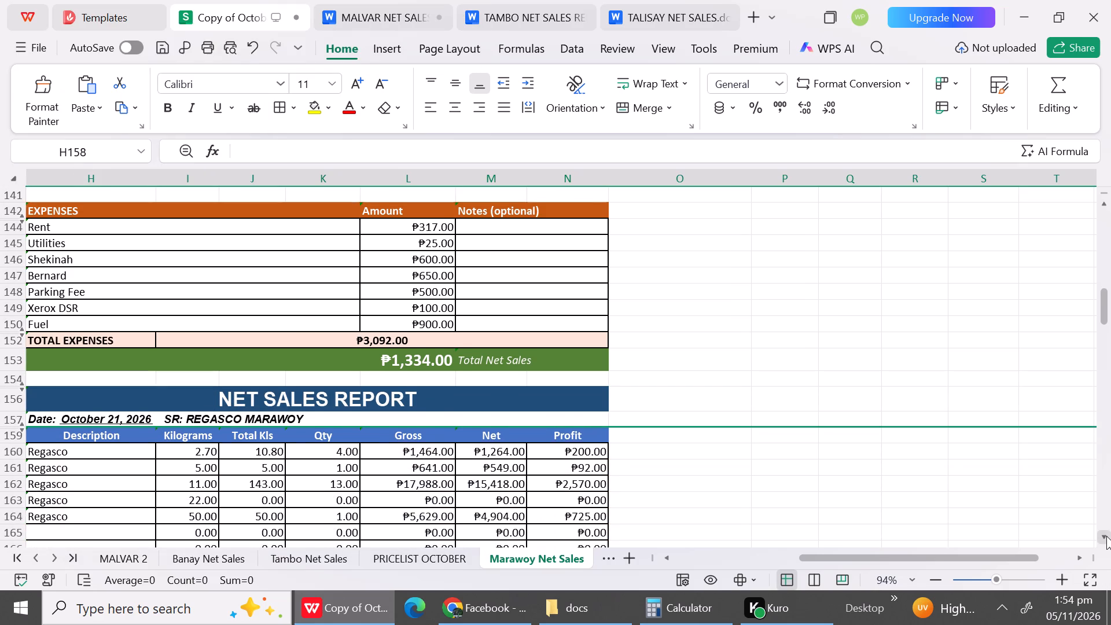
{"action": "triple_click", "coordinate": [1106, 536]}
{"action": "triple_click", "coordinate": [1106, 536]}
{"action": "left_click", "coordinate": [1106, 536]}
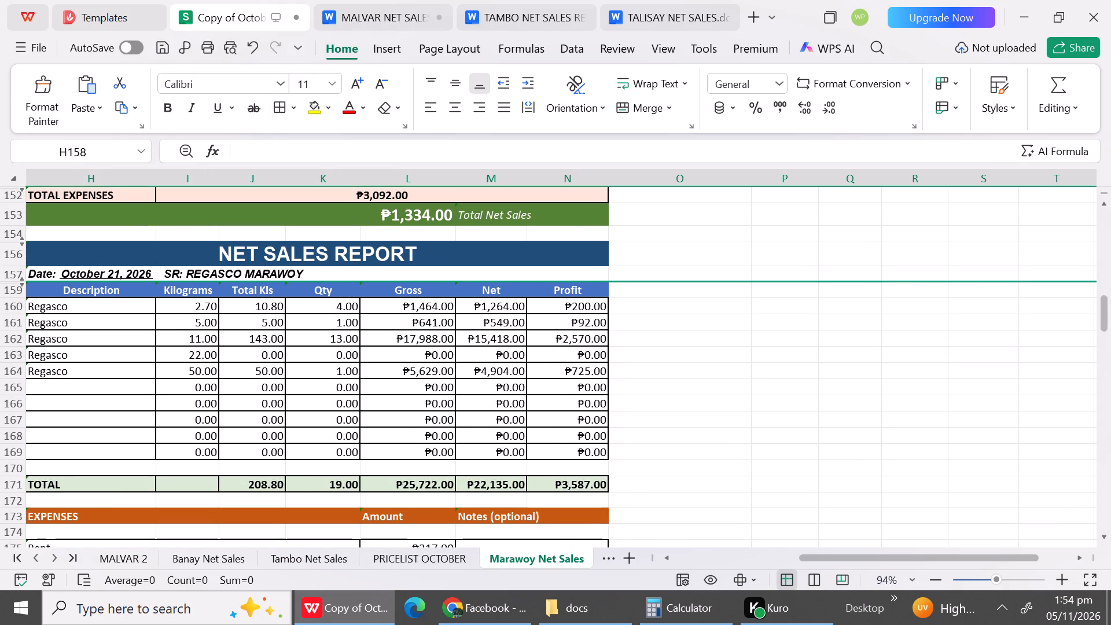
{"action": "left_click_drag", "start_coordinate": [14, 386], "coordinate": [3, 472]}
{"action": "right_click", "coordinate": [3, 472]}
{"action": "left_click", "coordinate": [68, 134]}
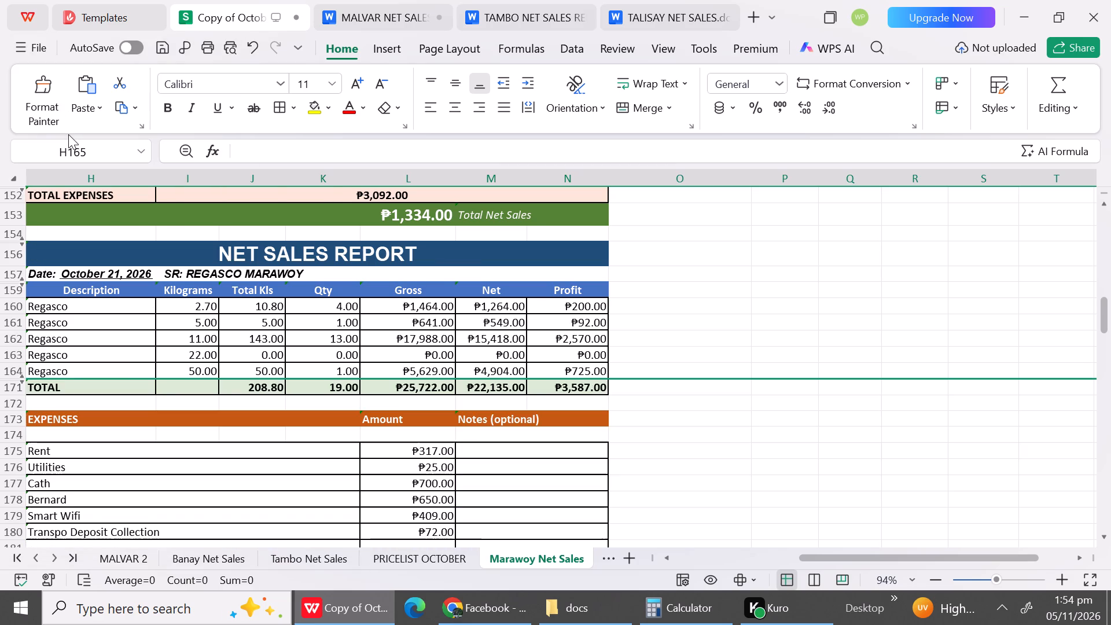
Hide blank row 174 above Rent and unused expense rows 181 to 182 below Transpo Deposit Collection in the October 21 report.
{"action": "left_click", "coordinate": [4, 432]}
{"action": "right_click", "coordinate": [4, 432]}
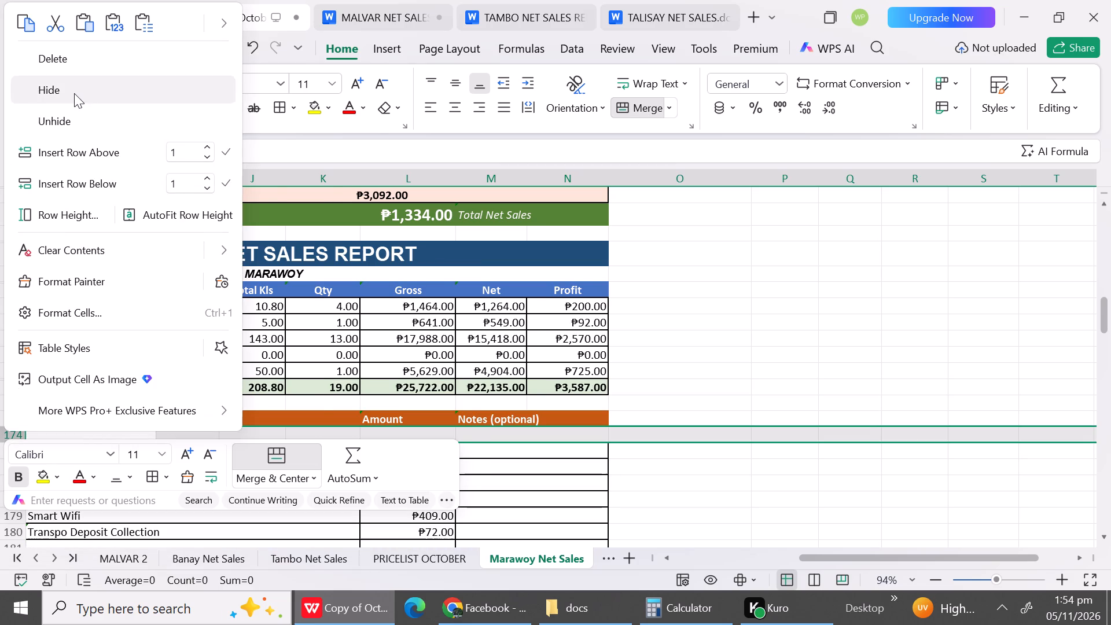
{"action": "left_click", "coordinate": [74, 93]}
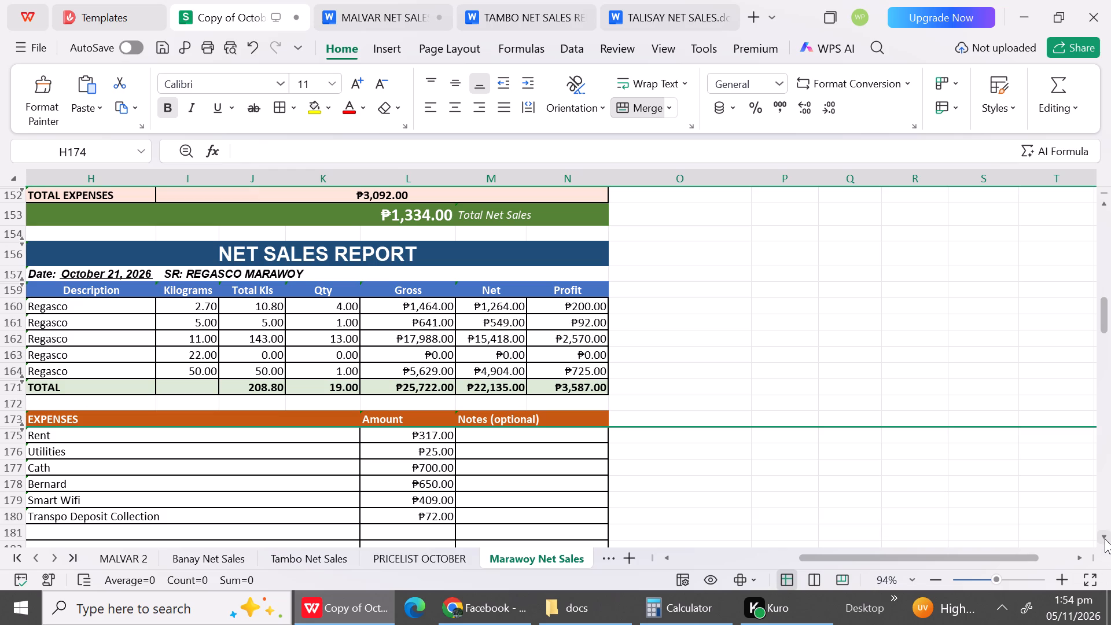
{"action": "triple_click", "coordinate": [1104, 539]}
{"action": "triple_click", "coordinate": [1104, 539]}
{"action": "double_click", "coordinate": [1104, 539]}
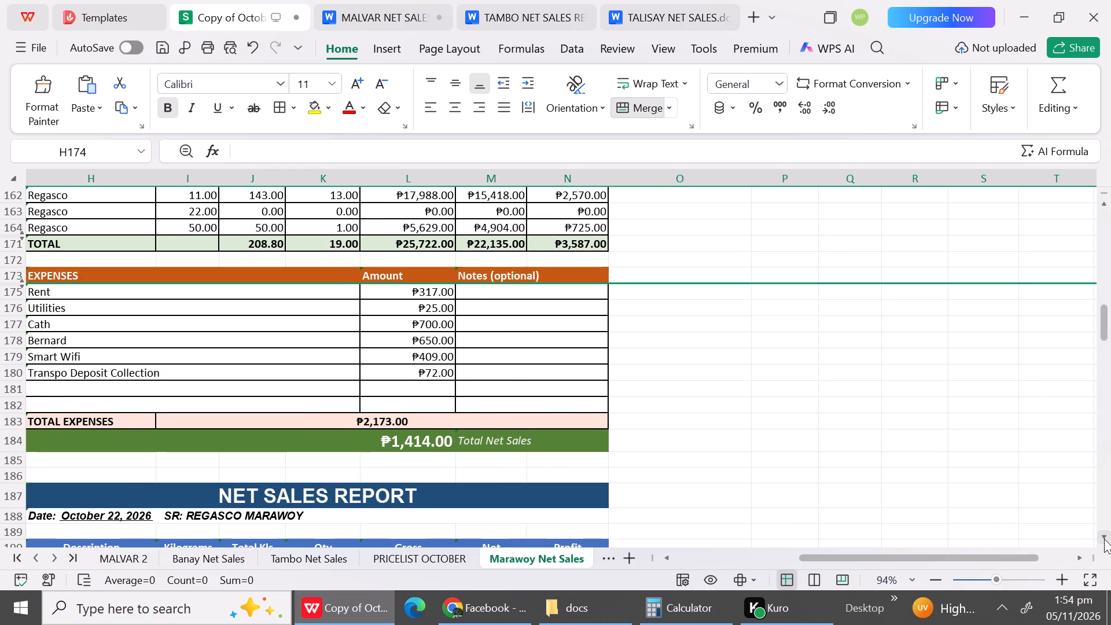
{"action": "left_click", "coordinate": [1104, 539]}
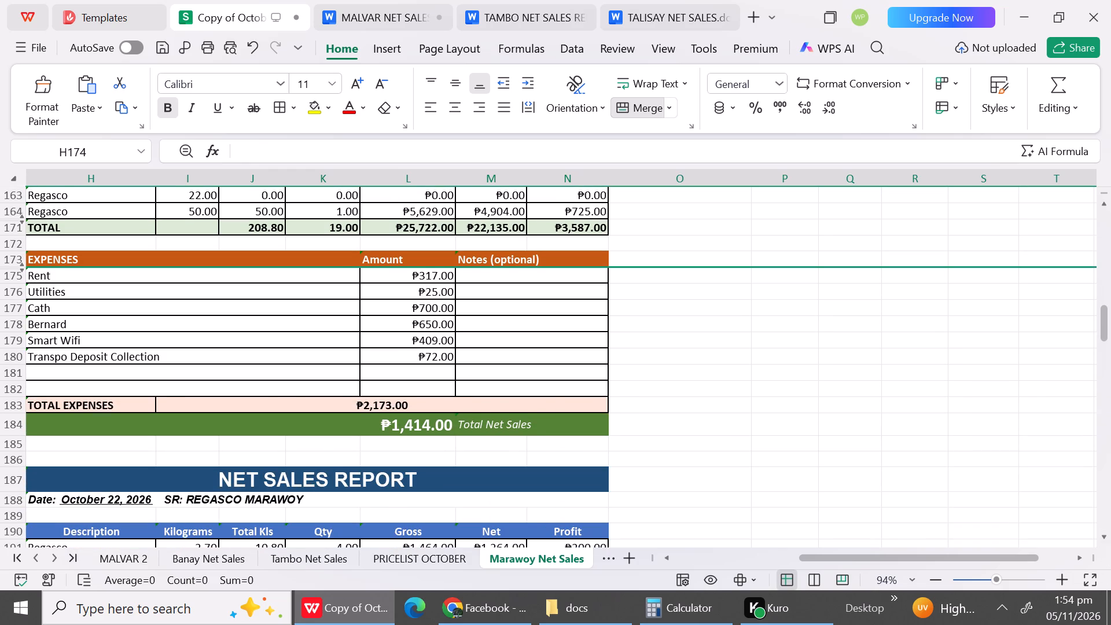
{"action": "left_click_drag", "start_coordinate": [5, 370], "coordinate": [5, 376]}
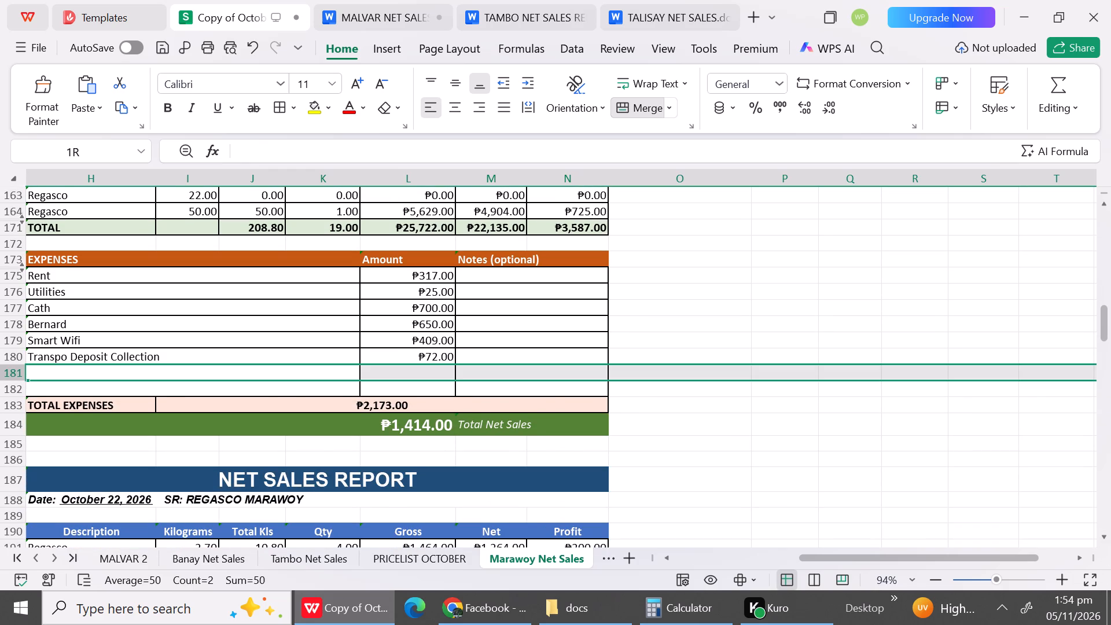
{"action": "left_click_drag", "start_coordinate": [5, 376], "coordinate": [8, 387]}
{"action": "right_click", "coordinate": [8, 387]}
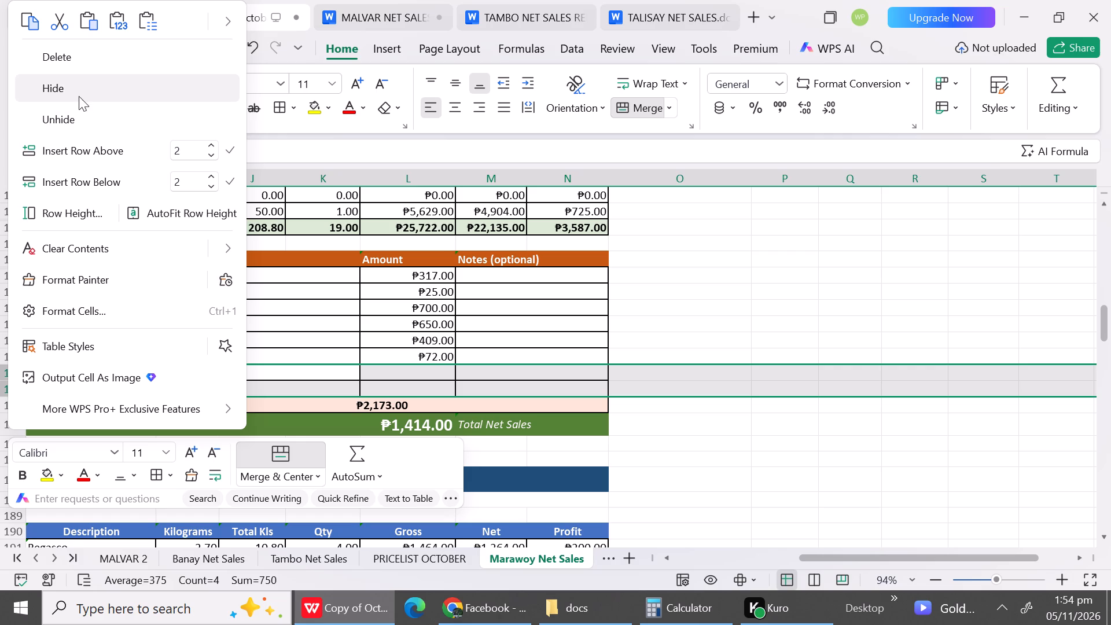
{"action": "left_click", "coordinate": [74, 89]}
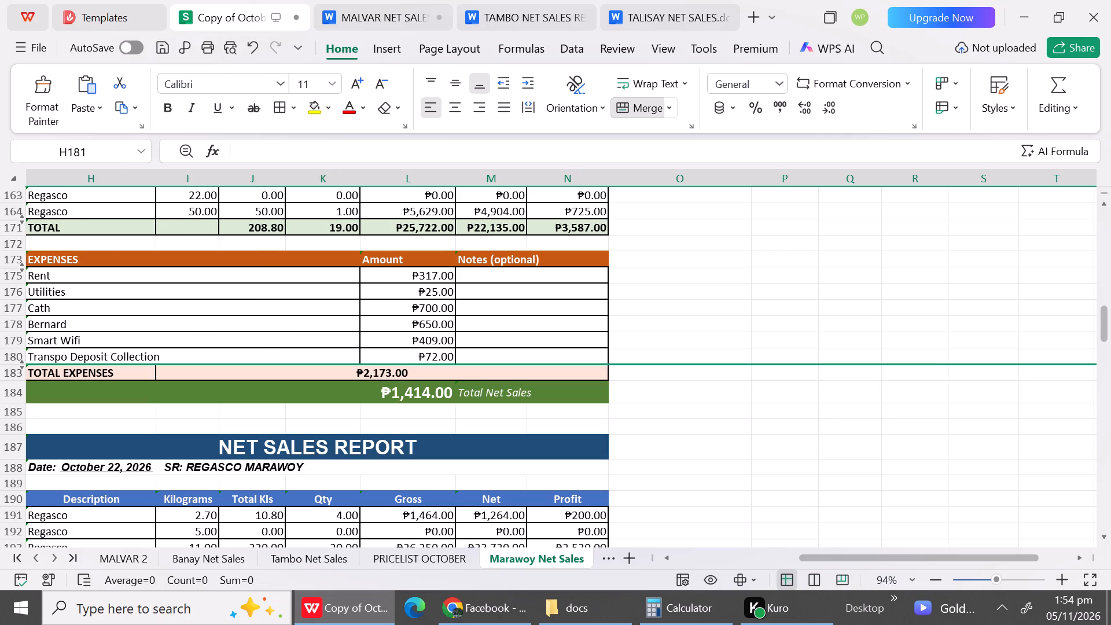
Hide blank row 186 above the title of the October 22 report and blank row 189 below its date line.
{"action": "left_click", "coordinate": [12, 423]}
{"action": "left_click", "coordinate": [10, 428]}
{"action": "right_click", "coordinate": [10, 428]}
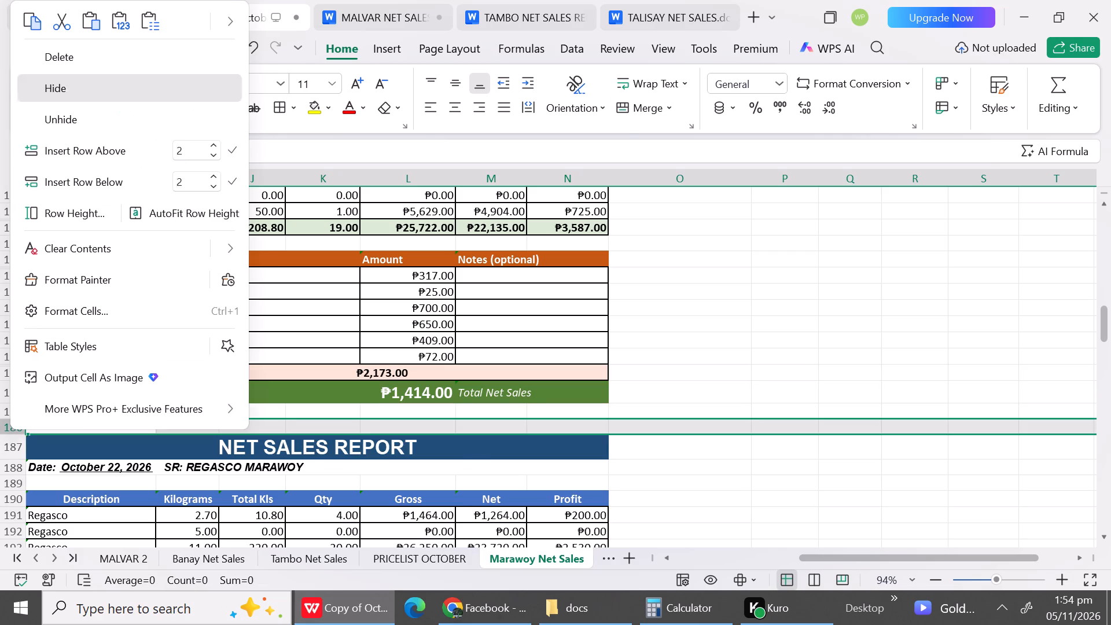
{"action": "left_click", "coordinate": [60, 91]}
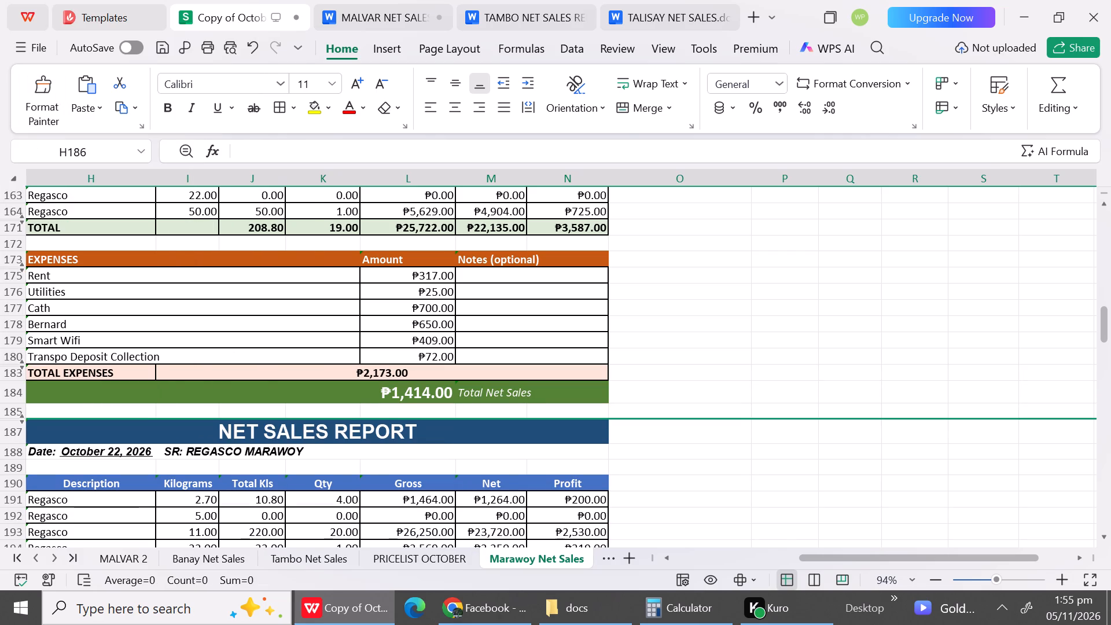
{"action": "left_click", "coordinate": [12, 466]}
{"action": "right_click", "coordinate": [12, 466]}
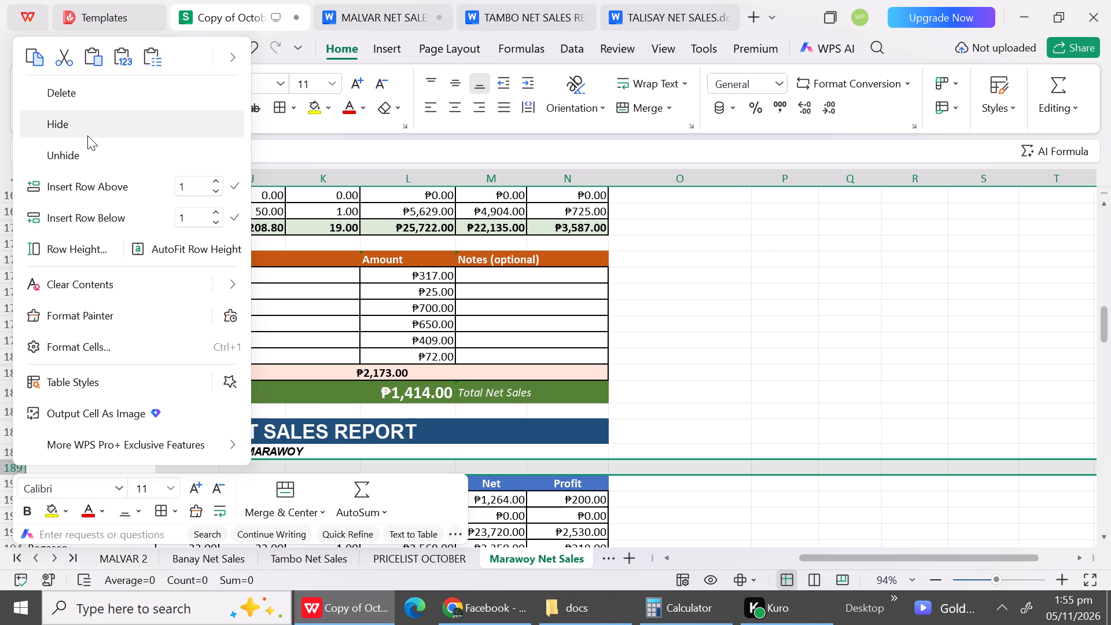
{"action": "left_click", "coordinate": [79, 122]}
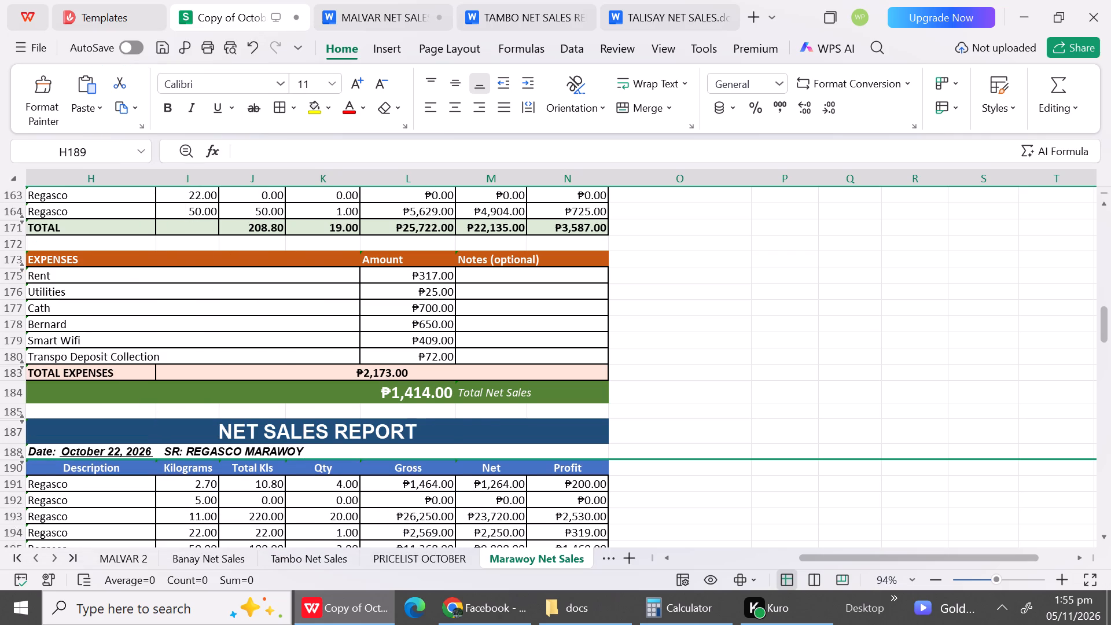
Hide the unused sales rows 196 to 201 between the last Regasco row and TOTAL in the October 22 report.
{"action": "triple_click", "coordinate": [1105, 536]}
{"action": "triple_click", "coordinate": [1105, 536]}
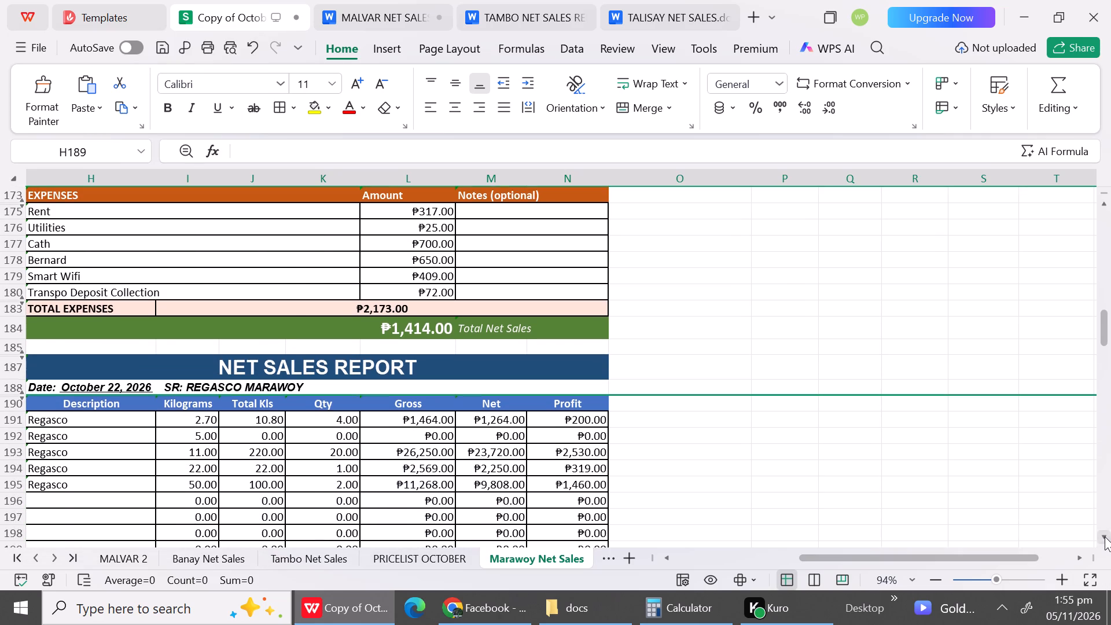
{"action": "triple_click", "coordinate": [1105, 536]}
{"action": "left_click", "coordinate": [1105, 536]}
{"action": "left_click_drag", "start_coordinate": [1105, 536], "coordinate": [285, 524]}
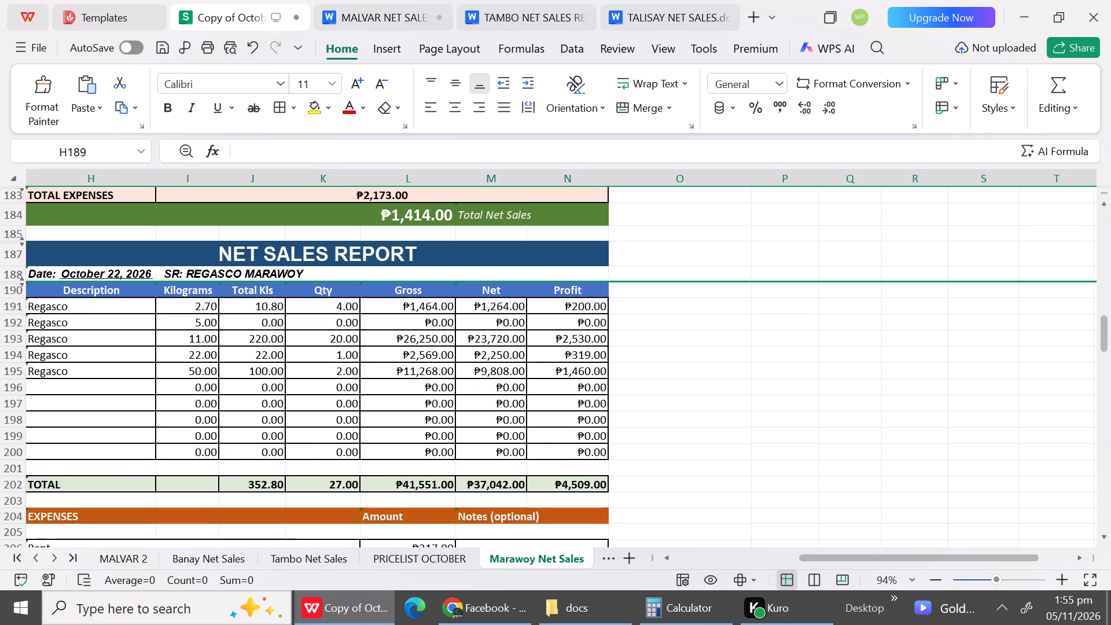
{"action": "left_click_drag", "start_coordinate": [14, 388], "coordinate": [0, 472]}
{"action": "right_click", "coordinate": [0, 472]}
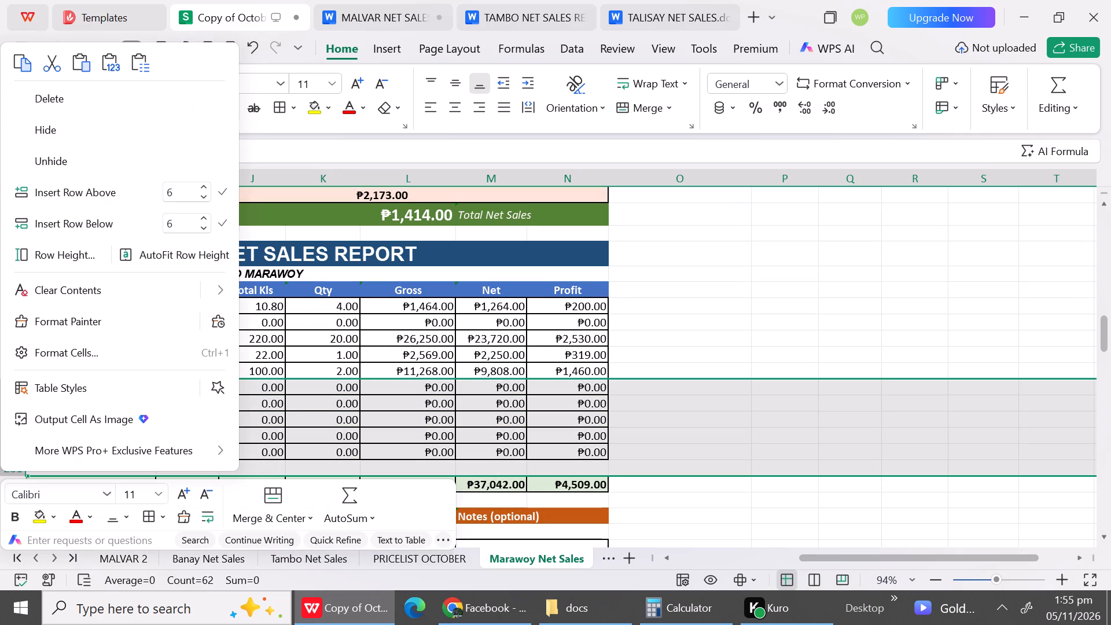
{"action": "left_click", "coordinate": [76, 119]}
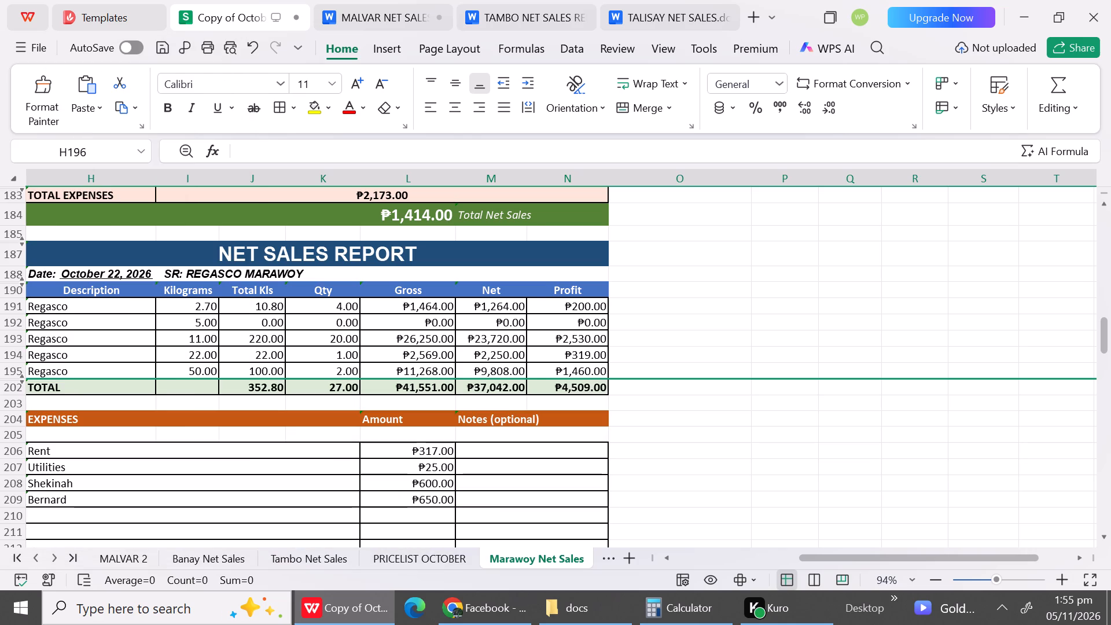
Hide blank row 205 above Rent and unused expense rows 210 to 213 below Bernard in the October 22 report.
{"action": "left_click", "coordinate": [11, 435]}
{"action": "right_click", "coordinate": [11, 435]}
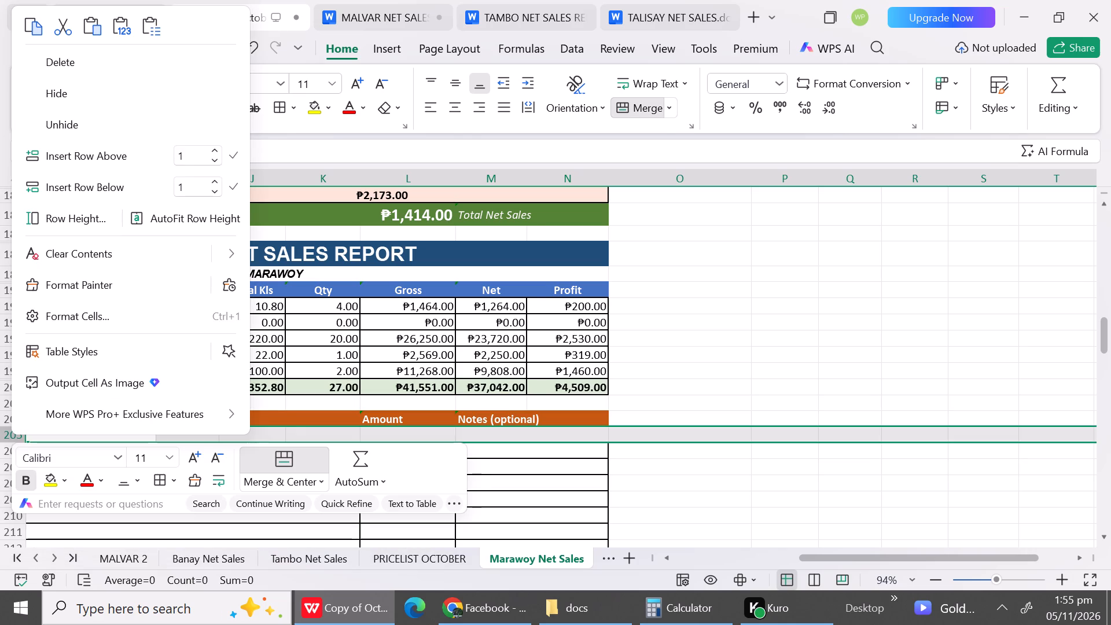
{"action": "left_click", "coordinate": [58, 102]}
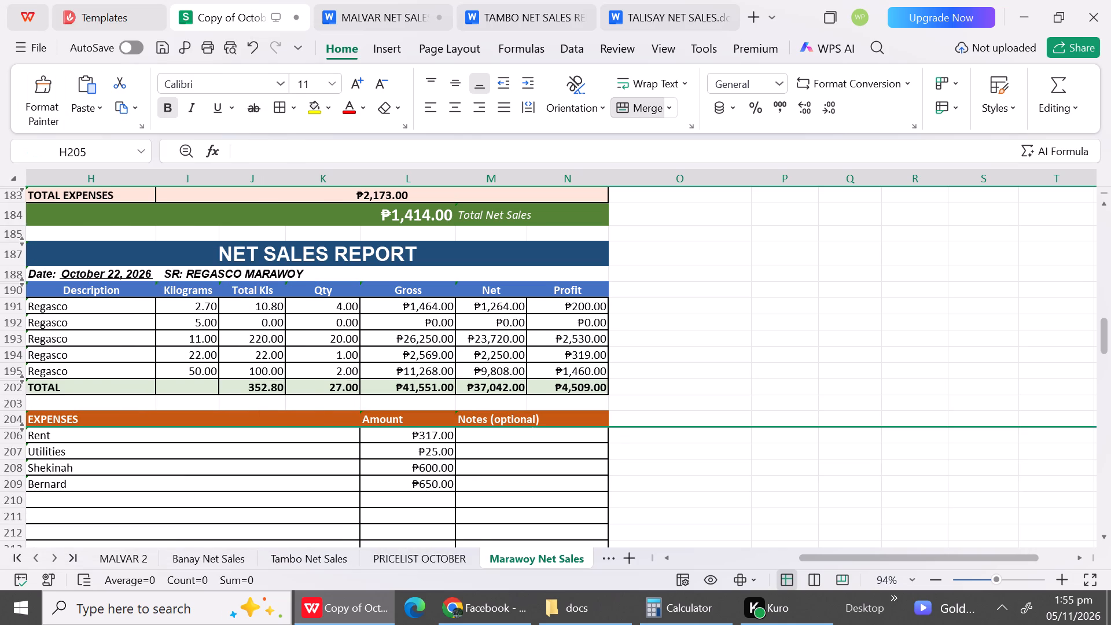
{"action": "triple_click", "coordinate": [1106, 532]}
{"action": "left_click", "coordinate": [1106, 532]}
{"action": "left_click_drag", "start_coordinate": [1106, 532], "coordinate": [286, 493]}
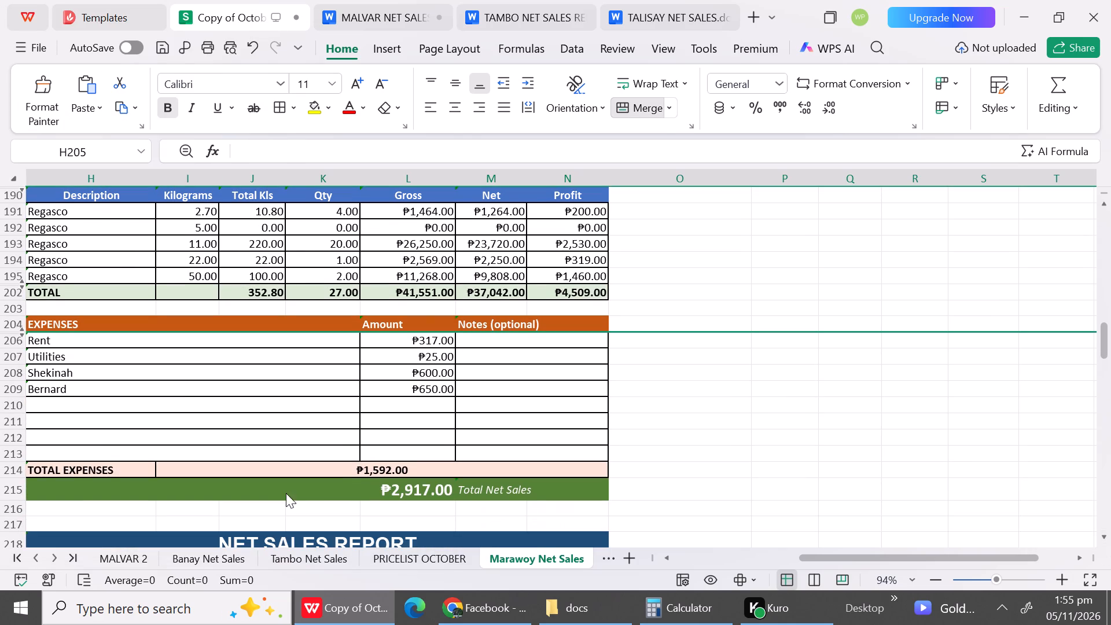
{"action": "left_click", "coordinate": [9, 409]}
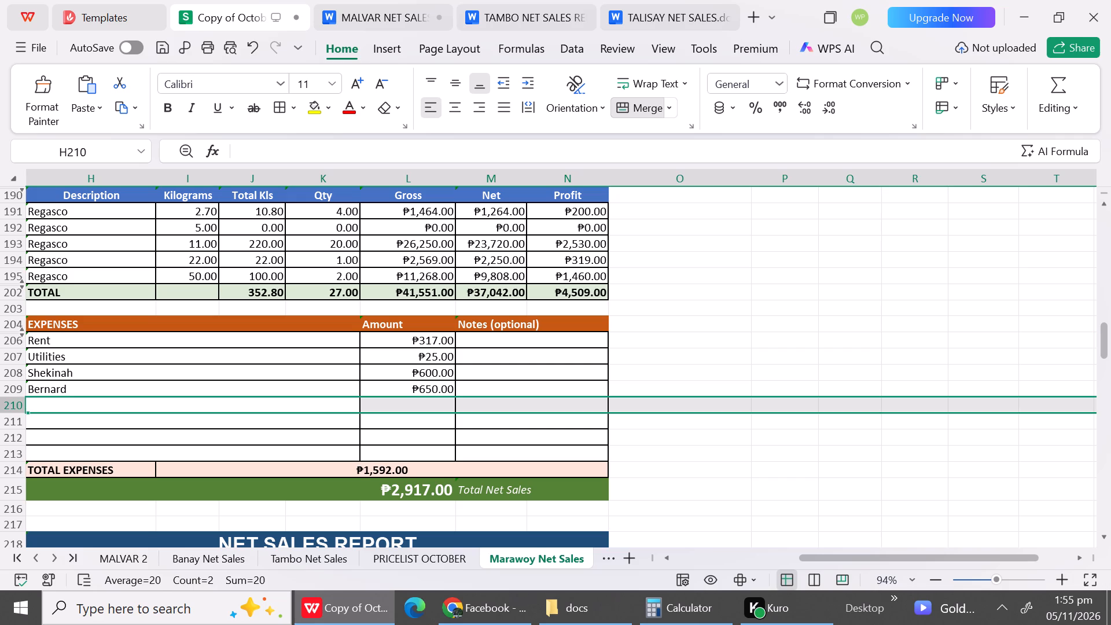
{"action": "left_click", "coordinate": [9, 417]}
{"action": "left_click", "coordinate": [20, 430]}
{"action": "left_click", "coordinate": [91, 398]}
{"action": "left_click", "coordinate": [53, 441]}
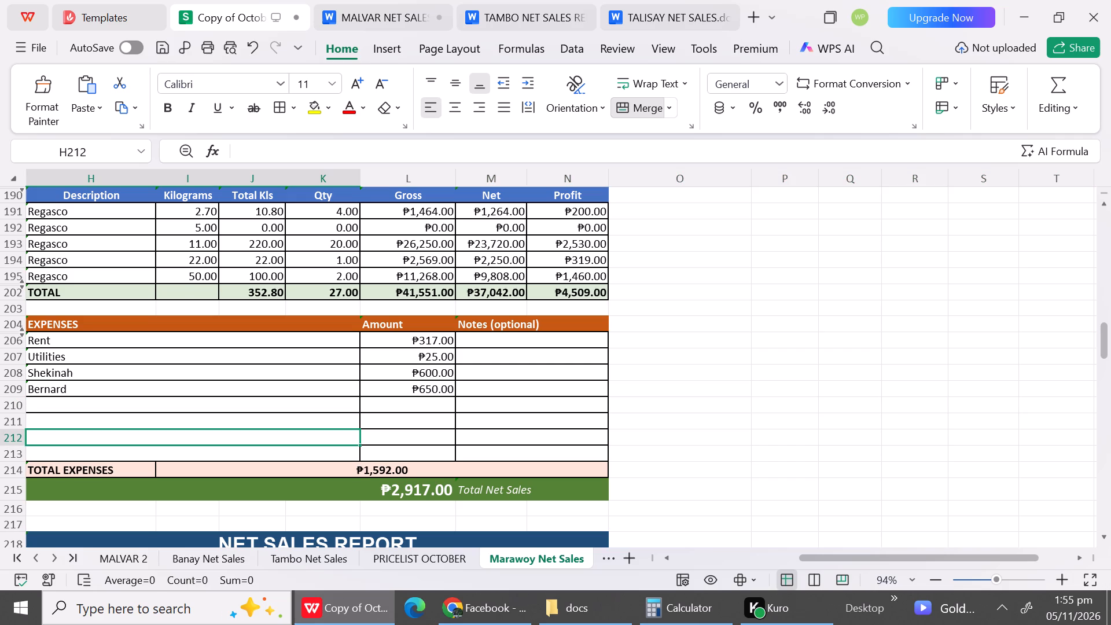
{"action": "left_click_drag", "start_coordinate": [18, 404], "coordinate": [16, 453]}
{"action": "right_click", "coordinate": [16, 453]}
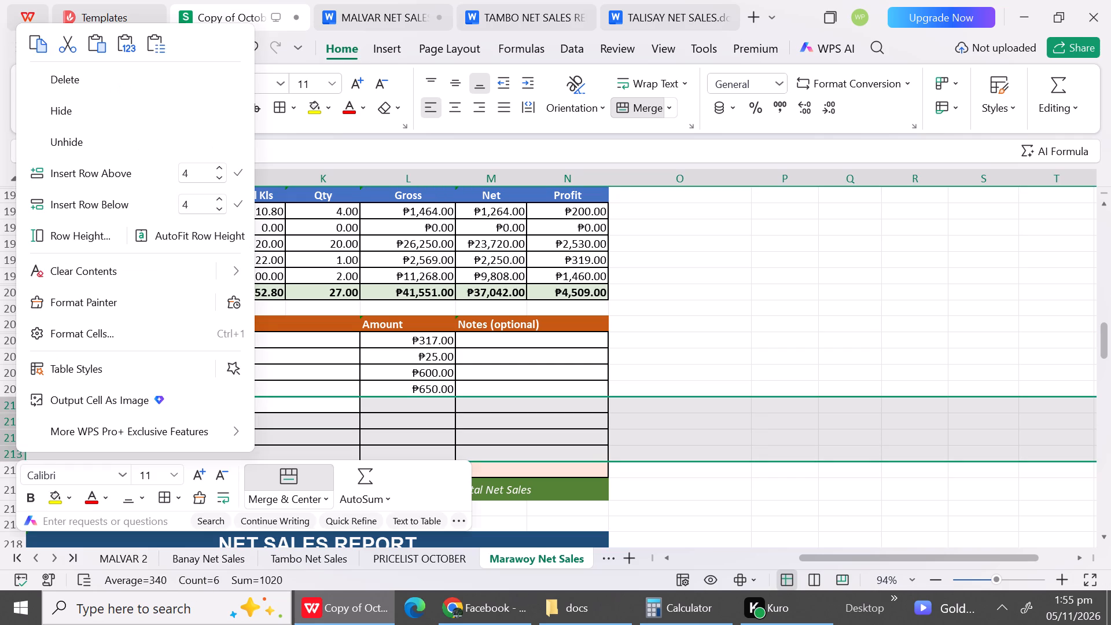
{"action": "left_click", "coordinate": [135, 115]}
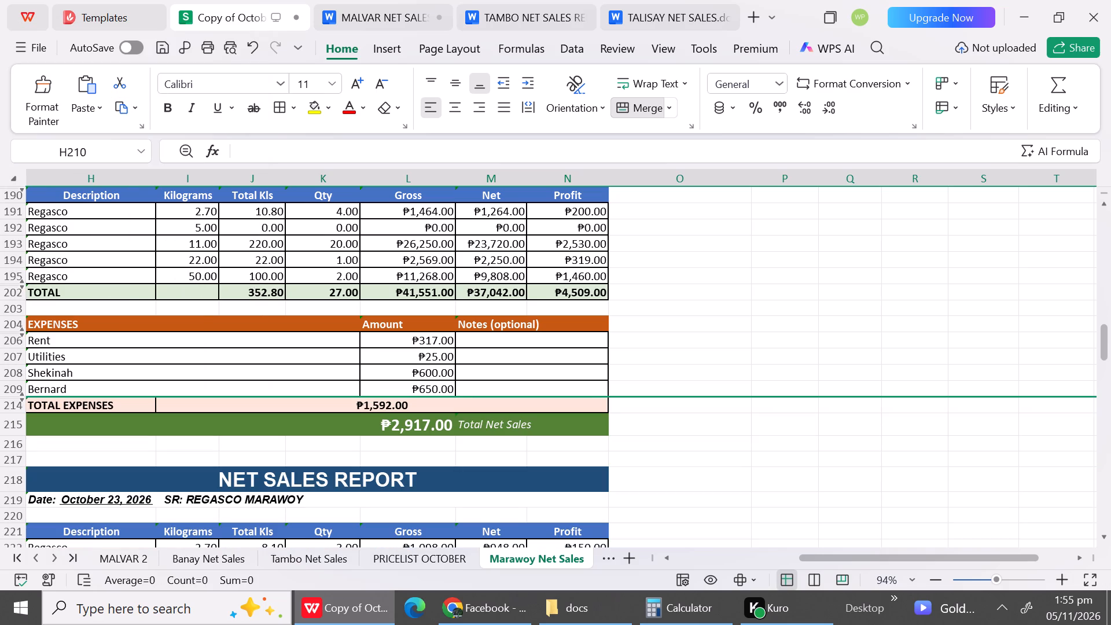
Hide blank row 217 above the title of the October 23 report and blank row 220 below its date line.
{"action": "left_click", "coordinate": [11, 457]}
{"action": "right_click", "coordinate": [11, 457]}
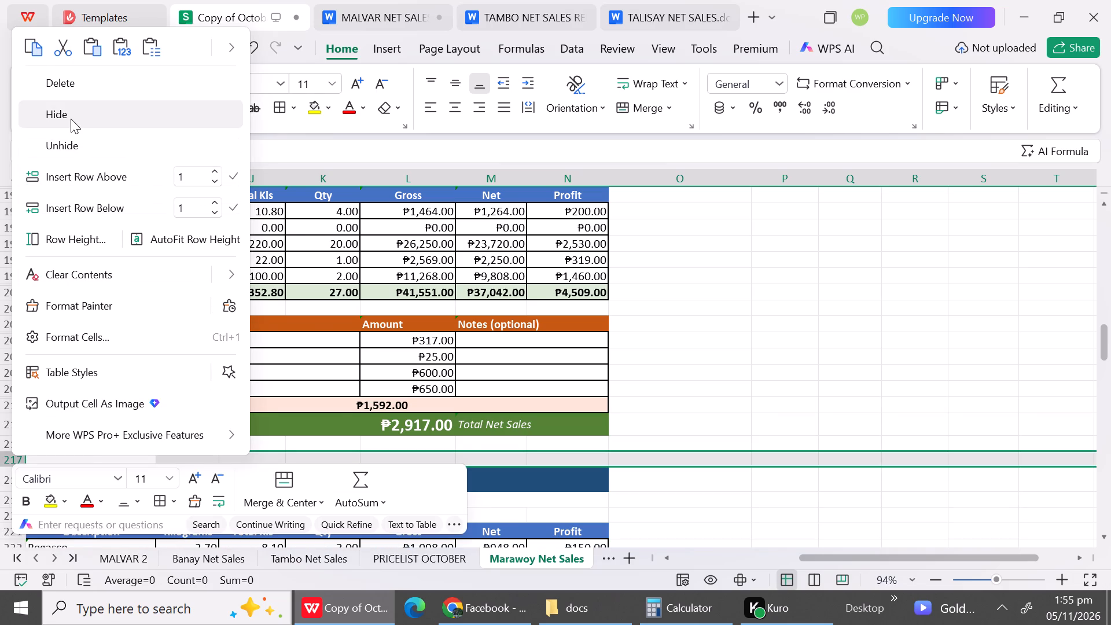
{"action": "left_click", "coordinate": [71, 119]}
{"action": "left_click", "coordinate": [14, 499]}
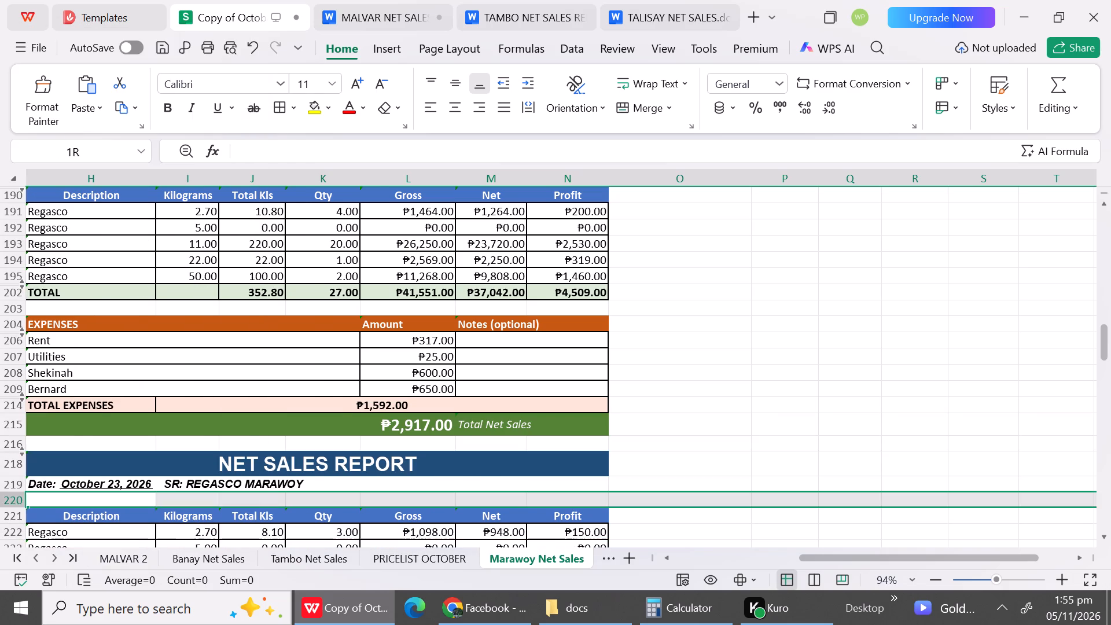
{"action": "right_click", "coordinate": [14, 499]}
{"action": "left_click", "coordinate": [76, 149]}
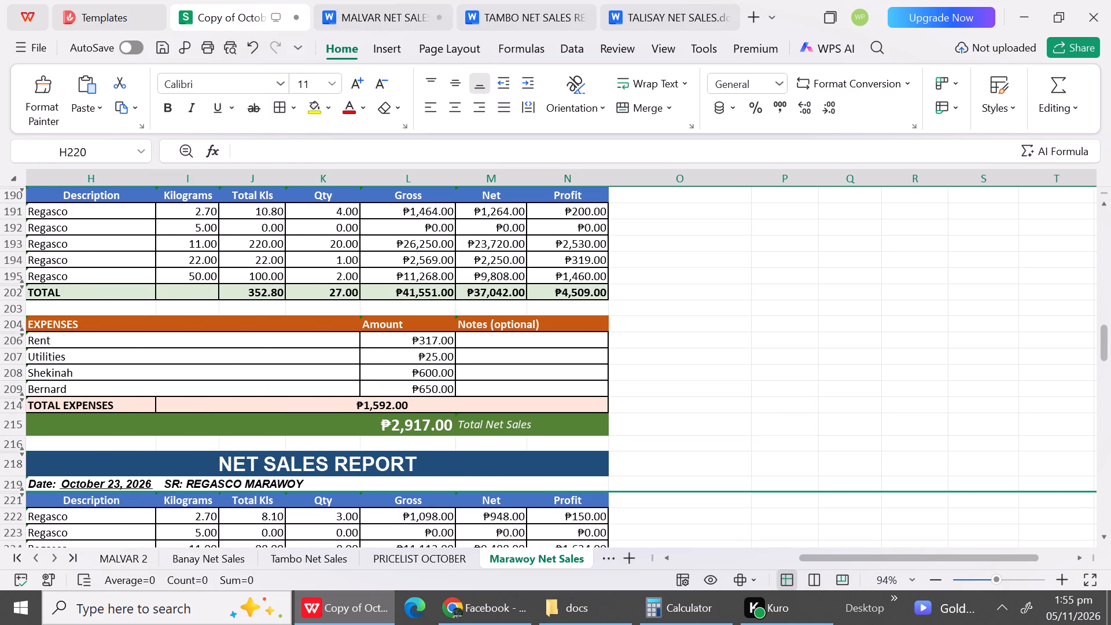
Hide the unused sales rows 227 to 232 between the last Regasco row and TOTAL in the October 23 report.
{"action": "triple_click", "coordinate": [1106, 535]}
{"action": "triple_click", "coordinate": [1106, 535]}
{"action": "triple_click", "coordinate": [1106, 535]}
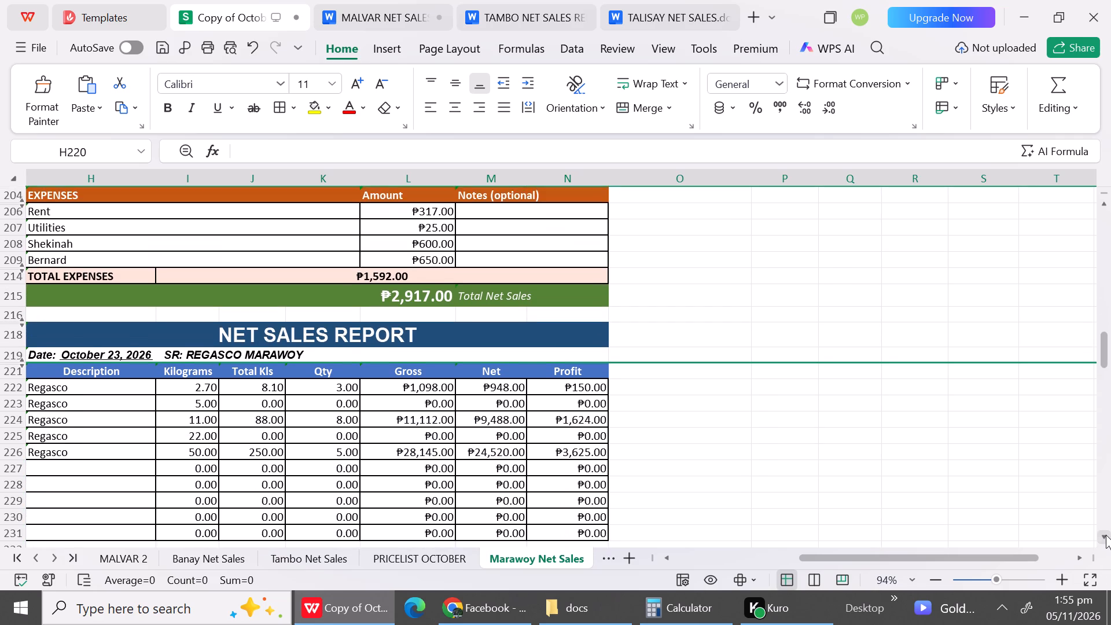
{"action": "triple_click", "coordinate": [1106, 535]}
{"action": "triple_click", "coordinate": [1106, 535]}
{"action": "left_click", "coordinate": [1106, 535]}
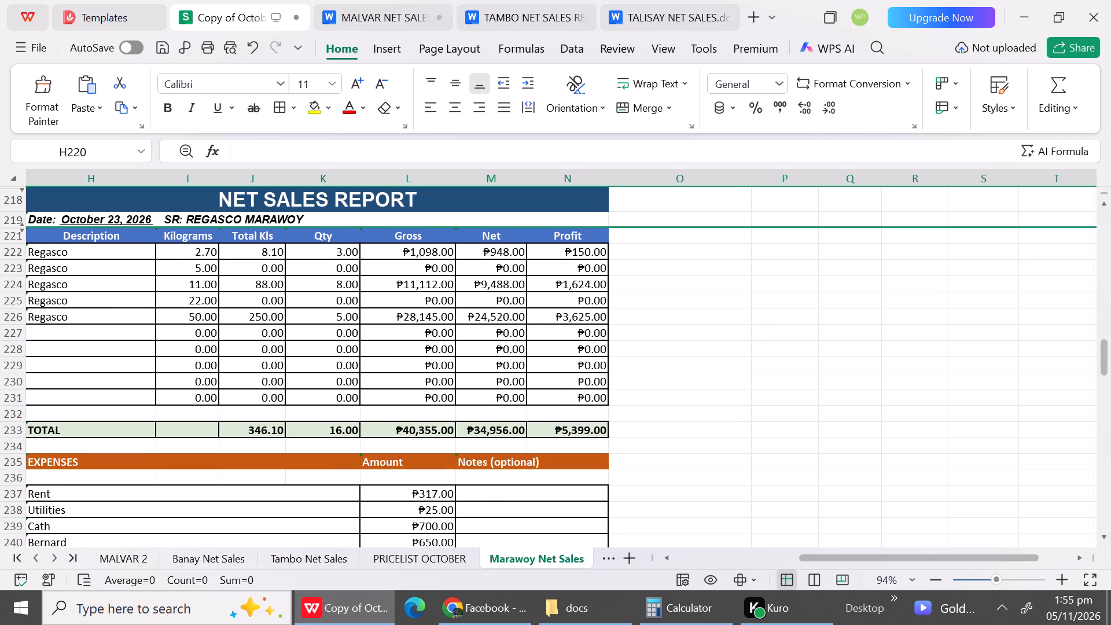
{"action": "left_click_drag", "start_coordinate": [8, 333], "coordinate": [9, 416]}
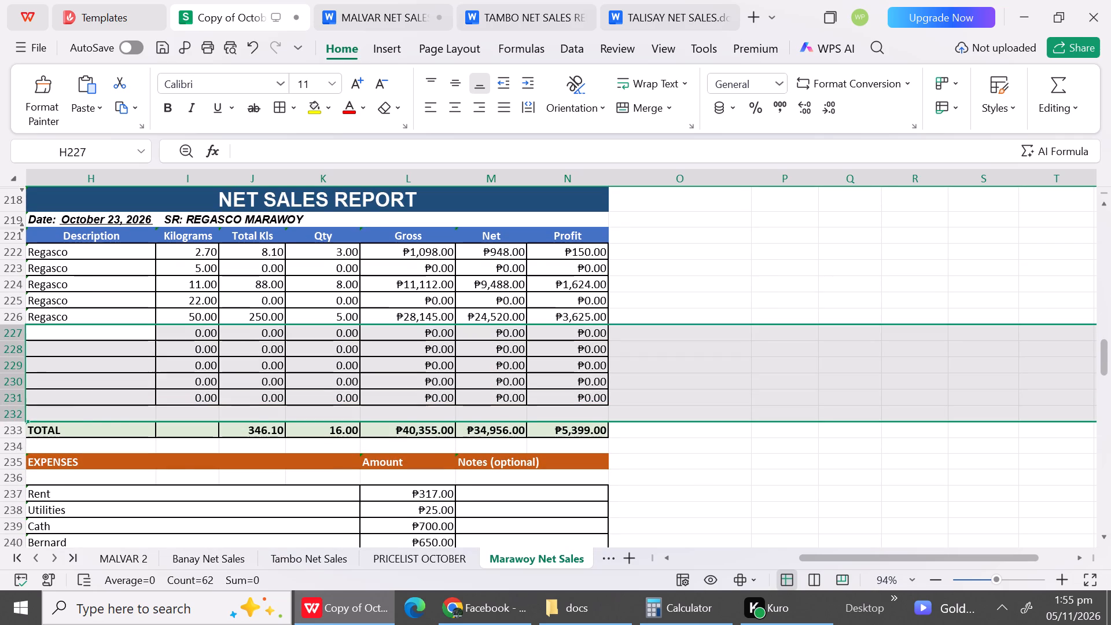
{"action": "right_click", "coordinate": [9, 416]}
{"action": "left_click", "coordinate": [100, 91]}
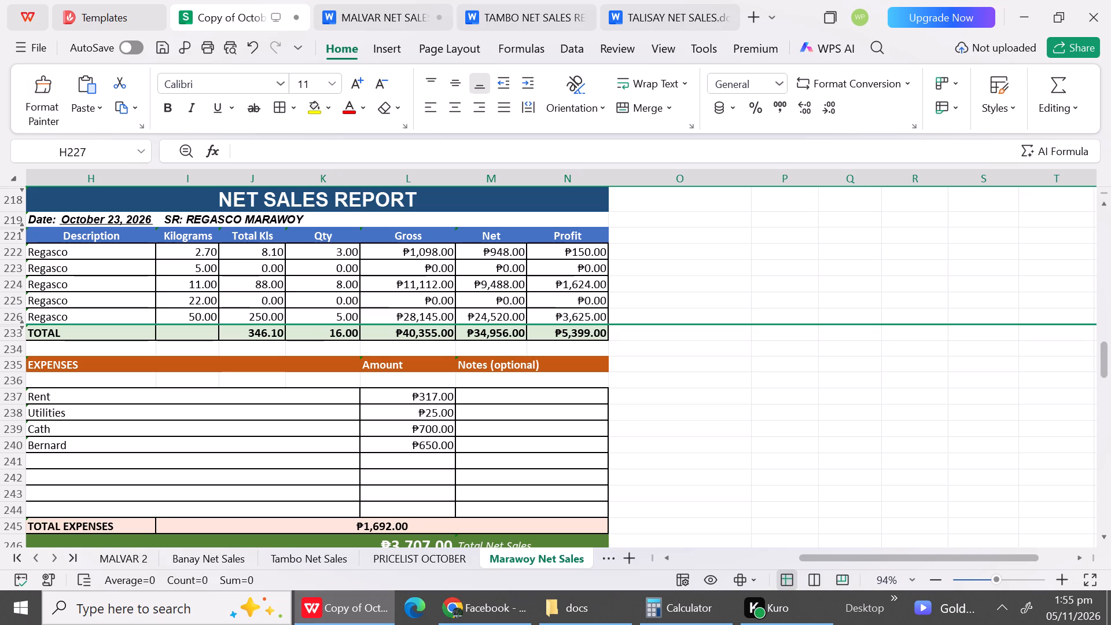
Hide blank row 236 above Rent and unused expense rows 241 to 244 below Bernard in the October 23 report.
{"action": "left_click", "coordinate": [6, 381]}
{"action": "right_click", "coordinate": [6, 381]}
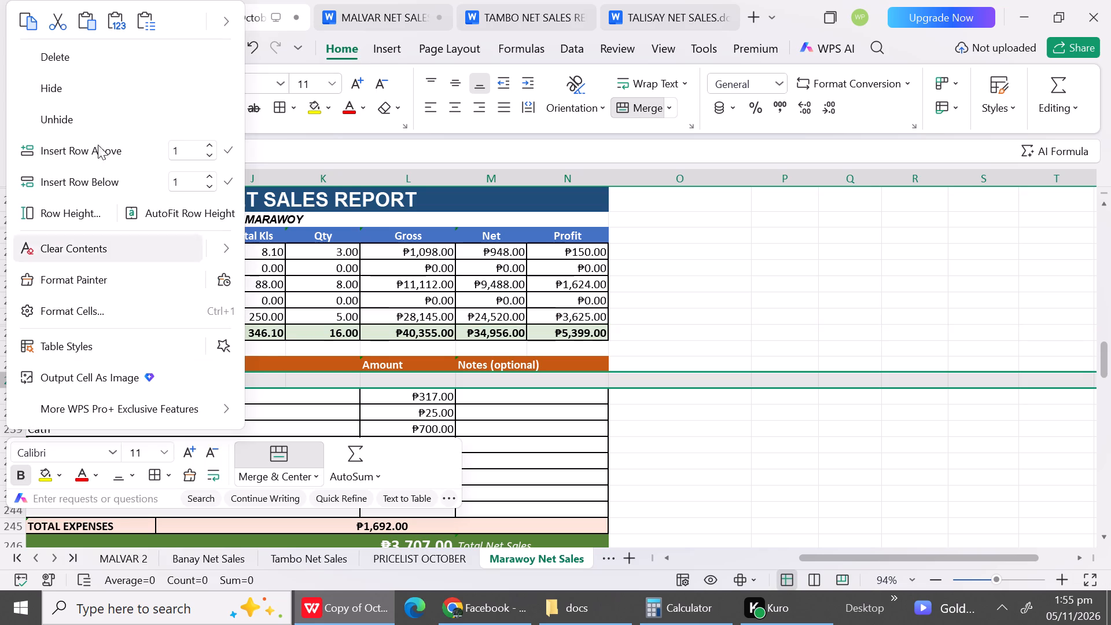
{"action": "left_click", "coordinate": [83, 84]}
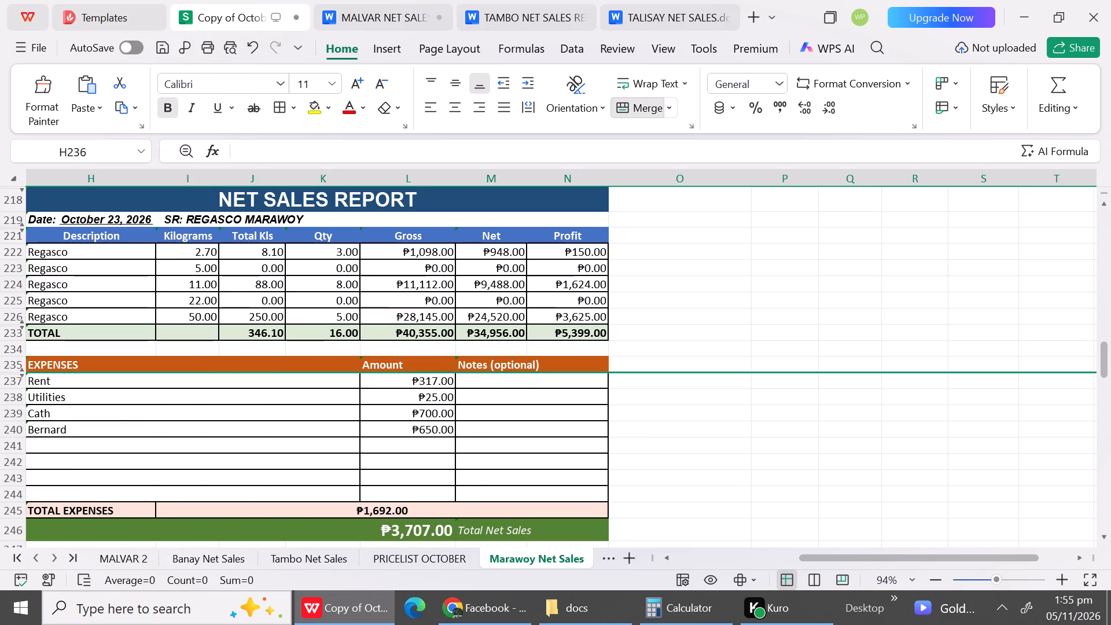
{"action": "left_click_drag", "start_coordinate": [12, 443], "coordinate": [2, 497]}
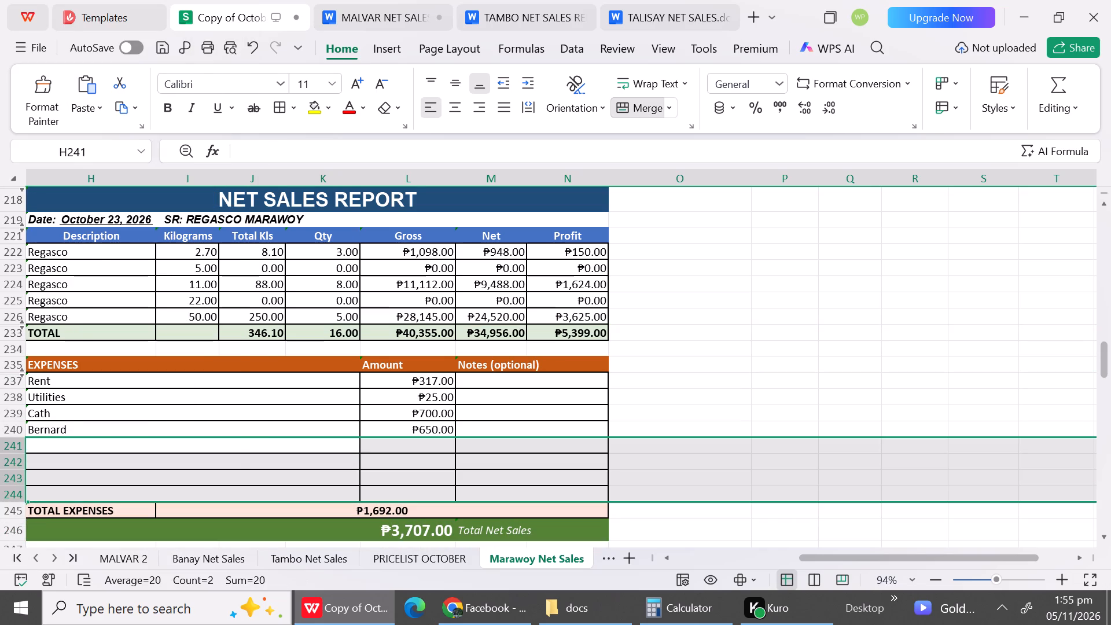
{"action": "right_click", "coordinate": [2, 497]}
{"action": "left_click", "coordinate": [35, 158]}
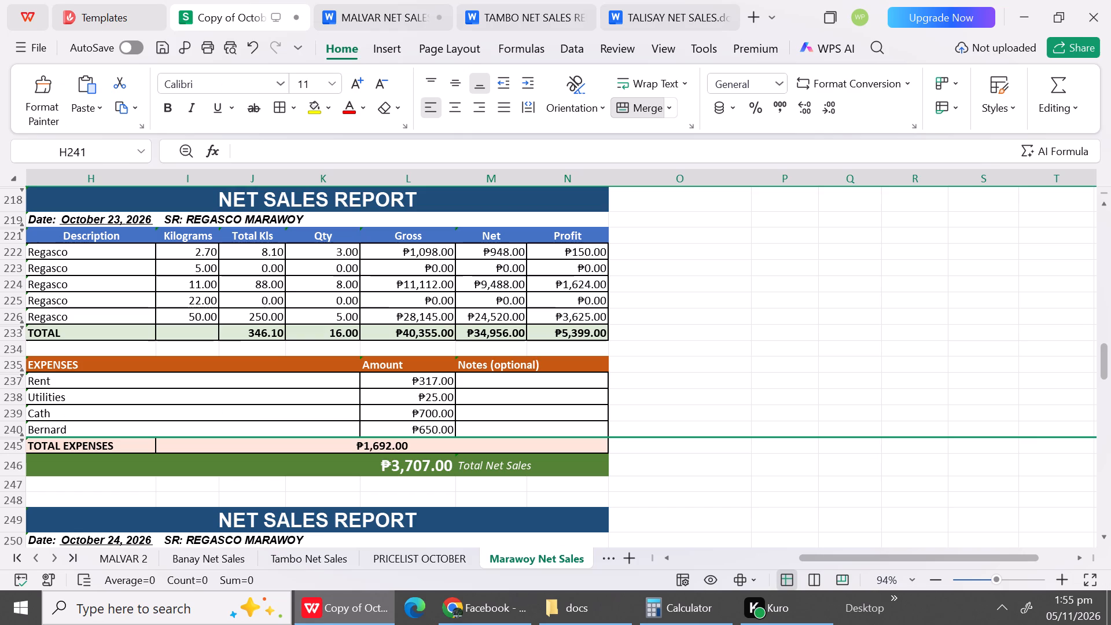
Hide blank row 248 above the title of the October 24 report and blank row 251 below its date line.
{"action": "left_click", "coordinate": [13, 497]}
{"action": "right_click", "coordinate": [13, 497]}
{"action": "left_click", "coordinate": [124, 144]}
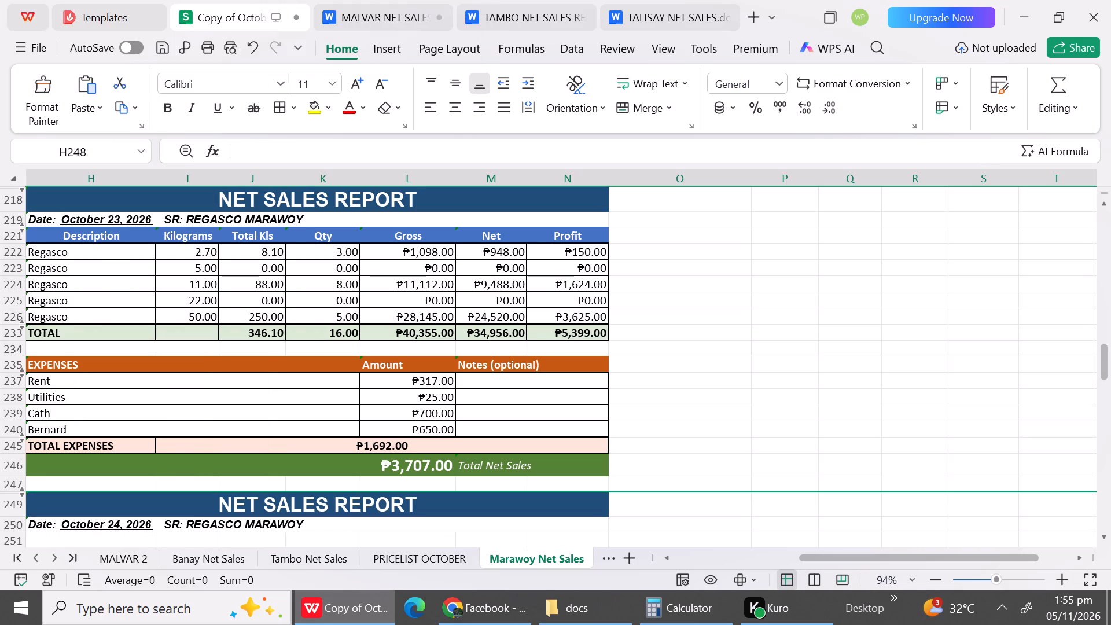
{"action": "triple_click", "coordinate": [1101, 531]}
{"action": "triple_click", "coordinate": [1101, 531]}
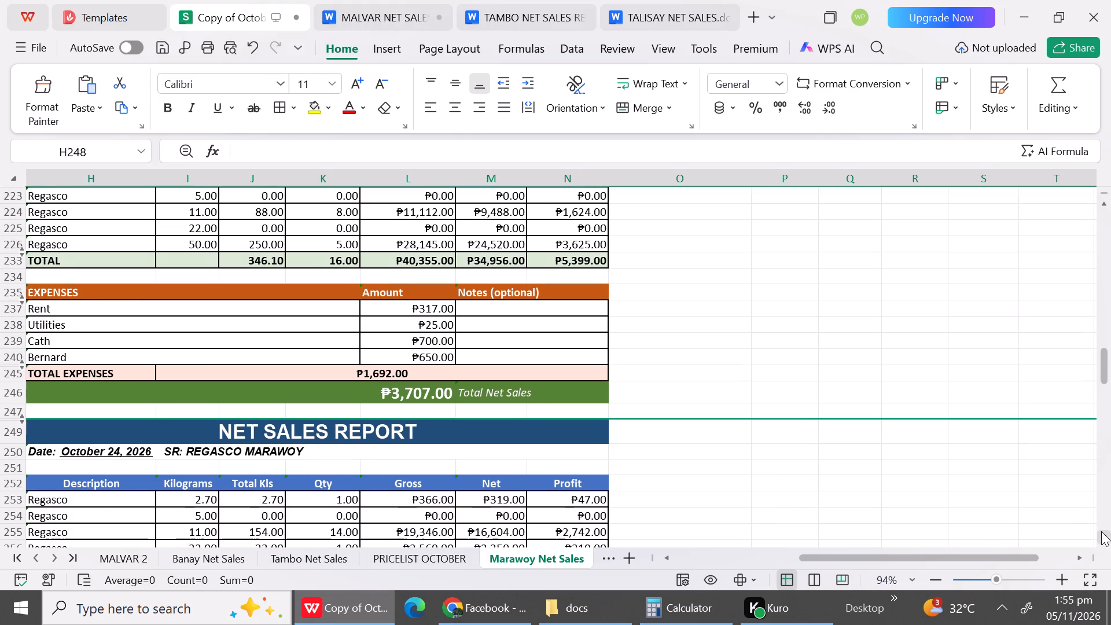
{"action": "left_click_drag", "start_coordinate": [1101, 531], "coordinate": [200, 411]}
{"action": "left_click", "coordinate": [15, 420]}
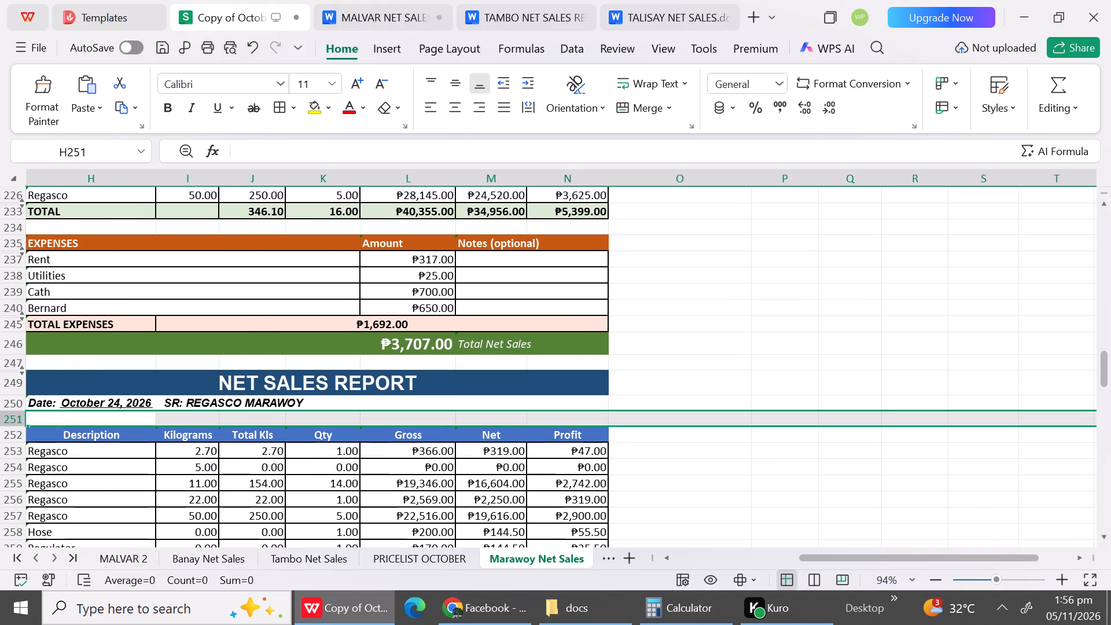
{"action": "right_click", "coordinate": [15, 420]}
{"action": "left_click", "coordinate": [50, 88]}
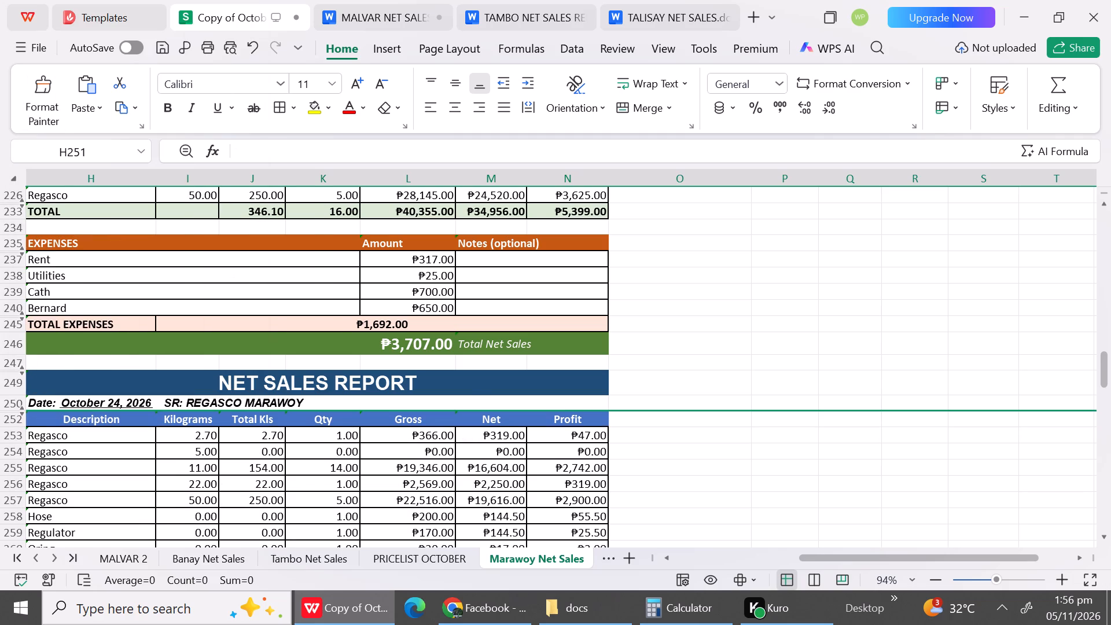
Hide the unused sales rows 261 to 263 between the Oring row and TOTAL in the October 24 report.
{"action": "triple_click", "coordinate": [1108, 531]}
{"action": "triple_click", "coordinate": [1108, 531]}
{"action": "triple_click", "coordinate": [1108, 531]}
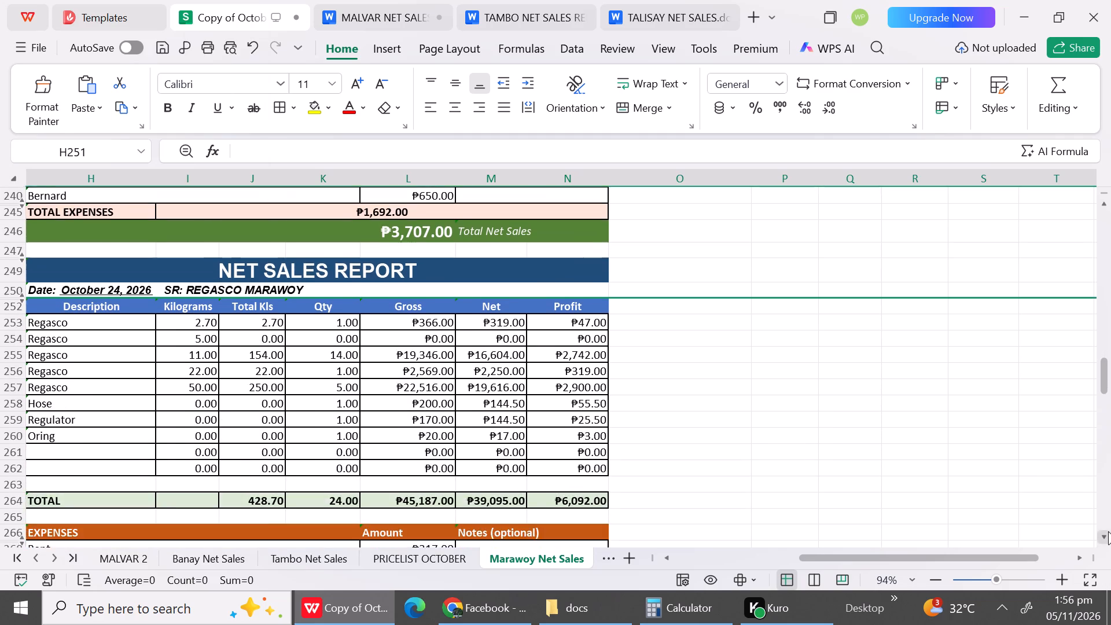
{"action": "triple_click", "coordinate": [1108, 531]}
{"action": "left_click_drag", "start_coordinate": [1108, 531], "coordinate": [124, 296]}
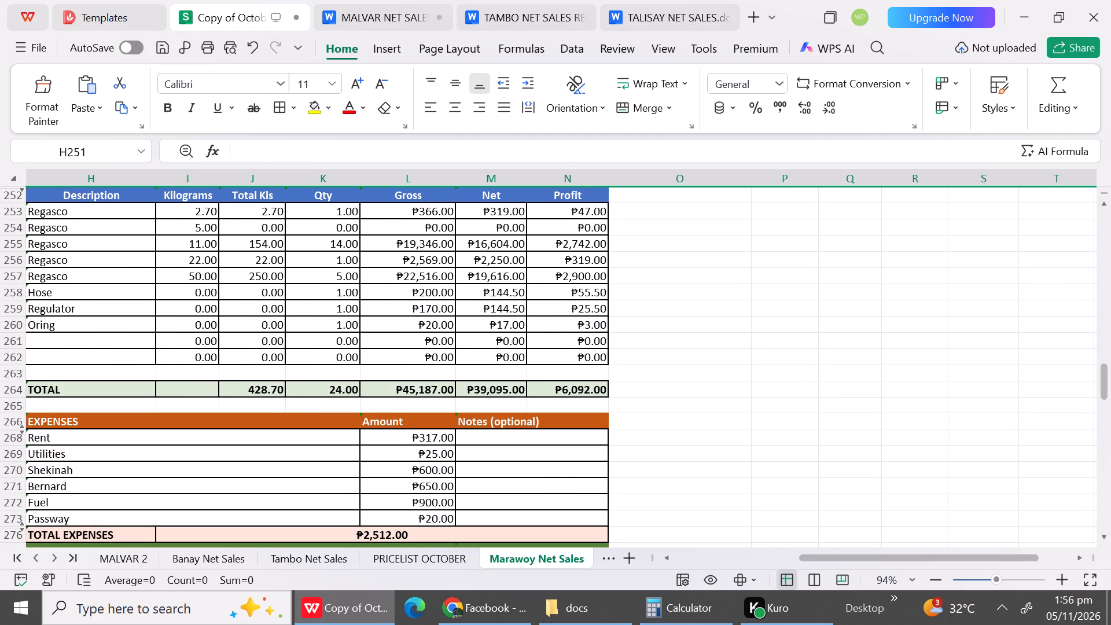
{"action": "left_click_drag", "start_coordinate": [17, 339], "coordinate": [16, 361]}
{"action": "left_click", "coordinate": [62, 372]}
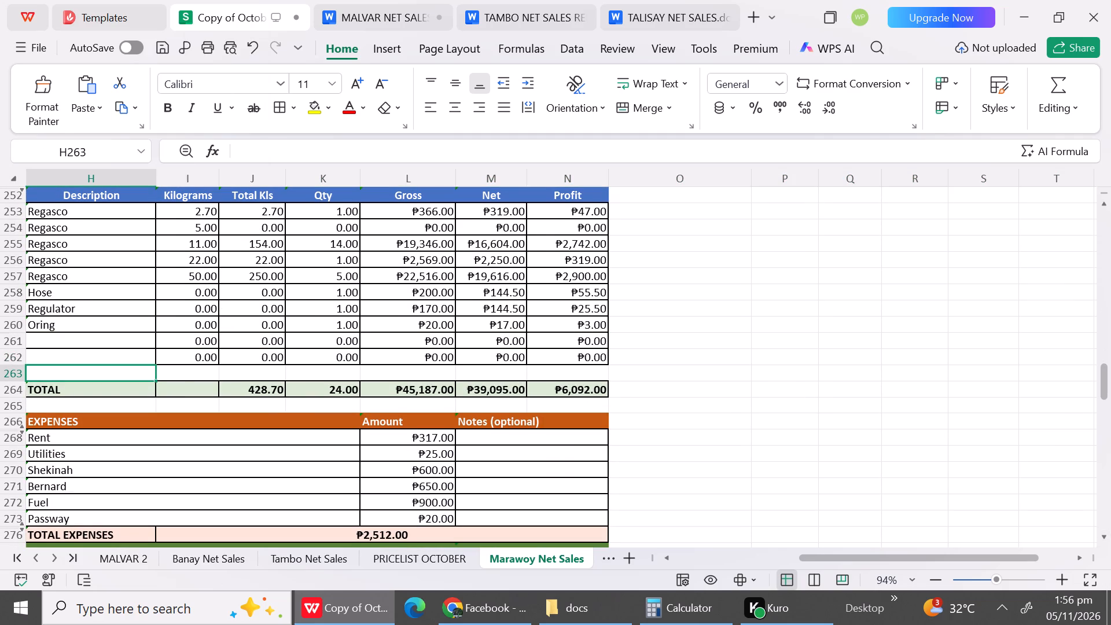
{"action": "left_click_drag", "start_coordinate": [16, 343], "coordinate": [13, 365]}
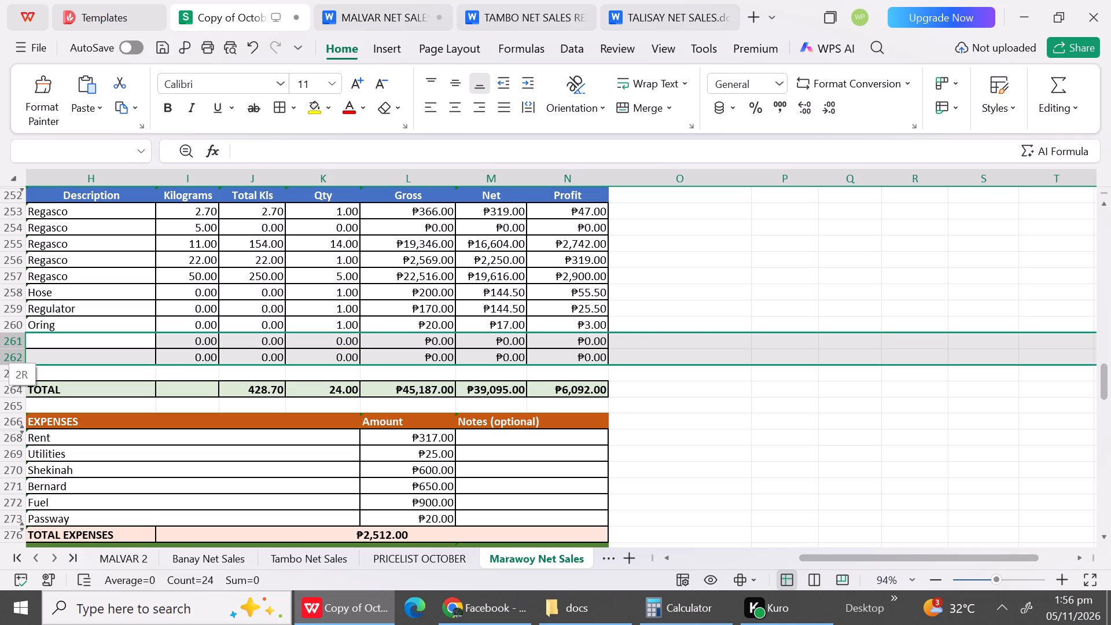
{"action": "left_click_drag", "start_coordinate": [13, 365], "coordinate": [13, 378]}
{"action": "right_click", "coordinate": [13, 378]}
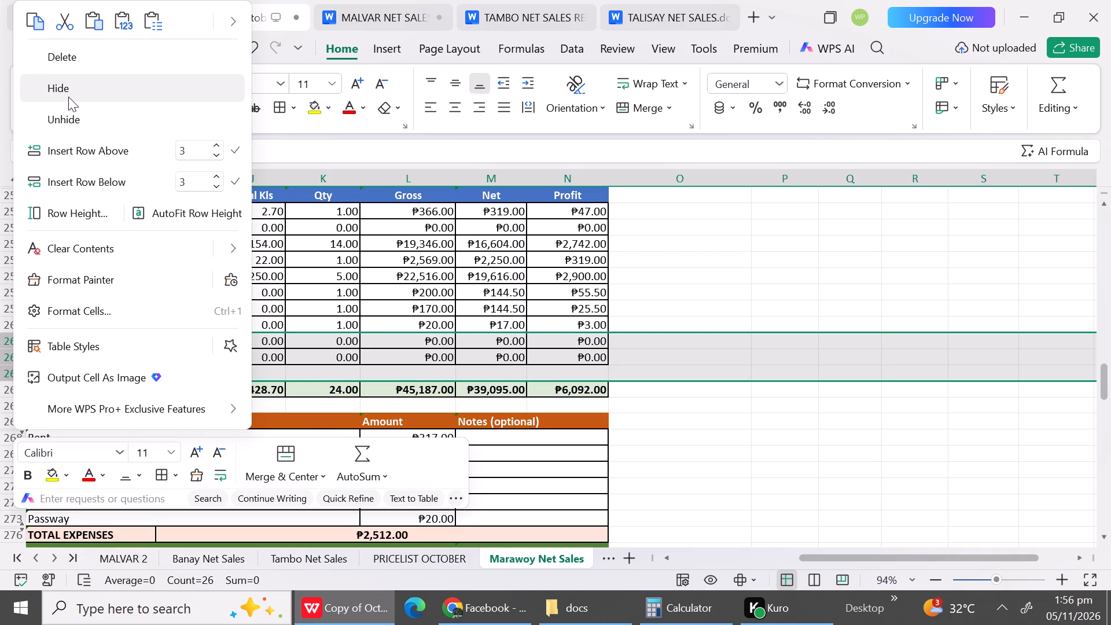
{"action": "left_click", "coordinate": [68, 97]}
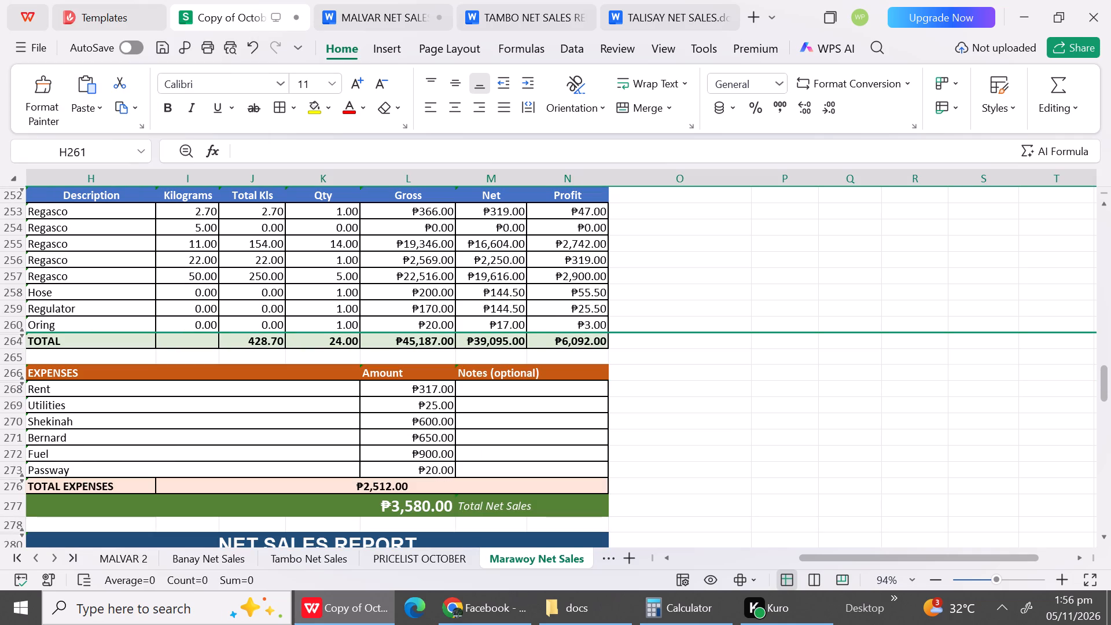
Check the October 24 expenses and the October 25 and 26 reports for remaining blank or unused rows.
{"action": "triple_click", "coordinate": [1103, 534]}
{"action": "triple_click", "coordinate": [1103, 534]}
{"action": "triple_click", "coordinate": [1103, 534]}
{"action": "triple_click", "coordinate": [1103, 534]}
{"action": "triple_click", "coordinate": [1103, 534]}
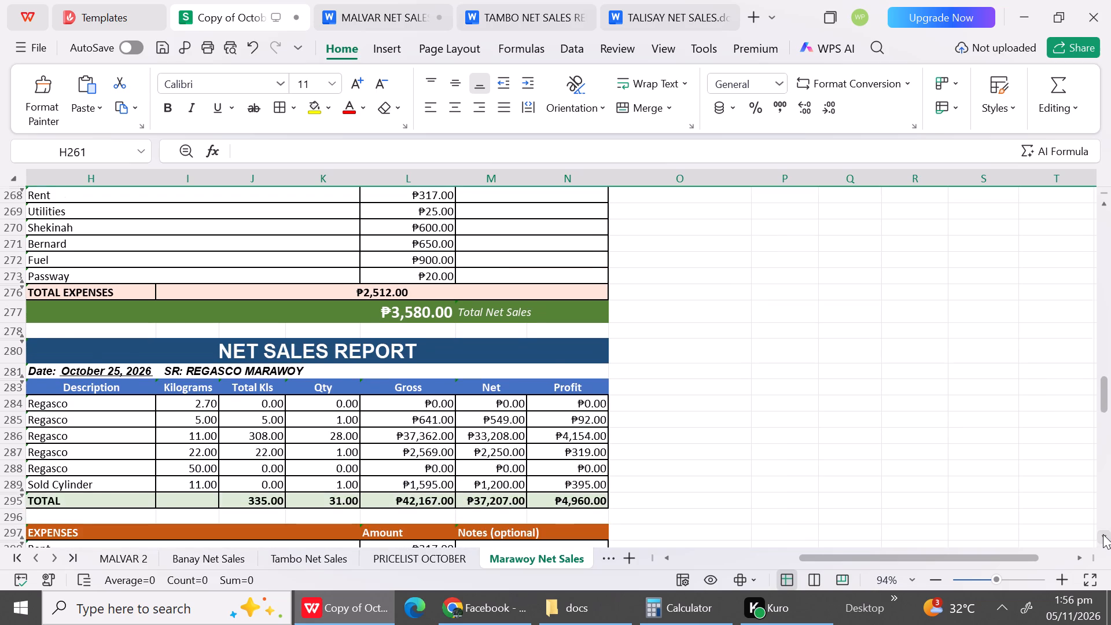
{"action": "triple_click", "coordinate": [1103, 534]}
{"action": "triple_click", "coordinate": [1103, 534]}
{"action": "triple_click", "coordinate": [1103, 534]}
{"action": "triple_click", "coordinate": [1103, 534]}
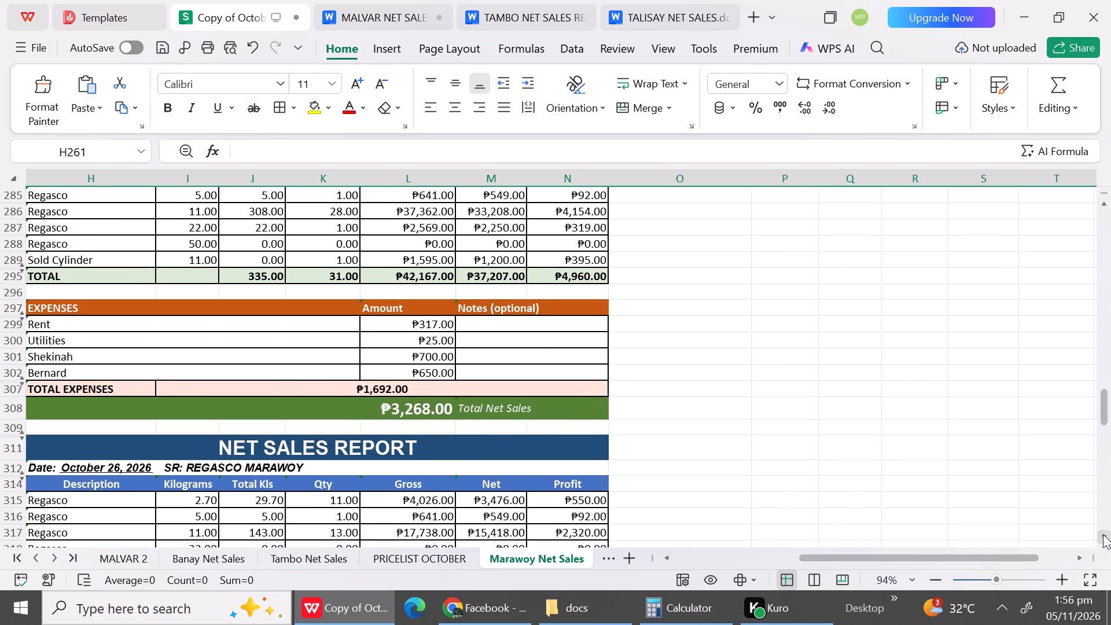
{"action": "triple_click", "coordinate": [1103, 534]}
{"action": "triple_click", "coordinate": [1103, 534]}
{"action": "triple_click", "coordinate": [1103, 534]}
{"action": "left_click_drag", "start_coordinate": [1103, 534], "coordinate": [1094, 527]}
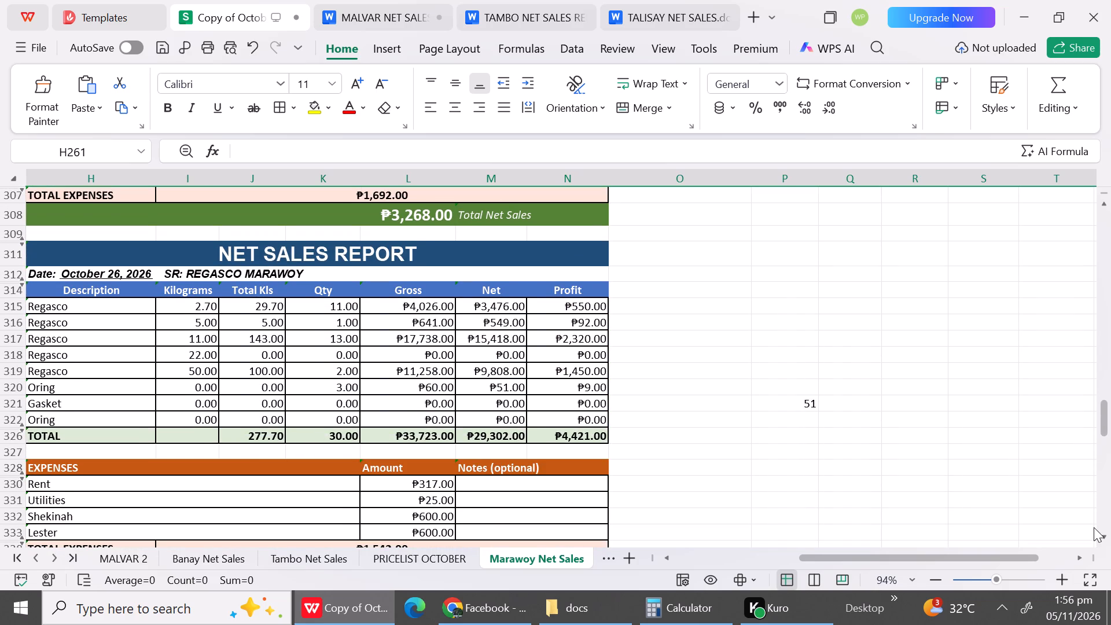
Copy the full Marawoy report range H1:N494, from the October 16 title through the October 31 Total Net Sales row.
{"action": "left_click_drag", "start_coordinate": [1107, 423], "coordinate": [1110, 171]}
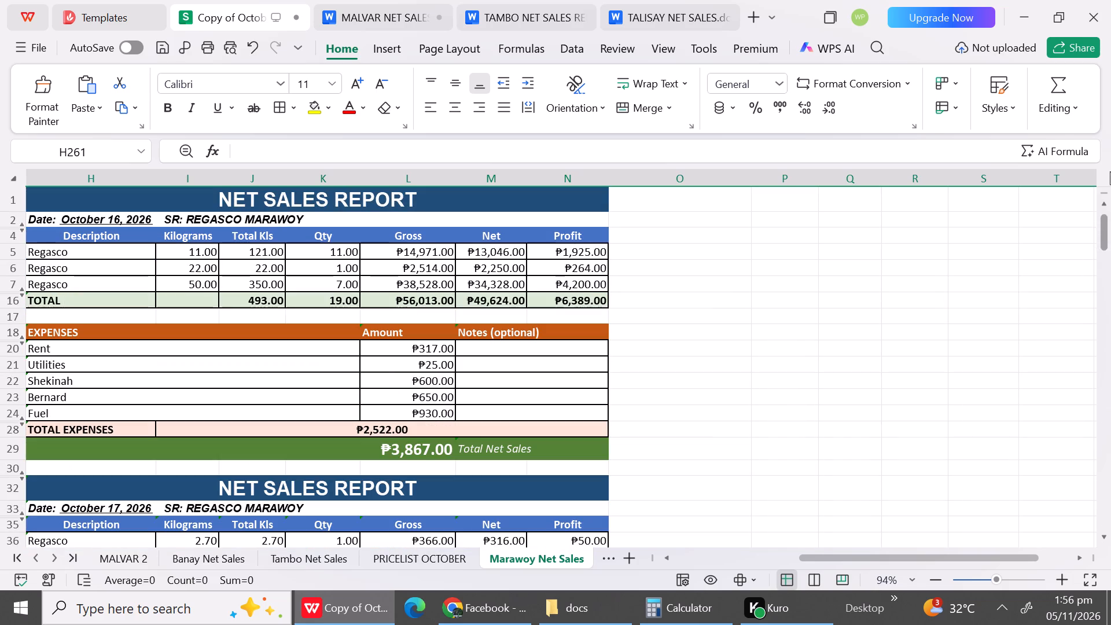
{"action": "left_click_drag", "start_coordinate": [1110, 171], "coordinate": [1105, 168]}
{"action": "left_click_drag", "start_coordinate": [31, 198], "coordinate": [308, 624]}
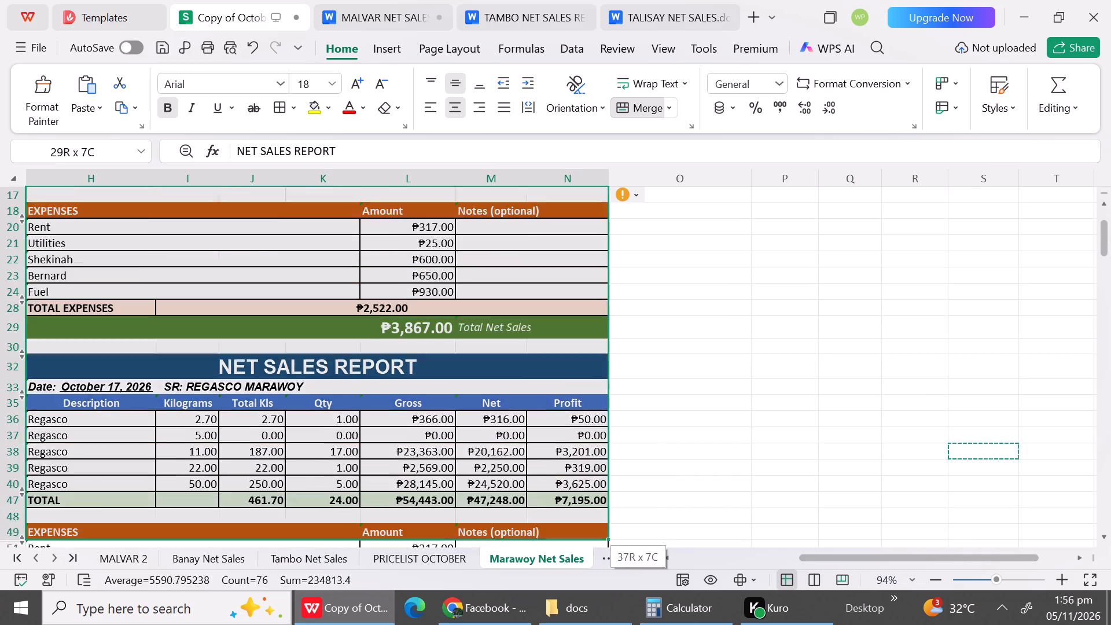
{"action": "left_click_drag", "start_coordinate": [308, 624], "coordinate": [290, 624]}
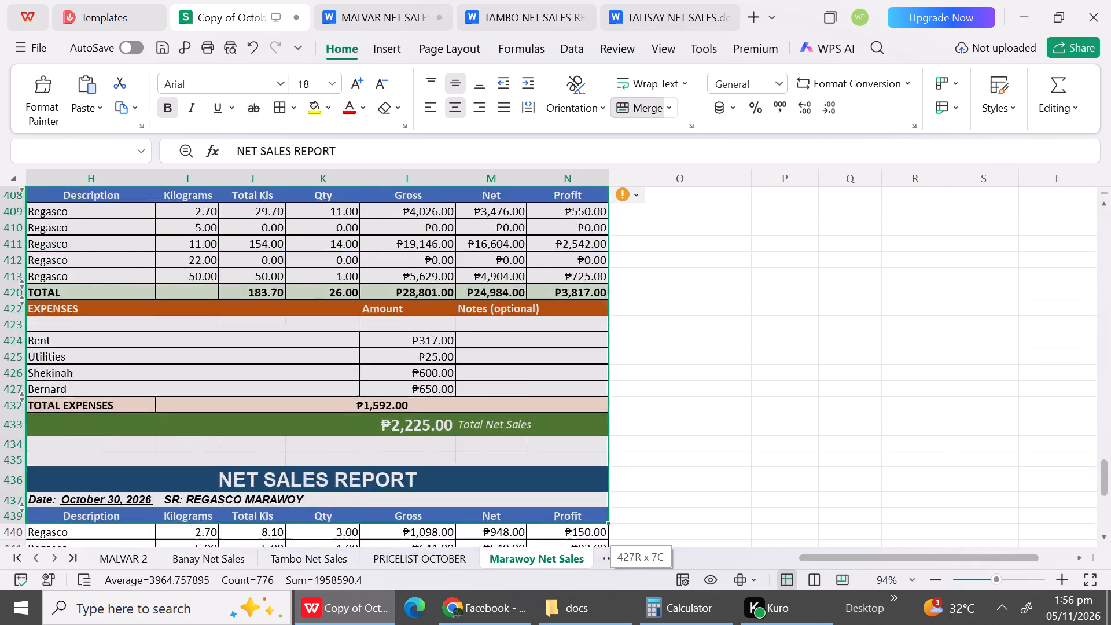
{"action": "left_click_drag", "start_coordinate": [290, 624], "coordinate": [289, 624]}
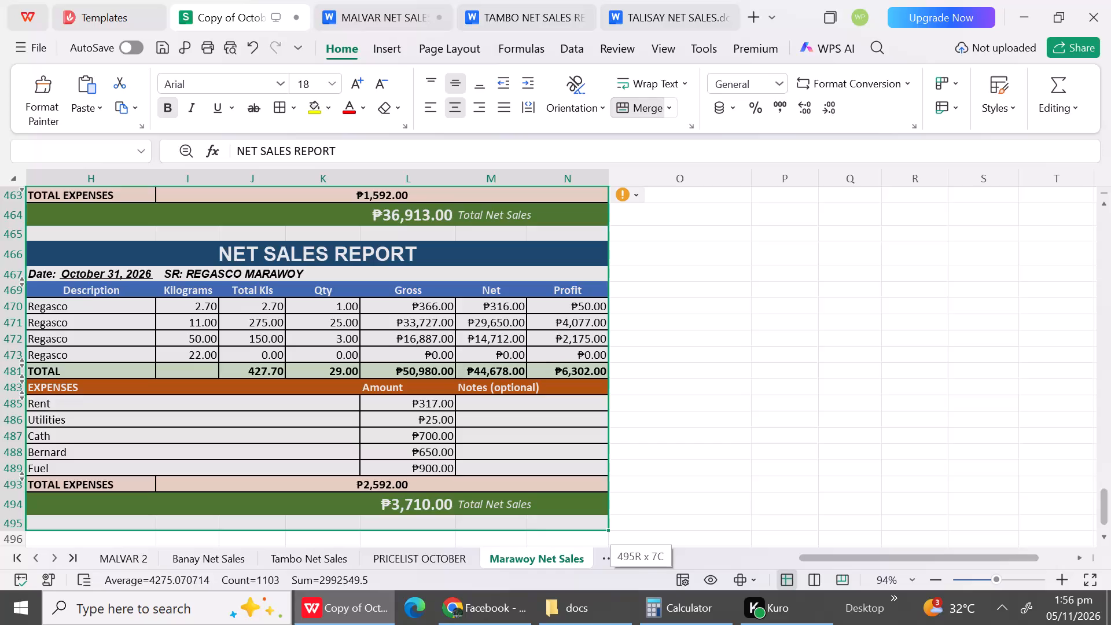
{"action": "left_click_drag", "start_coordinate": [289, 624], "coordinate": [252, 446]}
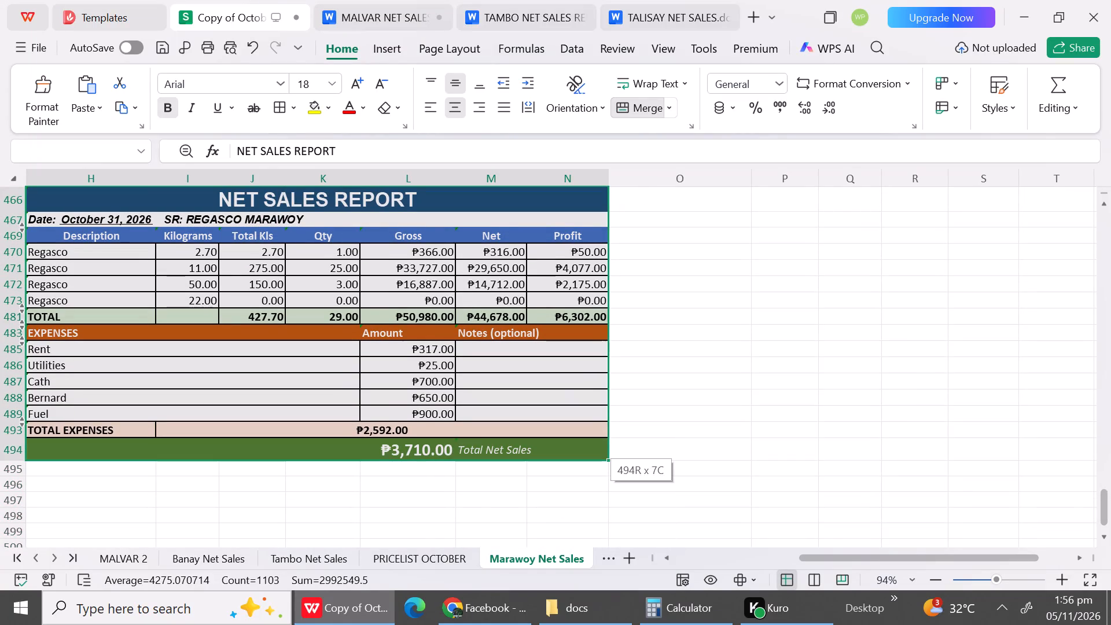
{"action": "left_click_drag", "start_coordinate": [252, 446], "coordinate": [252, 446]}
{"action": "key", "text": "ctrl+c"}
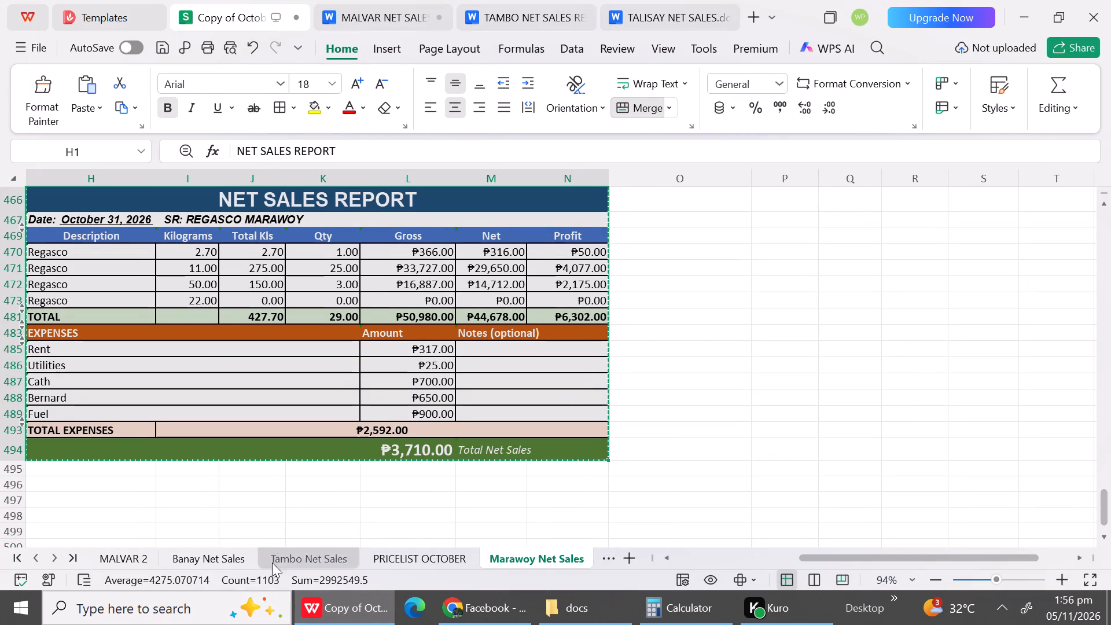
Search the computer for "wor" and launch Microsoft Word.
{"action": "left_click", "coordinate": [201, 611]}
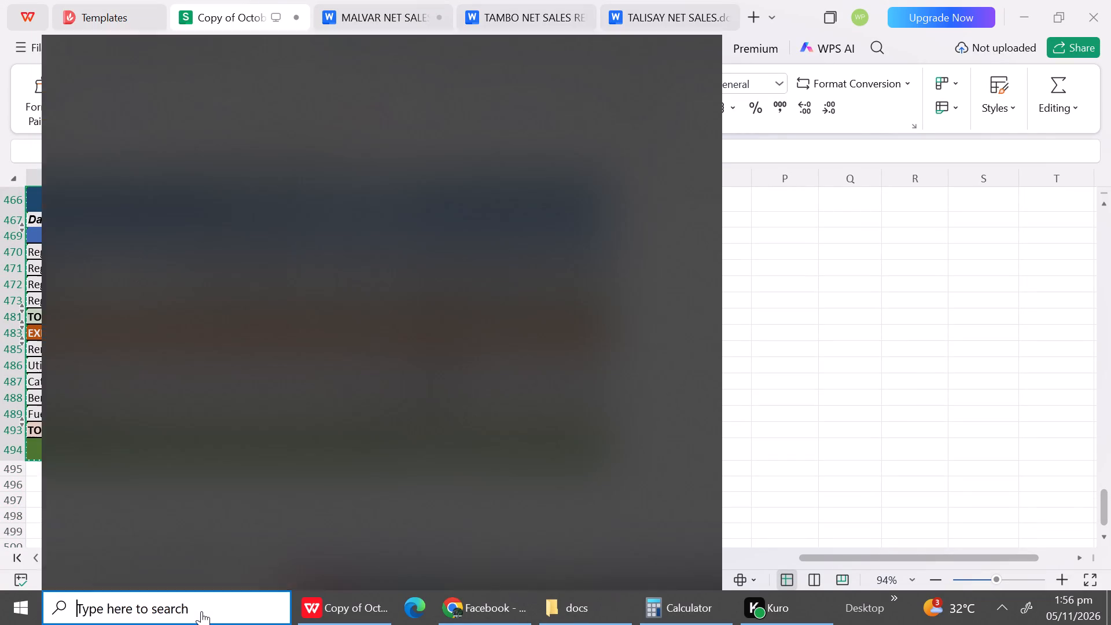
{"action": "type", "text": "wor"}
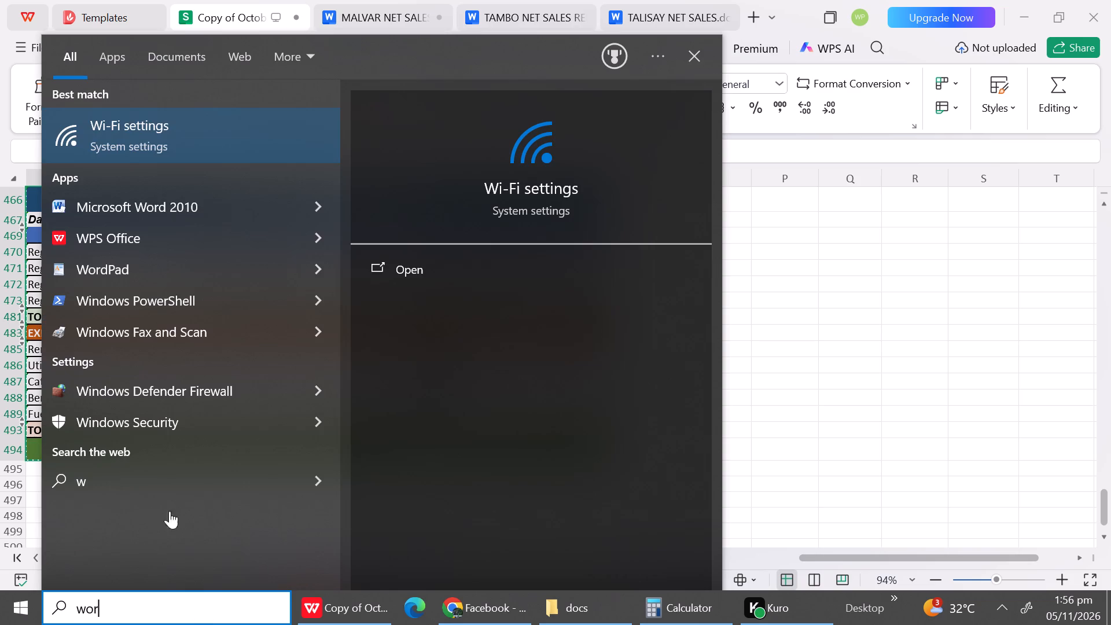
{"action": "double_click", "coordinate": [125, 140]}
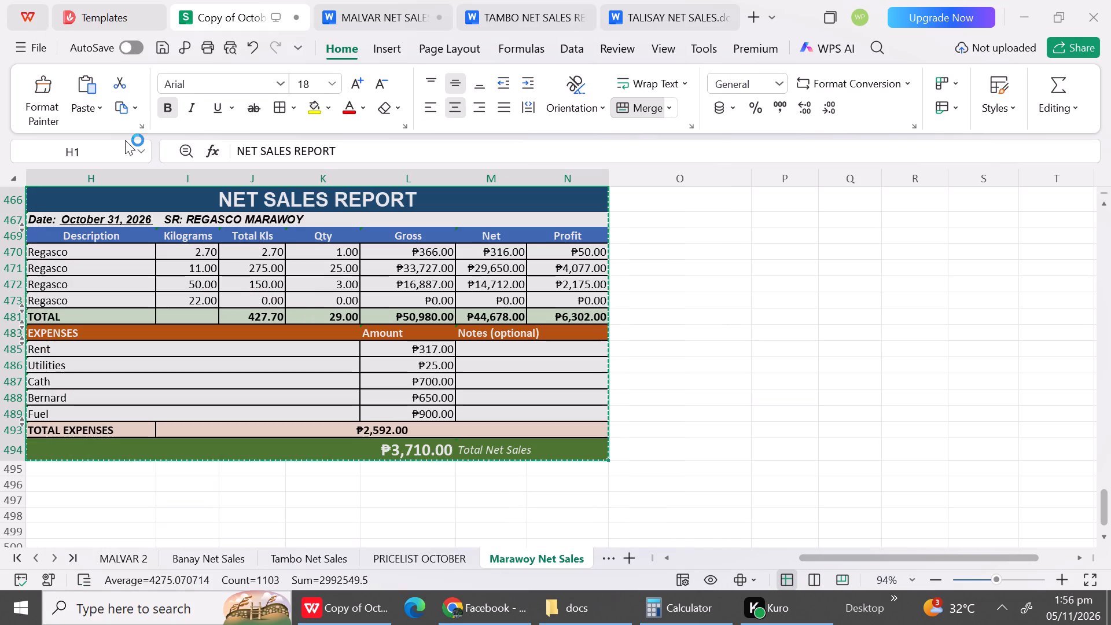
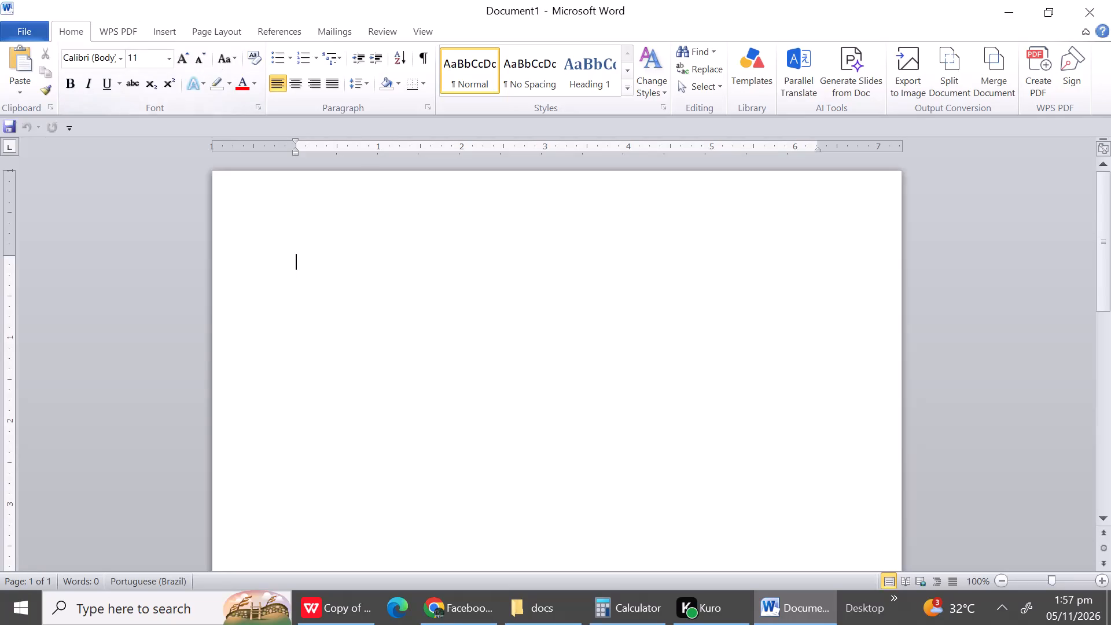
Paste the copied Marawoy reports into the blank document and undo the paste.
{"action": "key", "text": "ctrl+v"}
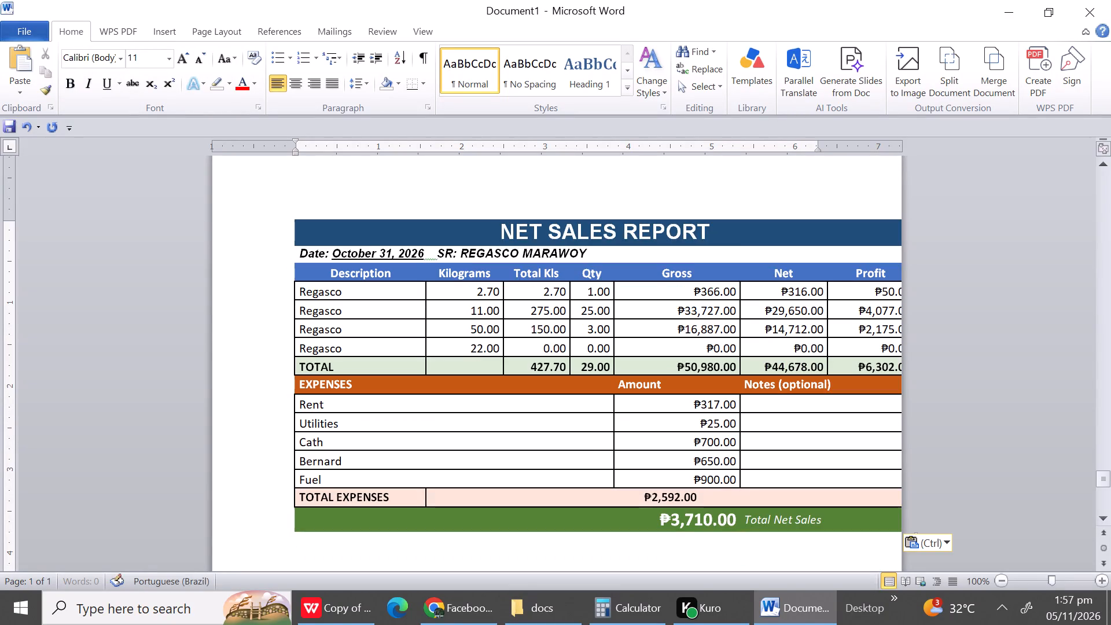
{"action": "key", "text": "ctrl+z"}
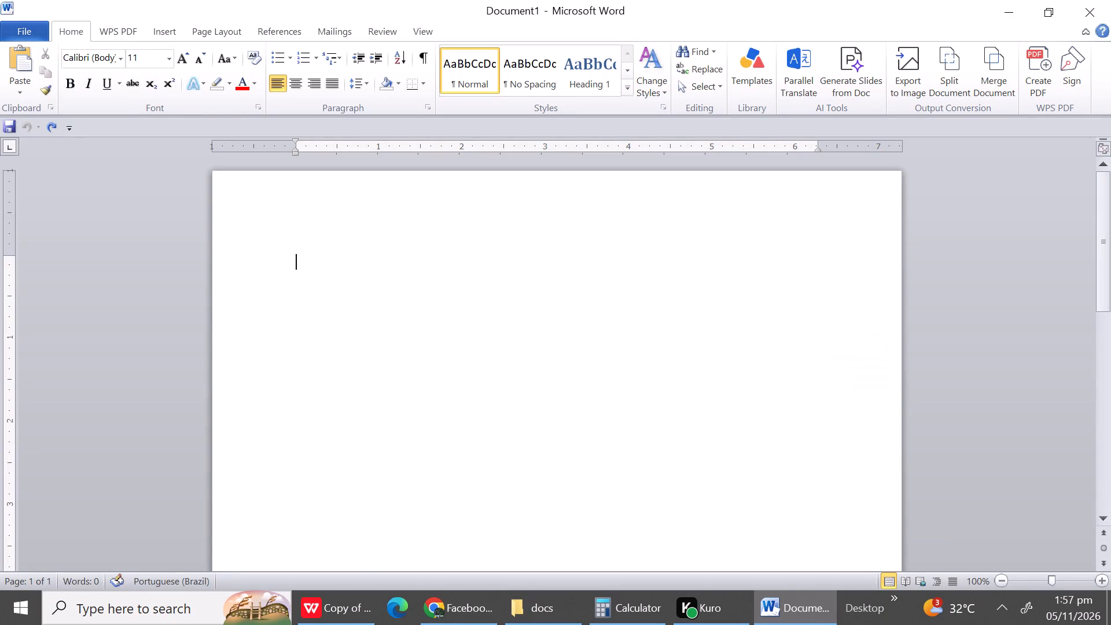
Switch to WPS Office and narrow the Qty column K and the Kilograms column I on the Marawoy Net Sales sheet.
{"action": "left_click", "coordinate": [341, 620]}
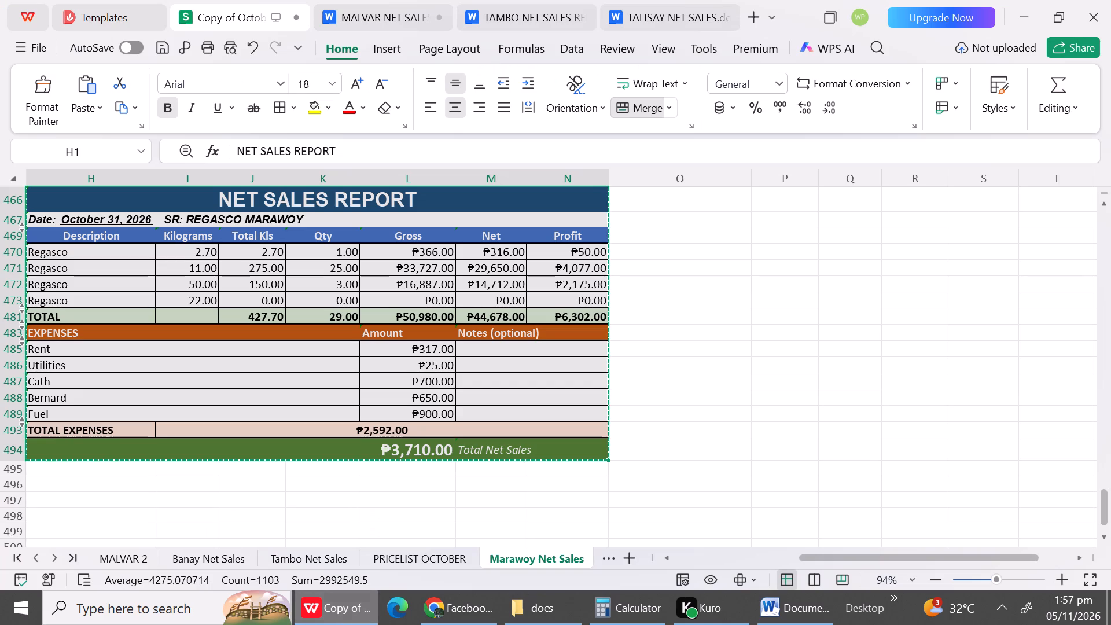
{"action": "left_click", "coordinate": [664, 377]}
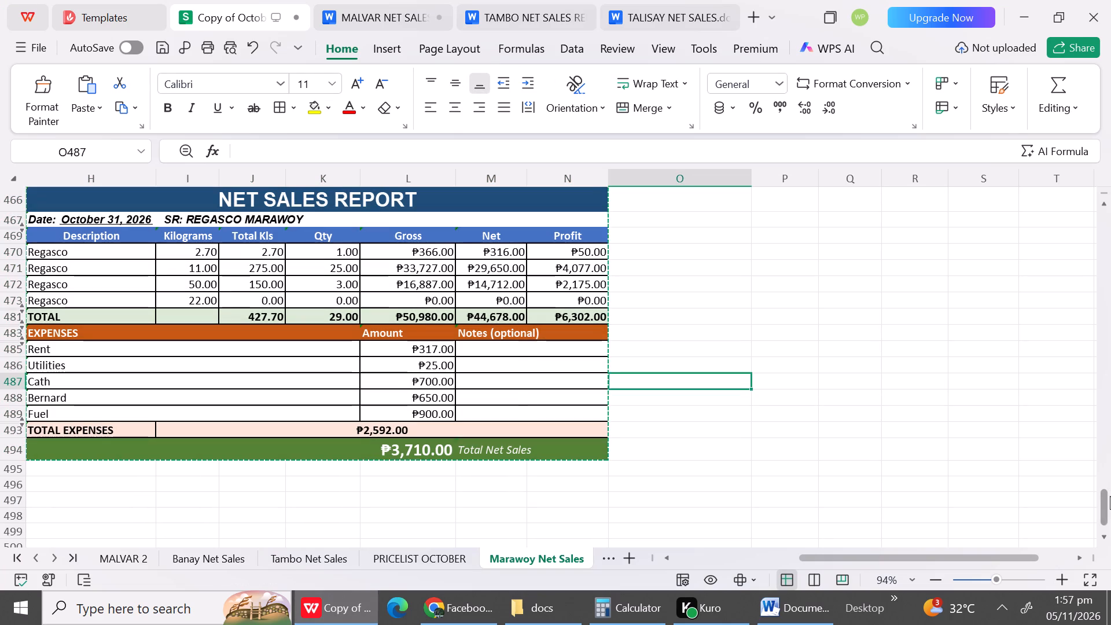
{"action": "left_click_drag", "start_coordinate": [1110, 496], "coordinate": [1102, 72]}
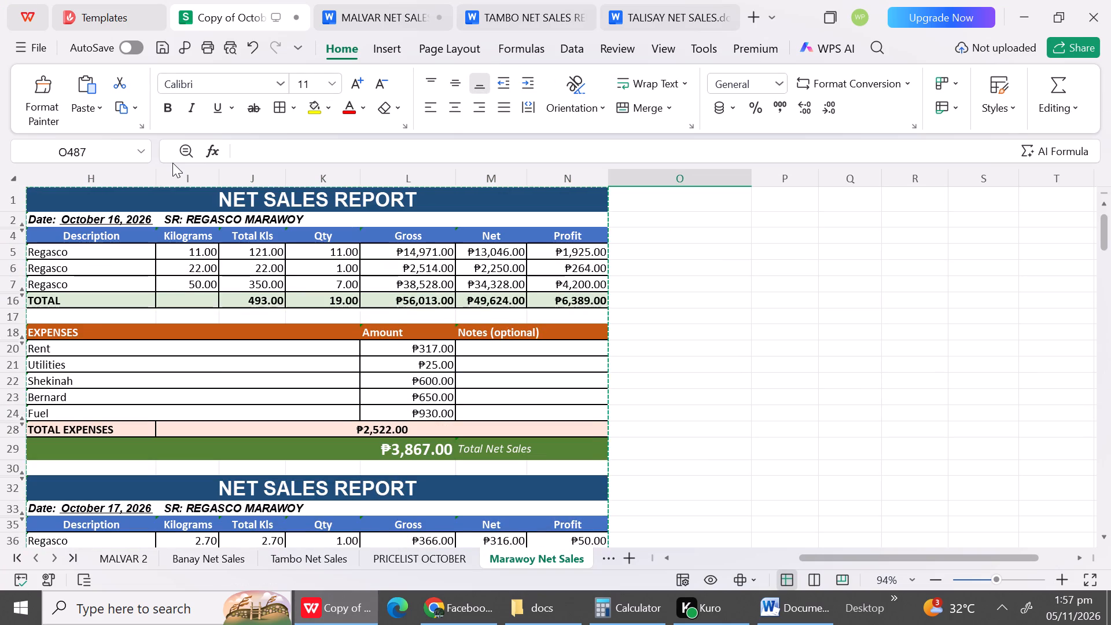
{"action": "scroll", "coordinate": [168, 177], "scroll_direction": "right", "scroll_amount": 1}
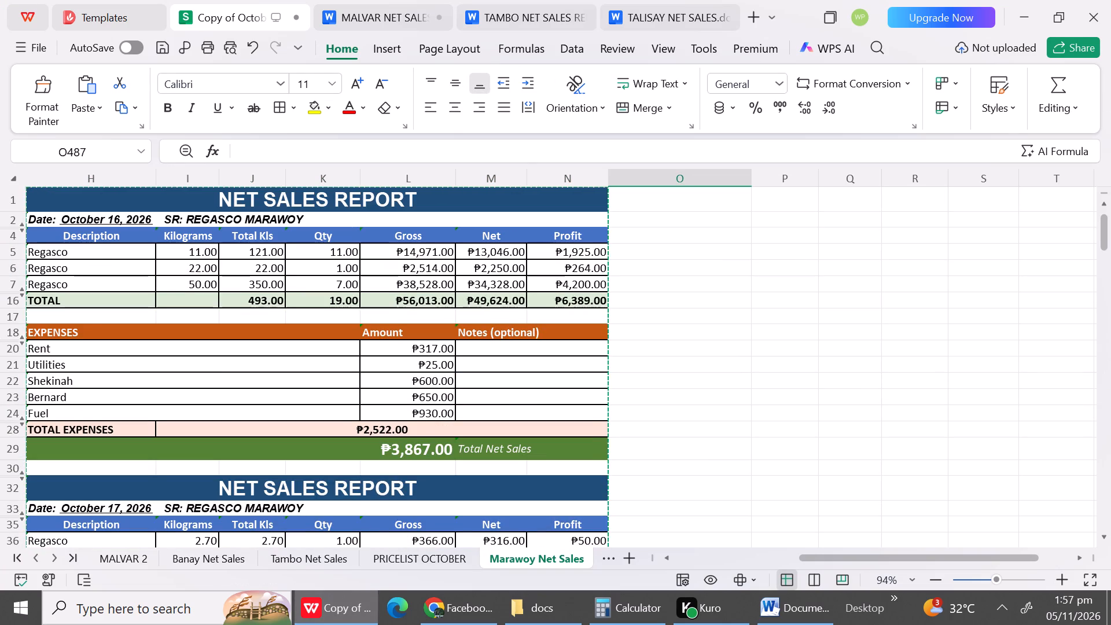
{"action": "left_click_drag", "start_coordinate": [362, 183], "coordinate": [351, 183]}
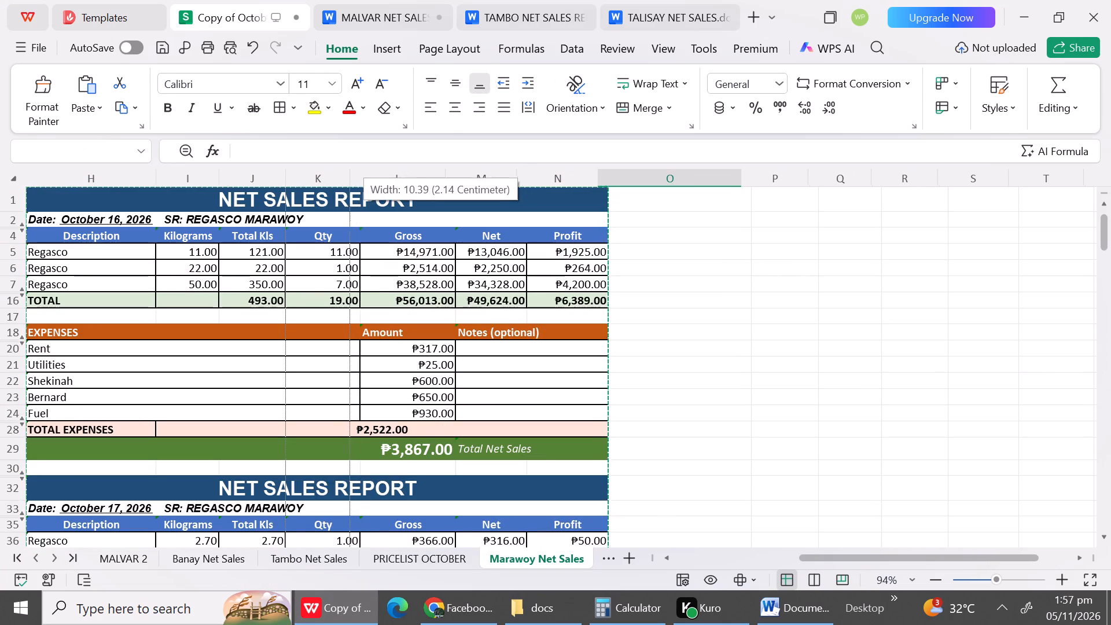
{"action": "left_click_drag", "start_coordinate": [351, 183], "coordinate": [347, 183]}
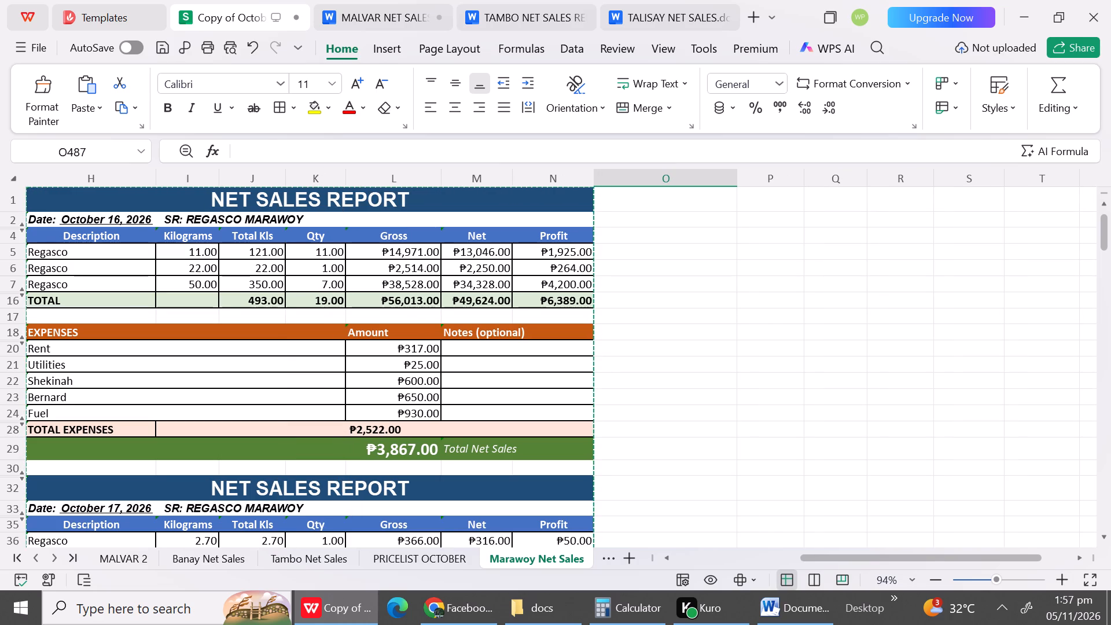
{"action": "left_click_drag", "start_coordinate": [221, 182], "coordinate": [206, 182]}
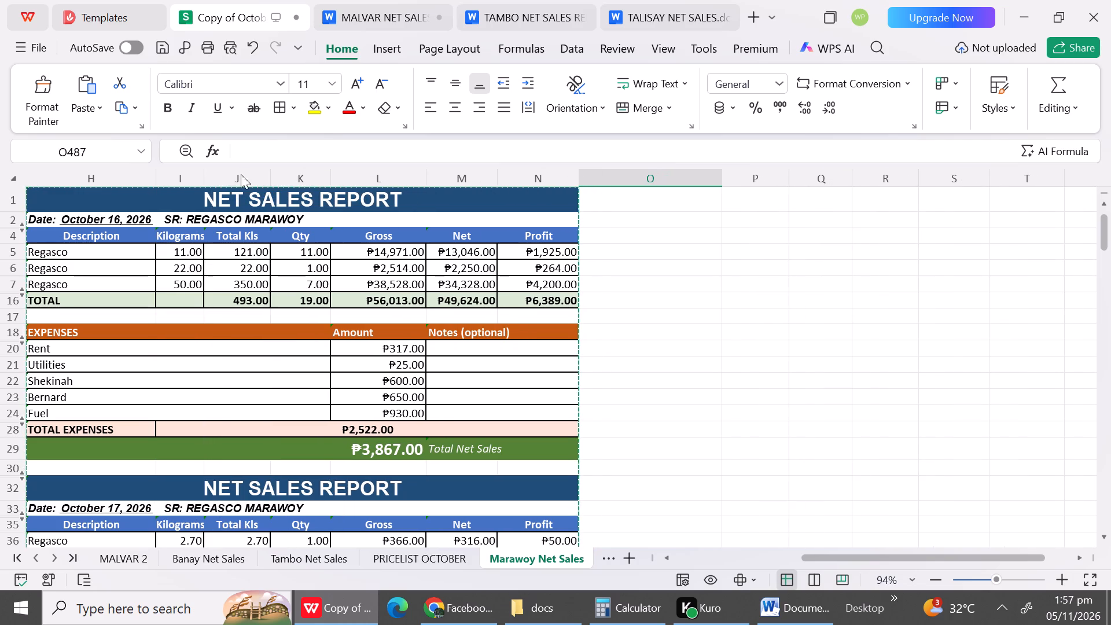
{"action": "left_click_drag", "start_coordinate": [1103, 233], "coordinate": [1080, 367]}
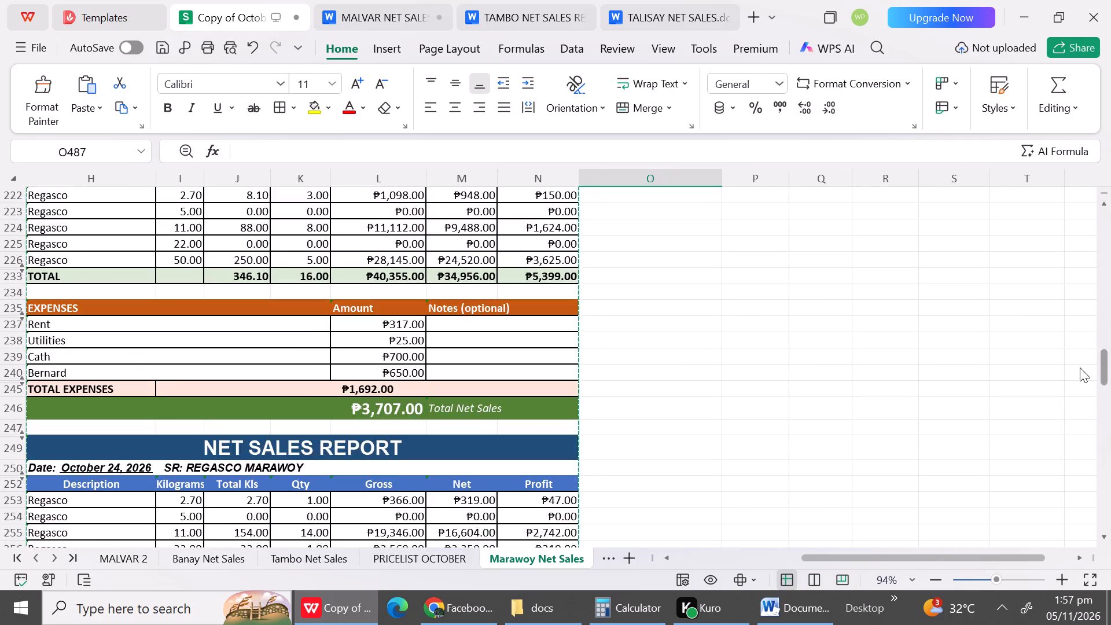
{"action": "left_click_drag", "start_coordinate": [1080, 367], "coordinate": [1015, 0]}
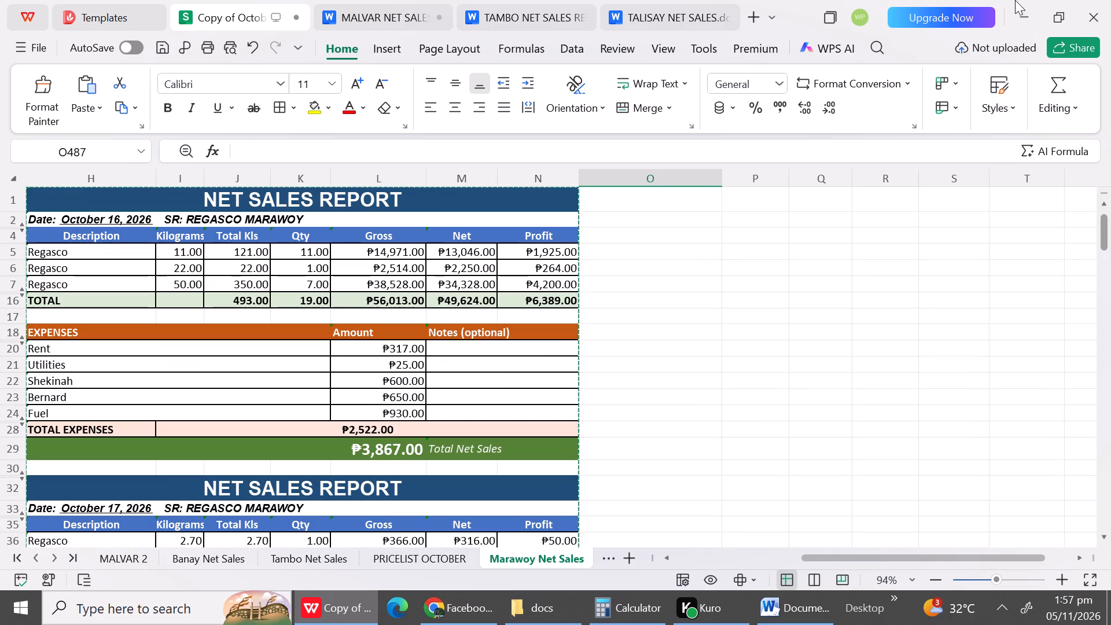
{"action": "left_click_drag", "start_coordinate": [1015, 0], "coordinate": [1018, 0]}
Copy the October 16 NET SALES REPORT title cell H1 and paste it into the blank Word document.
{"action": "left_click", "coordinate": [60, 197]}
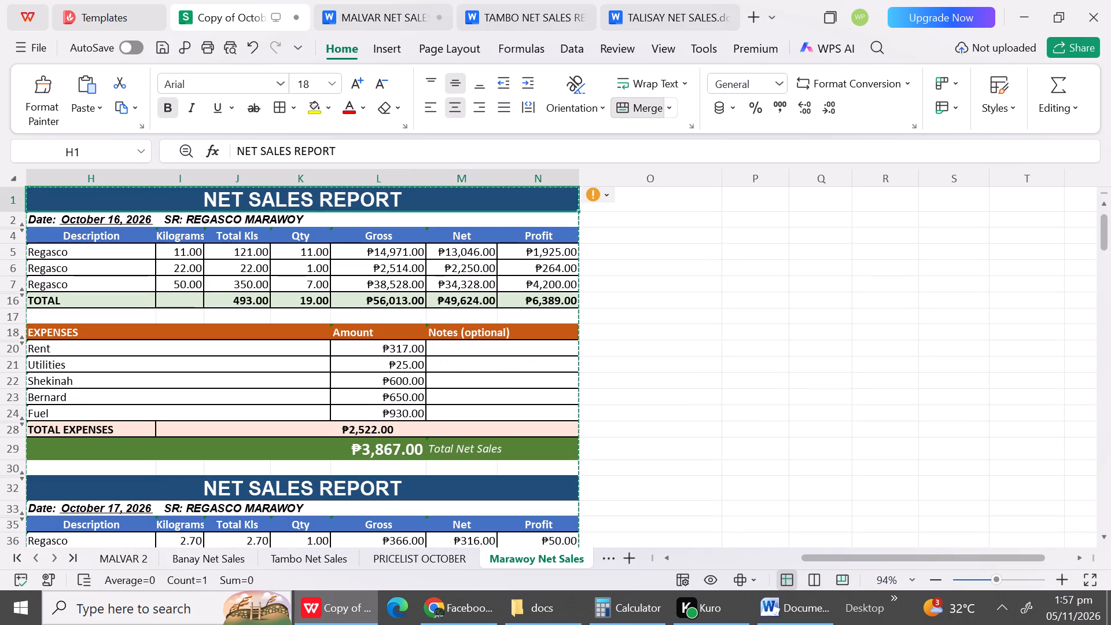
{"action": "key", "text": "ctrl+c"}
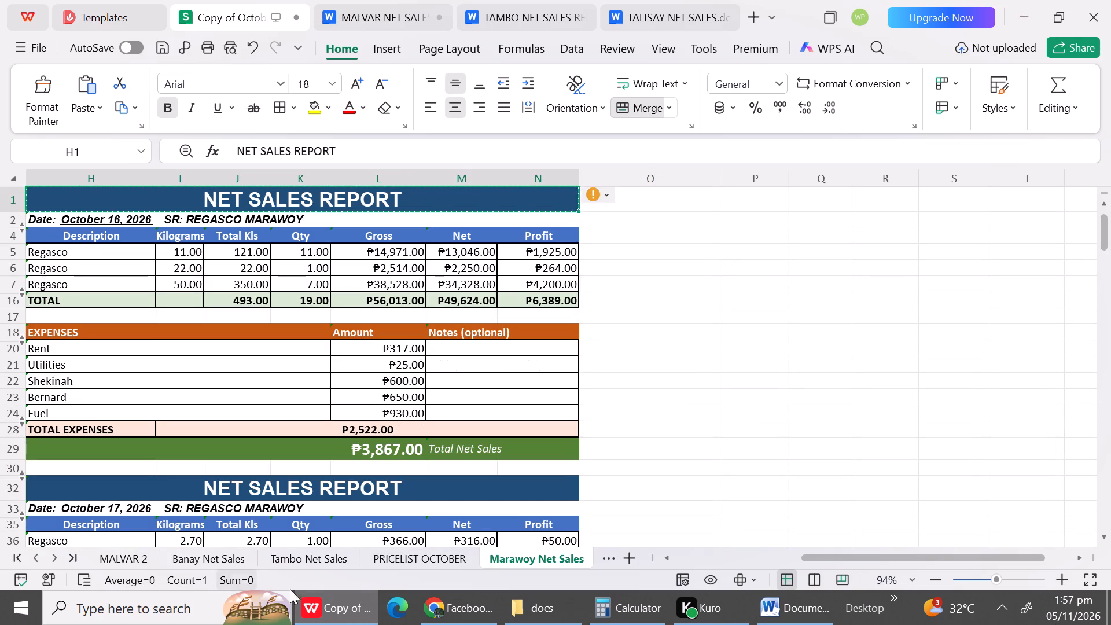
{"action": "left_click", "coordinate": [778, 617]}
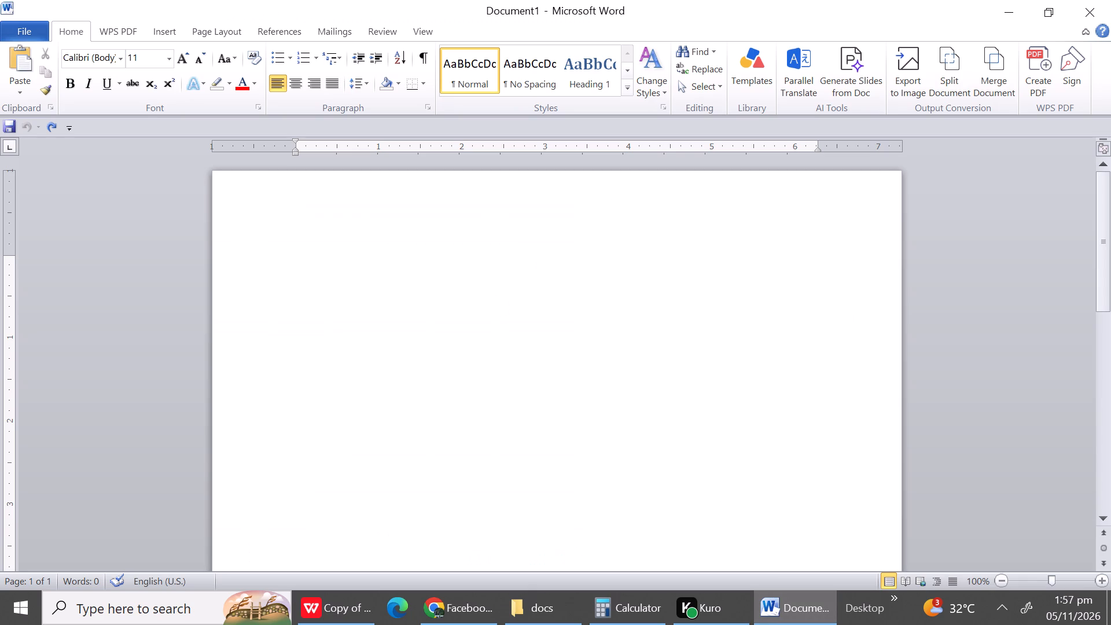
{"action": "key", "text": "ctrl+v"}
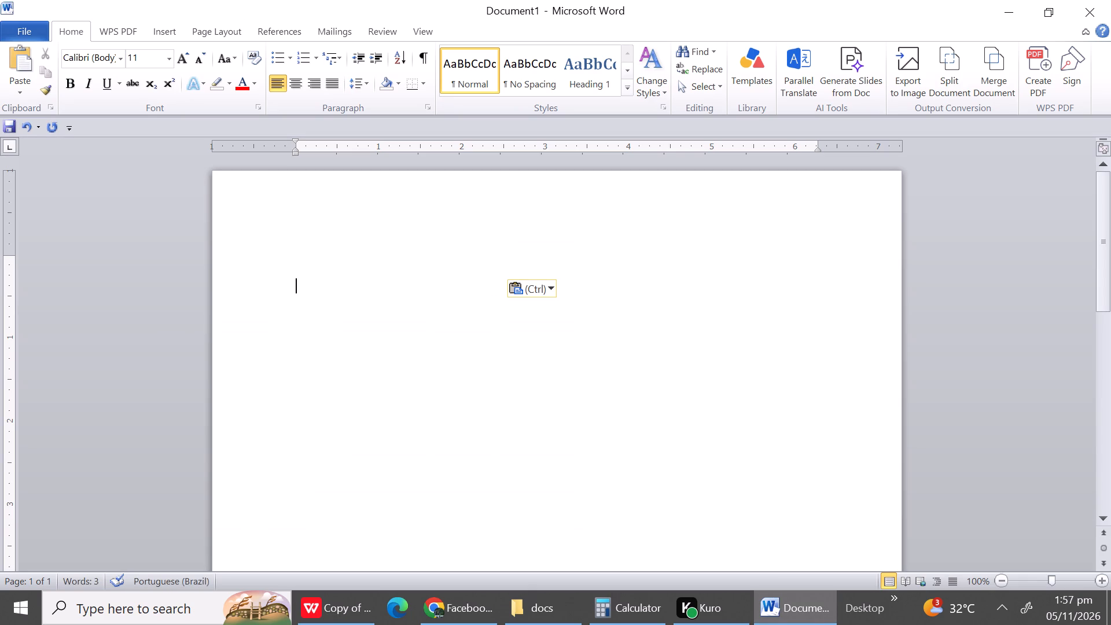
{"action": "left_click", "coordinate": [450, 260]}
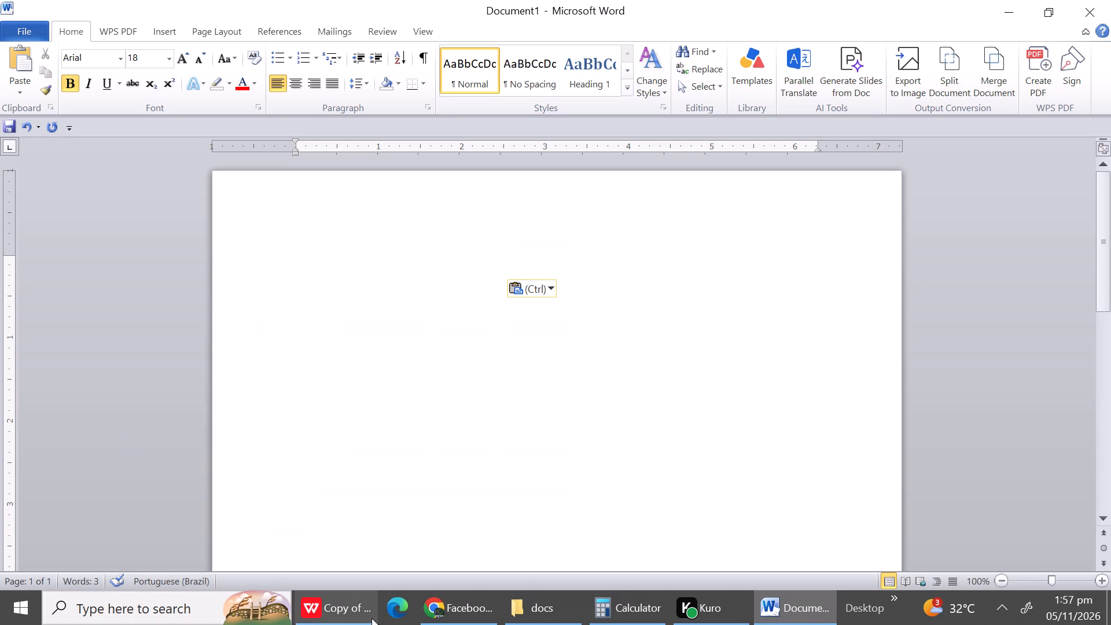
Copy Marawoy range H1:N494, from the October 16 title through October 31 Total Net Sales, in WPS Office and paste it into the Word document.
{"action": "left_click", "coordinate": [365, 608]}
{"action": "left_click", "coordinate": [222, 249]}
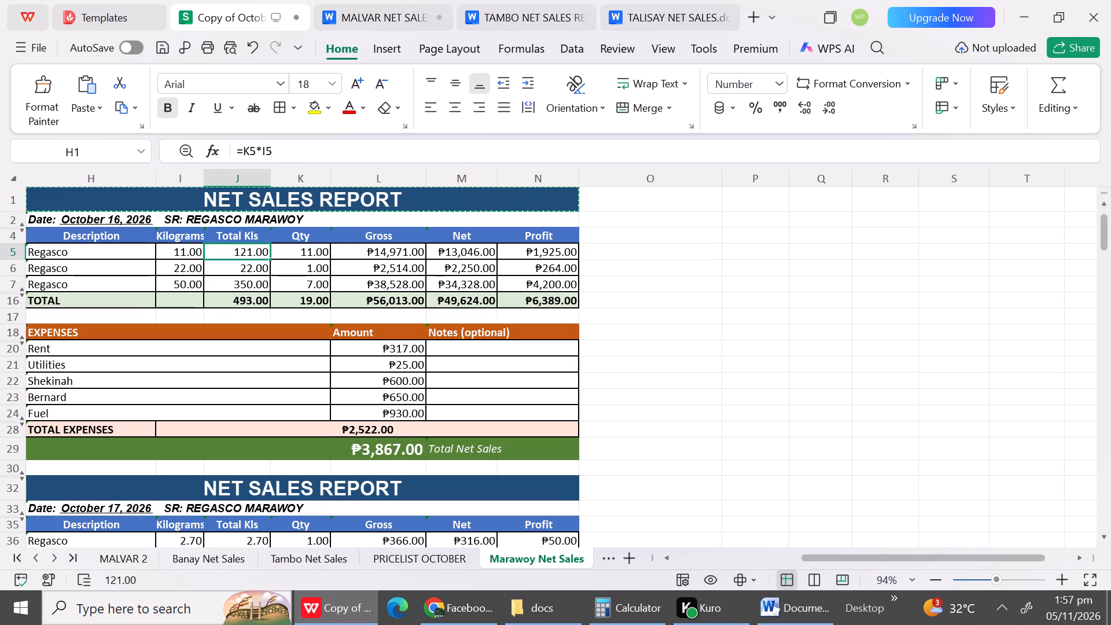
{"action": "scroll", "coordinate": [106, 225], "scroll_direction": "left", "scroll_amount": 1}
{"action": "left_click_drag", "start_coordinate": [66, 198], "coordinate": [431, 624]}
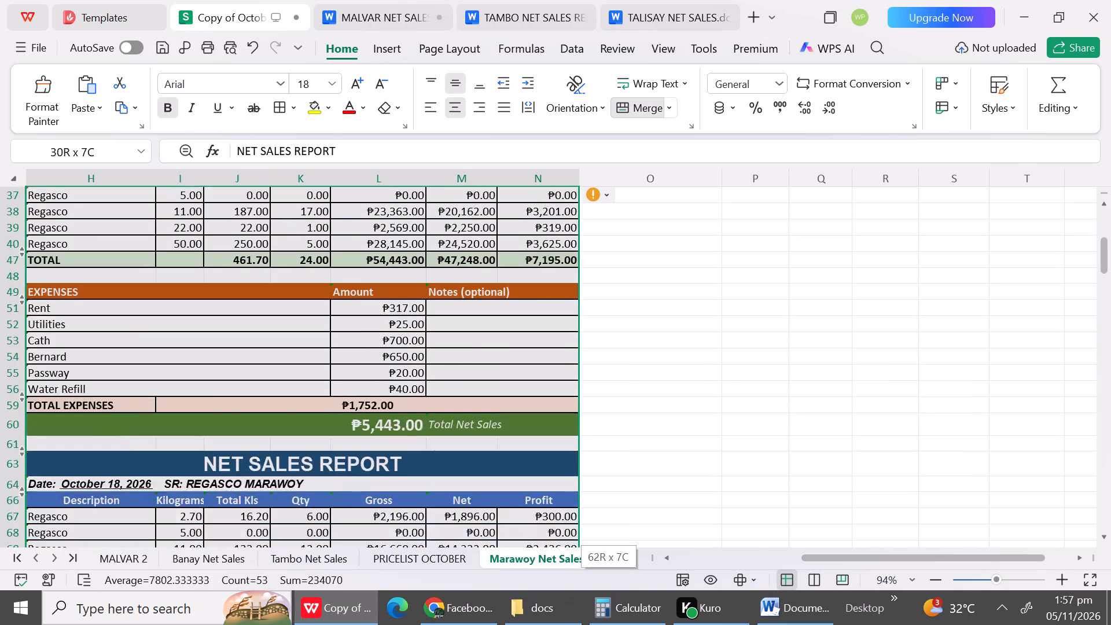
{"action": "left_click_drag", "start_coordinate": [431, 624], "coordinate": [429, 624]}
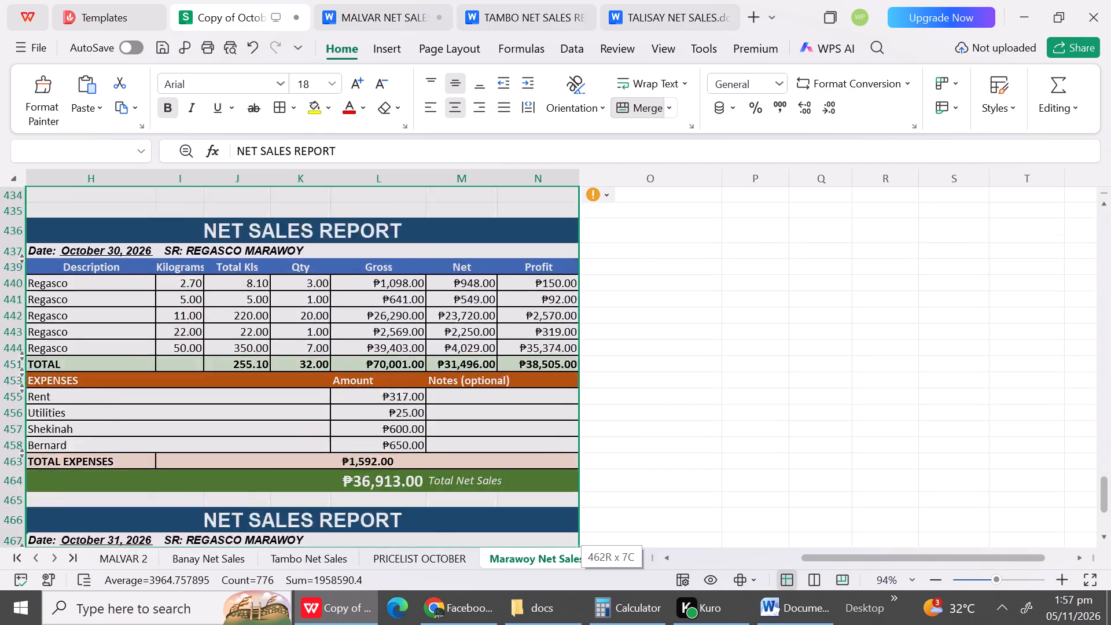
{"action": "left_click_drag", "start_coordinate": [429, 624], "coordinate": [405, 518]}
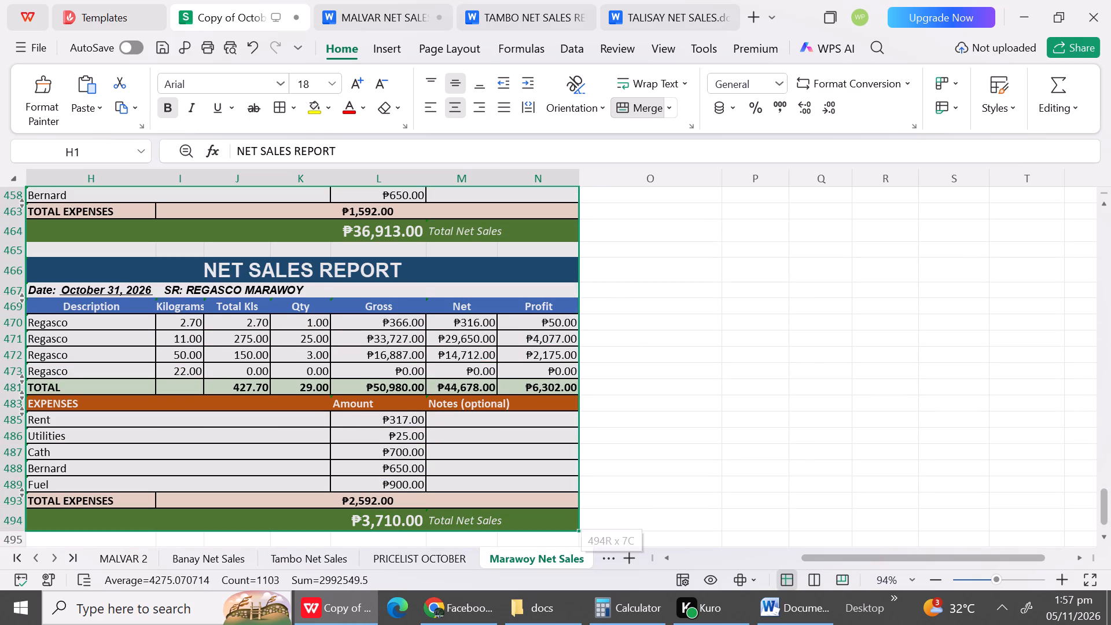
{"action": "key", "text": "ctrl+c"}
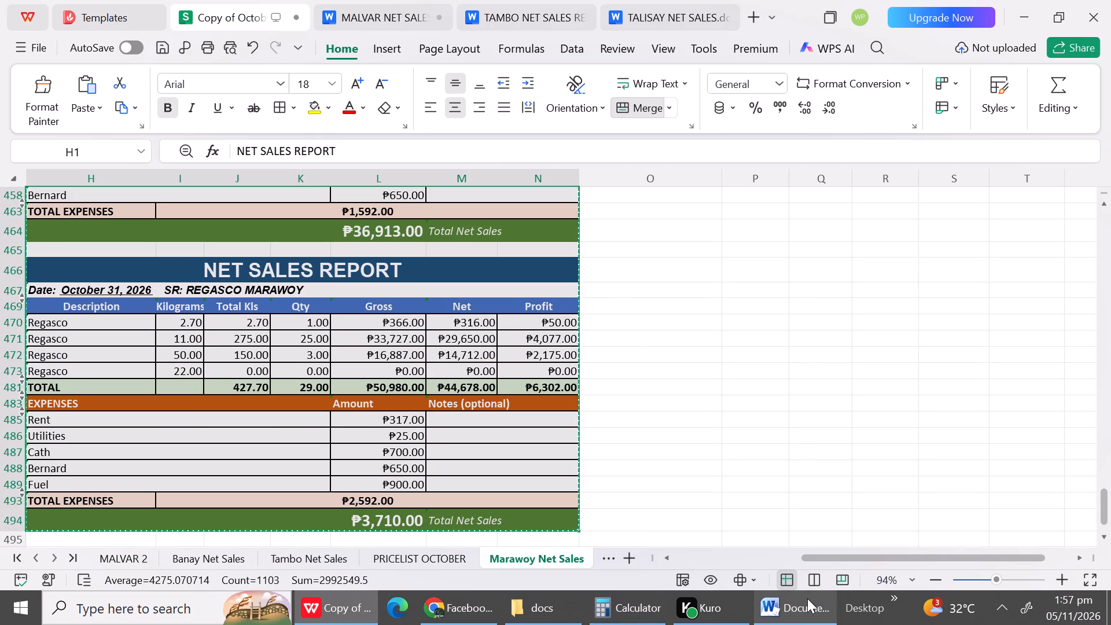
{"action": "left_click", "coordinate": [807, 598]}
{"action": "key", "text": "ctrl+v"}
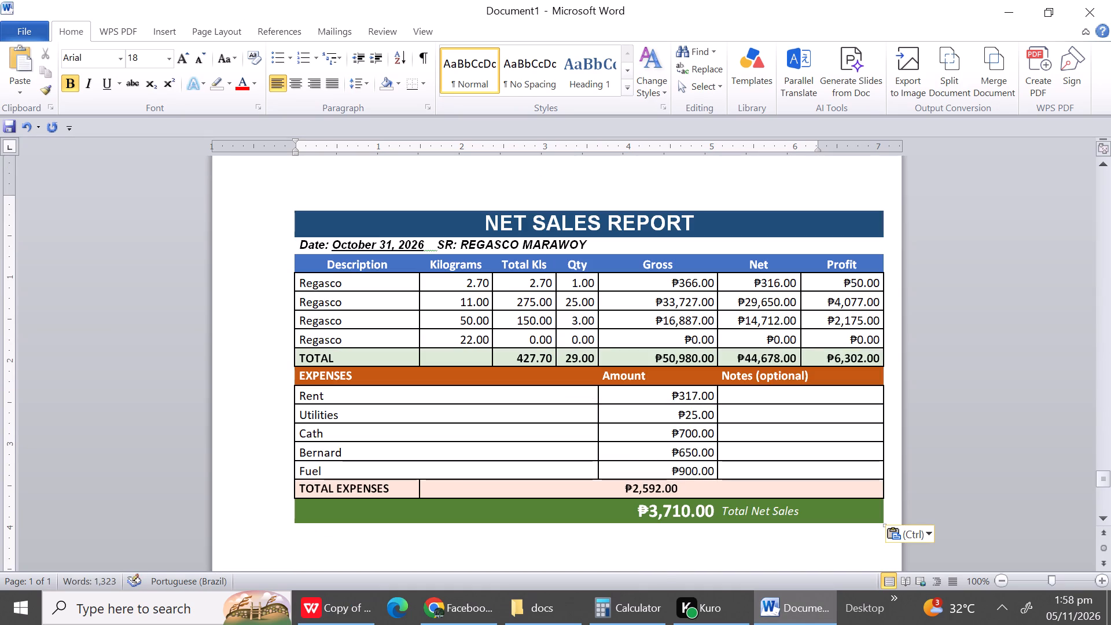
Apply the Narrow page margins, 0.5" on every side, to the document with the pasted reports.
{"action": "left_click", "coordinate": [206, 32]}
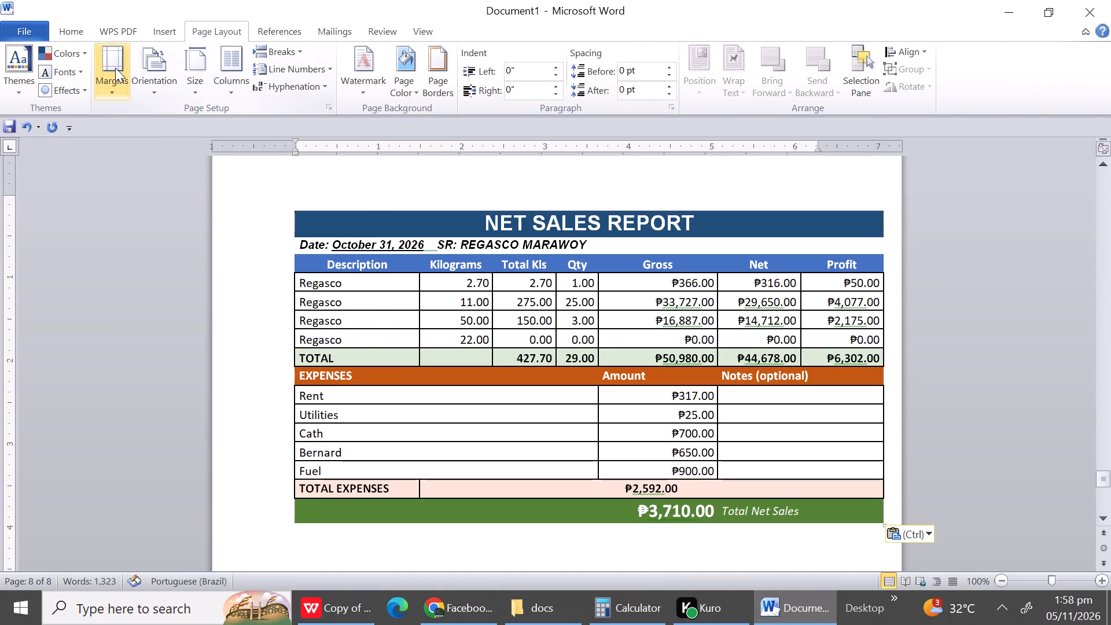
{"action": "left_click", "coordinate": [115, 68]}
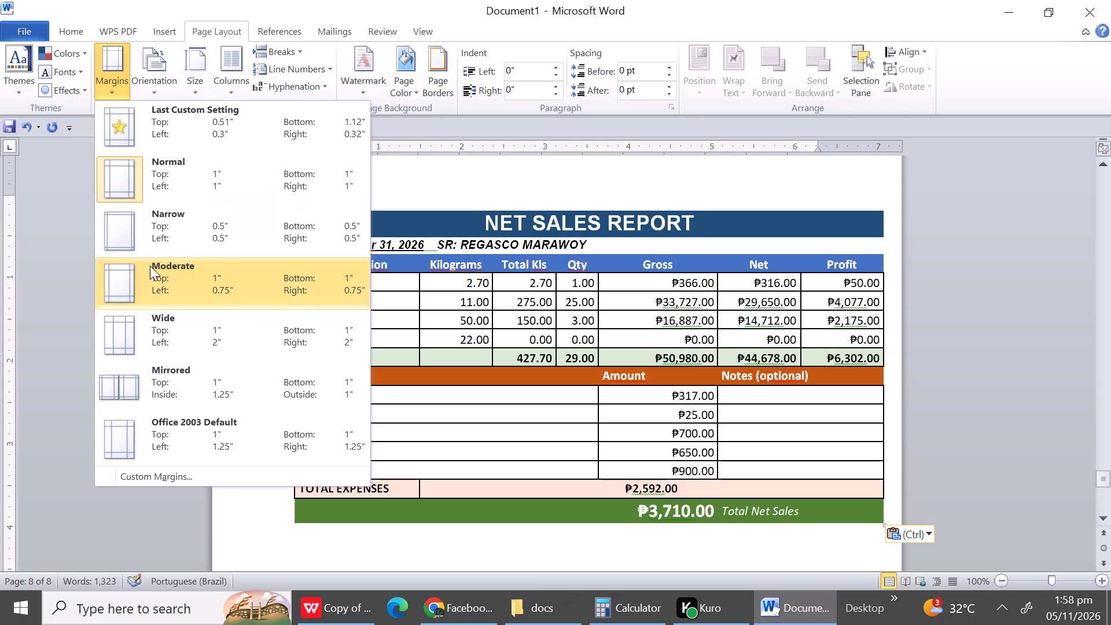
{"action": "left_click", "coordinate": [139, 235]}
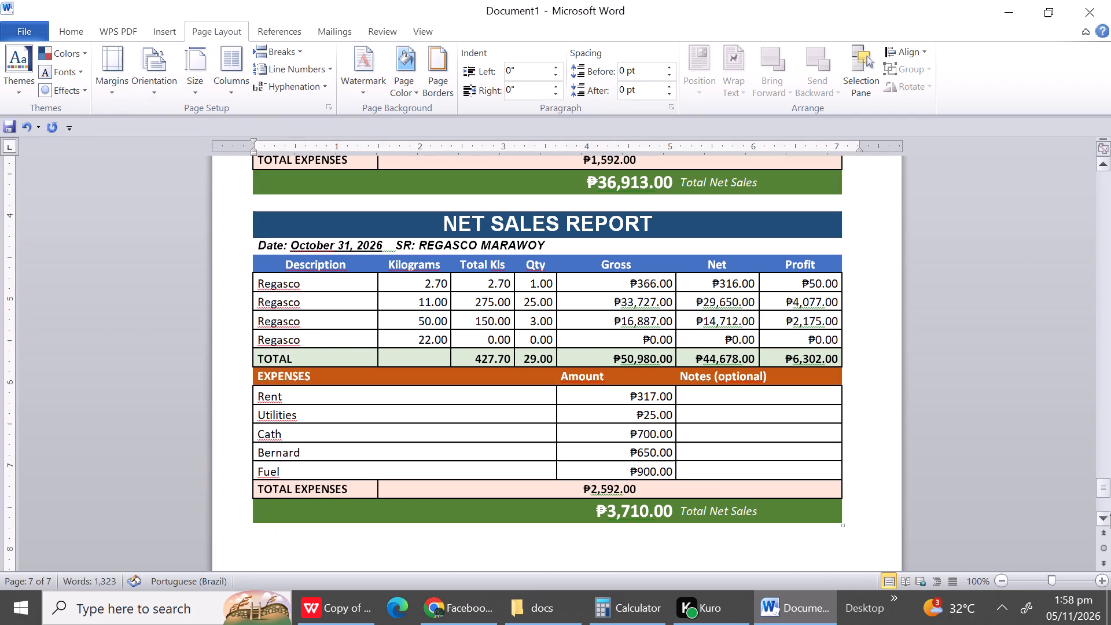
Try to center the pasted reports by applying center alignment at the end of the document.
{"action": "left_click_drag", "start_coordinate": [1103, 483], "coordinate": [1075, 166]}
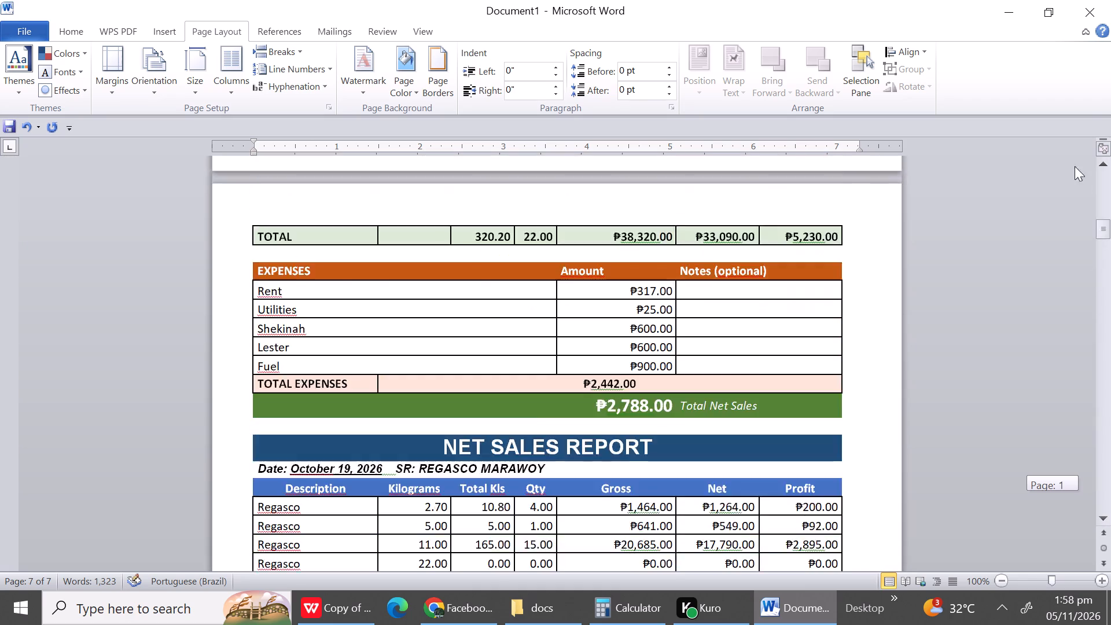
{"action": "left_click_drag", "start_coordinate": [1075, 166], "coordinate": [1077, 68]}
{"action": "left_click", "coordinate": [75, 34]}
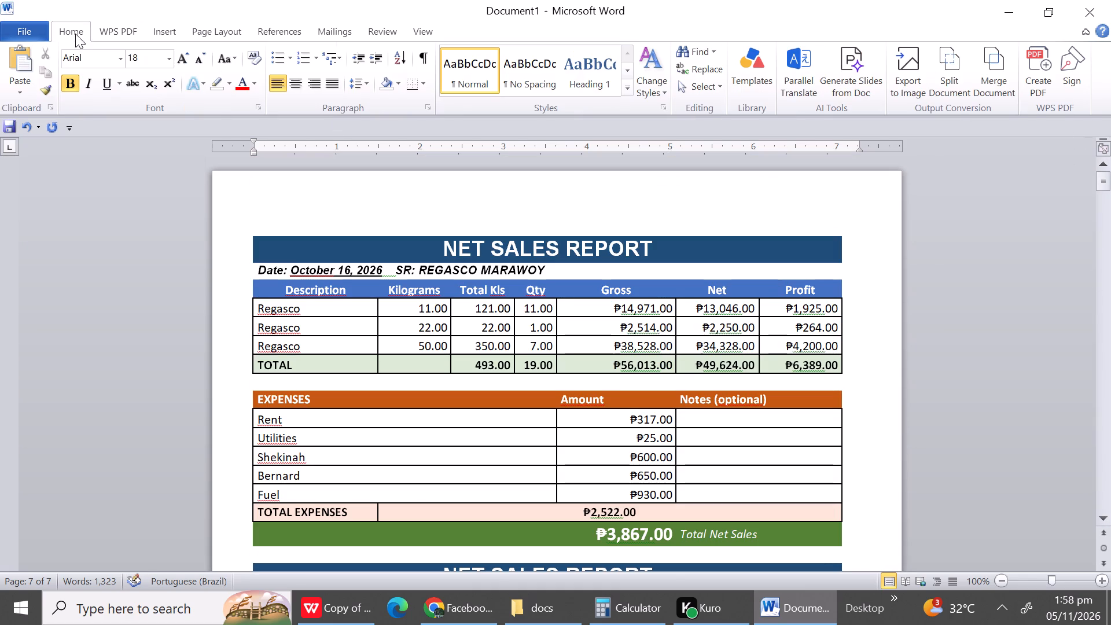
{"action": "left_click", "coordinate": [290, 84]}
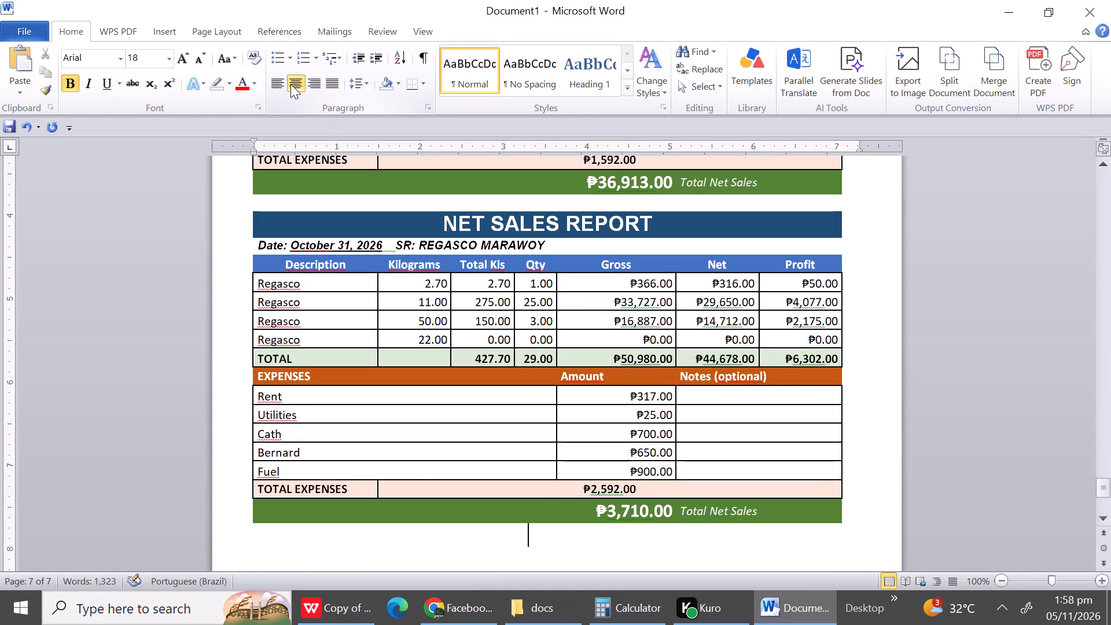
Examine how the pasted reports from October 16 onward fit and break across the document pages.
{"action": "left_click_drag", "start_coordinate": [1100, 492], "coordinate": [1091, 153]}
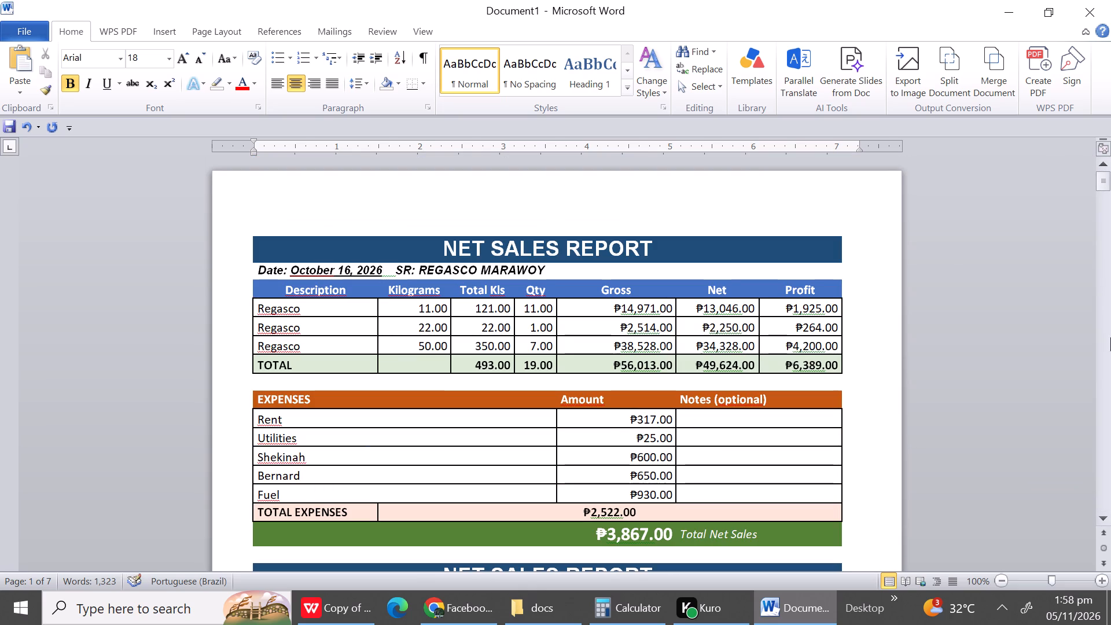
{"action": "scroll", "coordinate": [1075, 217], "scroll_direction": "down", "scroll_amount": 1}
{"action": "left_click_drag", "start_coordinate": [1101, 181], "coordinate": [1099, 149]}
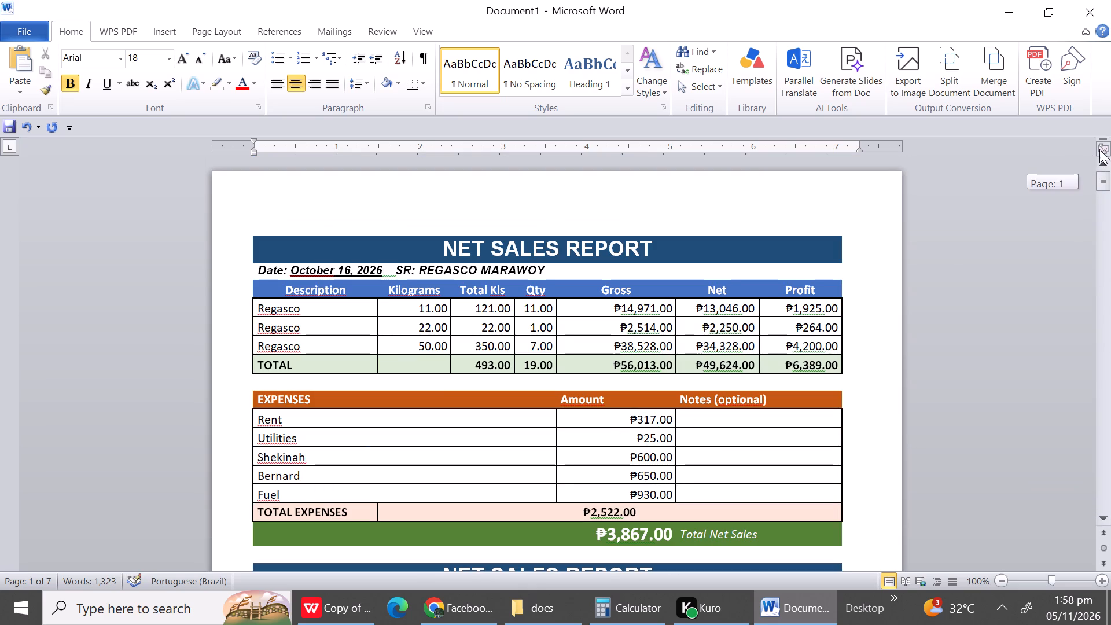
{"action": "left_click_drag", "start_coordinate": [1099, 149], "coordinate": [1099, 156]}
{"action": "left_click_drag", "start_coordinate": [1101, 182], "coordinate": [1079, 266]}
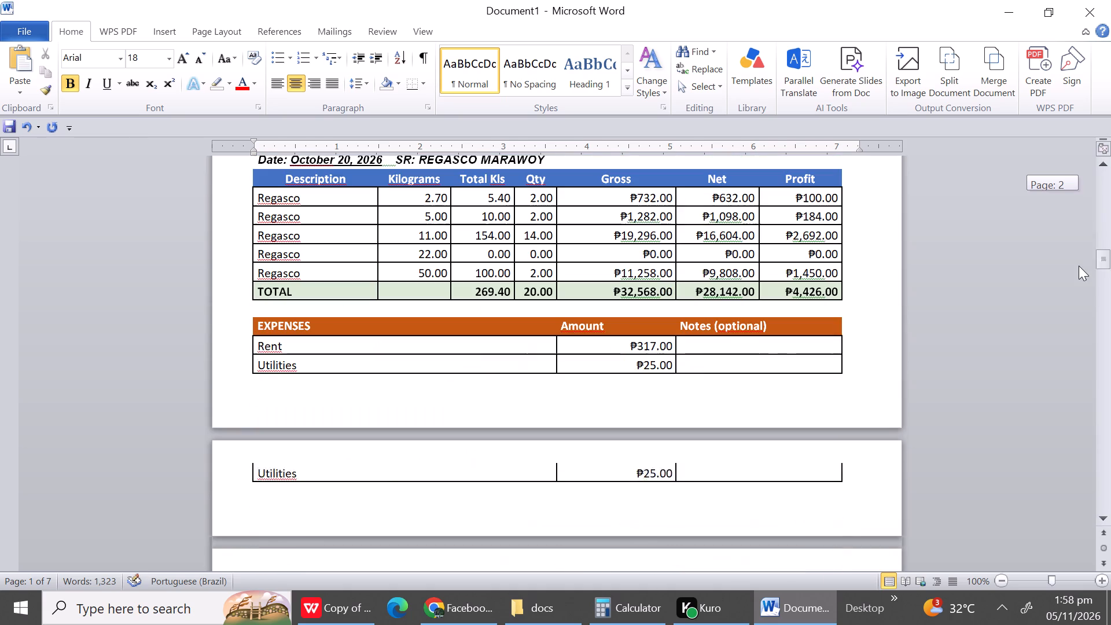
{"action": "left_click_drag", "start_coordinate": [1079, 266], "coordinate": [1091, 93]}
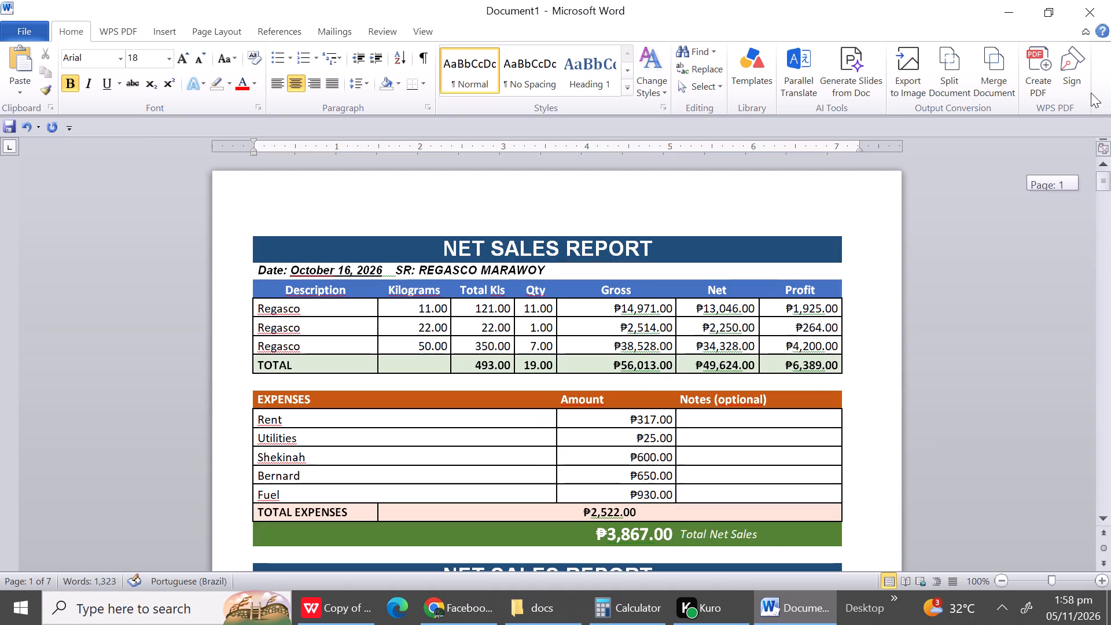
{"action": "left_click_drag", "start_coordinate": [1091, 93], "coordinate": [1082, 38]}
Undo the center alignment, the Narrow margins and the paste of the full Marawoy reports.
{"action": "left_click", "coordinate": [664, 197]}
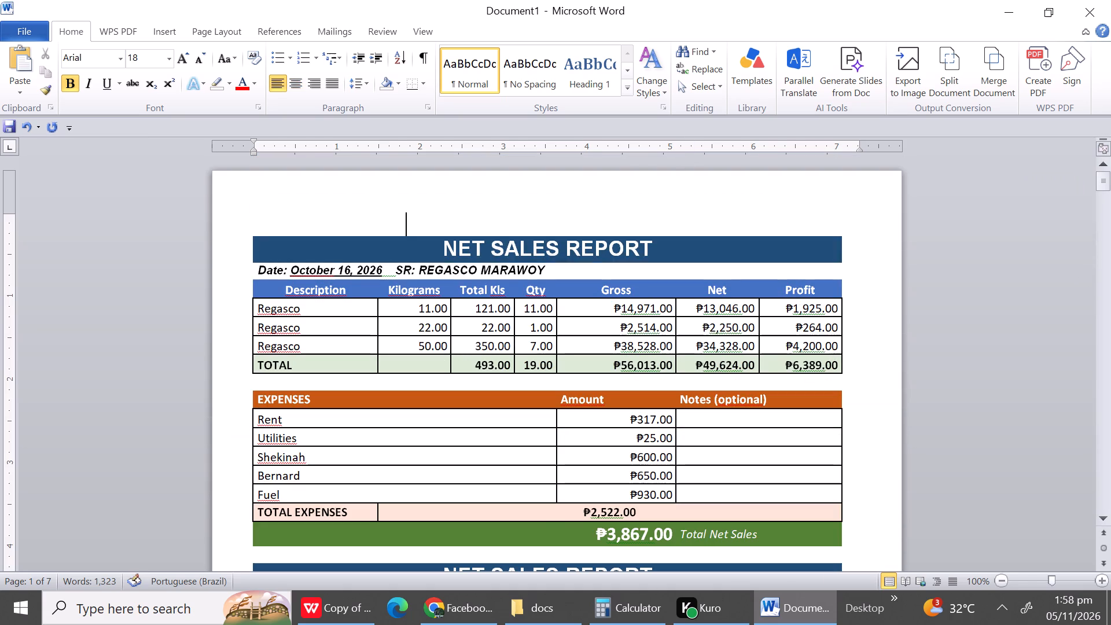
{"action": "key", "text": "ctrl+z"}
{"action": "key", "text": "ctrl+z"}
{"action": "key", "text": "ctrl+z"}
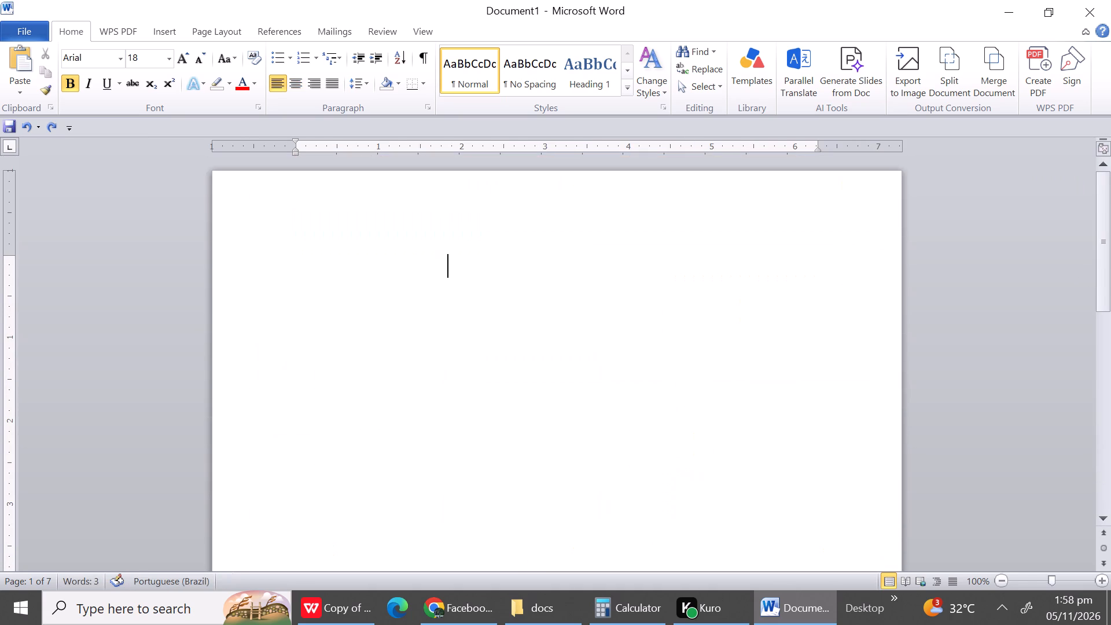
Switch to the WPS workbook and copy the October 1 to 15 Marawoy reports, columns A to G through the TOTAL EXPENSES row 463.
{"action": "left_click", "coordinate": [351, 619]}
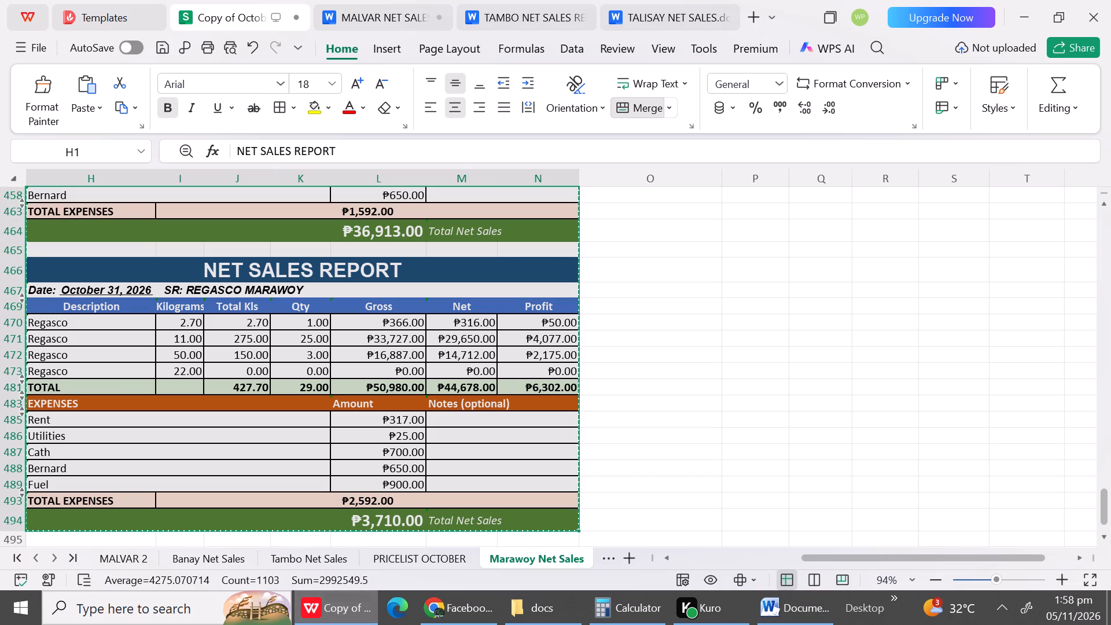
{"action": "left_click", "coordinate": [744, 355]}
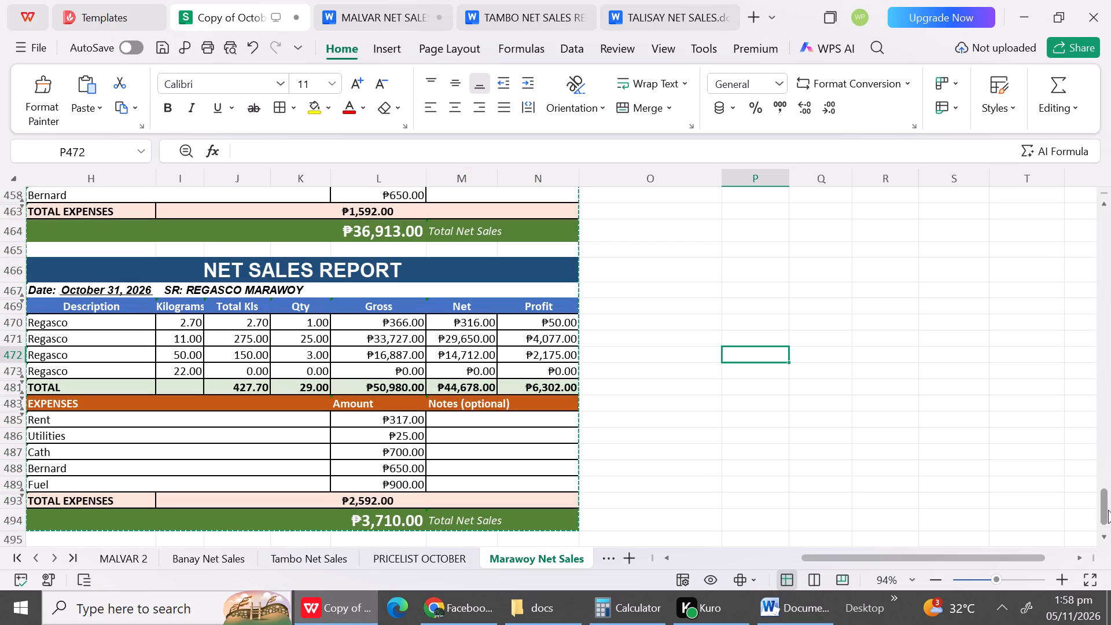
{"action": "left_click_drag", "start_coordinate": [1108, 510], "coordinate": [1110, 352]}
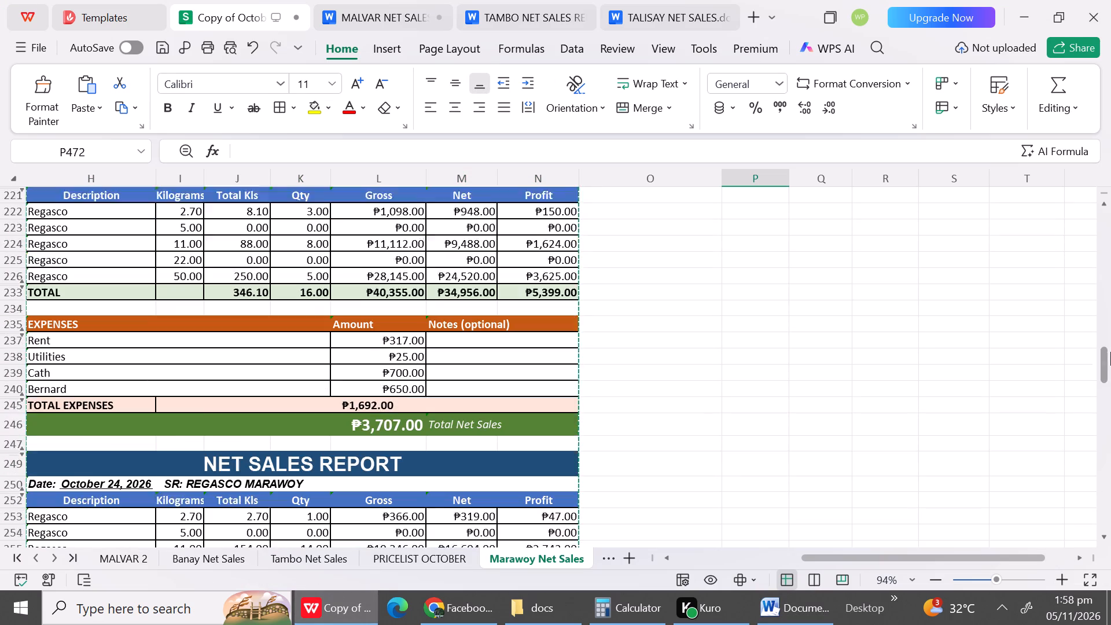
{"action": "left_click_drag", "start_coordinate": [1110, 352], "coordinate": [1108, 266]}
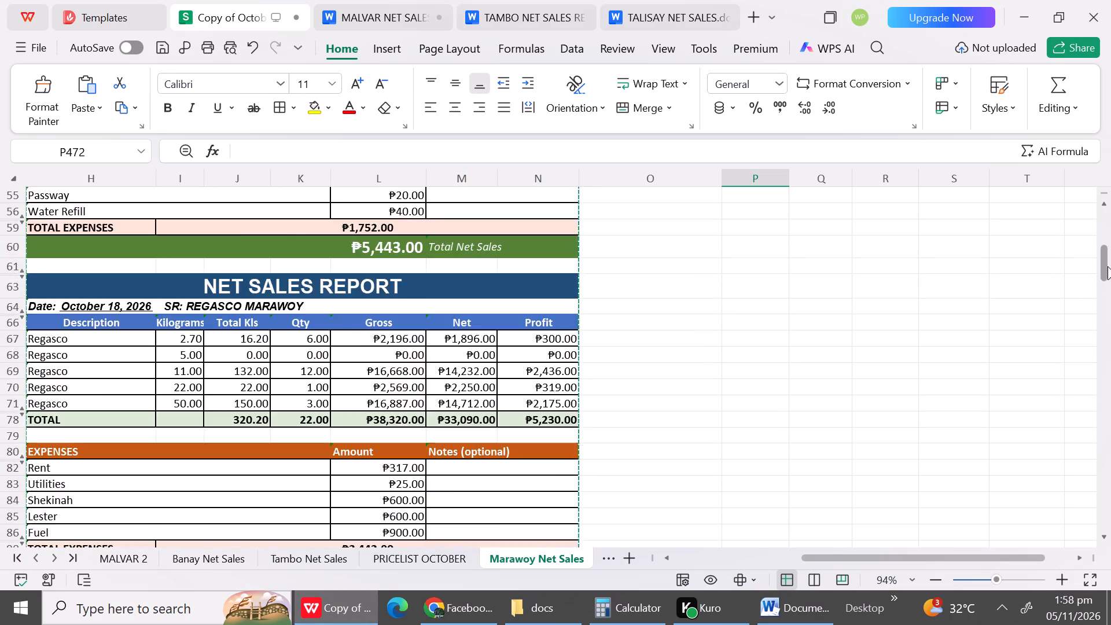
{"action": "left_click_drag", "start_coordinate": [1108, 266], "coordinate": [1101, 197]}
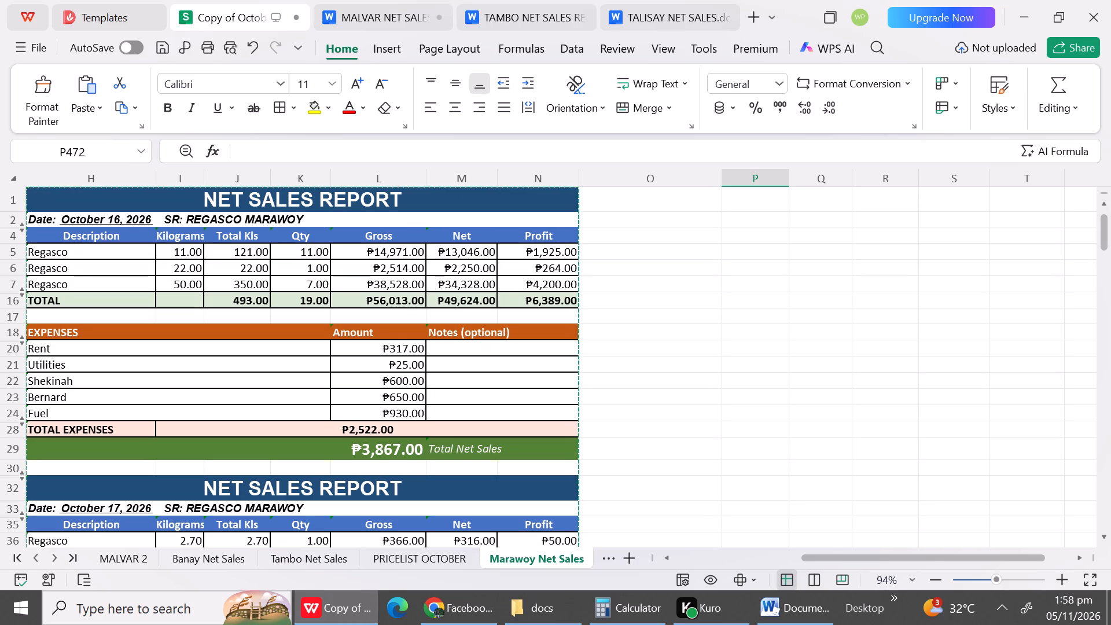
{"action": "left_click", "coordinate": [671, 562]}
{"action": "double_click", "coordinate": [671, 562]}
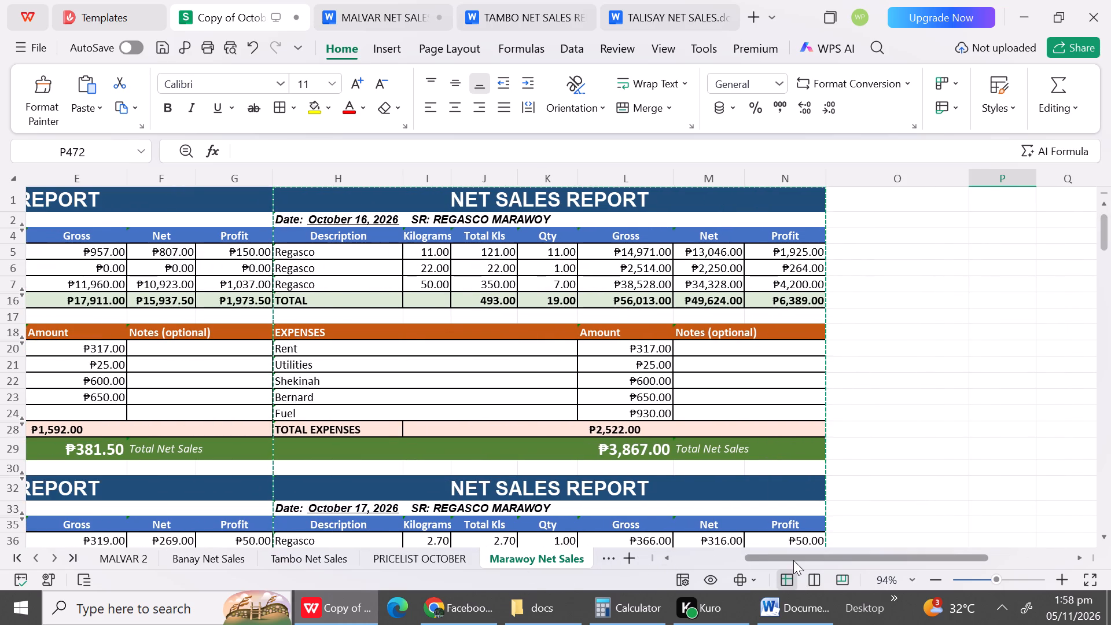
{"action": "left_click_drag", "start_coordinate": [792, 559], "coordinate": [621, 561]}
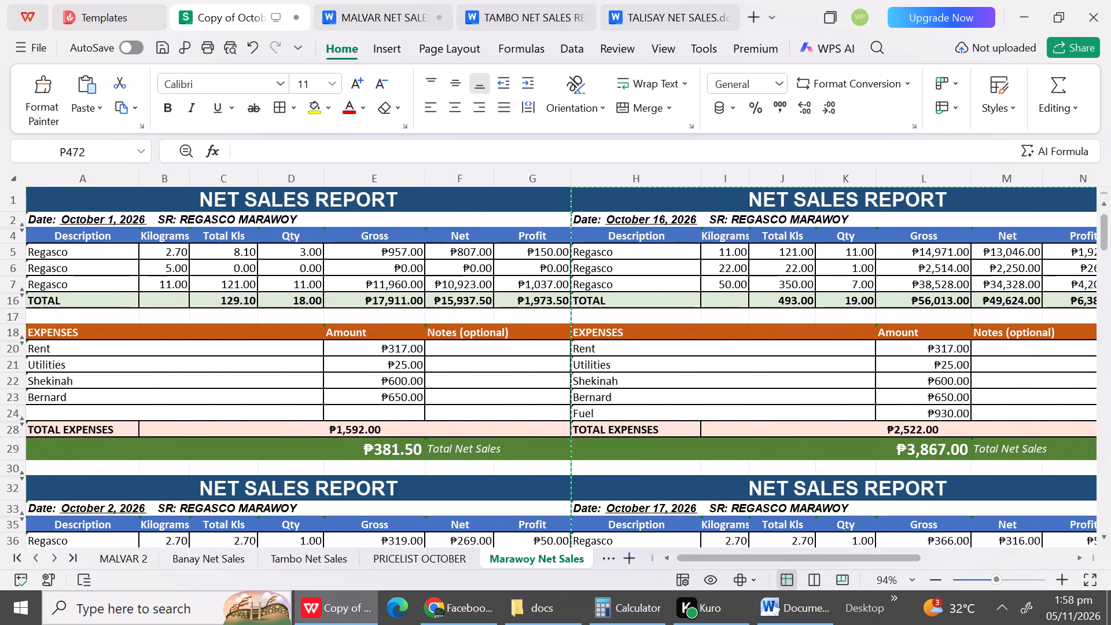
{"action": "left_click_drag", "start_coordinate": [80, 205], "coordinate": [362, 389]}
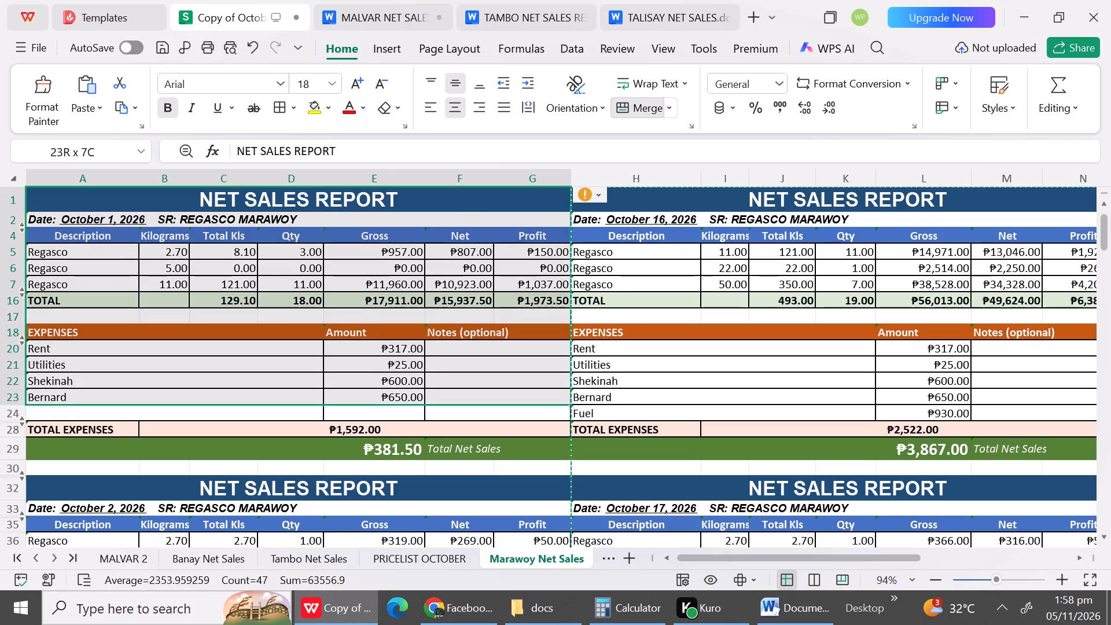
{"action": "left_click_drag", "start_coordinate": [362, 389], "coordinate": [362, 624]}
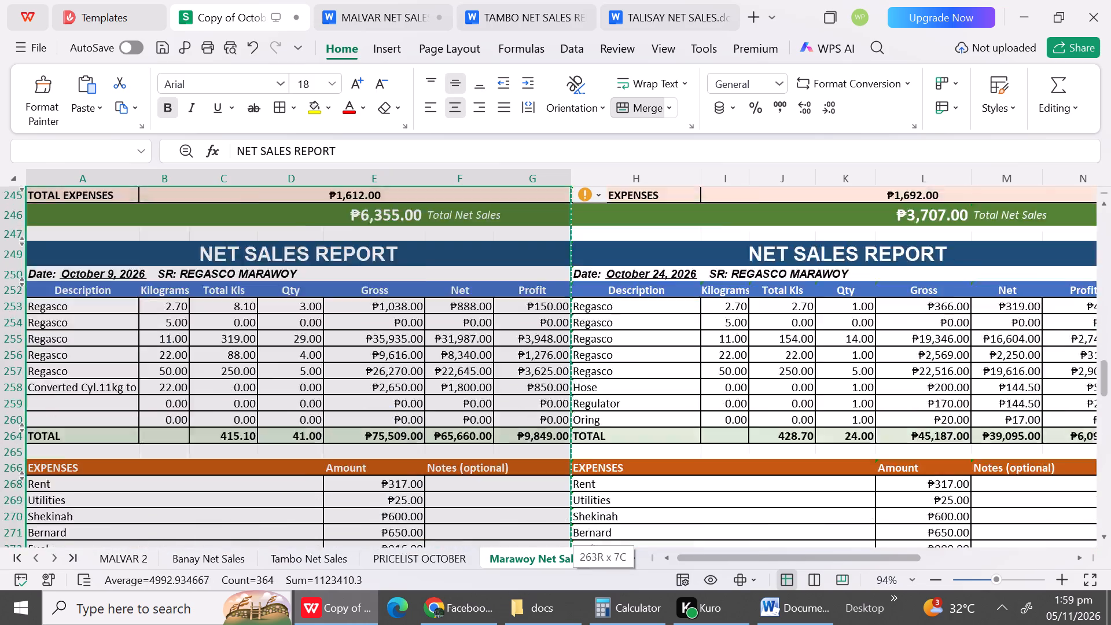
{"action": "left_click_drag", "start_coordinate": [362, 624], "coordinate": [362, 620]}
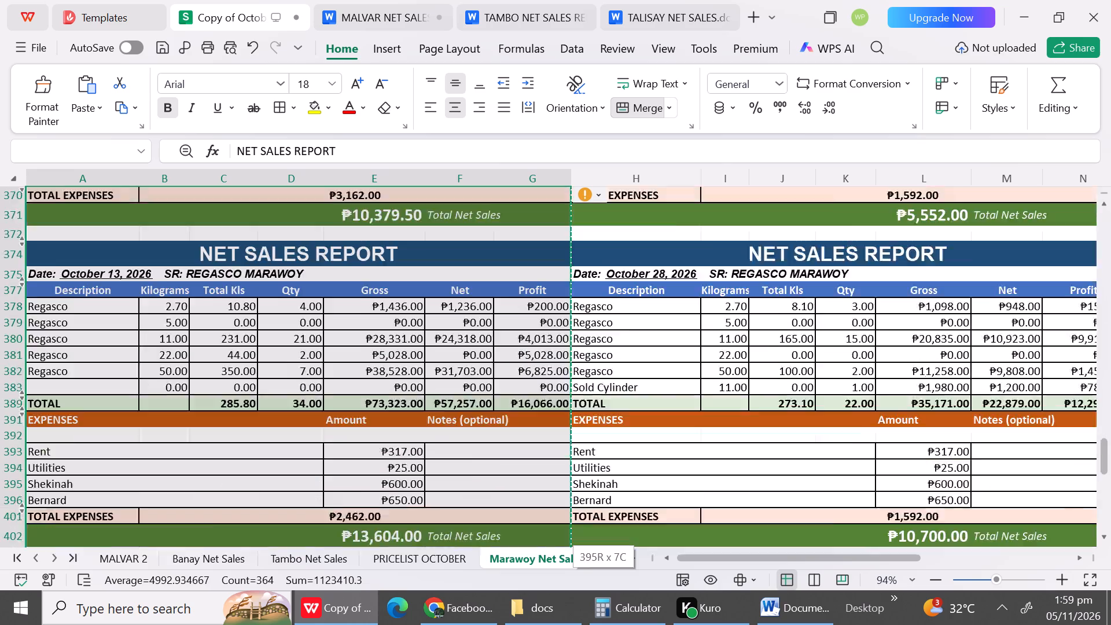
{"action": "left_click_drag", "start_coordinate": [362, 620], "coordinate": [345, 369]}
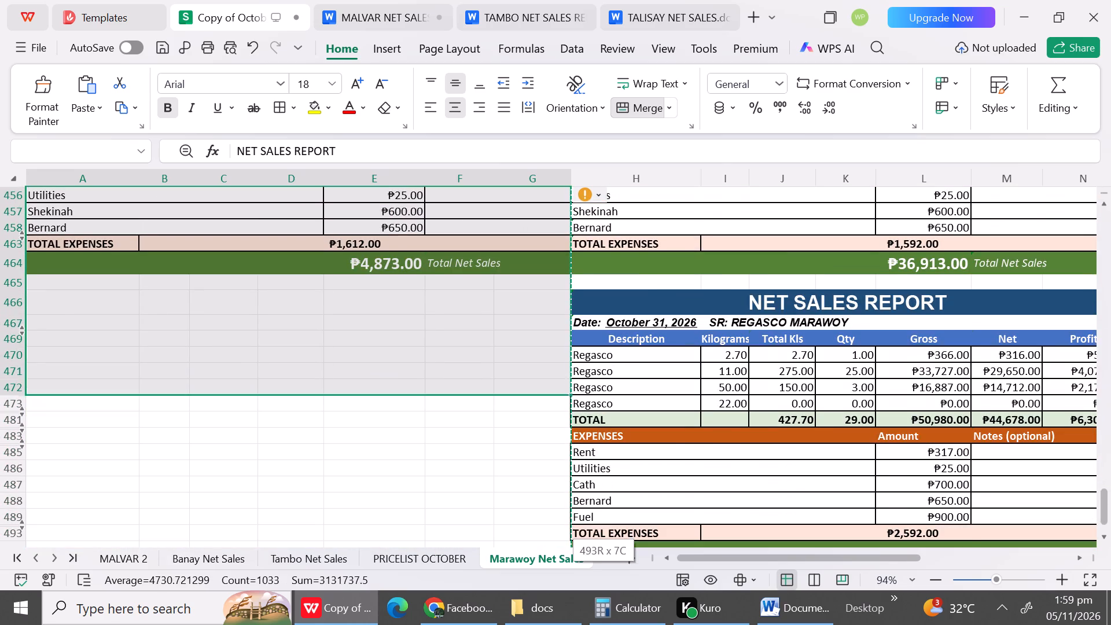
{"action": "left_click_drag", "start_coordinate": [345, 369], "coordinate": [329, 239]}
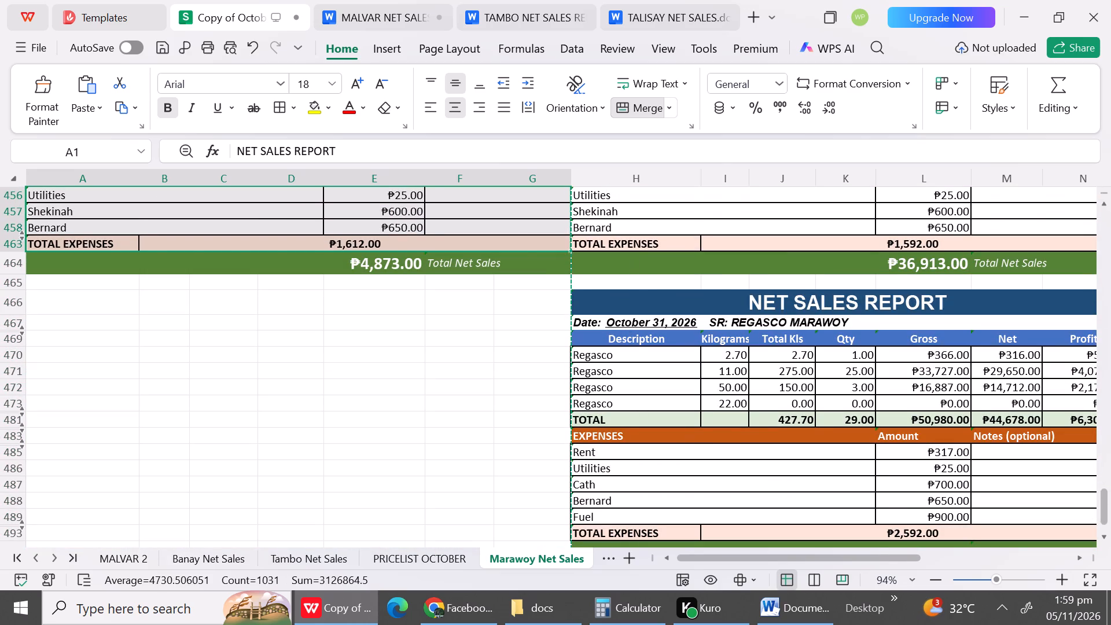
{"action": "key", "text": "ctrl+c"}
Switch back to Word, center-align the empty first line and paste the October 1 to 15 reports there.
{"action": "left_click", "coordinate": [786, 624]}
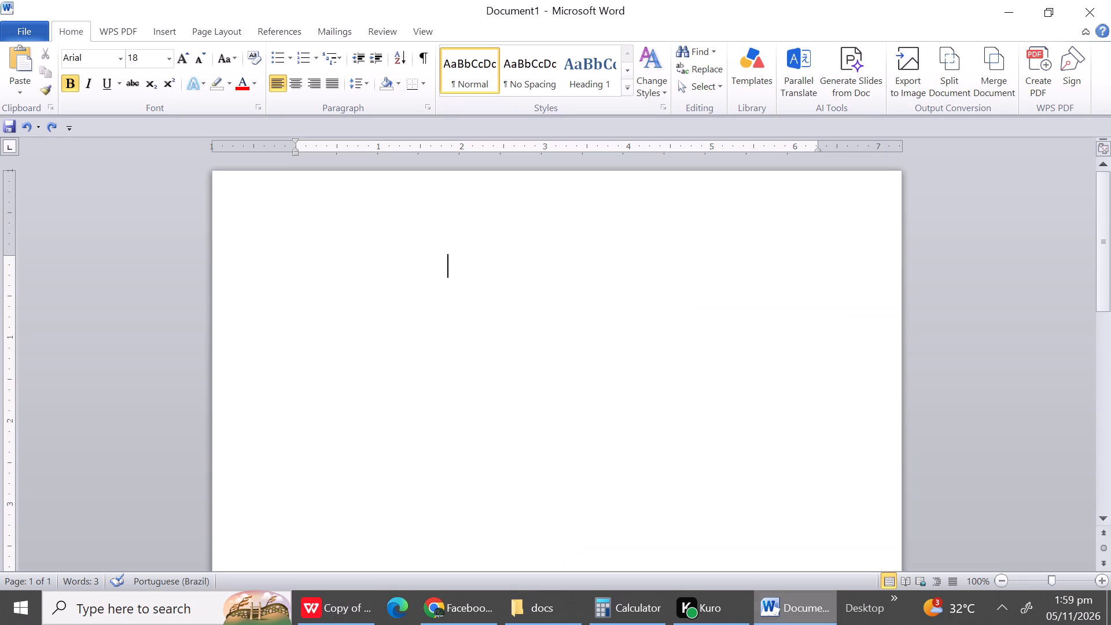
{"action": "left_click", "coordinate": [287, 72]}
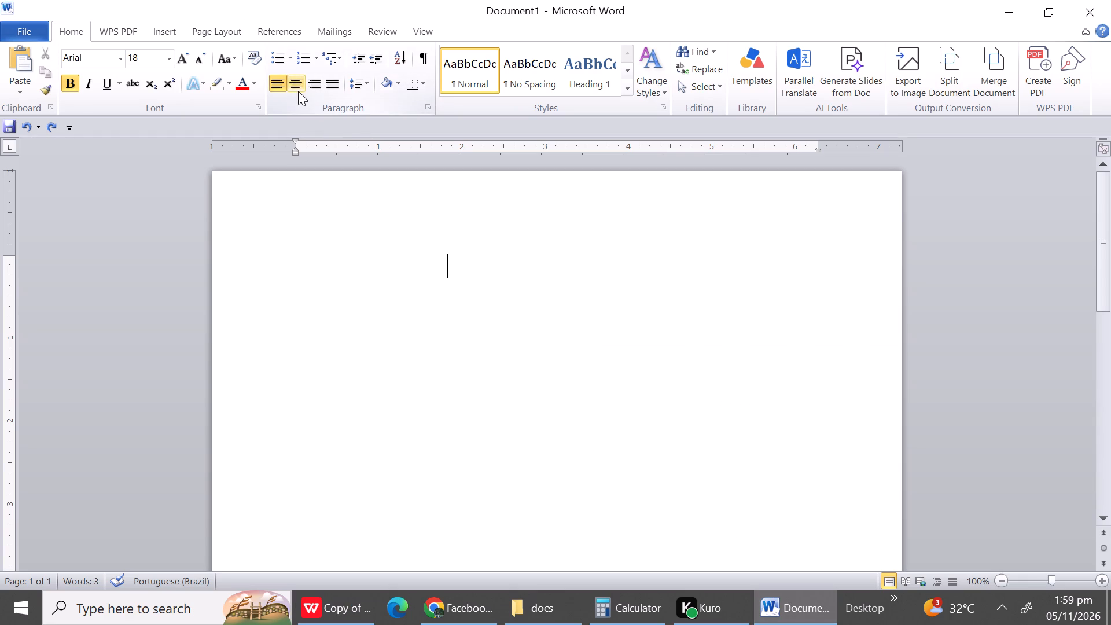
{"action": "left_click", "coordinate": [298, 91]}
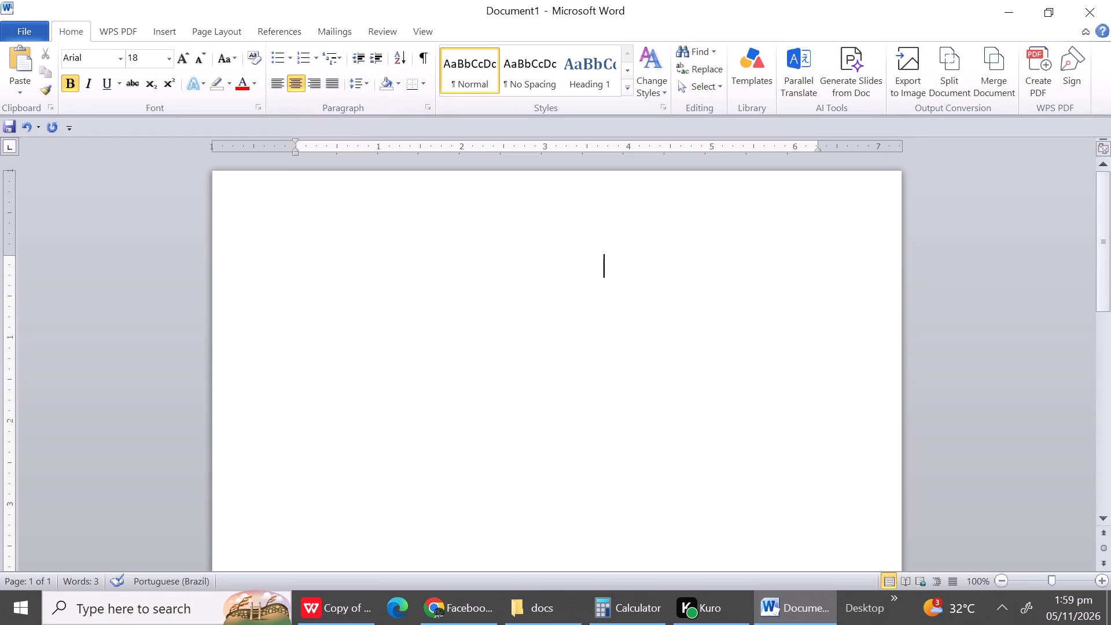
{"action": "key", "text": "ctrl+v"}
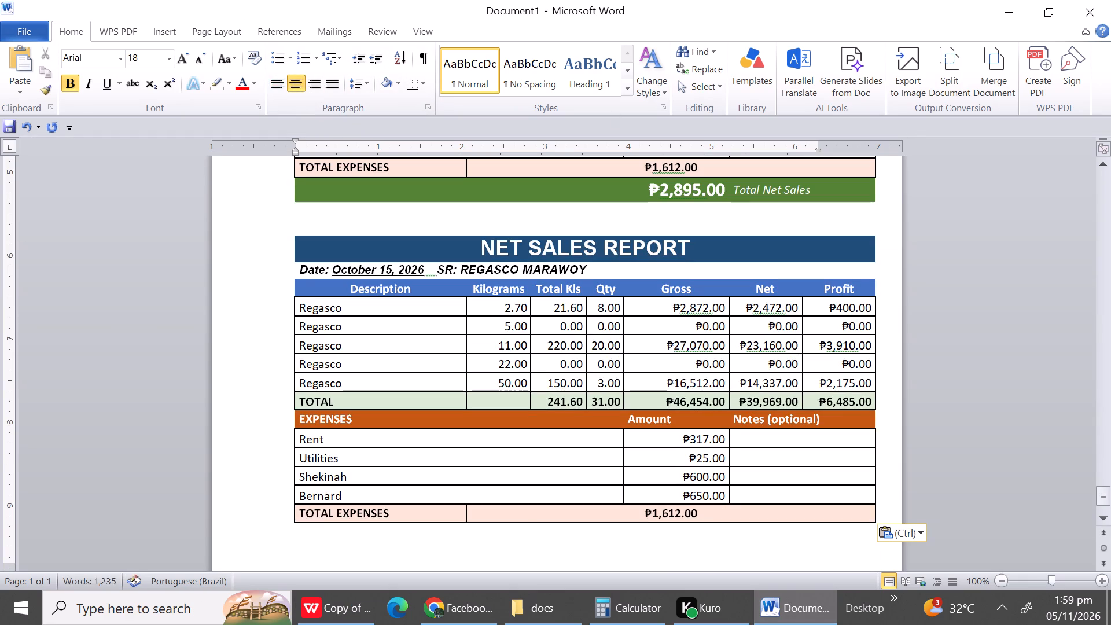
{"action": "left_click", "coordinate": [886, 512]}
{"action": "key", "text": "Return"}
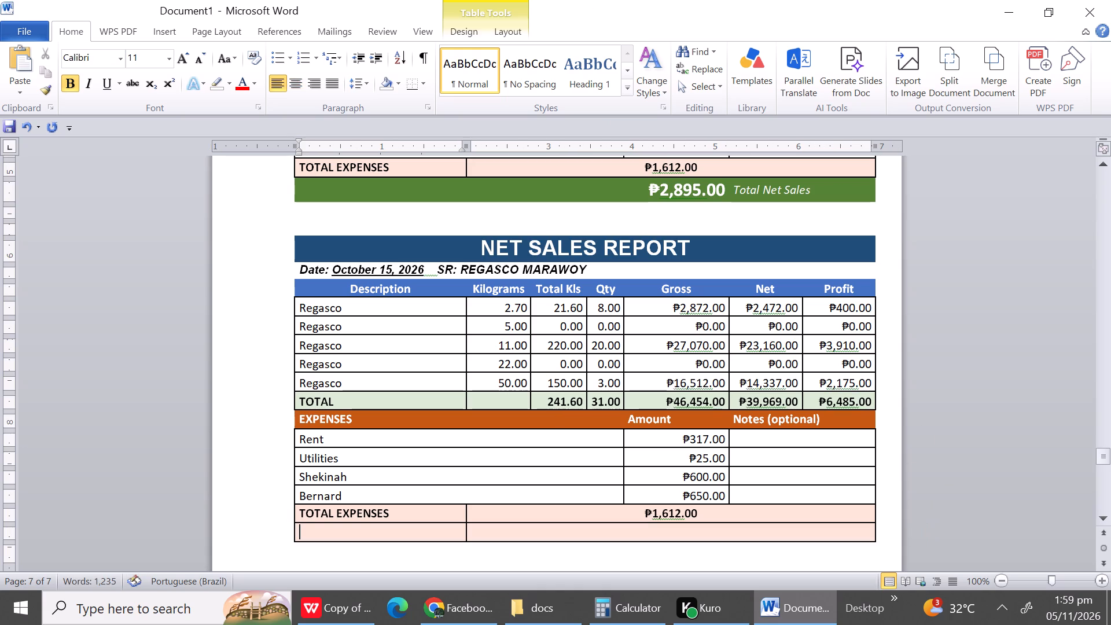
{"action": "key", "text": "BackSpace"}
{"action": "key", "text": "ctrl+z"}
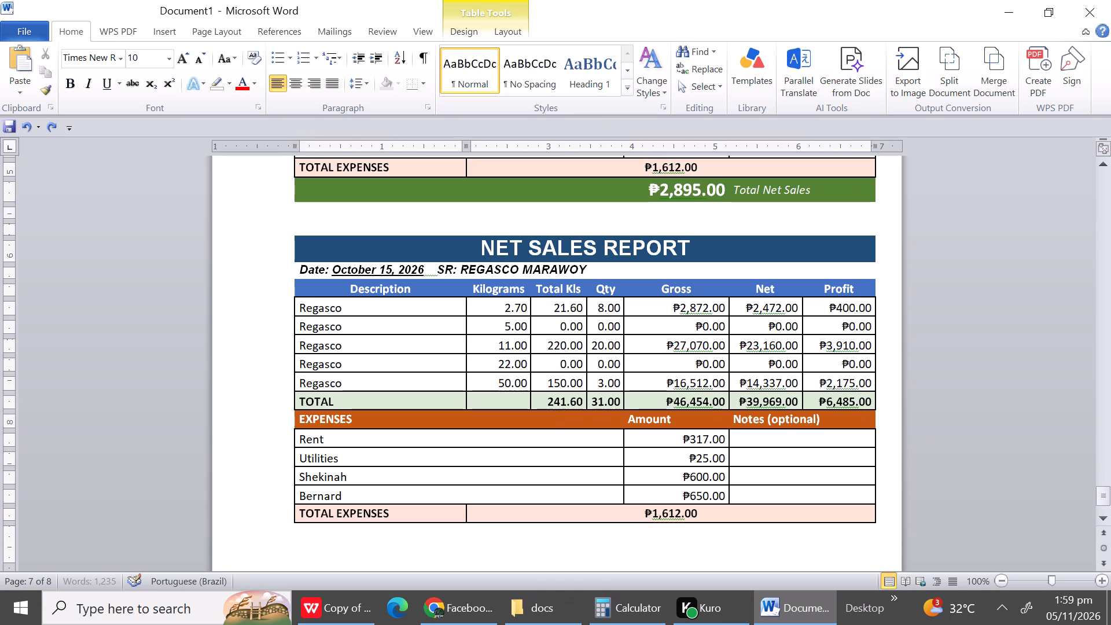
Add an empty line below the pasted October 15 report.
{"action": "left_click", "coordinate": [645, 560]}
{"action": "key", "text": "Return"}
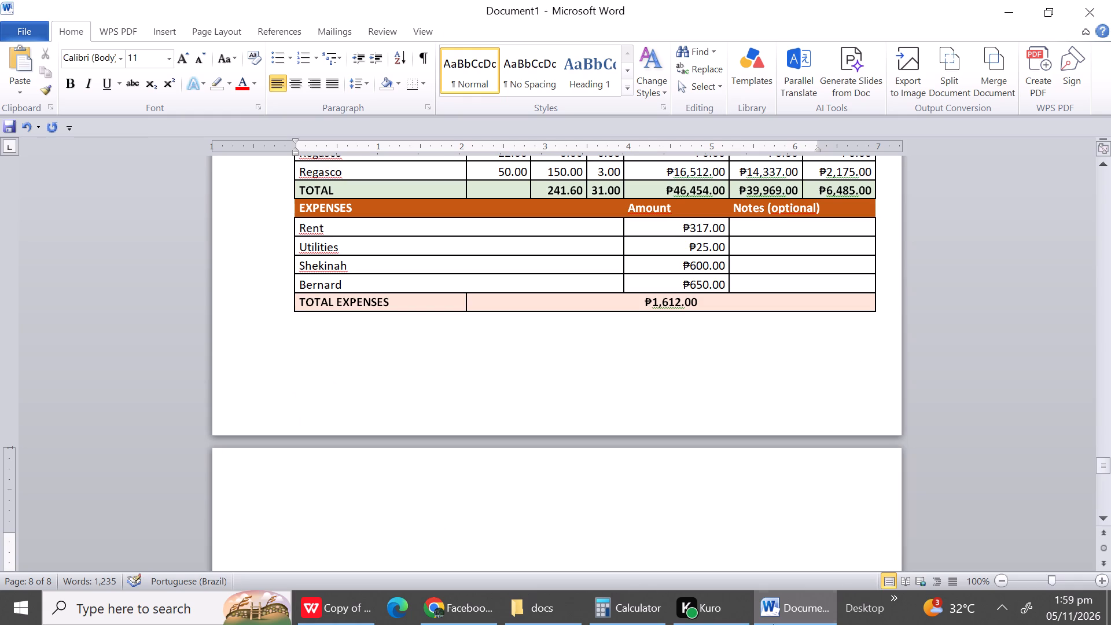
Switch to the WPS workbook and copy the October 16 to 31 Marawoy reports, columns H to N through the Total Net Sales row 494.
{"action": "left_click", "coordinate": [786, 617]}
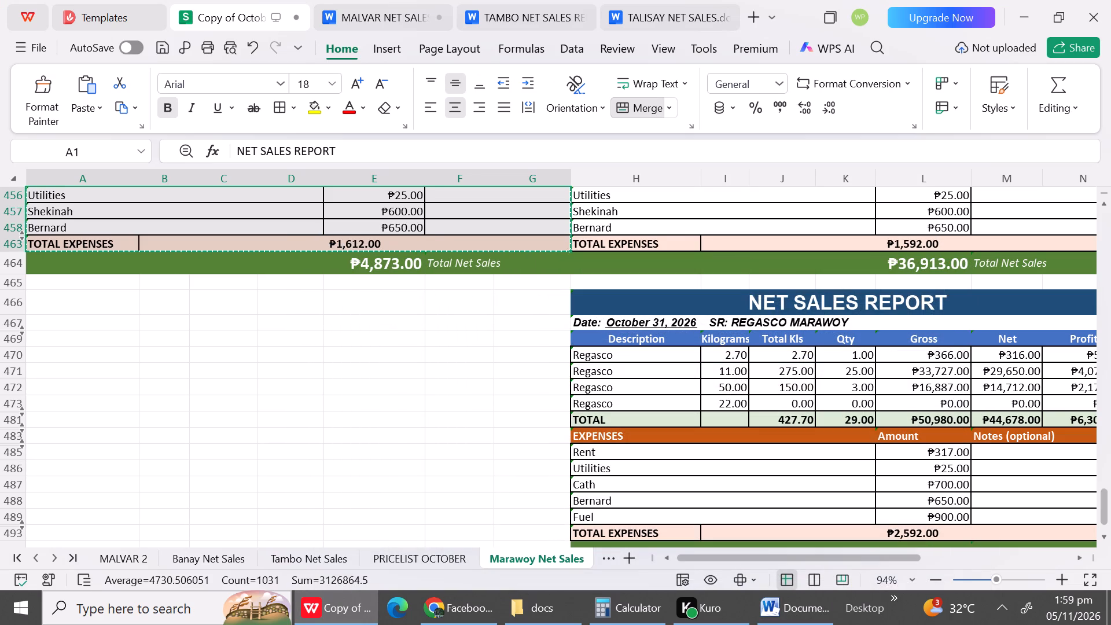
{"action": "left_click_drag", "start_coordinate": [1105, 514], "coordinate": [1108, 372]}
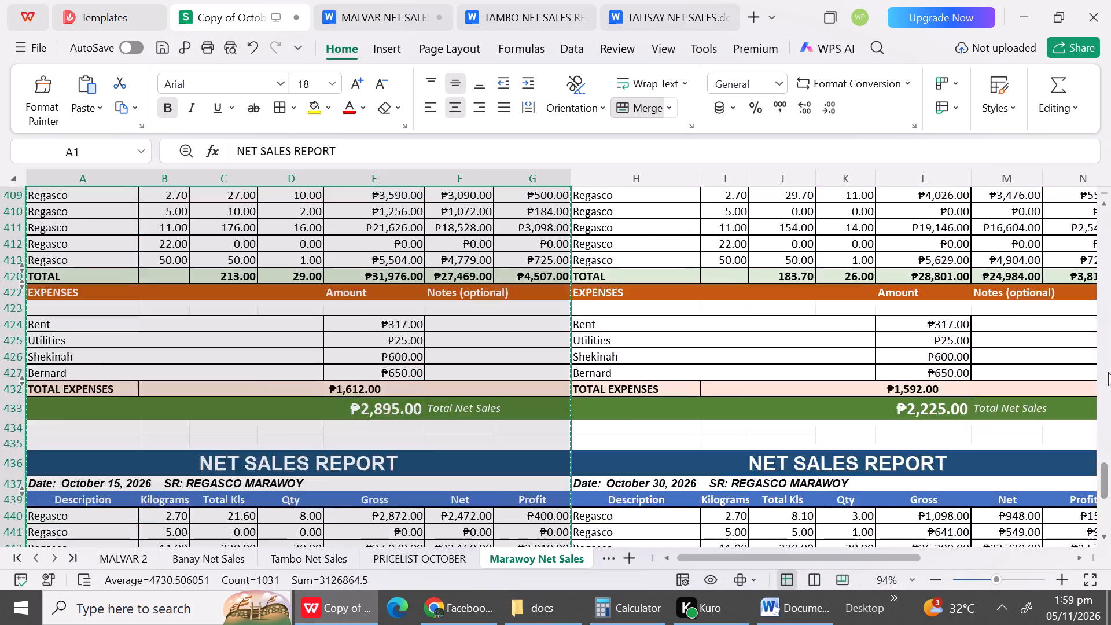
{"action": "left_click_drag", "start_coordinate": [1108, 372], "coordinate": [1110, 180]}
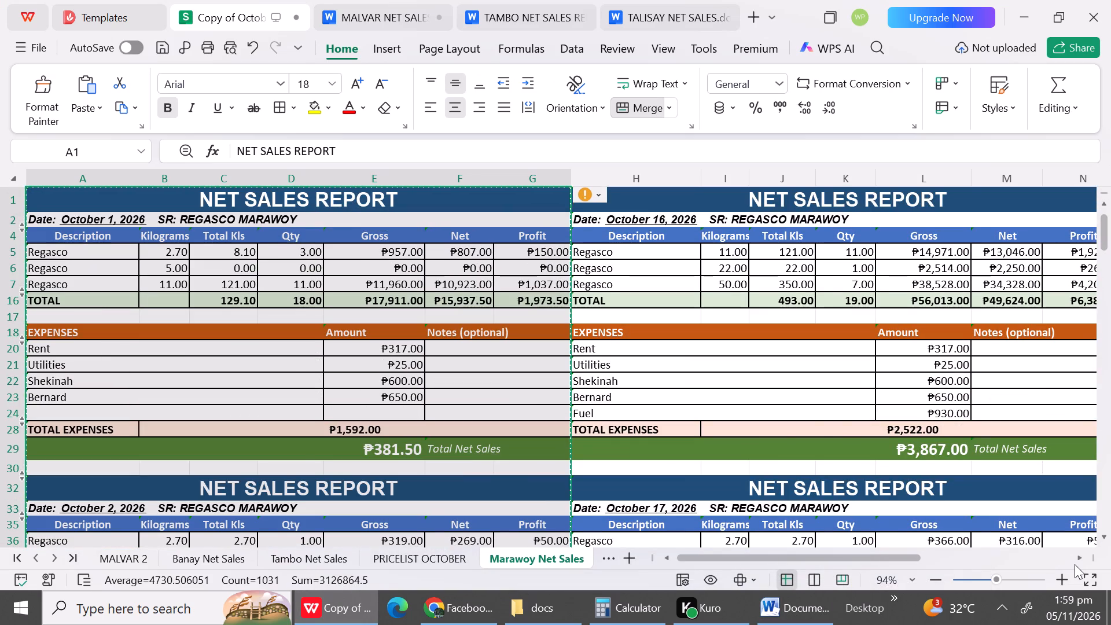
{"action": "left_click", "coordinate": [1075, 564]}
{"action": "left_click", "coordinate": [1075, 564]}
{"action": "left_click", "coordinate": [1075, 564]}
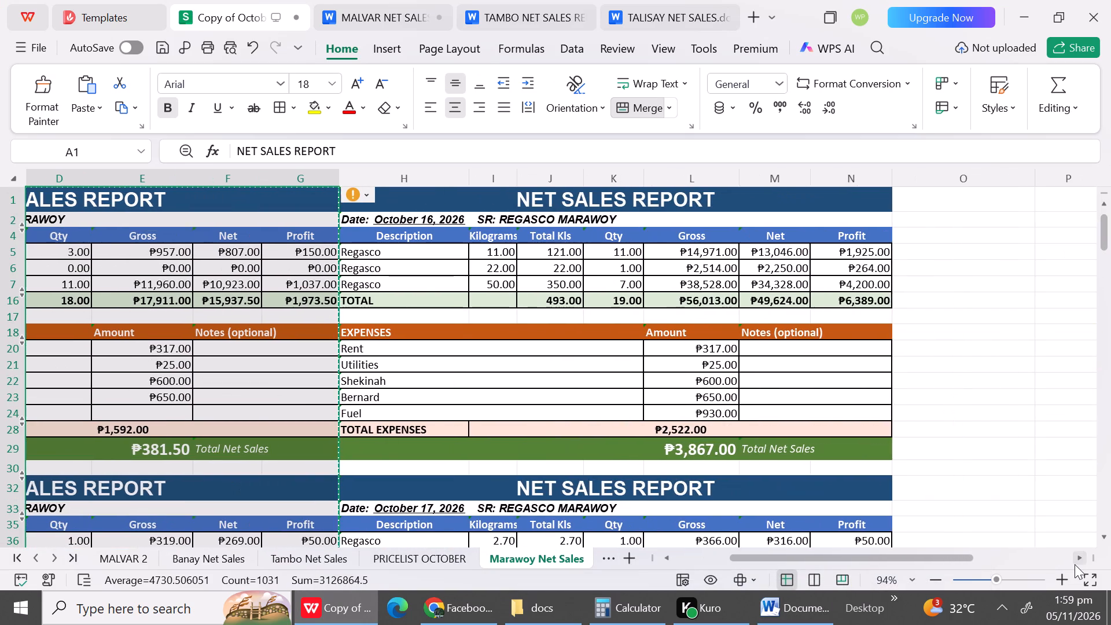
{"action": "left_click", "coordinate": [1075, 564]}
{"action": "left_click", "coordinate": [1075, 564]}
{"action": "left_click", "coordinate": [1075, 564]}
{"action": "left_click", "coordinate": [1075, 564]}
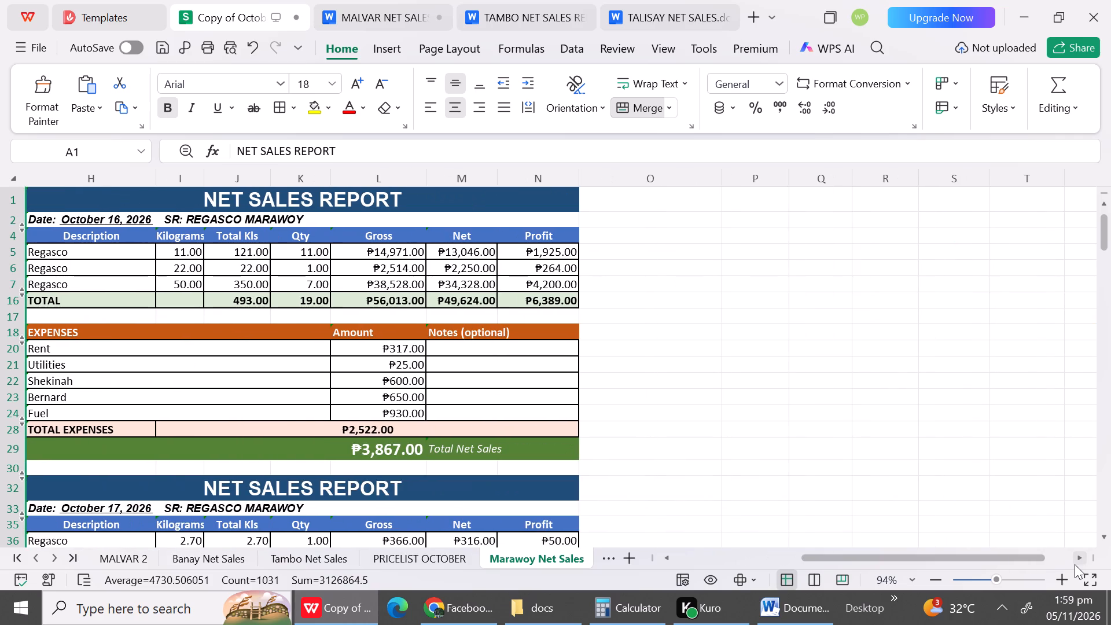
{"action": "left_click_drag", "start_coordinate": [64, 201], "coordinate": [310, 624]}
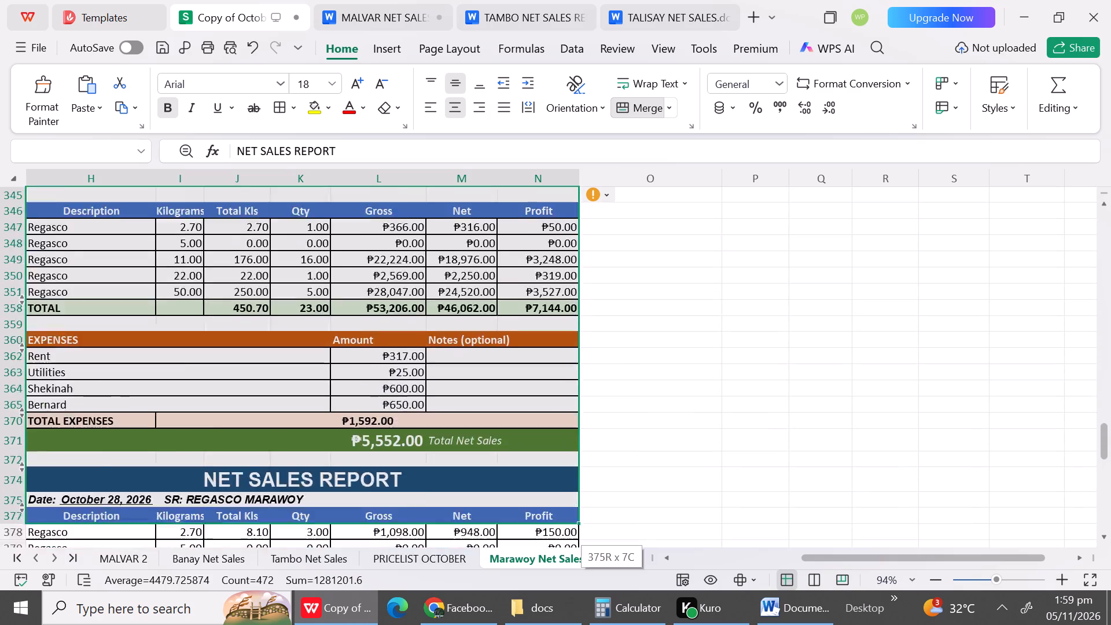
{"action": "left_click_drag", "start_coordinate": [310, 624], "coordinate": [274, 475]}
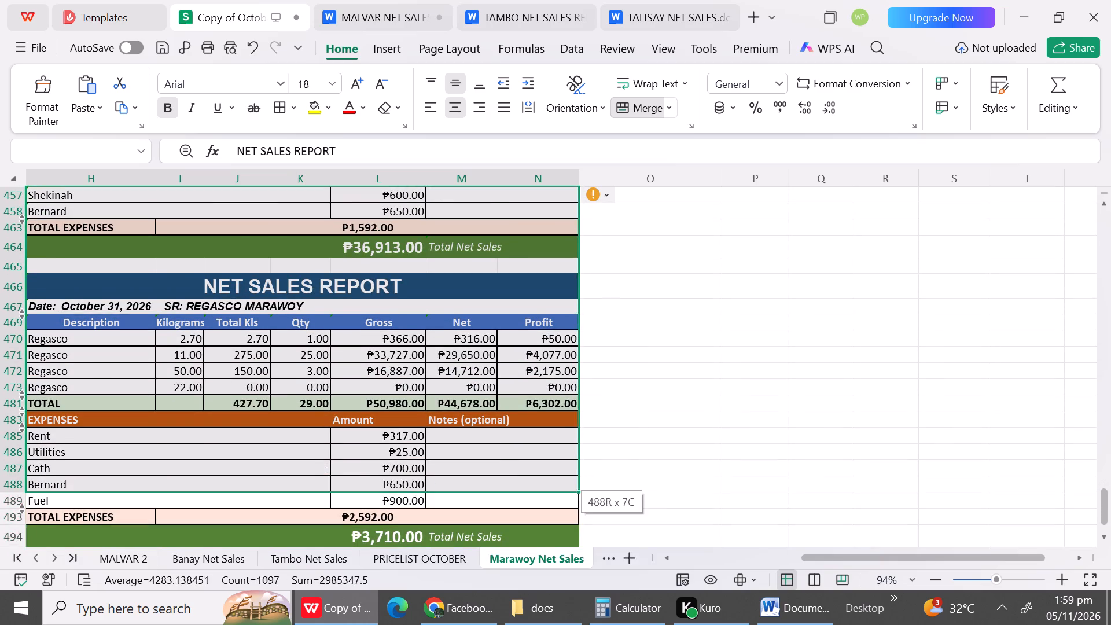
{"action": "left_click_drag", "start_coordinate": [274, 475], "coordinate": [286, 531]}
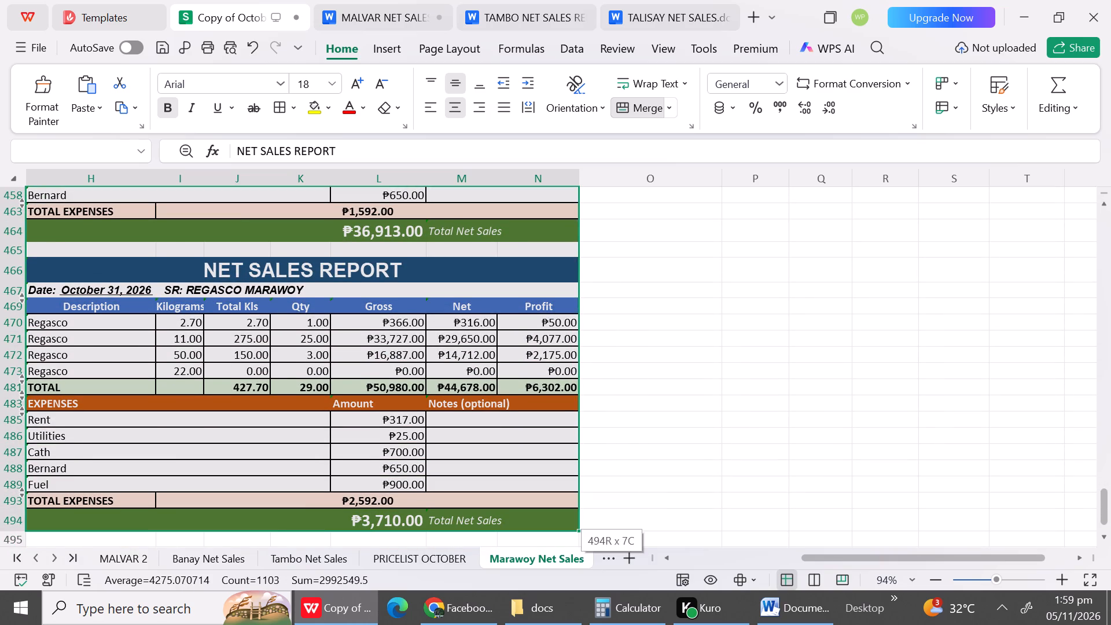
{"action": "left_click_drag", "start_coordinate": [286, 531], "coordinate": [282, 524]}
{"action": "key", "text": "ctrl+c"}
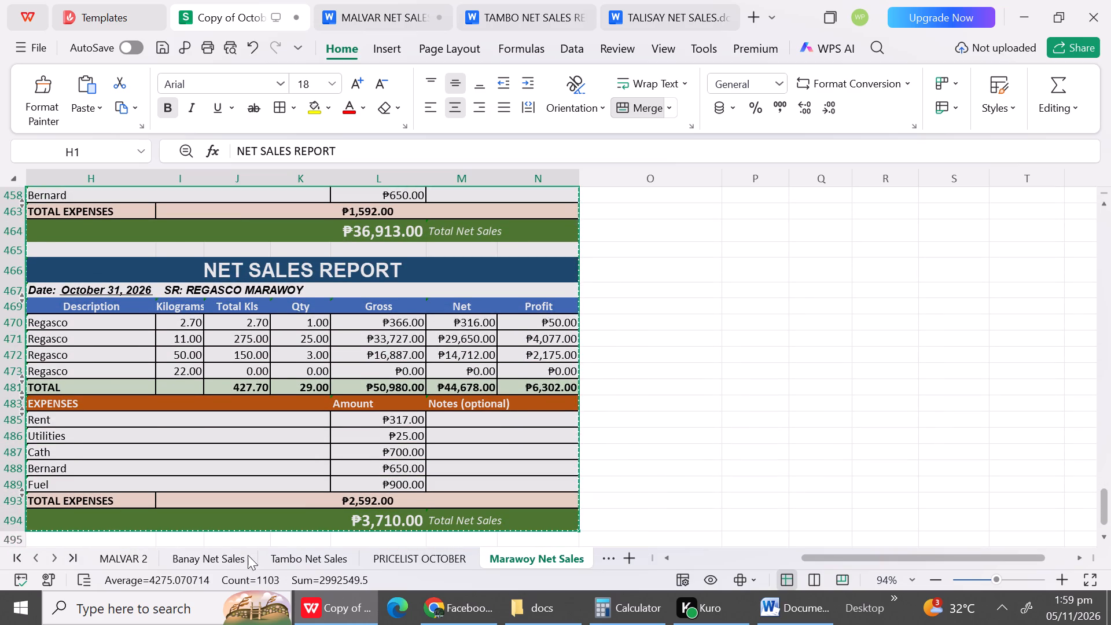
Switch to Word and paste the October 16 to 31 reports below the October 15 report.
{"action": "left_click", "coordinate": [789, 624]}
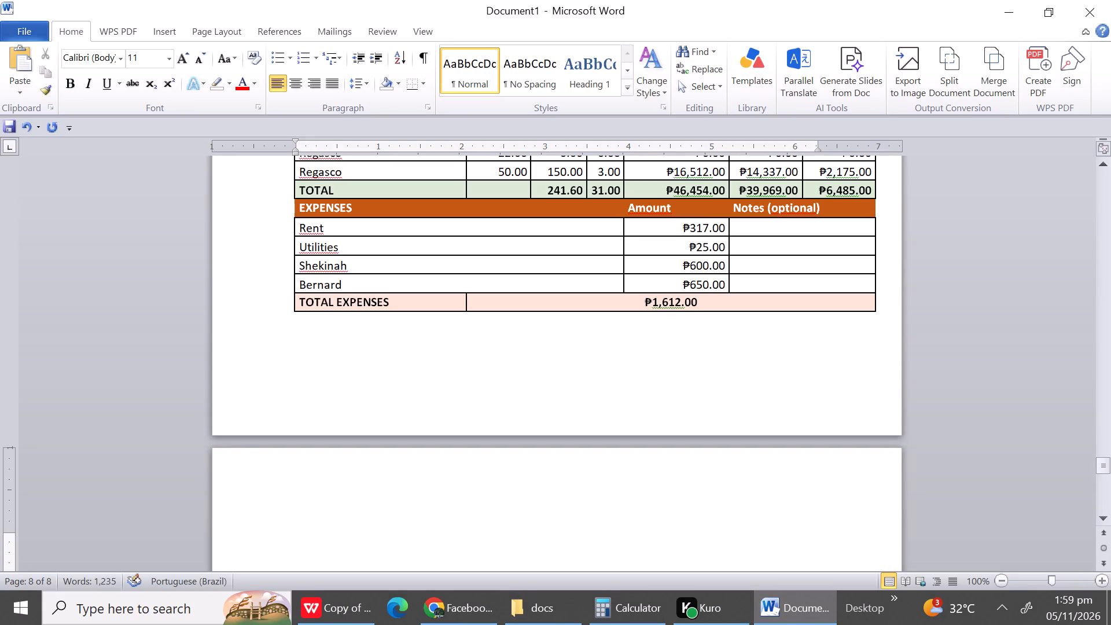
{"action": "key", "text": "ctrl+v"}
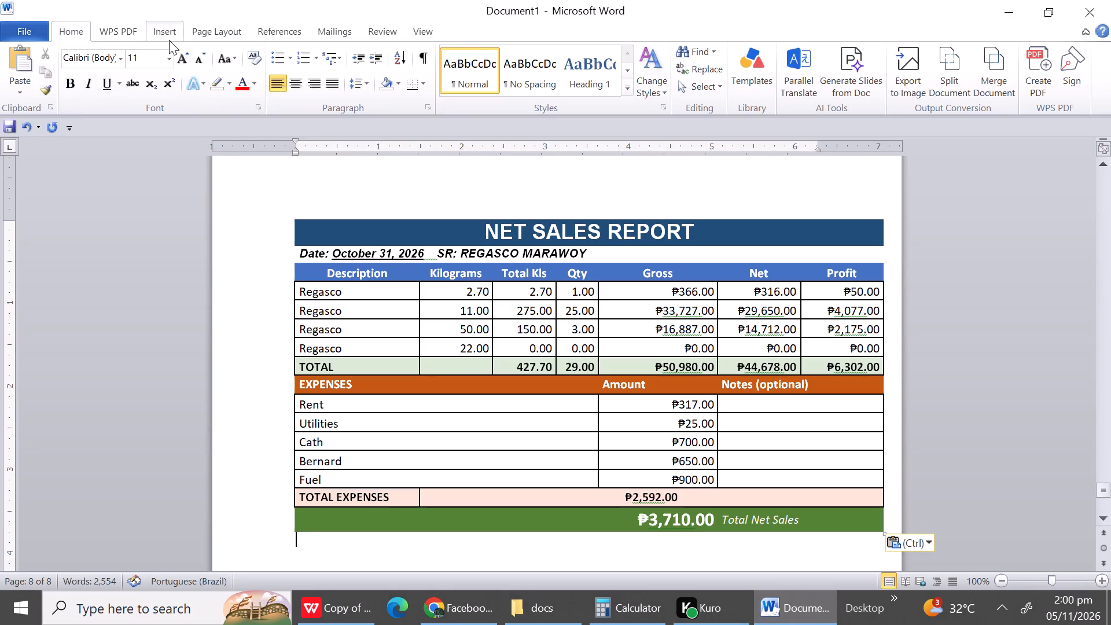
Apply the Normal page margins, 1" on every side, to the document.
{"action": "left_click", "coordinate": [201, 31]}
{"action": "left_click", "coordinate": [112, 67]}
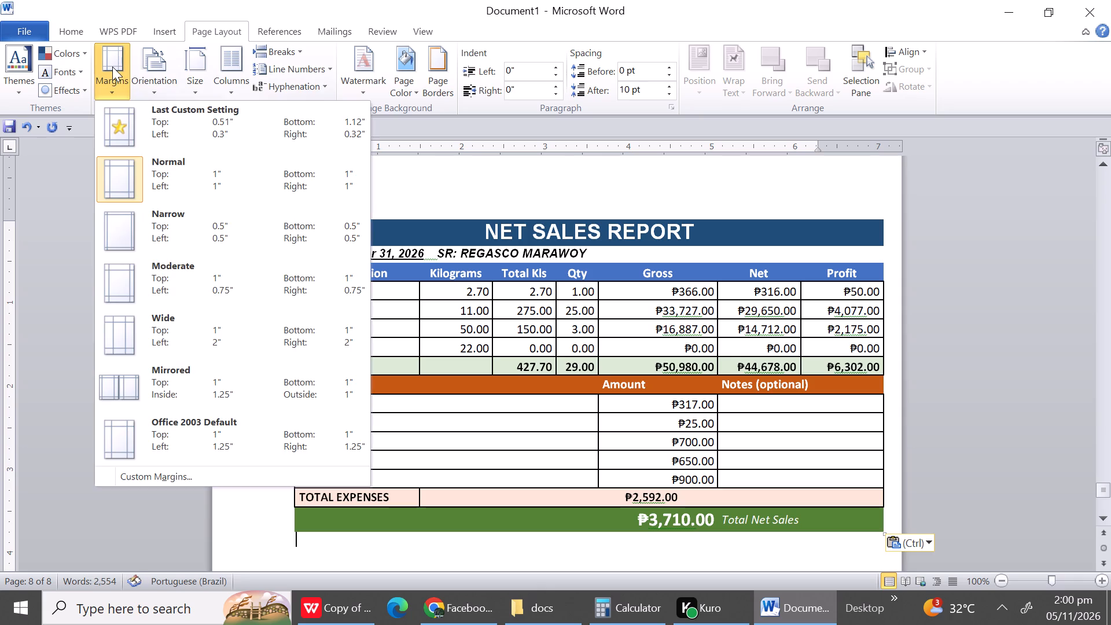
{"action": "left_click", "coordinate": [115, 172]}
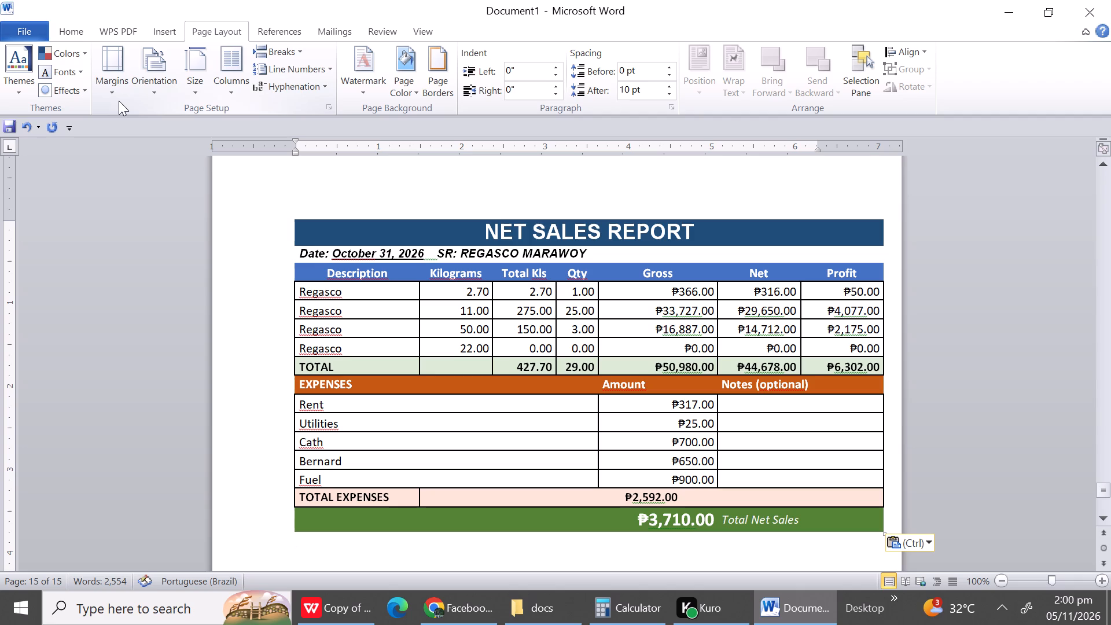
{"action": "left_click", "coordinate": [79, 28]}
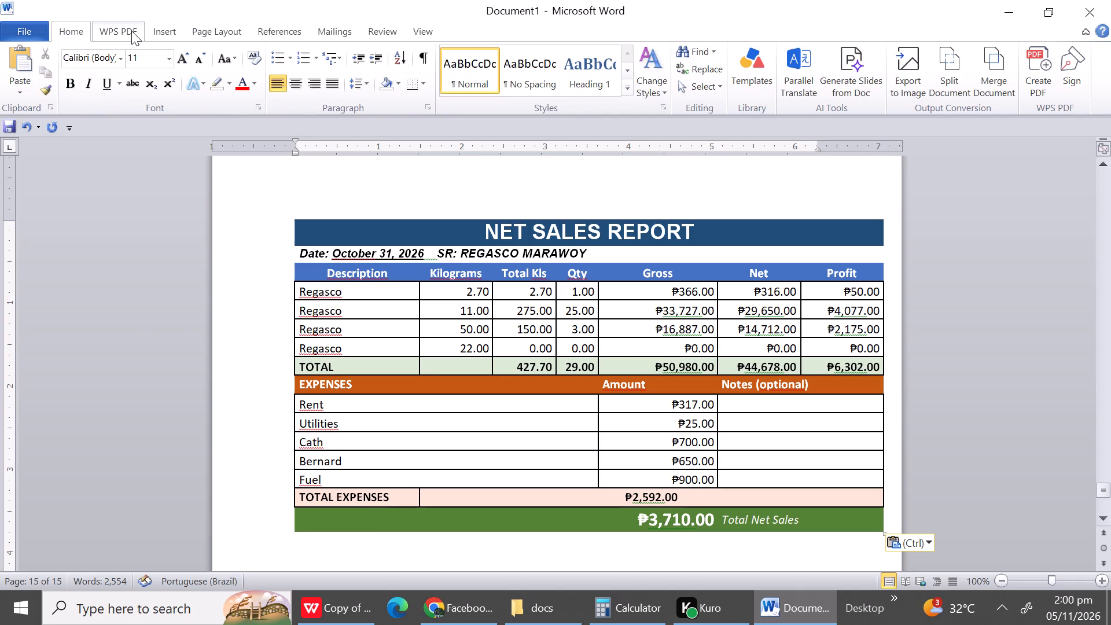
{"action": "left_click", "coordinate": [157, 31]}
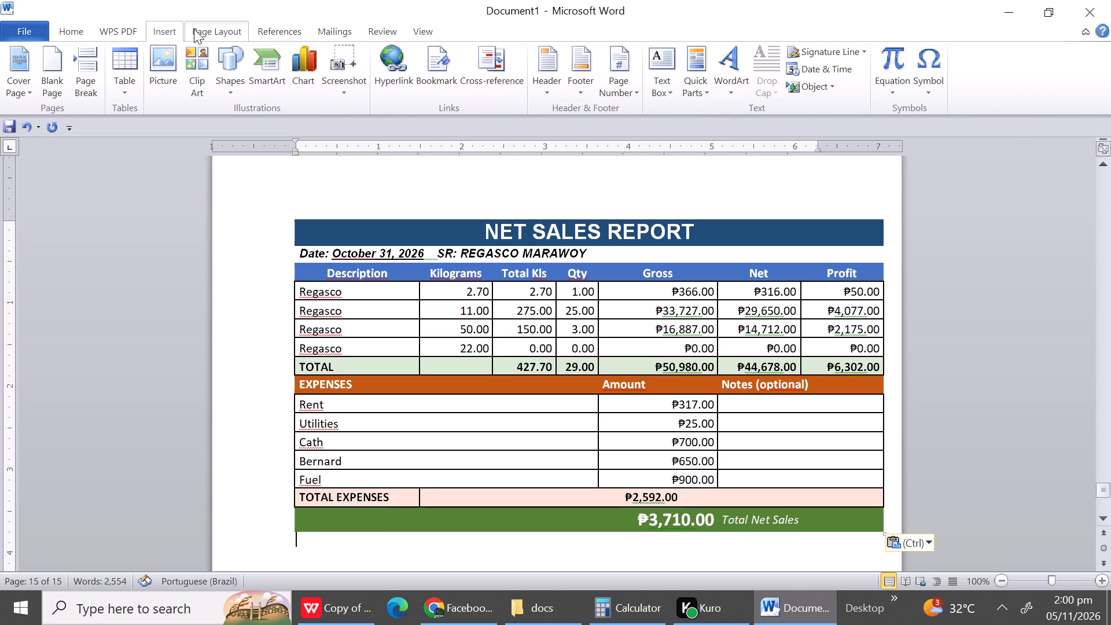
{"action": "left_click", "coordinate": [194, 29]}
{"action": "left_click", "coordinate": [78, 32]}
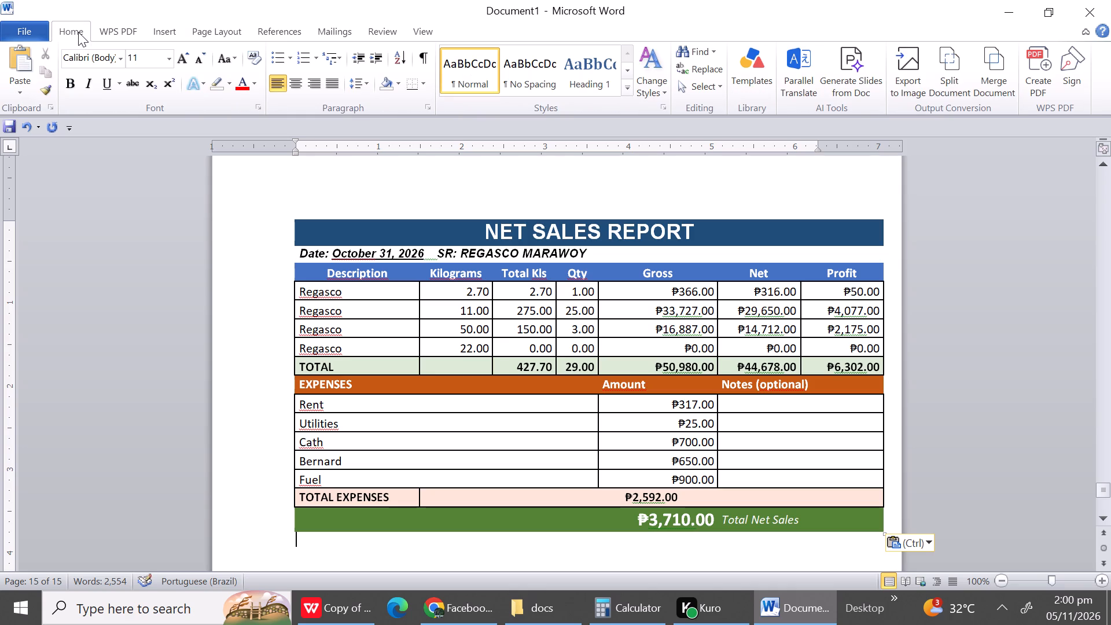
Center the empty line below the October 31 report.
{"action": "left_click", "coordinate": [295, 83]}
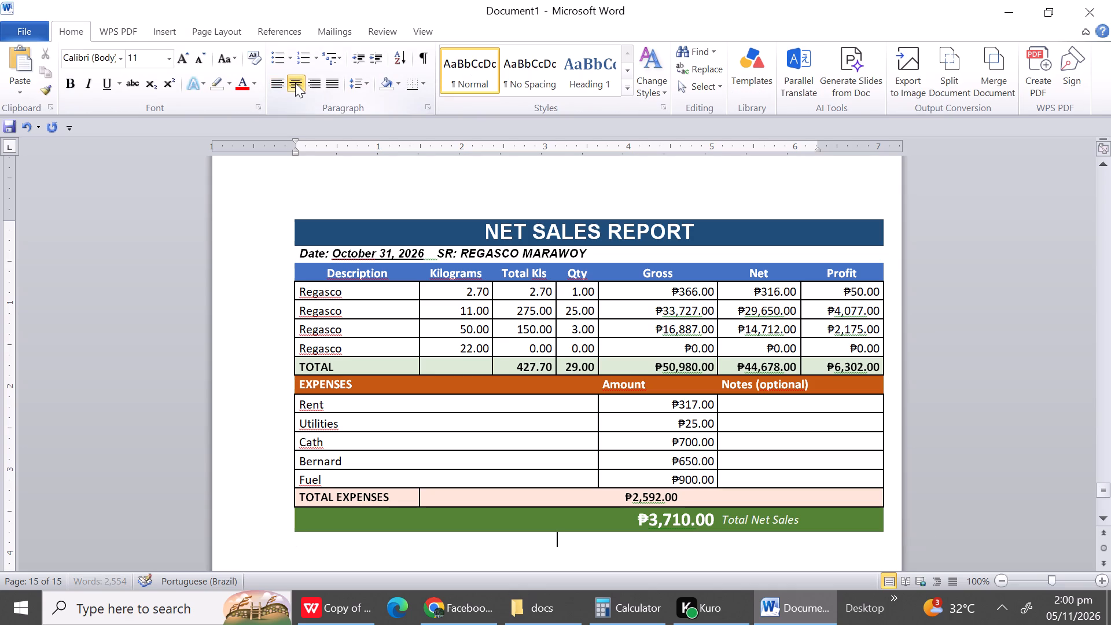
Look through the pasted October 1 to 31 reports to check their alignment and page breaks.
{"action": "left_click_drag", "start_coordinate": [1103, 490], "coordinate": [1092, 323]}
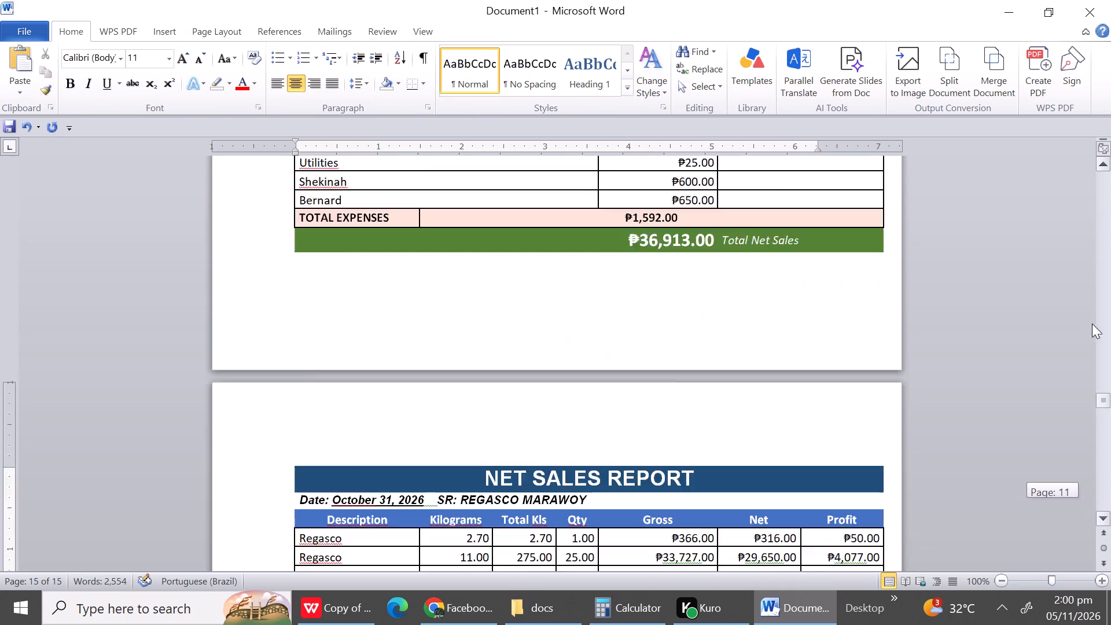
{"action": "left_click_drag", "start_coordinate": [1092, 323], "coordinate": [1096, 75]}
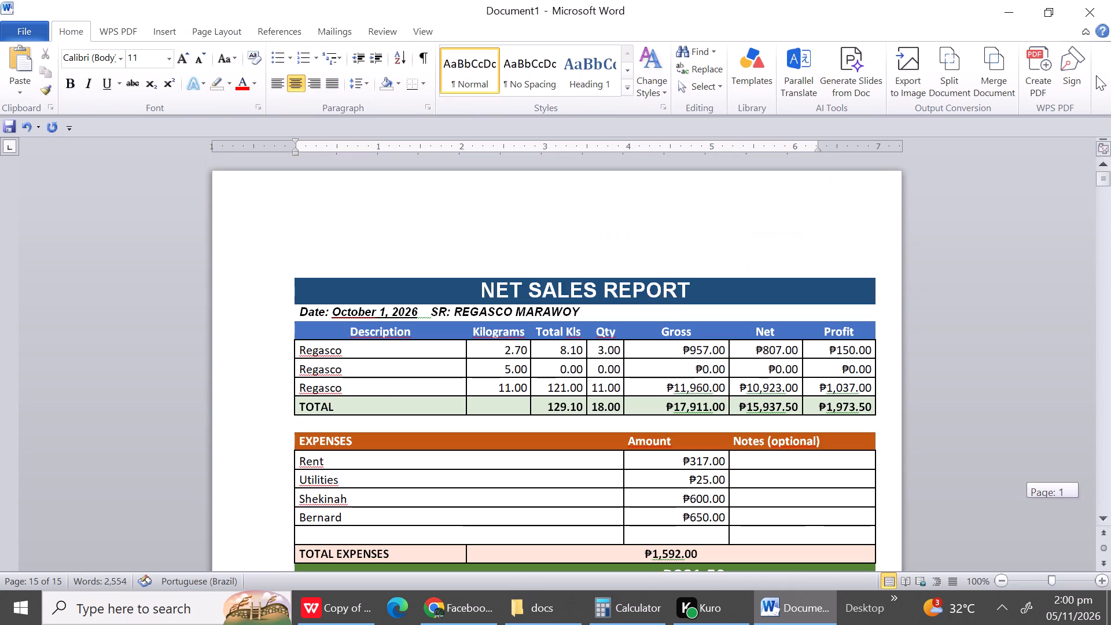
{"action": "left_click_drag", "start_coordinate": [1096, 75], "coordinate": [1085, 248]}
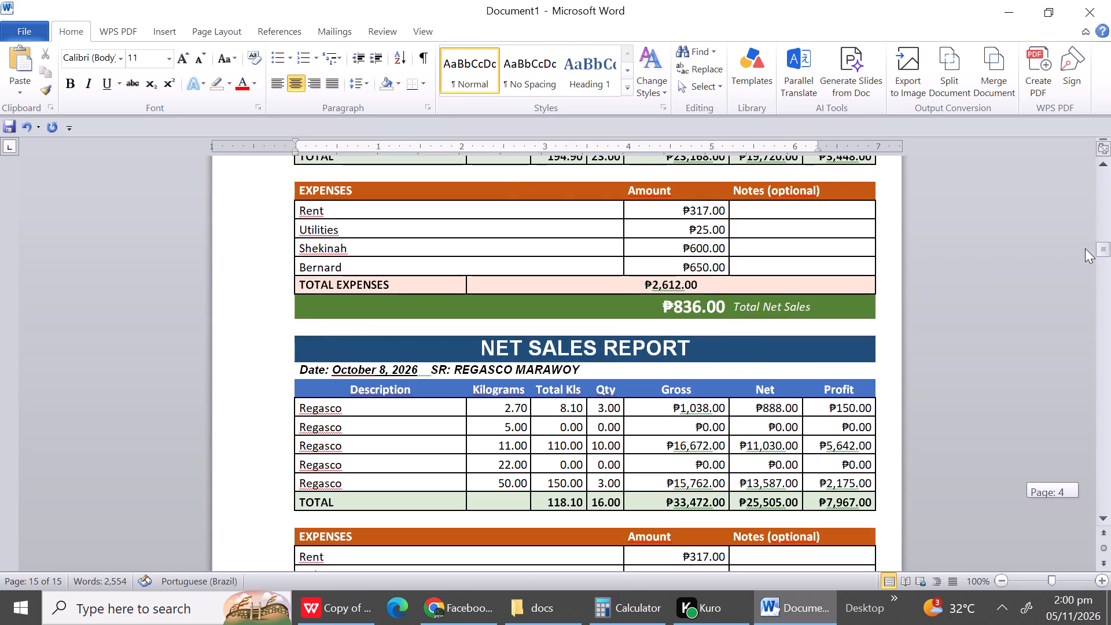
{"action": "left_click_drag", "start_coordinate": [1085, 248], "coordinate": [1074, 318]}
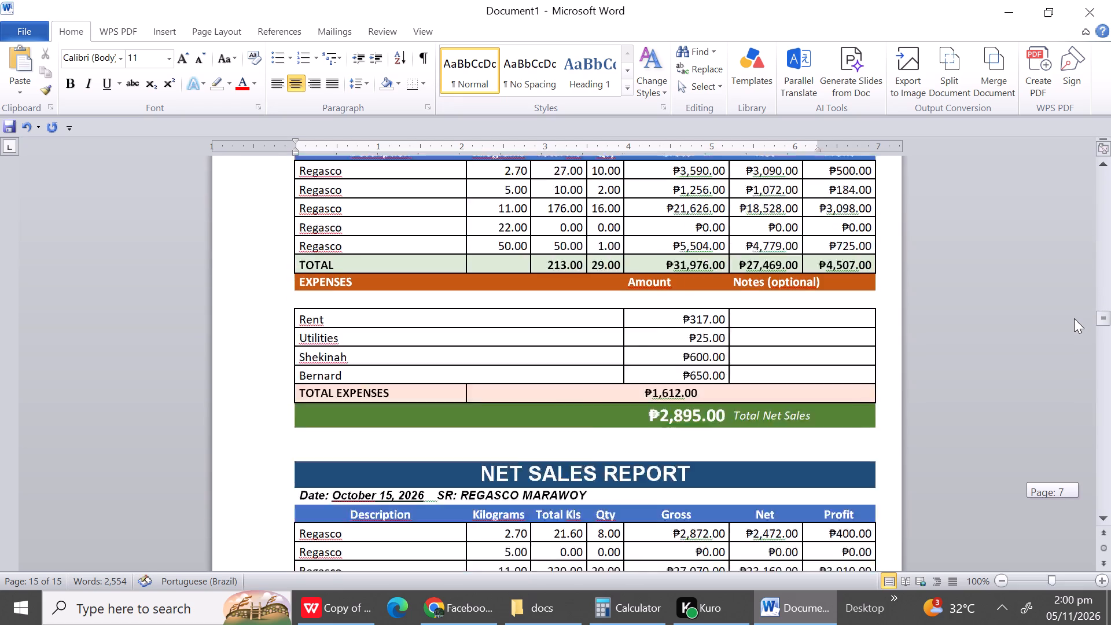
{"action": "left_click_drag", "start_coordinate": [1074, 318], "coordinate": [1070, 348]}
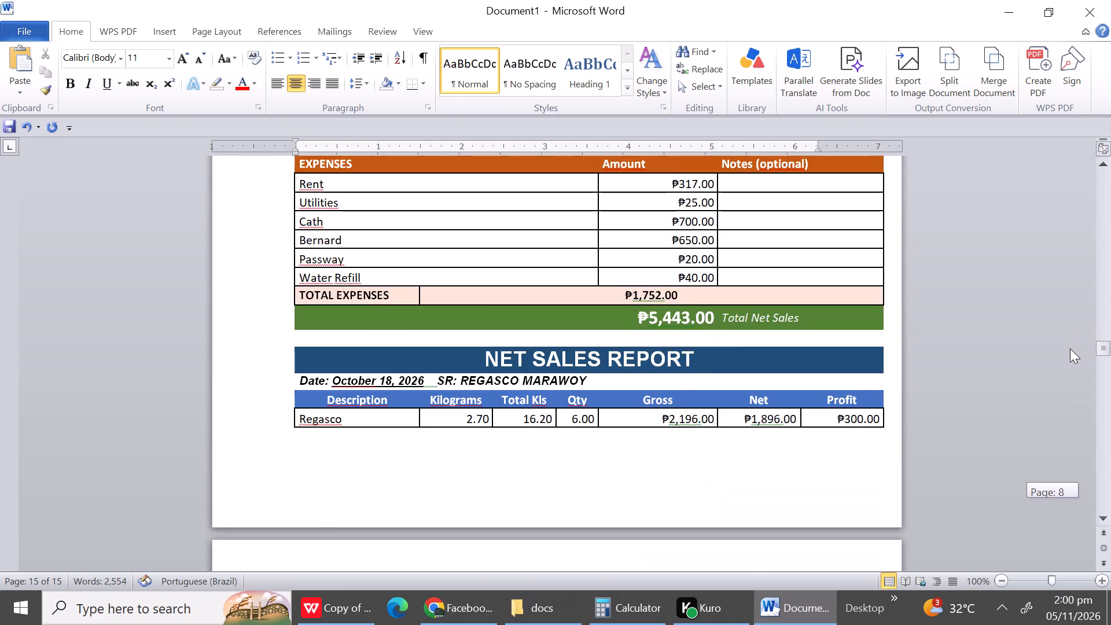
{"action": "left_click_drag", "start_coordinate": [1070, 348], "coordinate": [1068, 453]}
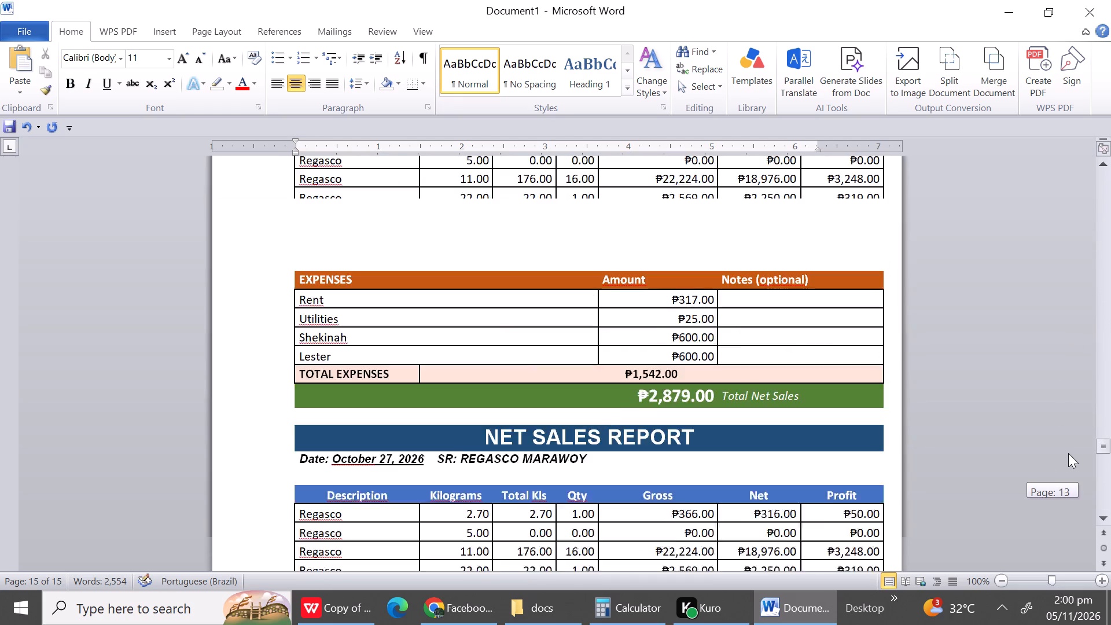
{"action": "left_click_drag", "start_coordinate": [1068, 453], "coordinate": [1088, 148]}
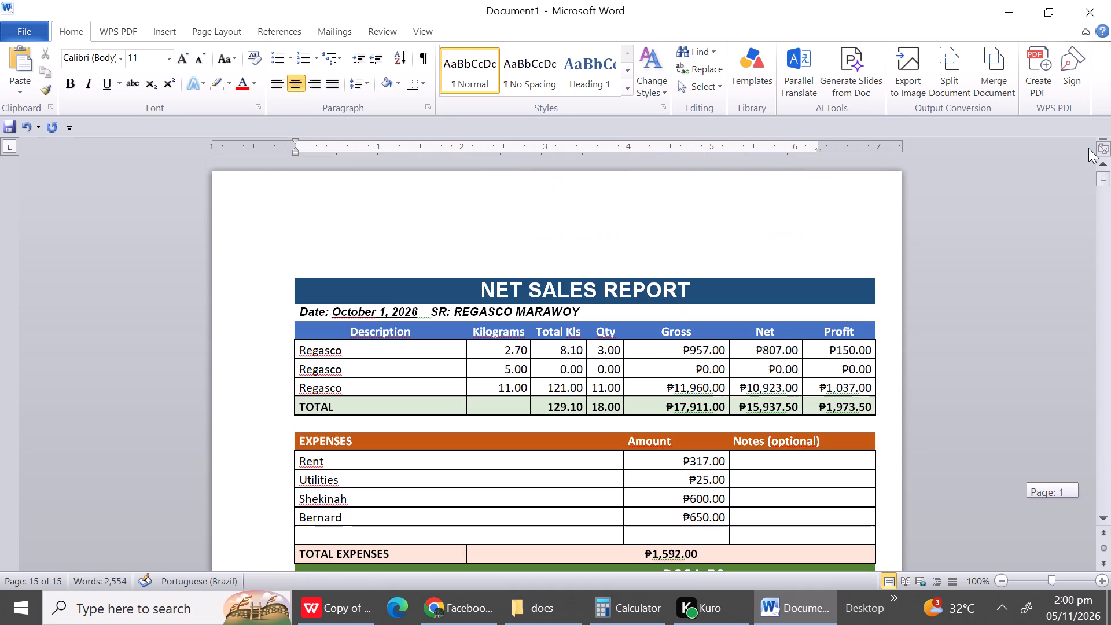
{"action": "left_click_drag", "start_coordinate": [1088, 148], "coordinate": [1096, 60]}
Set the left indent of the October 1 report's title line to -0.19".
{"action": "left_click", "coordinate": [355, 216]}
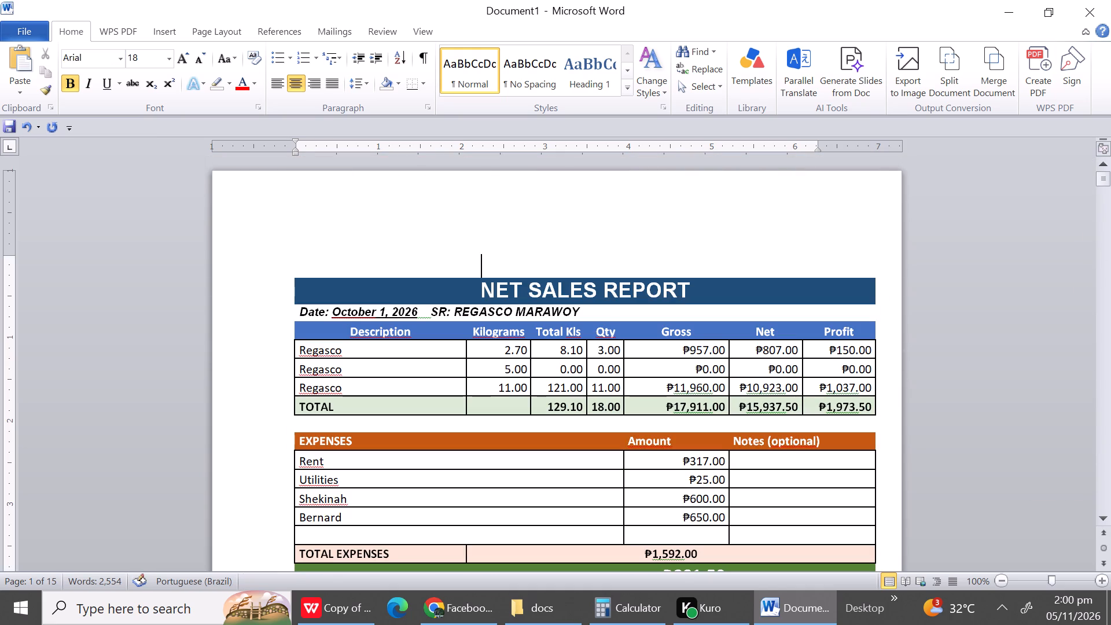
{"action": "left_click", "coordinate": [296, 148]}
{"action": "left_click_drag", "start_coordinate": [296, 148], "coordinate": [280, 146]}
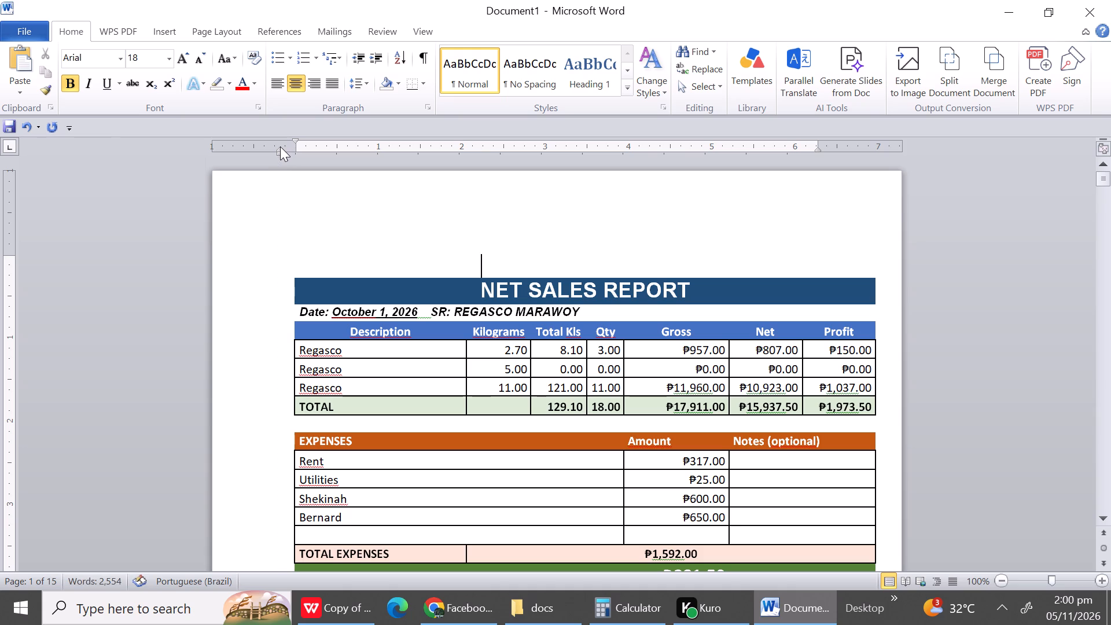
{"action": "left_click", "coordinate": [373, 194]}
Apply the Narrow page margins, 0.5" on every side, to the document.
{"action": "left_click", "coordinate": [156, 34]}
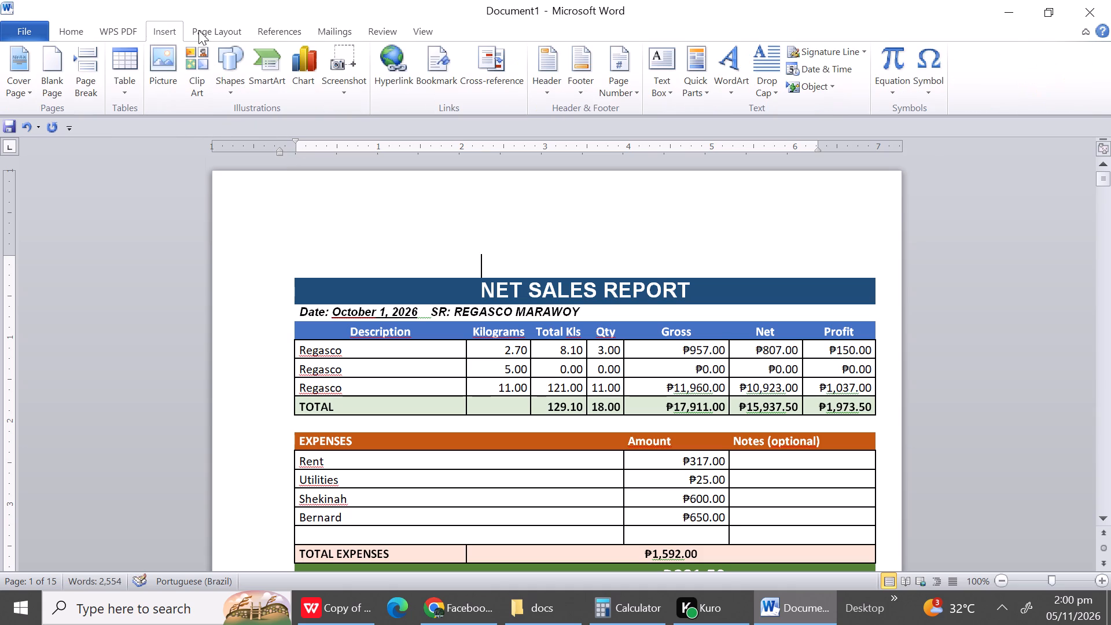
{"action": "left_click", "coordinate": [205, 32]}
{"action": "left_click", "coordinate": [112, 57]}
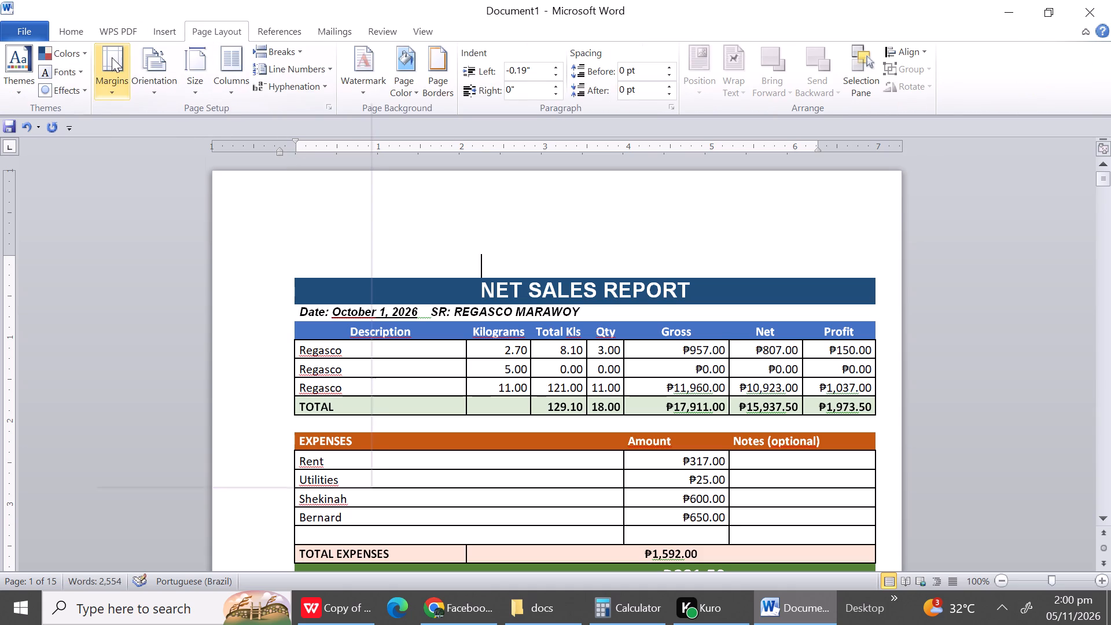
{"action": "left_click", "coordinate": [166, 215]}
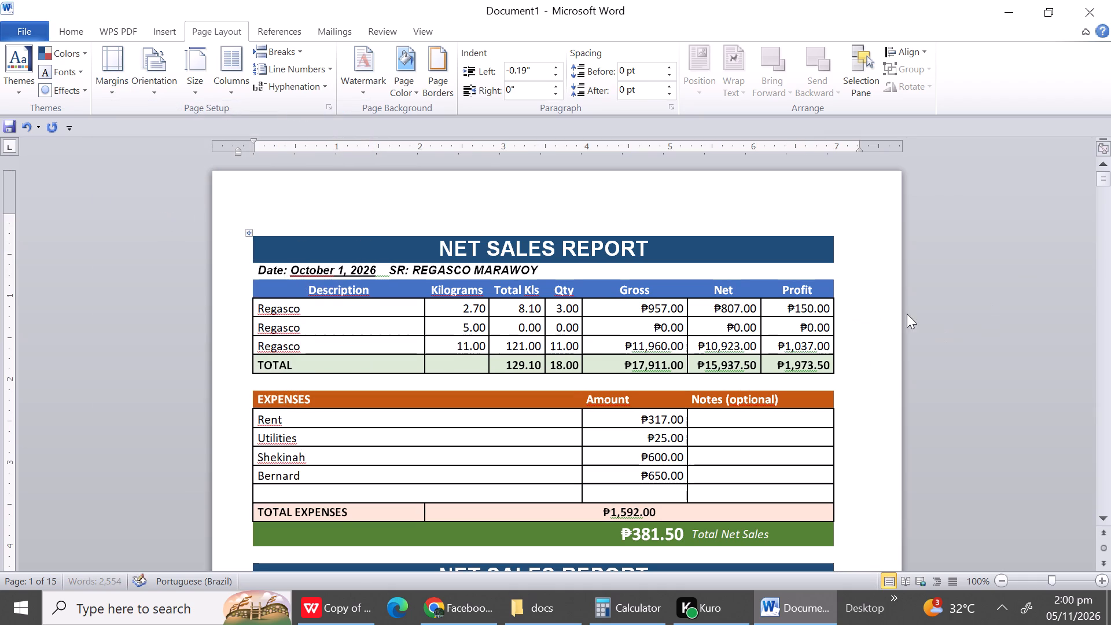
Delete the two empty expense rows below Passway in the October 5 report as entire rows.
{"action": "triple_click", "coordinate": [1101, 515]}
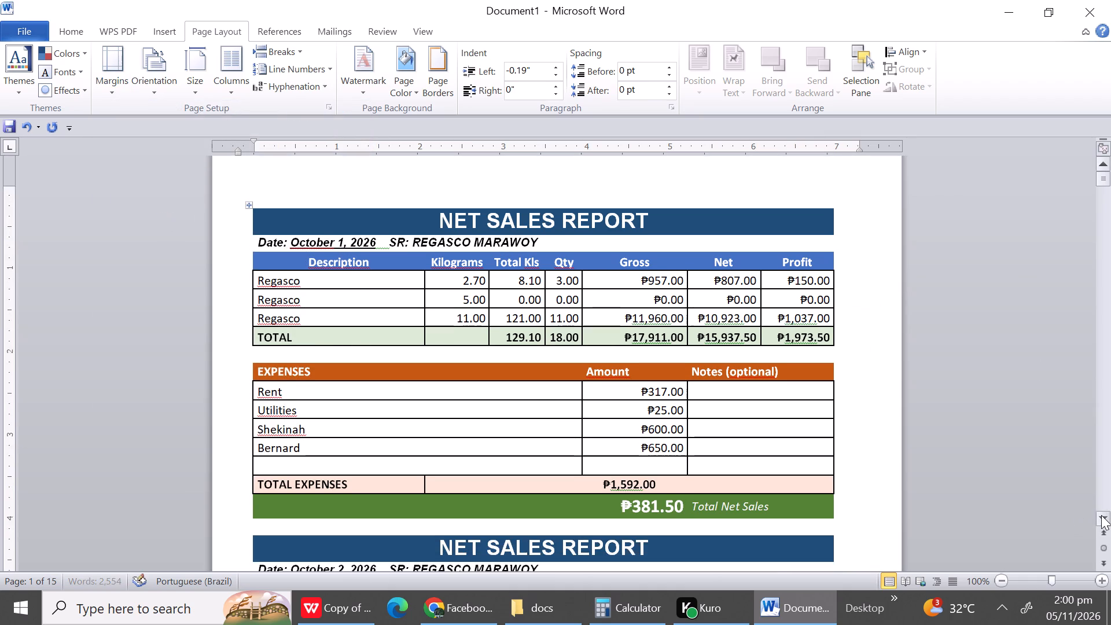
{"action": "double_click", "coordinate": [1101, 515]}
{"action": "left_click_drag", "start_coordinate": [1101, 515], "coordinate": [1101, 508]}
{"action": "left_click", "coordinate": [1101, 508]}
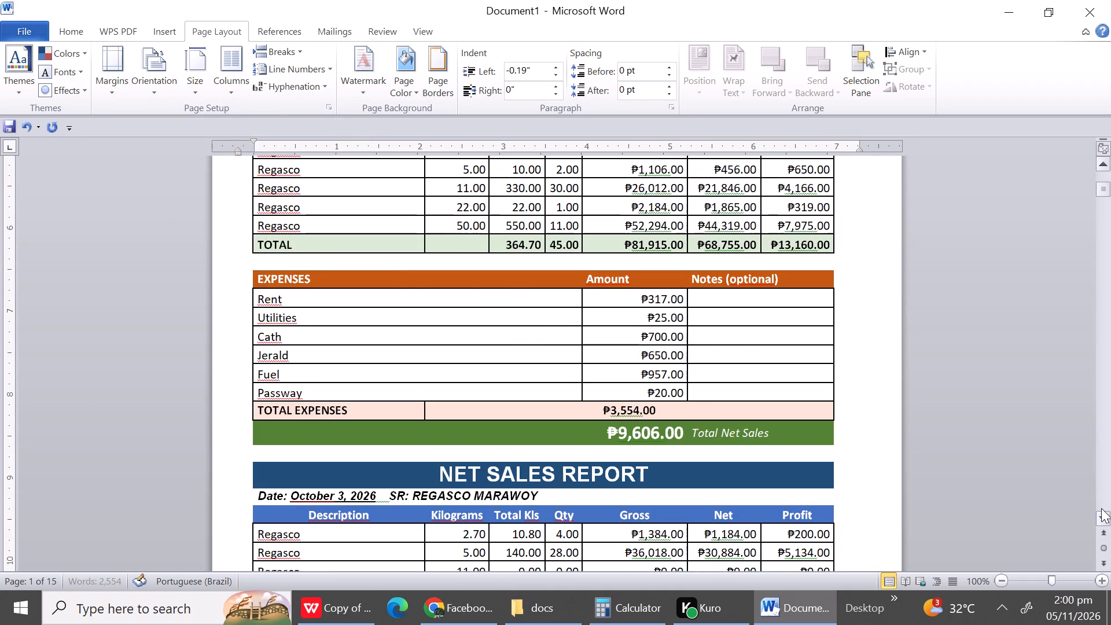
{"action": "left_click", "coordinate": [1101, 508]}
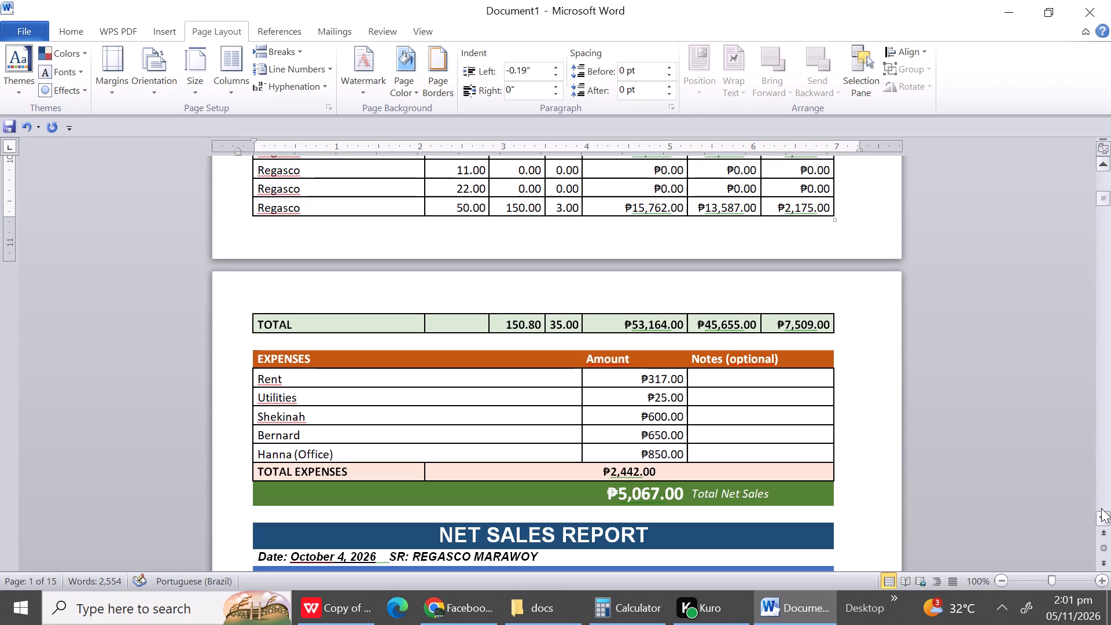
{"action": "left_click", "coordinate": [1101, 508]}
{"action": "left_click", "coordinate": [1101, 508]}
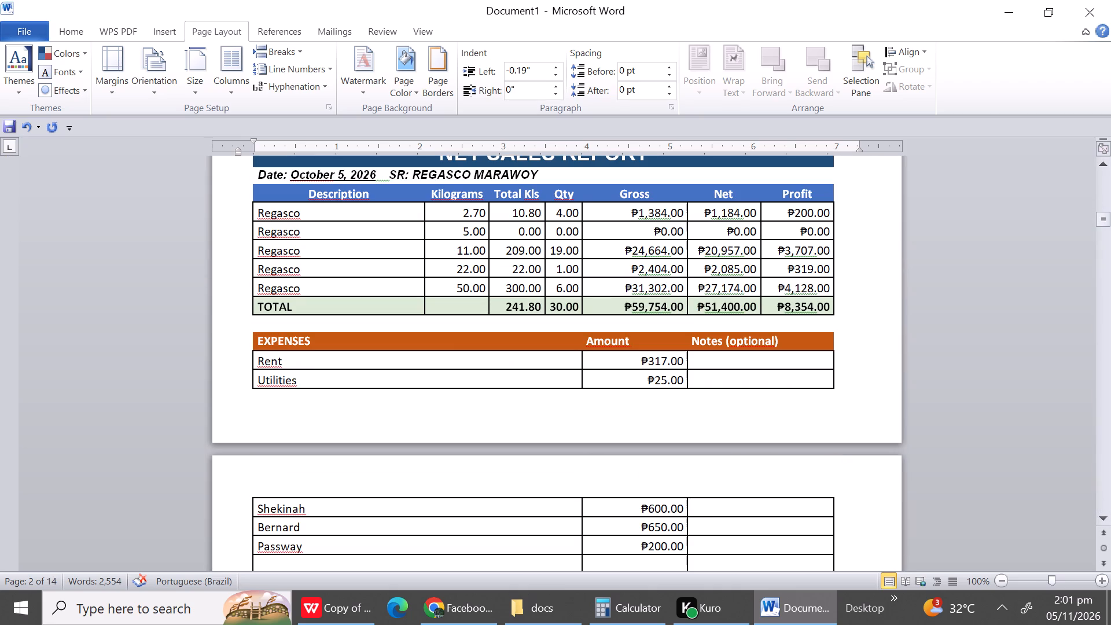
{"action": "triple_click", "coordinate": [1102, 520]}
{"action": "triple_click", "coordinate": [1102, 520]}
{"action": "triple_click", "coordinate": [1102, 520]}
{"action": "triple_click", "coordinate": [1102, 520]}
{"action": "double_click", "coordinate": [1102, 520]}
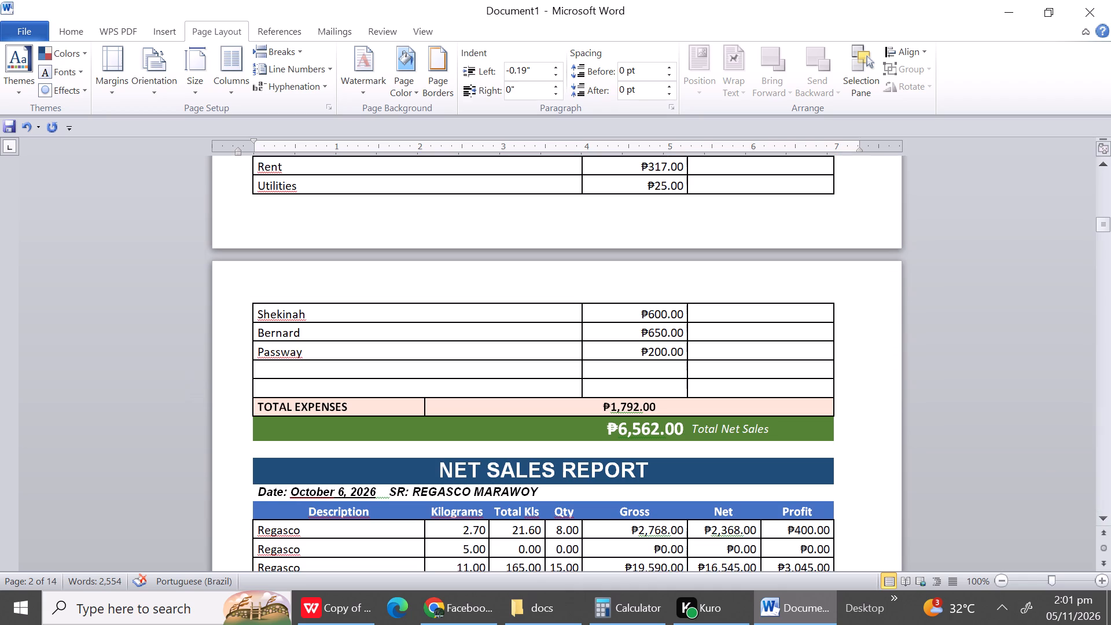
{"action": "left_click_drag", "start_coordinate": [266, 374], "coordinate": [266, 385]}
{"action": "right_click", "coordinate": [266, 385]}
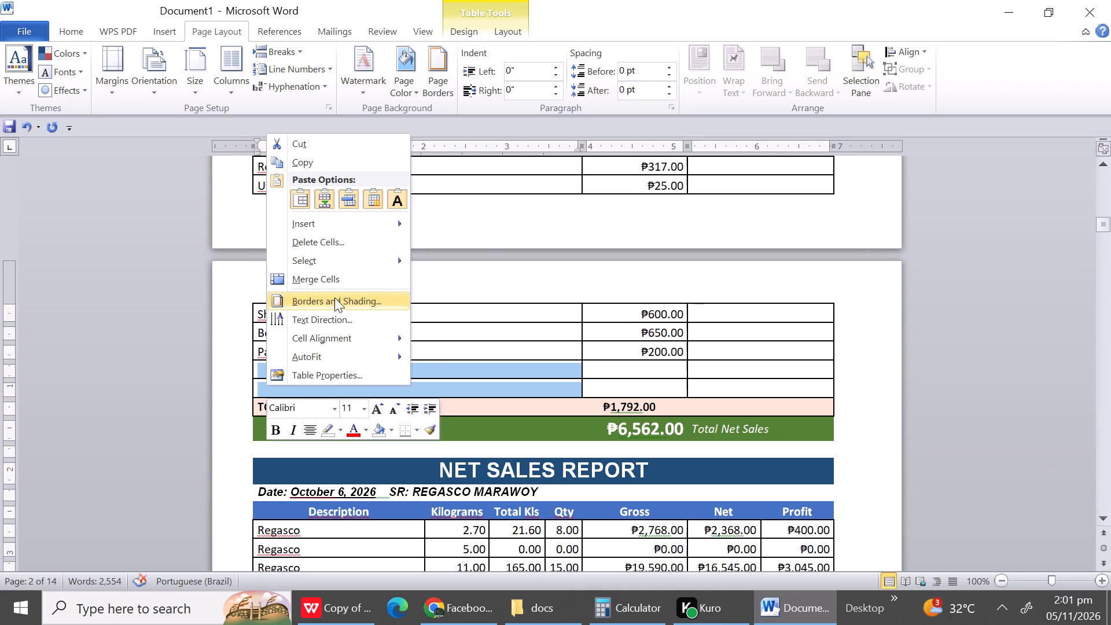
{"action": "left_click", "coordinate": [322, 246]}
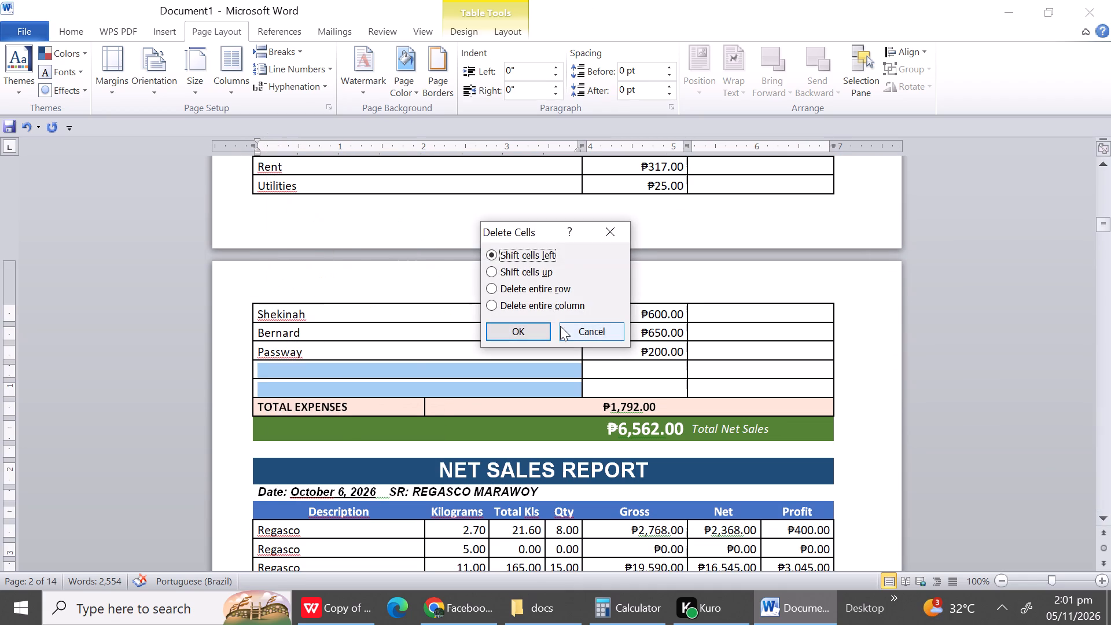
{"action": "left_click", "coordinate": [539, 289]}
{"action": "left_click", "coordinate": [525, 339]}
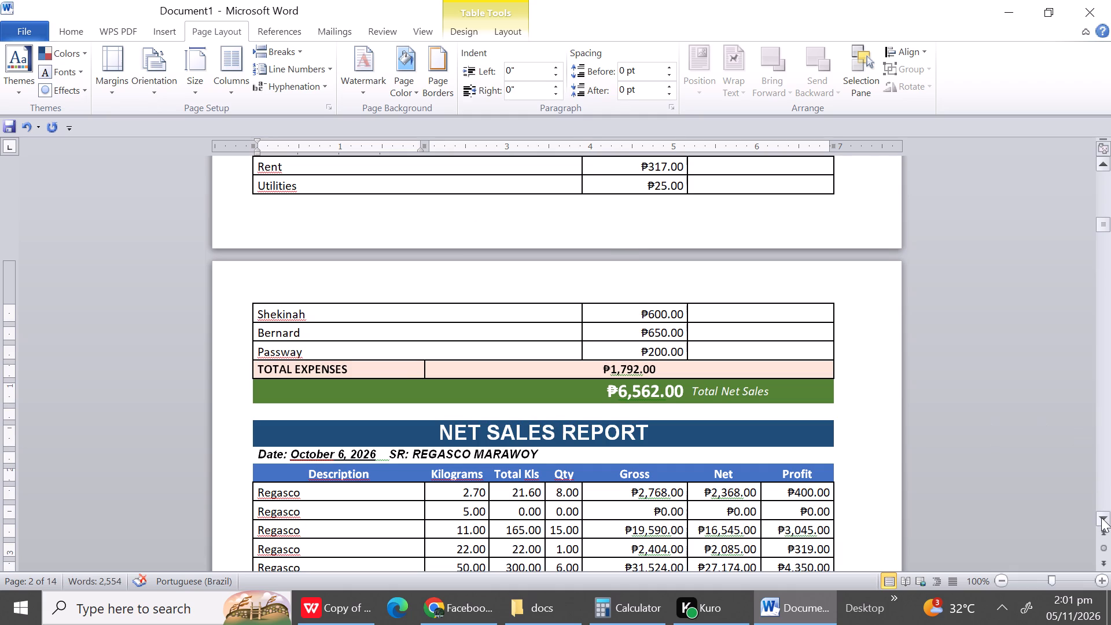
Check the October 6 to 31 reports for empty rows, gaps and tables split across pages.
{"action": "triple_click", "coordinate": [1101, 517]}
{"action": "triple_click", "coordinate": [1101, 517]}
{"action": "triple_click", "coordinate": [1101, 517]}
{"action": "triple_click", "coordinate": [1101, 517]}
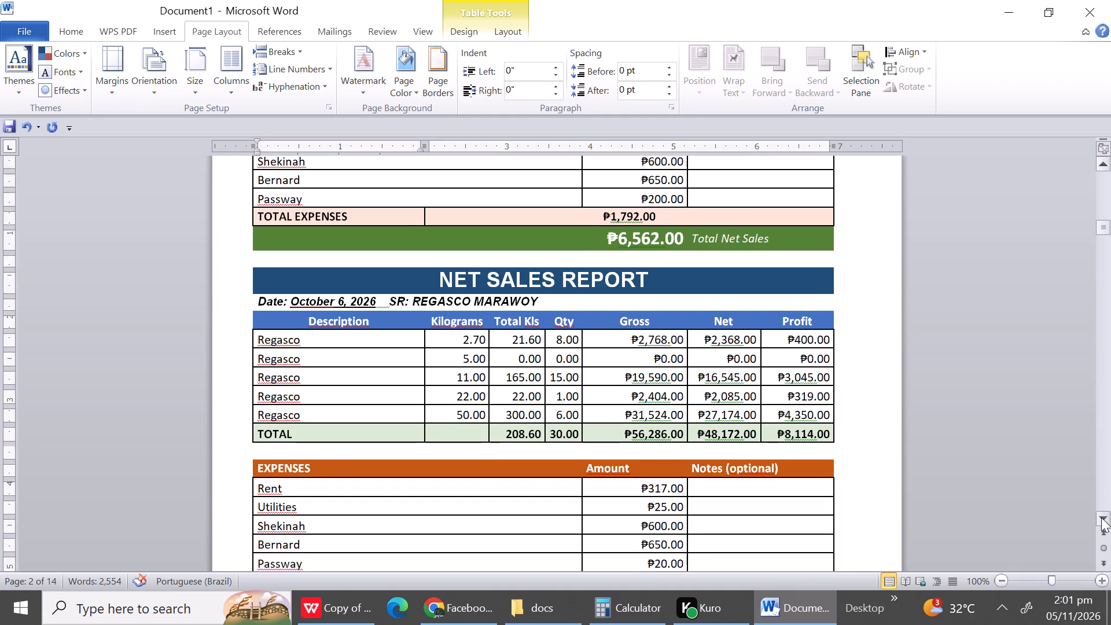
{"action": "triple_click", "coordinate": [1101, 517]}
{"action": "left_click", "coordinate": [1101, 517]}
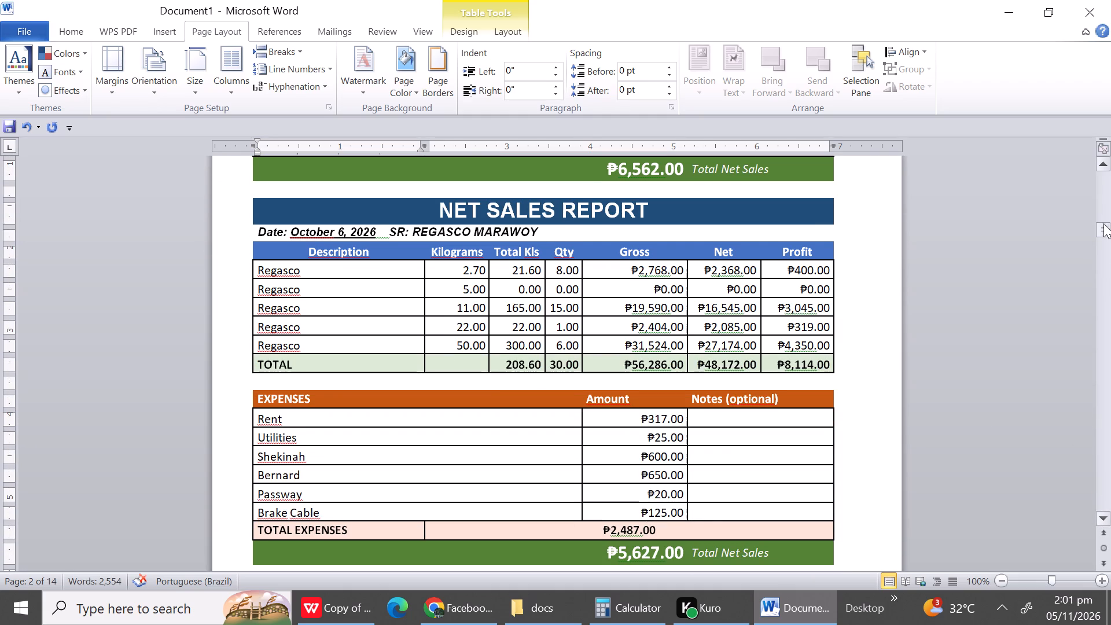
{"action": "left_click_drag", "start_coordinate": [1103, 225], "coordinate": [1103, 247]}
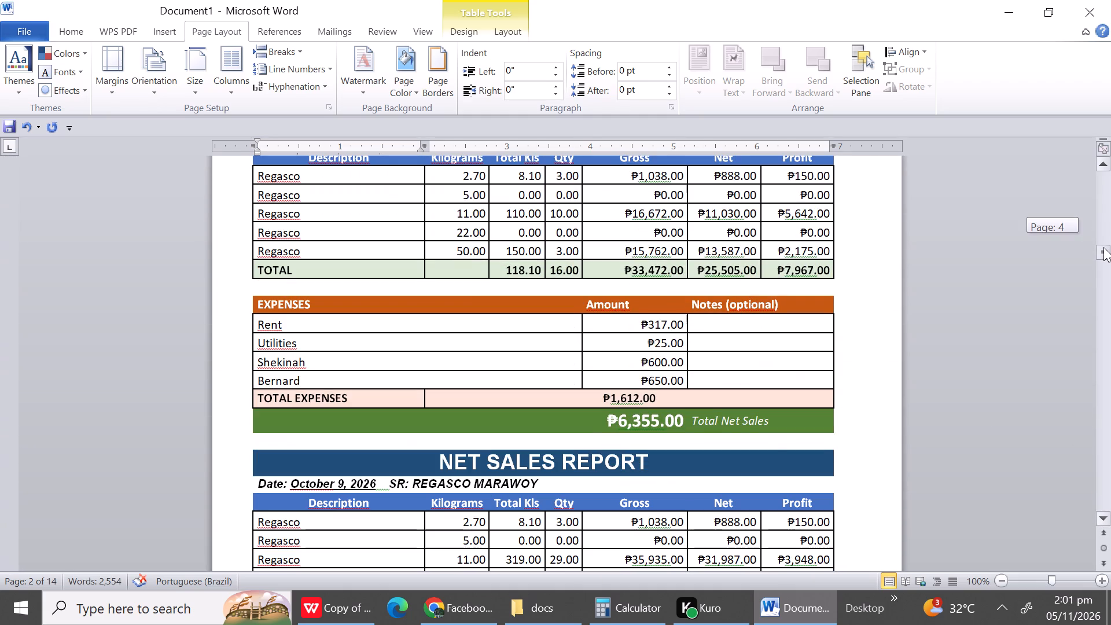
{"action": "left_click_drag", "start_coordinate": [1103, 247], "coordinate": [1102, 296]}
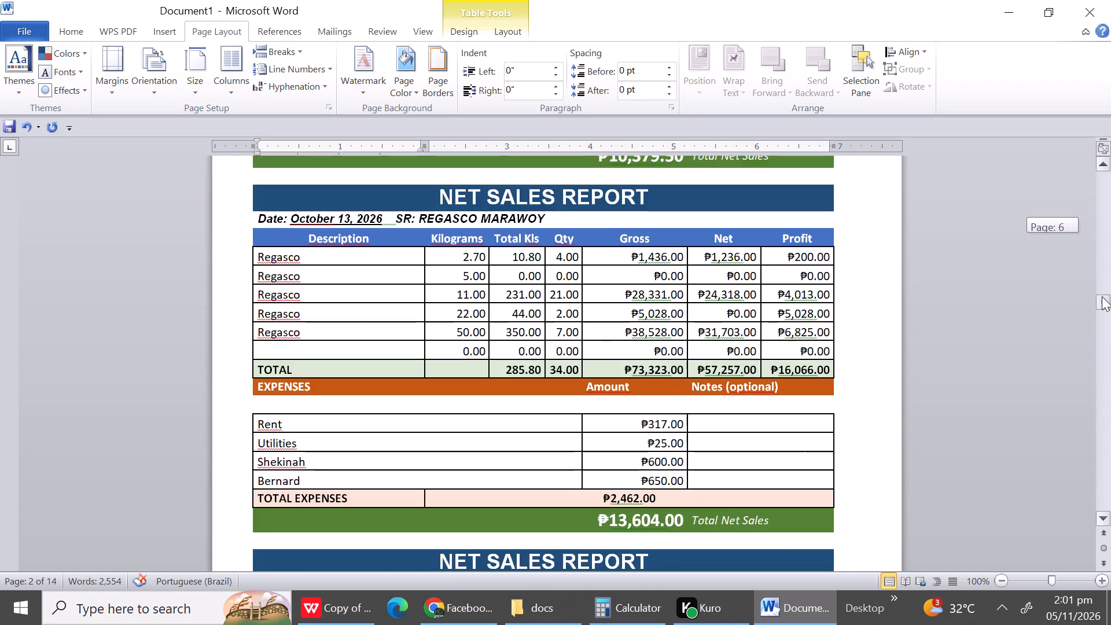
{"action": "left_click_drag", "start_coordinate": [1102, 296], "coordinate": [1091, 388]}
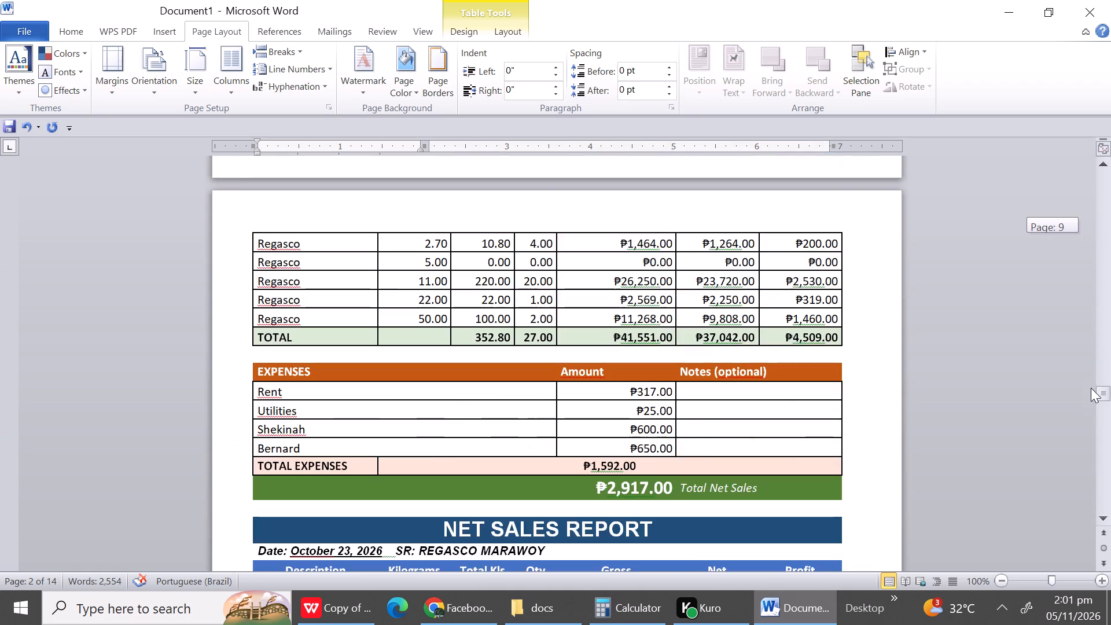
{"action": "left_click_drag", "start_coordinate": [1091, 388], "coordinate": [1091, 372]}
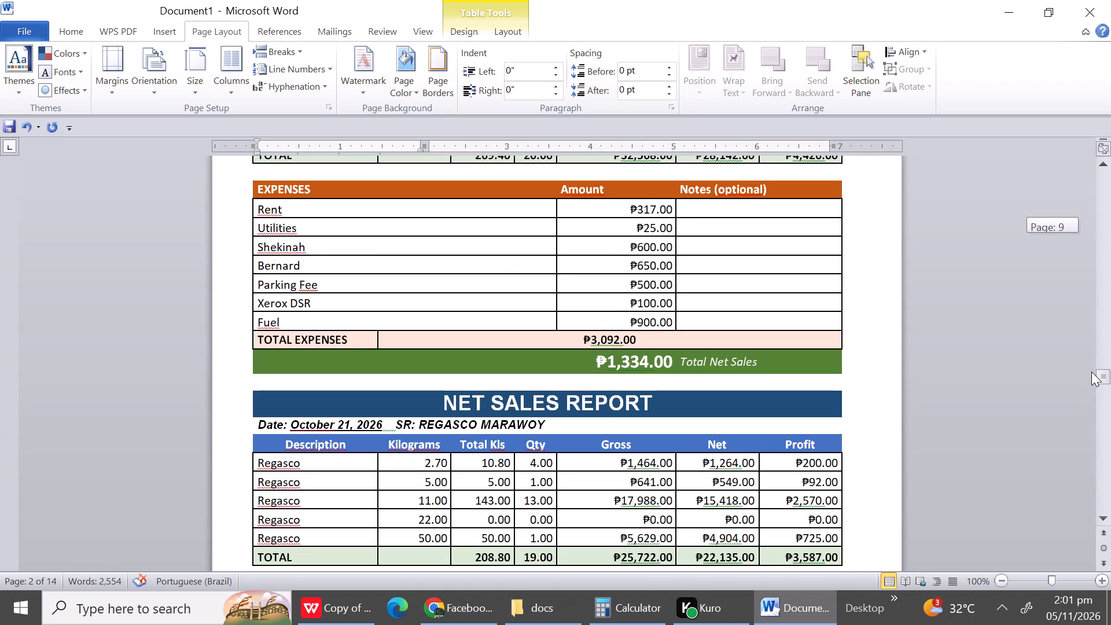
{"action": "left_click_drag", "start_coordinate": [1091, 372], "coordinate": [1087, 423]}
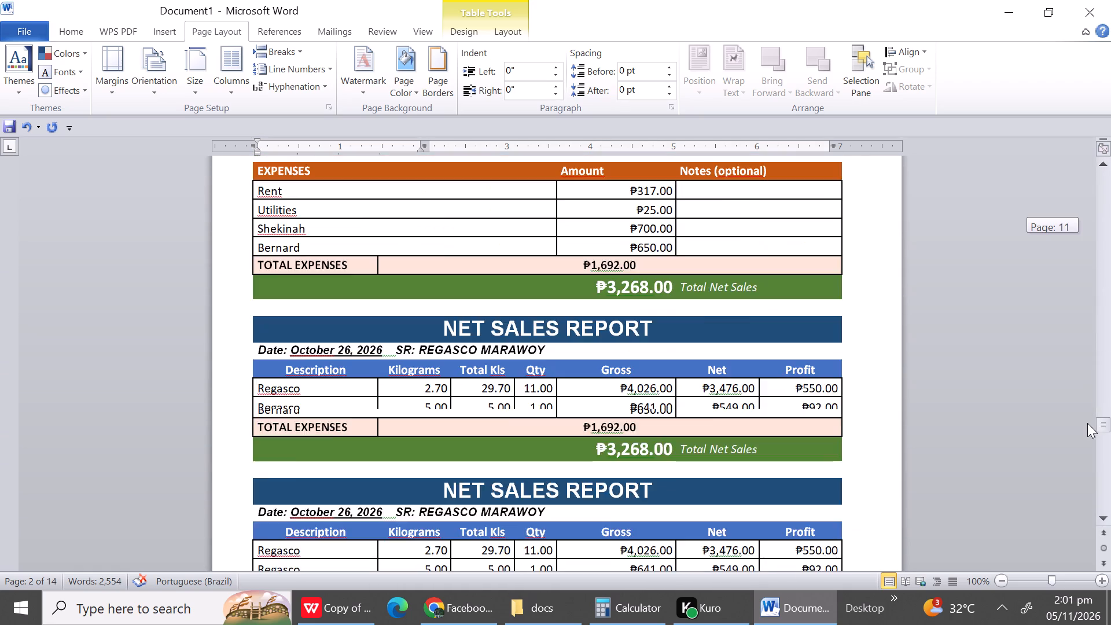
{"action": "left_click_drag", "start_coordinate": [1087, 423], "coordinate": [1072, 473]}
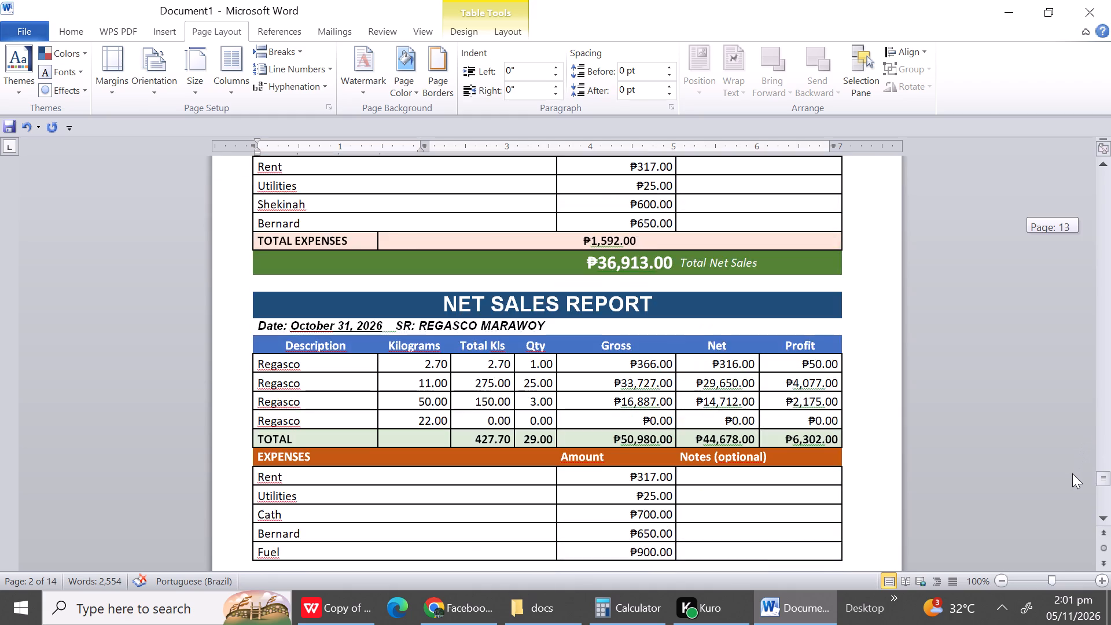
{"action": "left_click_drag", "start_coordinate": [1072, 473], "coordinate": [1066, 490]}
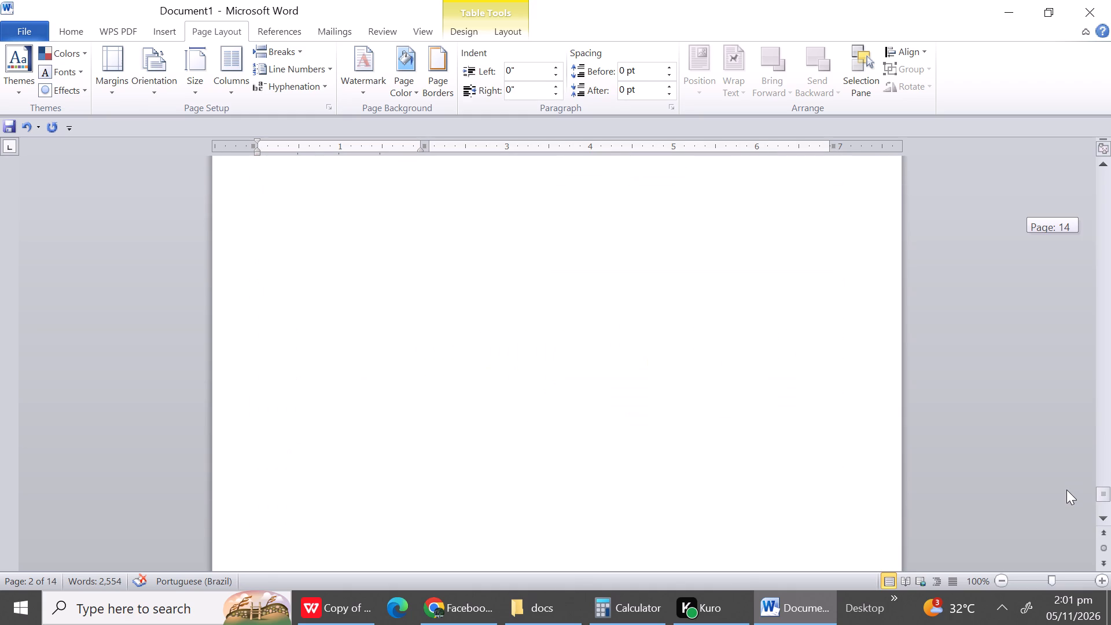
{"action": "left_click_drag", "start_coordinate": [1066, 490], "coordinate": [1066, 485]}
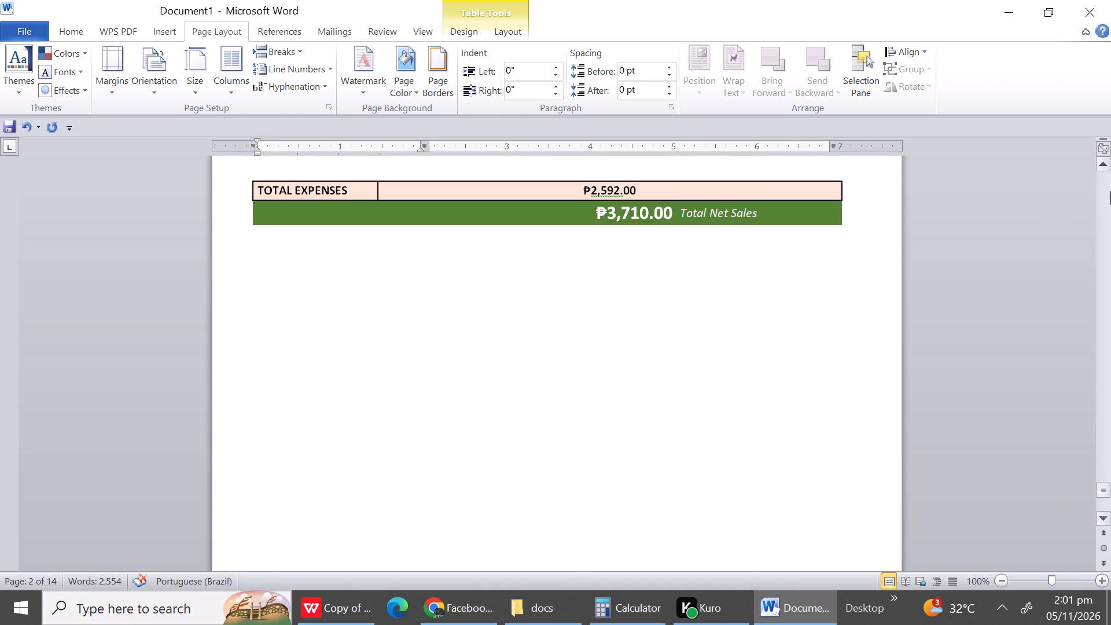
{"action": "triple_click", "coordinate": [1100, 168]}
{"action": "triple_click", "coordinate": [1100, 168]}
{"action": "triple_click", "coordinate": [1100, 168]}
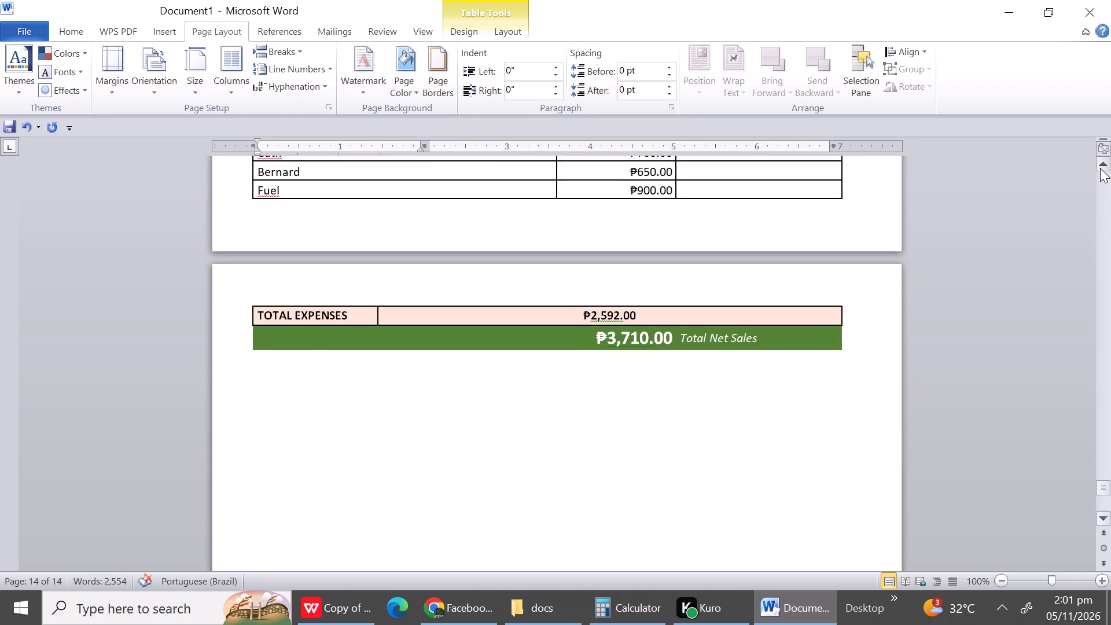
{"action": "triple_click", "coordinate": [1100, 168]}
{"action": "triple_click", "coordinate": [1100, 168]}
{"action": "triple_click", "coordinate": [1100, 168]}
{"action": "triple_click", "coordinate": [1100, 168]}
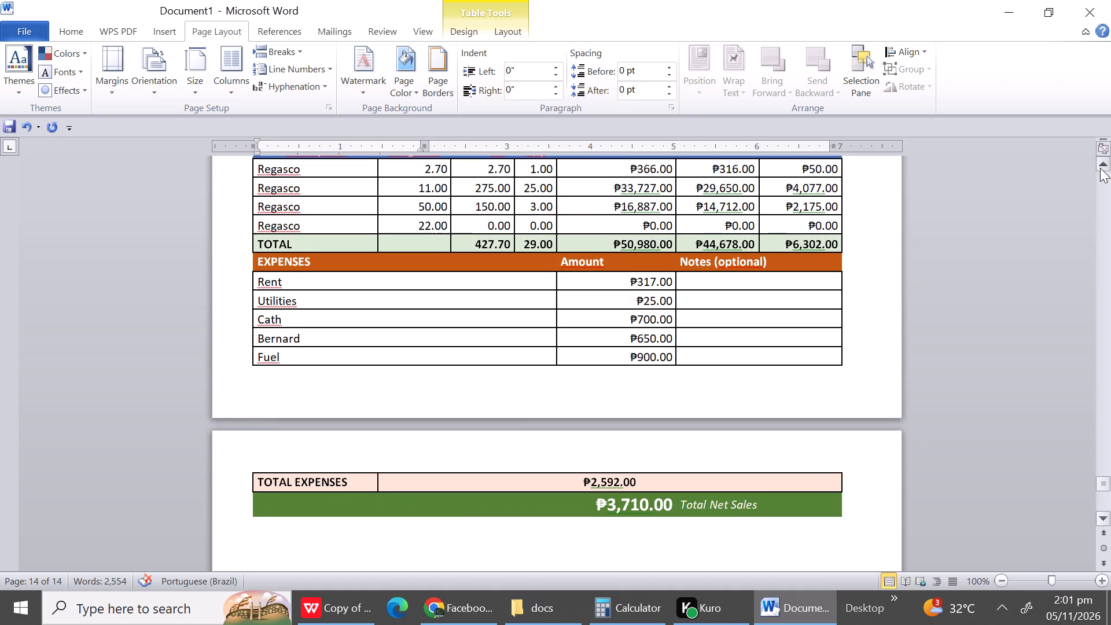
Delete the empty row between the October 30 and October 31 reports as an entire row.
{"action": "left_click", "coordinate": [1101, 193]}
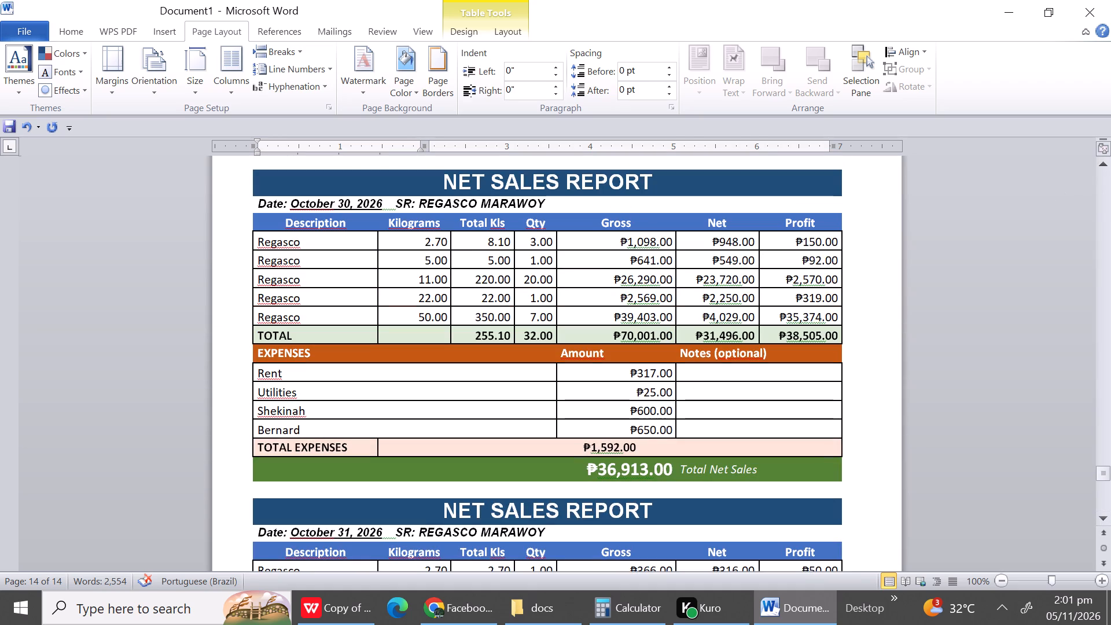
{"action": "left_click", "coordinate": [257, 494]}
{"action": "right_click", "coordinate": [257, 494]}
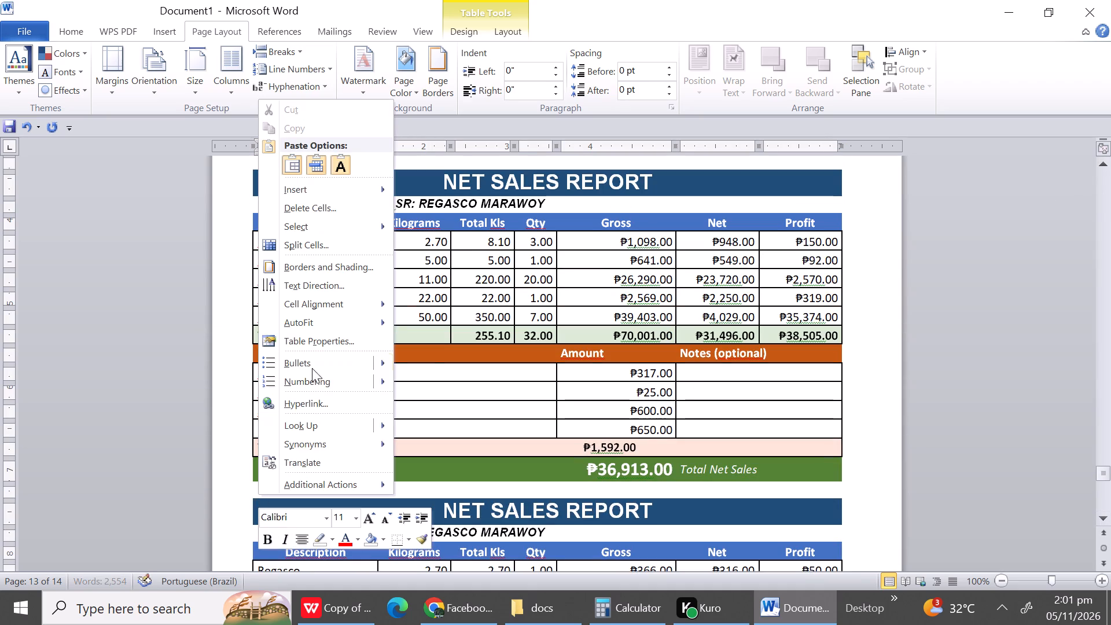
{"action": "left_click", "coordinate": [304, 201]}
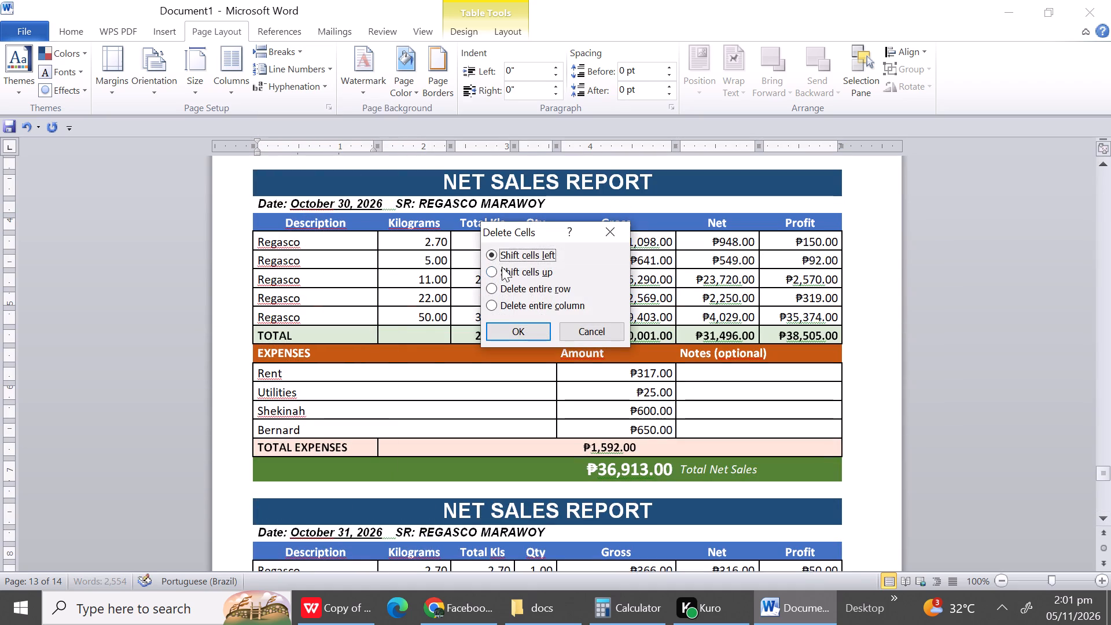
{"action": "left_click", "coordinate": [524, 291]}
{"action": "left_click", "coordinate": [520, 330]}
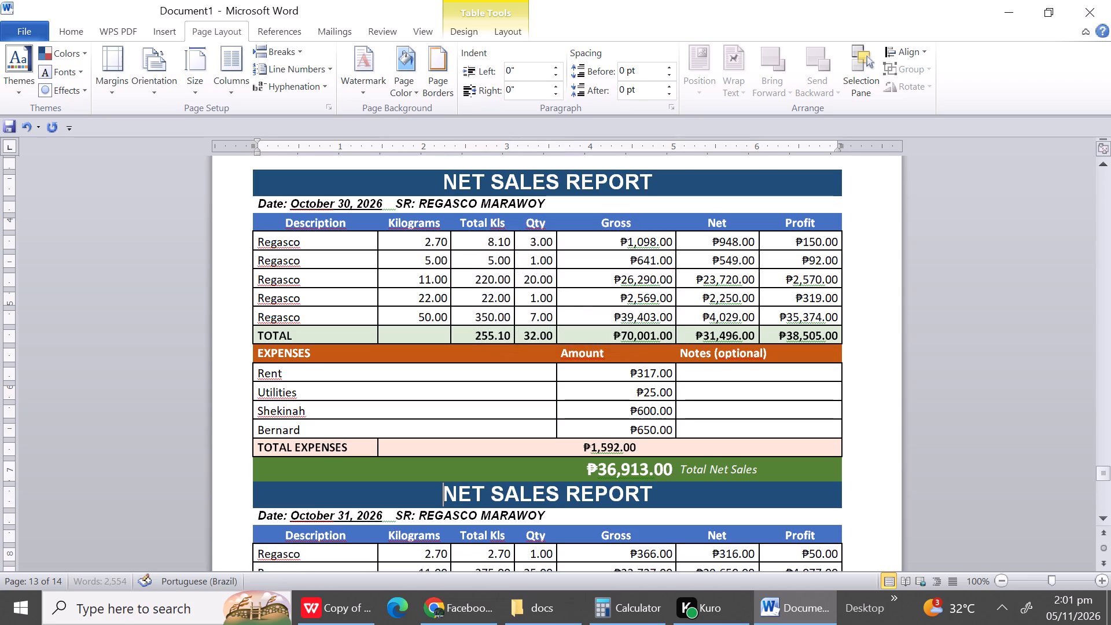
Delete one empty row directly above the October 30 report's title as an entire row.
{"action": "left_click", "coordinate": [1102, 514]}
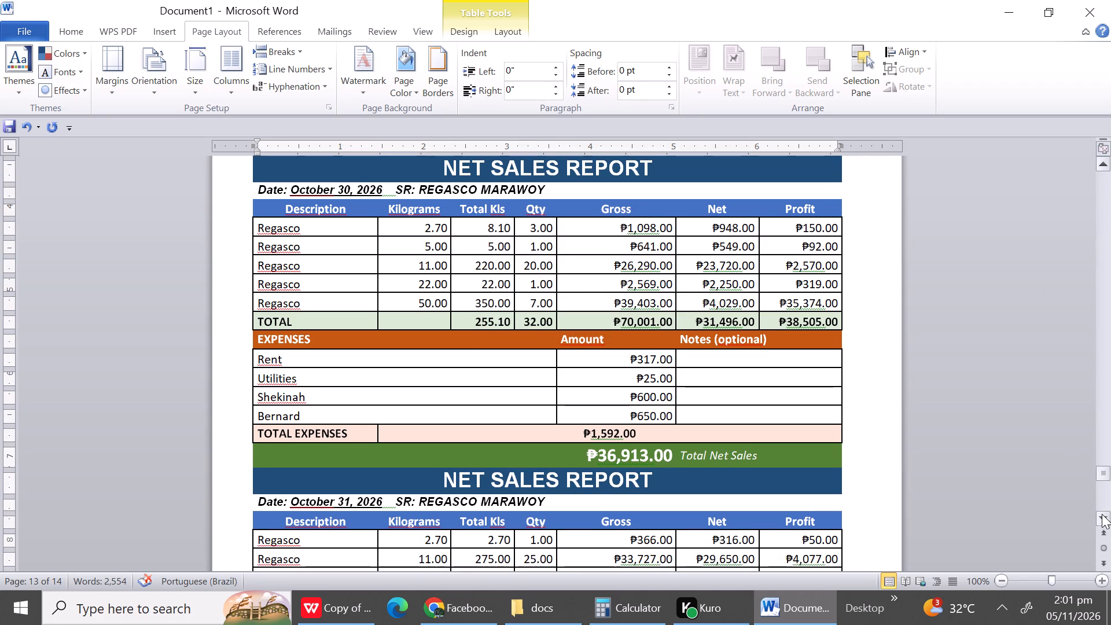
{"action": "left_click_drag", "start_coordinate": [1103, 469], "coordinate": [1098, 484]}
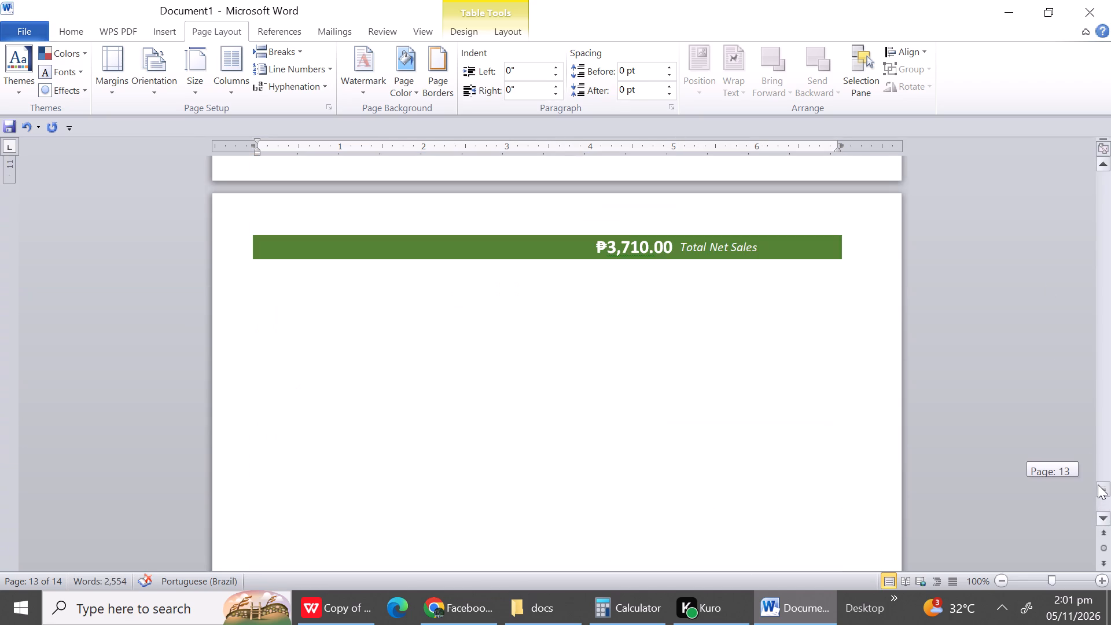
{"action": "left_click_drag", "start_coordinate": [1098, 484], "coordinate": [1098, 474]}
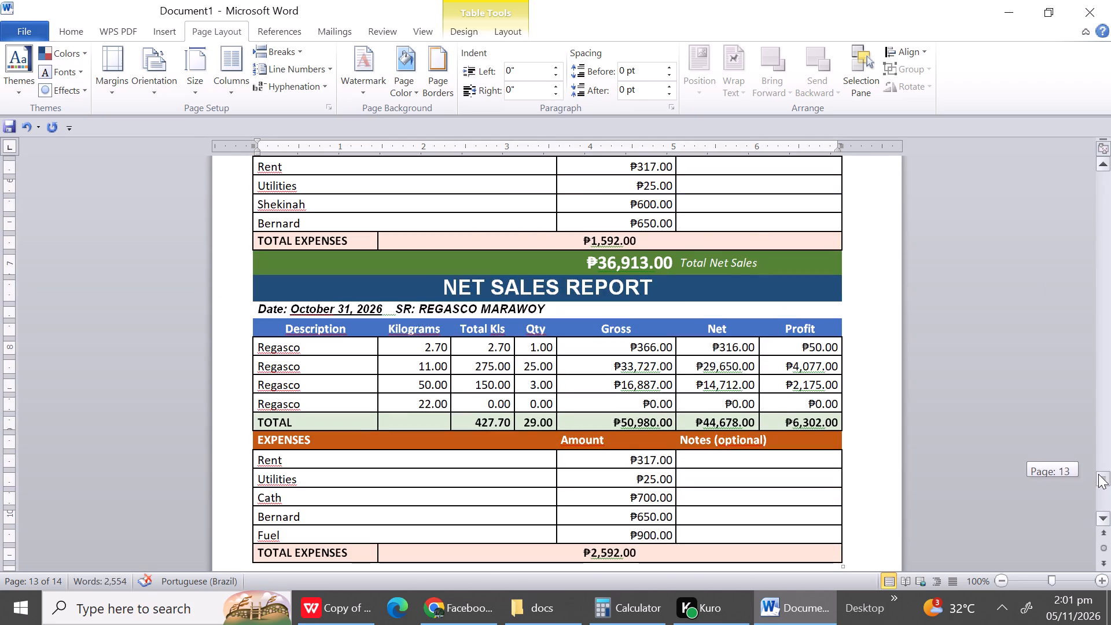
{"action": "left_click_drag", "start_coordinate": [1098, 474], "coordinate": [1095, 469]}
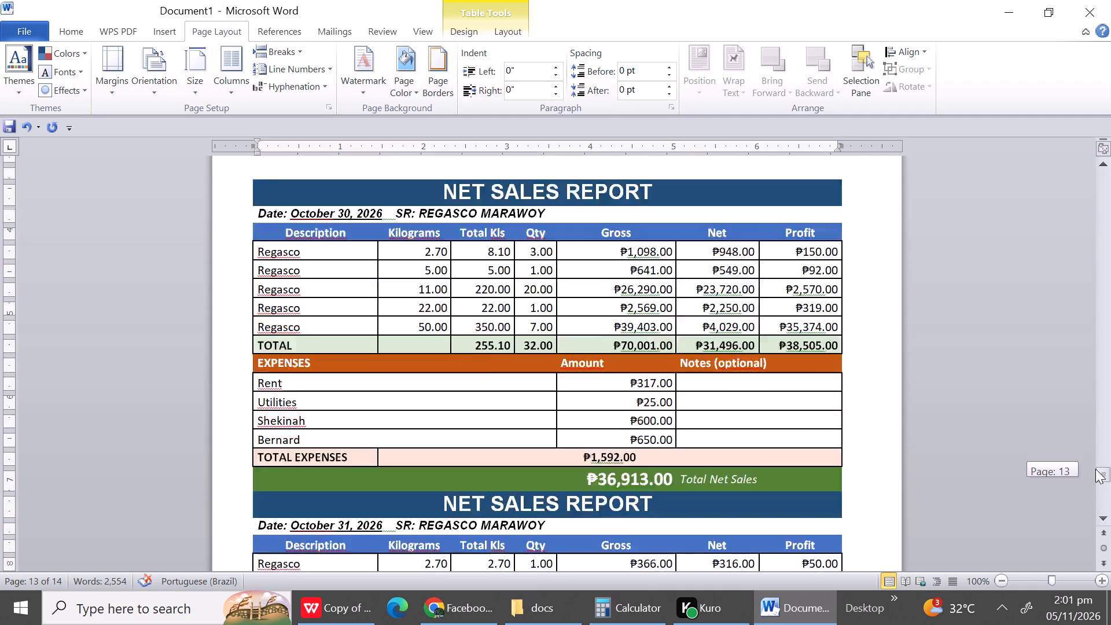
{"action": "left_click_drag", "start_coordinate": [1095, 469], "coordinate": [1095, 464]}
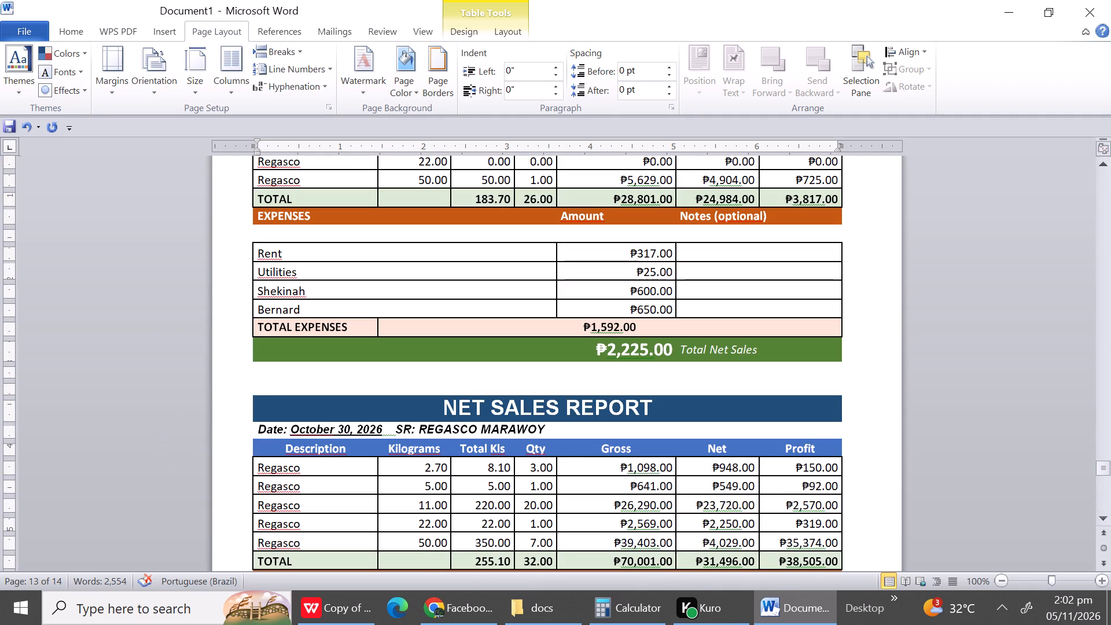
{"action": "left_click", "coordinate": [267, 387]}
{"action": "right_click", "coordinate": [267, 387]}
{"action": "left_click", "coordinate": [335, 299]}
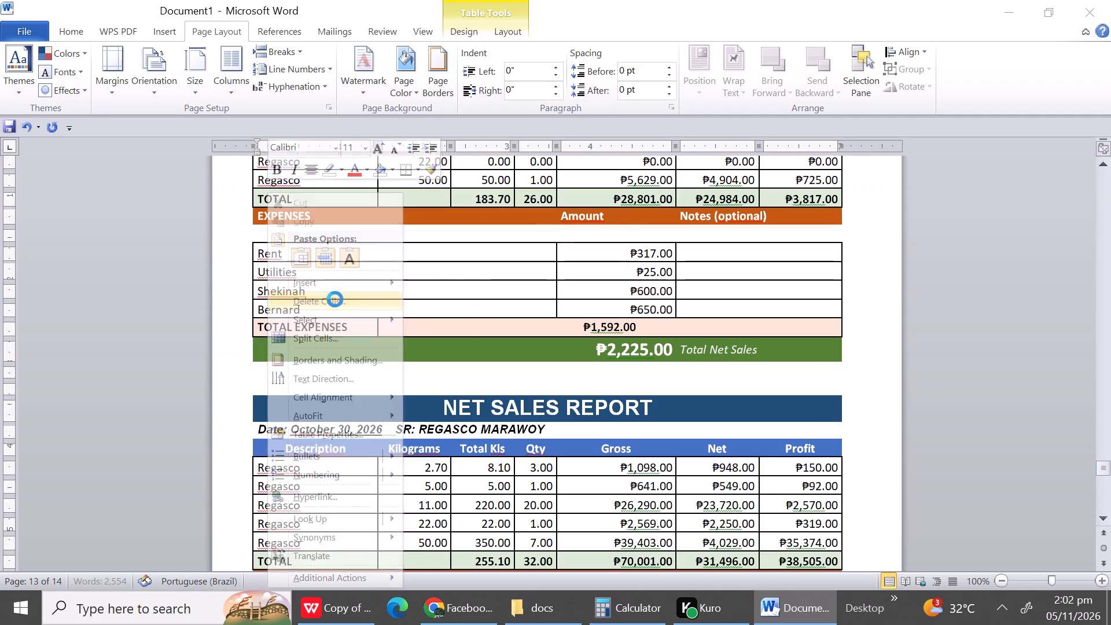
{"action": "left_click", "coordinate": [508, 289]}
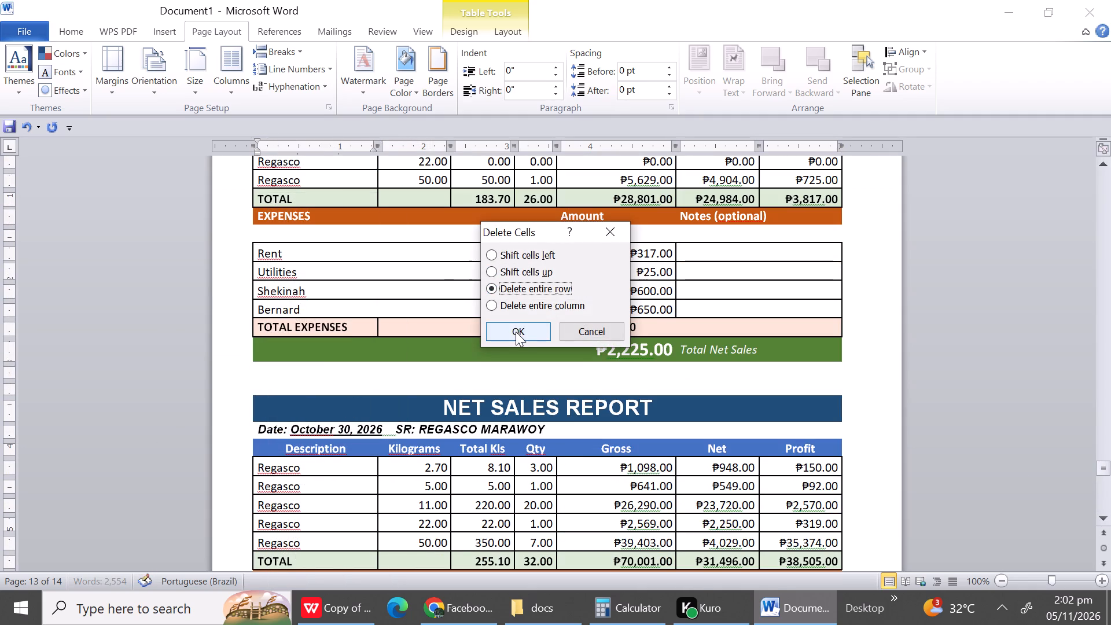
{"action": "left_click", "coordinate": [516, 332]}
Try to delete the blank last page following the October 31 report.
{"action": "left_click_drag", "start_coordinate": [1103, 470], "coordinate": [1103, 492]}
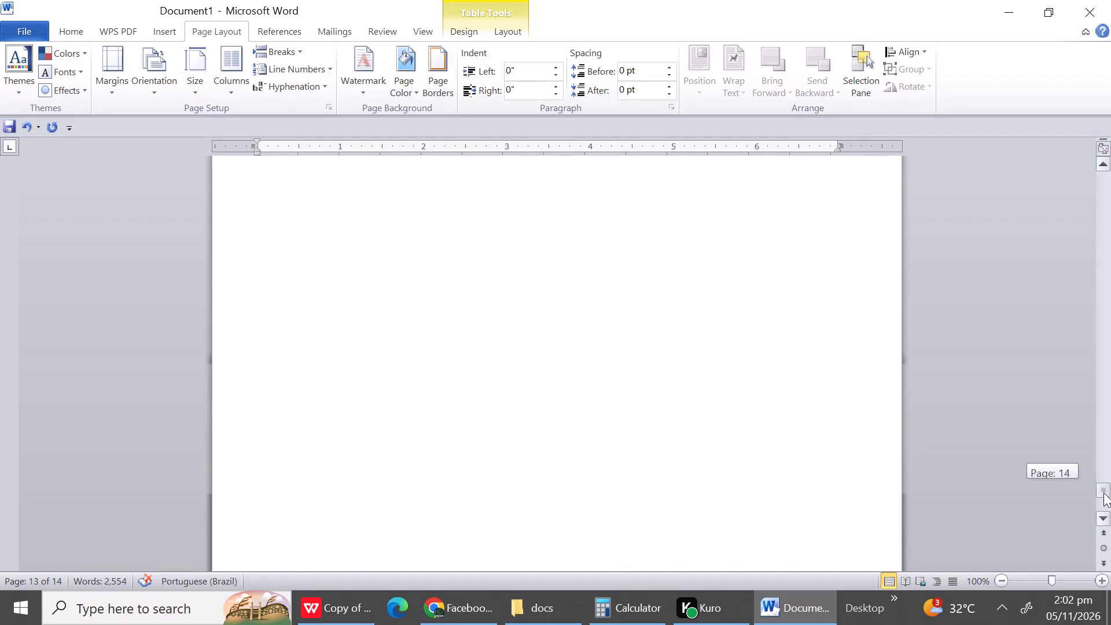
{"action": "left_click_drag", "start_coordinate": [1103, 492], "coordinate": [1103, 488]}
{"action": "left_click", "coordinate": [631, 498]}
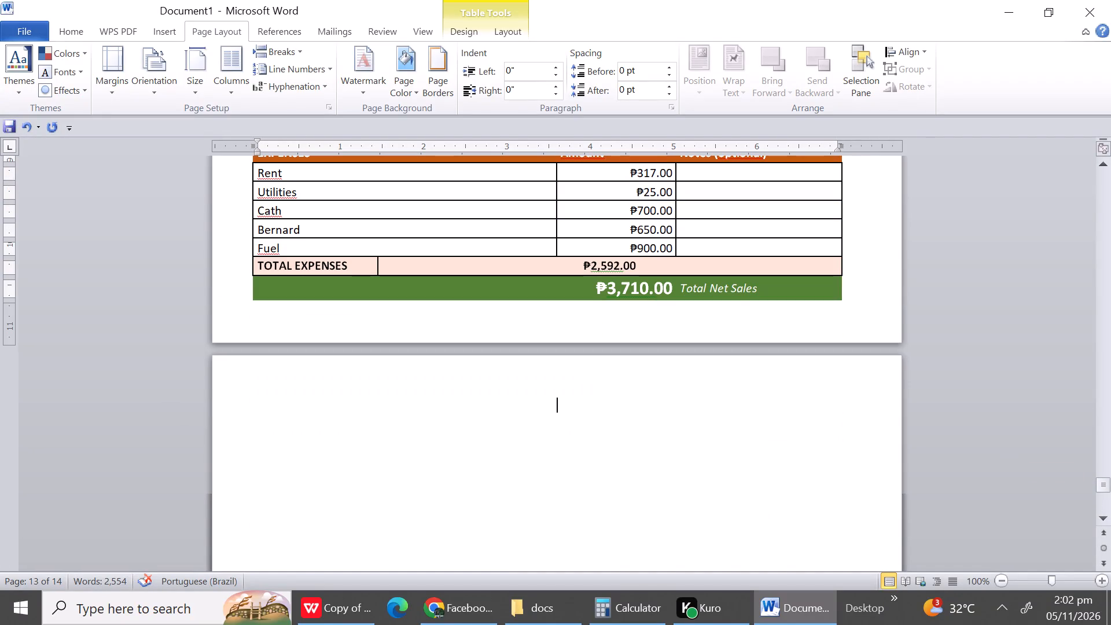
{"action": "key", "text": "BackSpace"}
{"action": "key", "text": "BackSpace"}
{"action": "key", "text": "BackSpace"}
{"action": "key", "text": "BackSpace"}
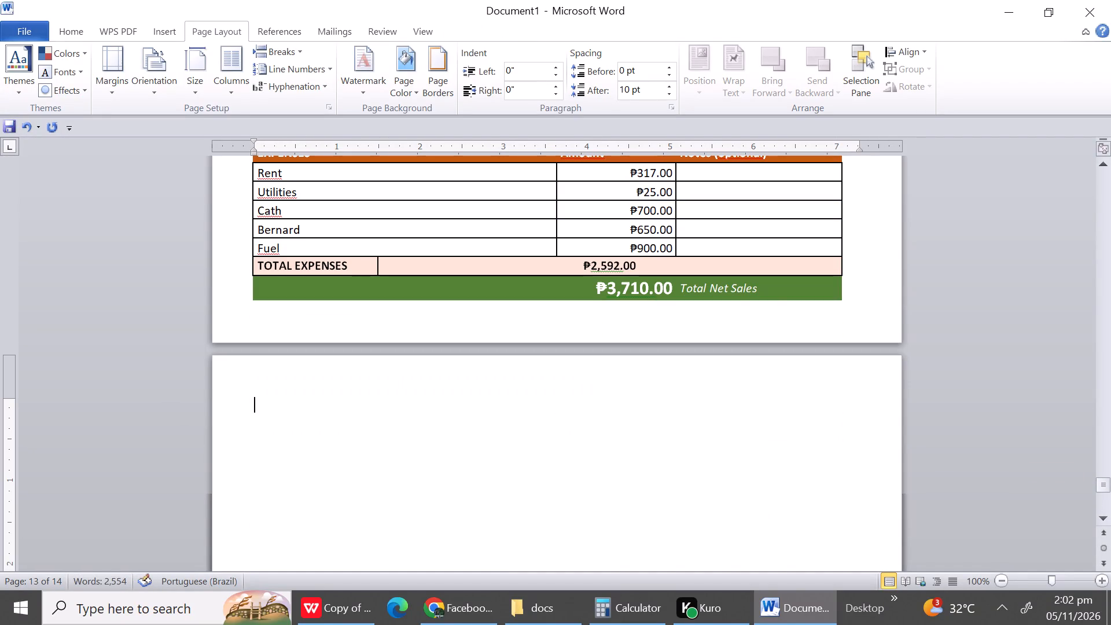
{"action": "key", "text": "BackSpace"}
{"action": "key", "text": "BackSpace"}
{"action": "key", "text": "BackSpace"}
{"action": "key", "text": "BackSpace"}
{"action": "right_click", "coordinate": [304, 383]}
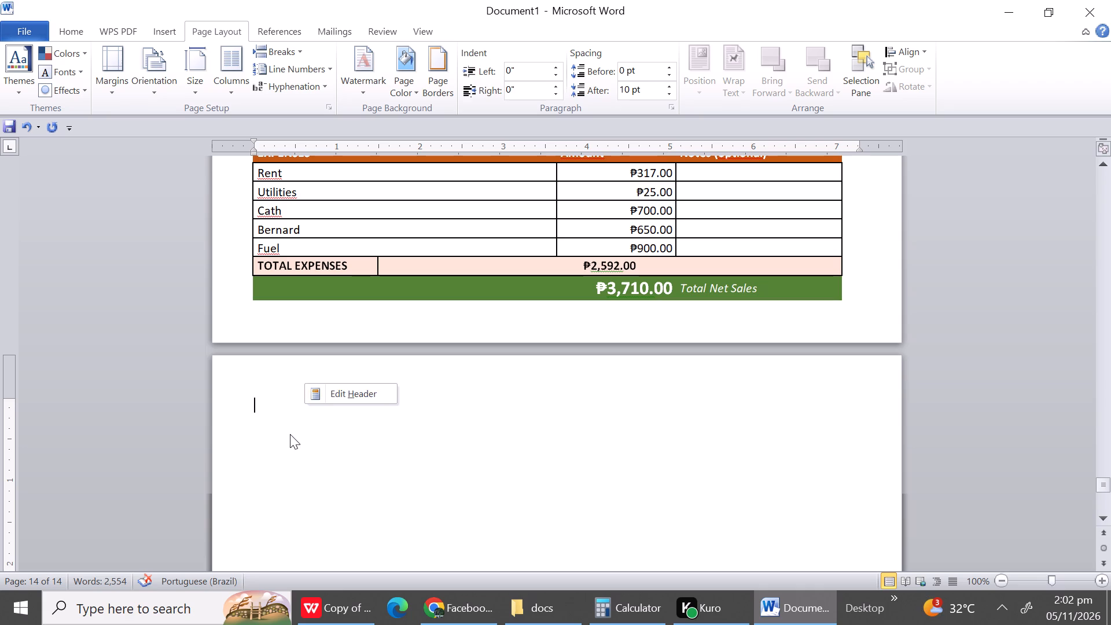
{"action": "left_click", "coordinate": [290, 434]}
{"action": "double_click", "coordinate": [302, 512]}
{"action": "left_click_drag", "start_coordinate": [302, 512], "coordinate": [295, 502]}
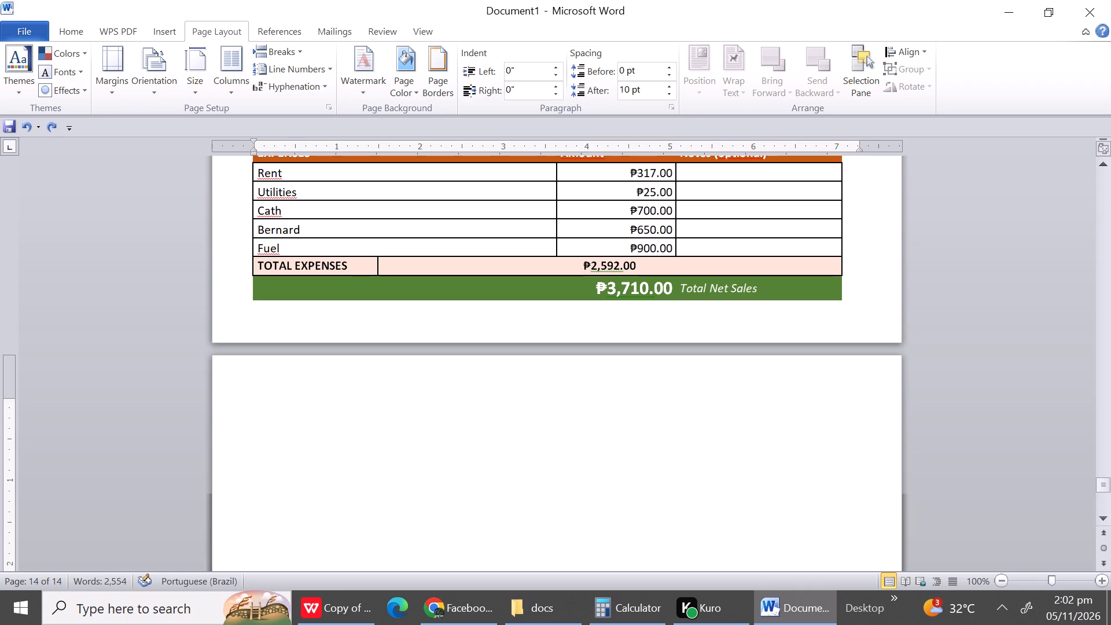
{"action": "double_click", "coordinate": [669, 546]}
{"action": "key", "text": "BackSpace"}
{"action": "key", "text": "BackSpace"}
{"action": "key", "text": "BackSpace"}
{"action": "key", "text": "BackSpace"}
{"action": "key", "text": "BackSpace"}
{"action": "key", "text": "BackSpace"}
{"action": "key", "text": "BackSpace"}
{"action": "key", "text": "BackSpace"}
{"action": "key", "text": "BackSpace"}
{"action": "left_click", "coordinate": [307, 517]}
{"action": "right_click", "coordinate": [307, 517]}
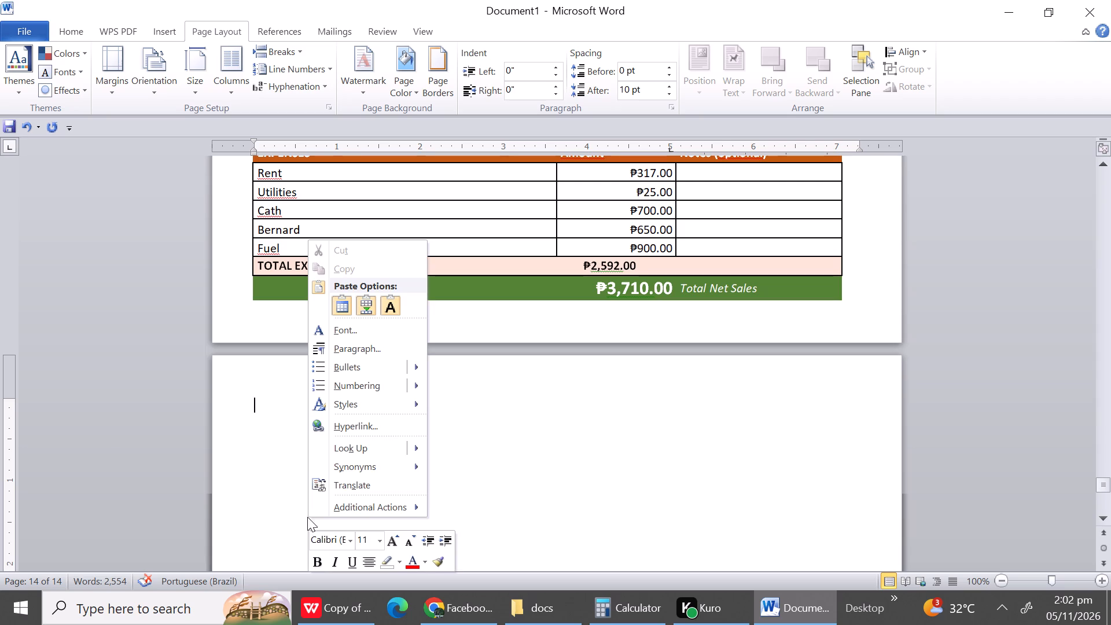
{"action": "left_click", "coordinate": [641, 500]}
Save the document as a PDF named Marawoy NET SALES in the docs folder on USB Drive (F:).
{"action": "left_click_drag", "start_coordinate": [1098, 487], "coordinate": [1095, 538]}
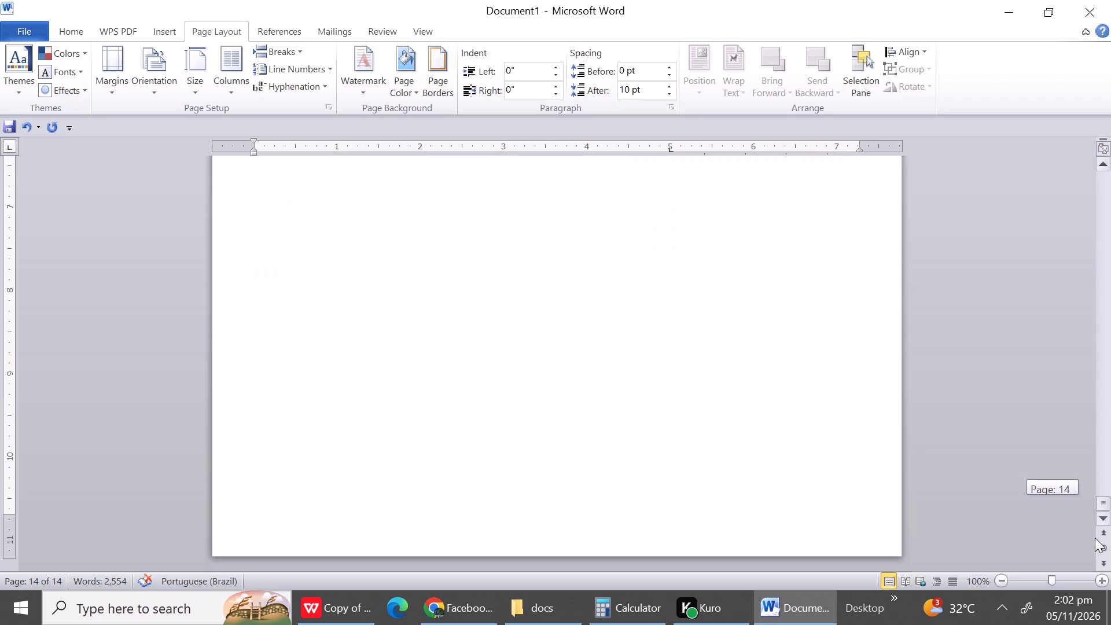
{"action": "left_click_drag", "start_coordinate": [1095, 538], "coordinate": [1074, 16]}
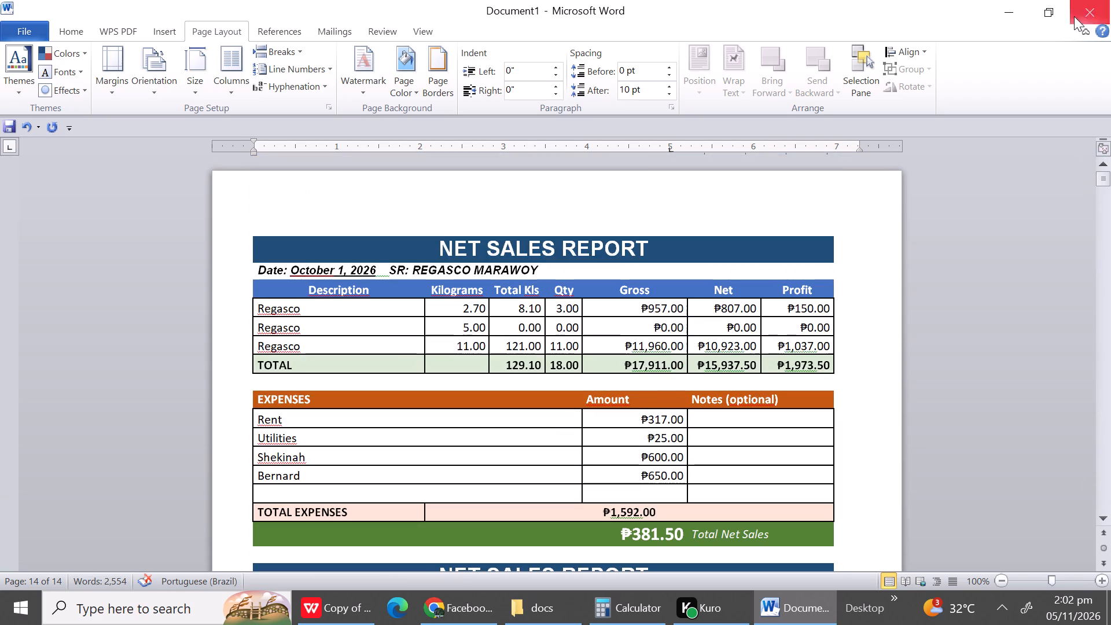
{"action": "left_click", "coordinate": [10, 30]}
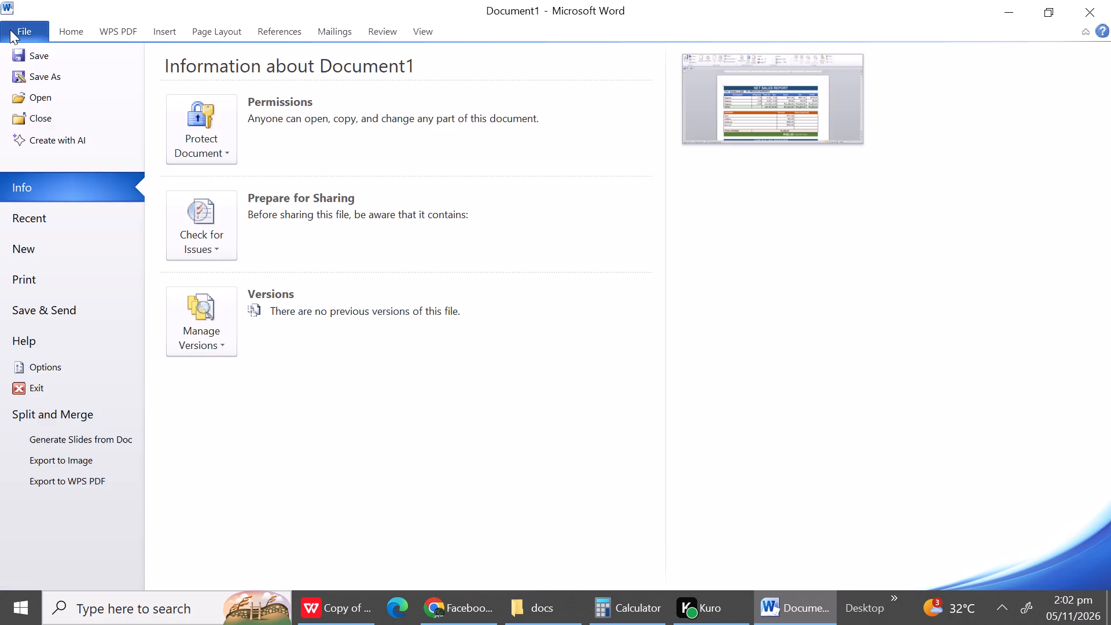
{"action": "left_click", "coordinate": [31, 60]}
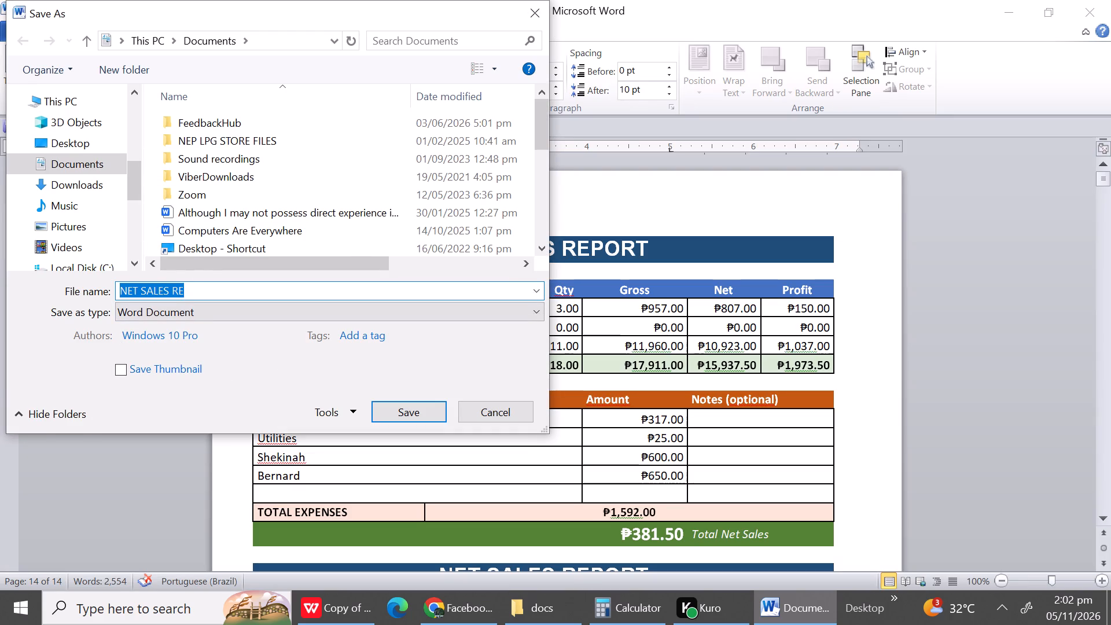
{"action": "key", "text": "BackSpace"}
{"action": "type", "text": "Mar"}
{"action": "key", "text": "a"}
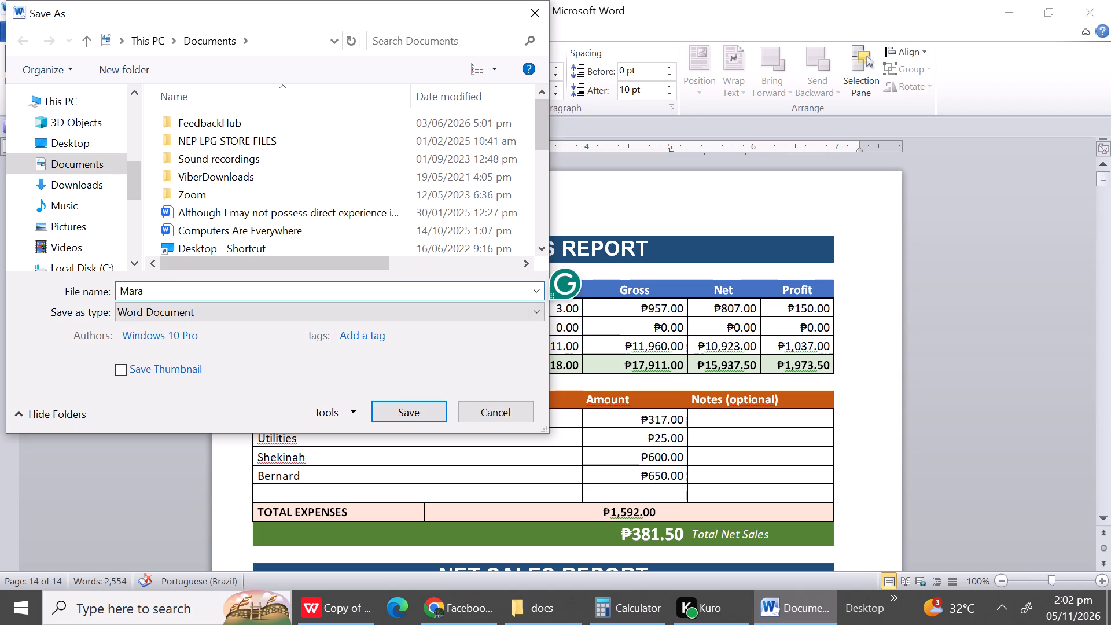
{"action": "type", "text": "woy"}
{"action": "key", "text": "space"}
{"action": "key", "text": "shift+n"}
{"action": "key", "text": "shift+e"}
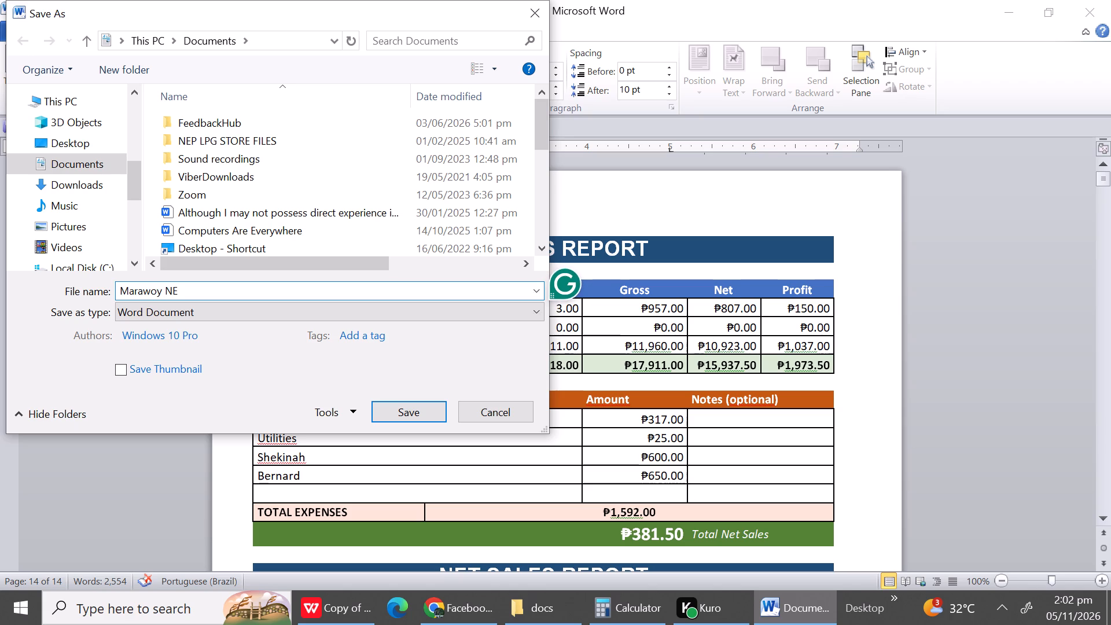
{"action": "key", "text": "t"}
{"action": "key", "text": "BackSpace"}
{"action": "type", "text": "T SALES"}
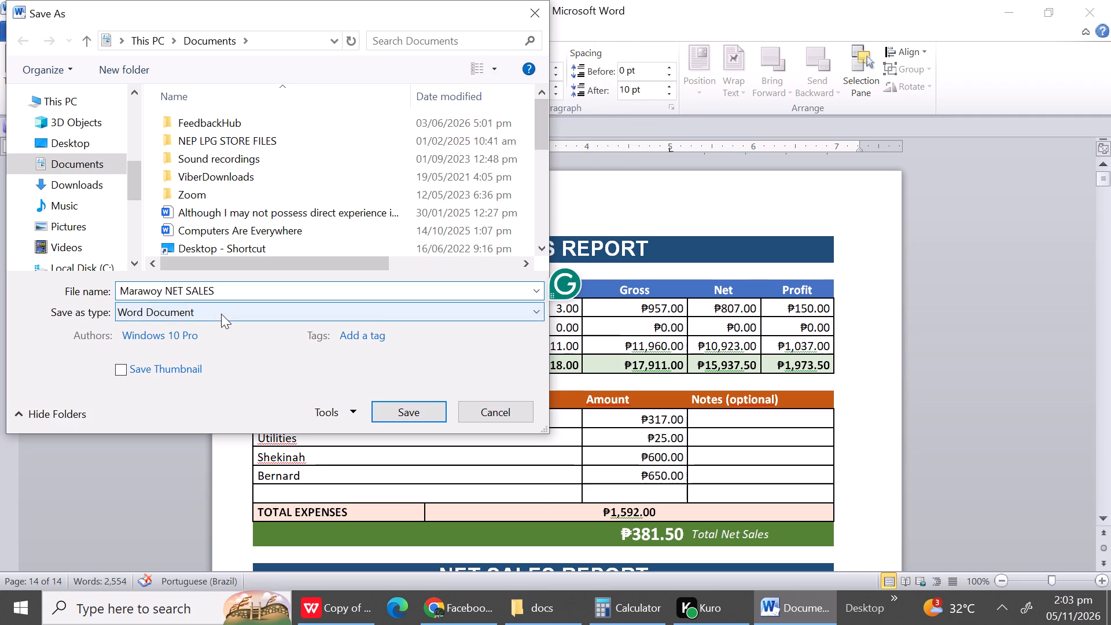
{"action": "left_click", "coordinate": [221, 314]}
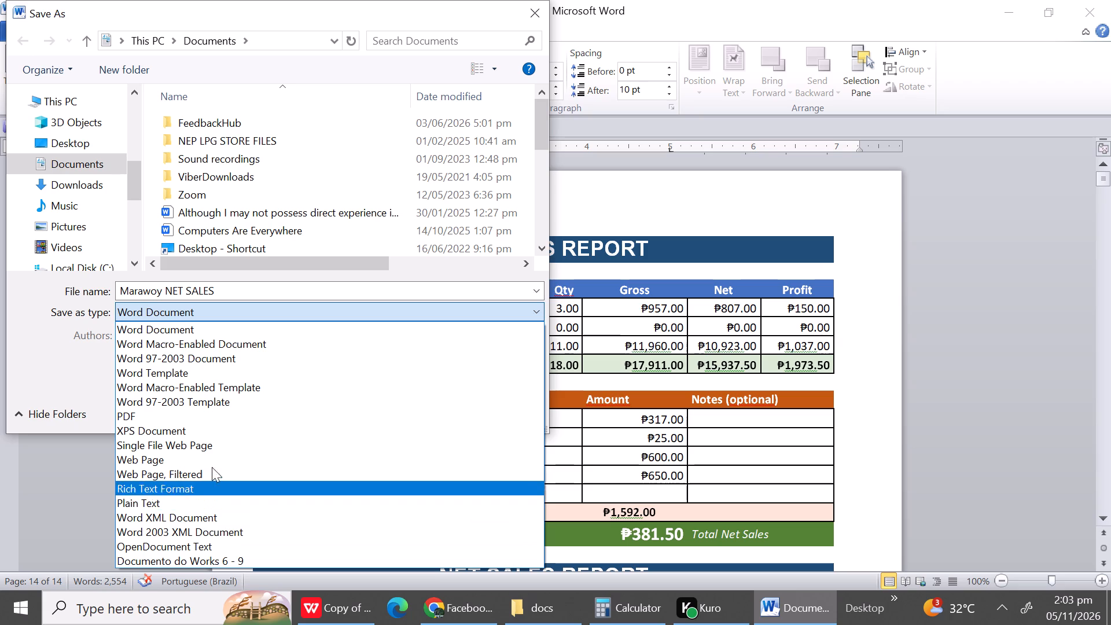
{"action": "left_click", "coordinate": [191, 418]}
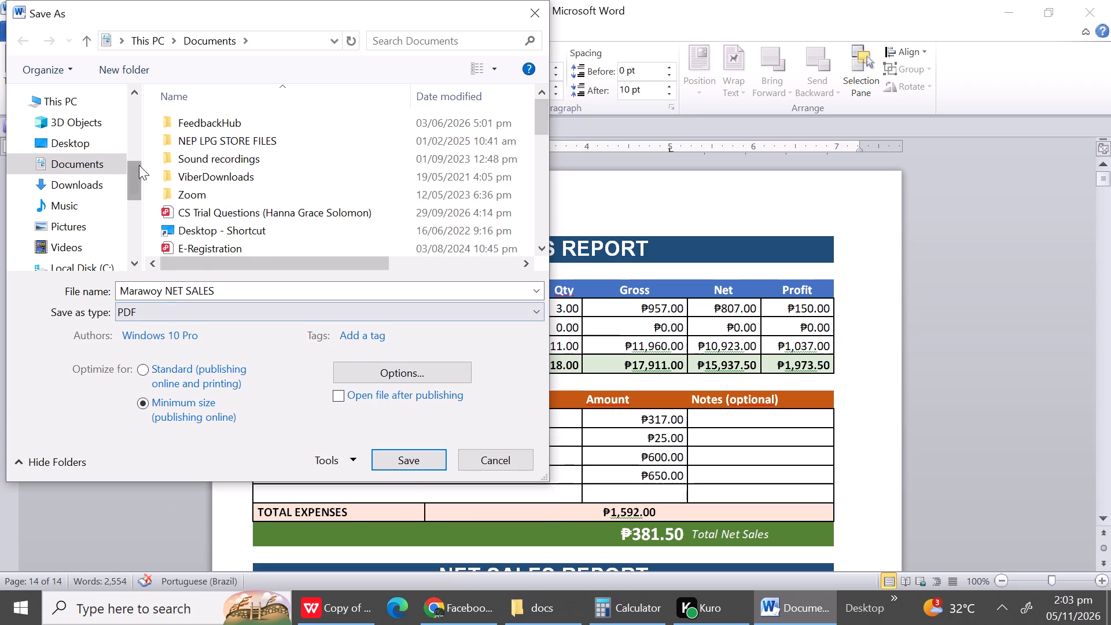
{"action": "left_click_drag", "start_coordinate": [134, 168], "coordinate": [130, 216]}
{"action": "double_click", "coordinate": [79, 188]}
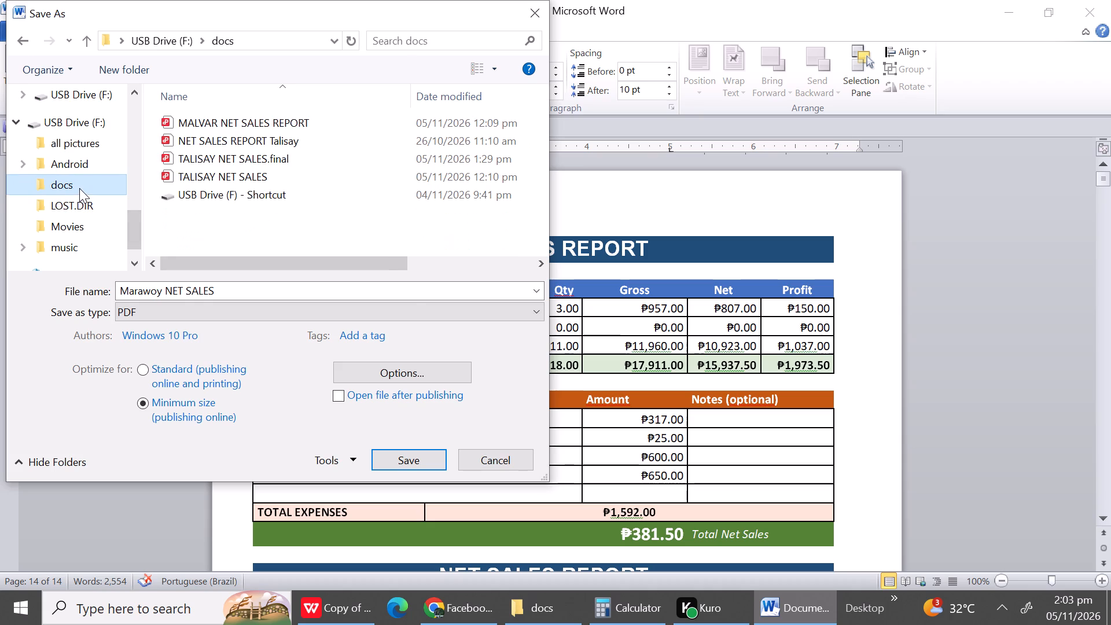
{"action": "left_click", "coordinate": [396, 457]}
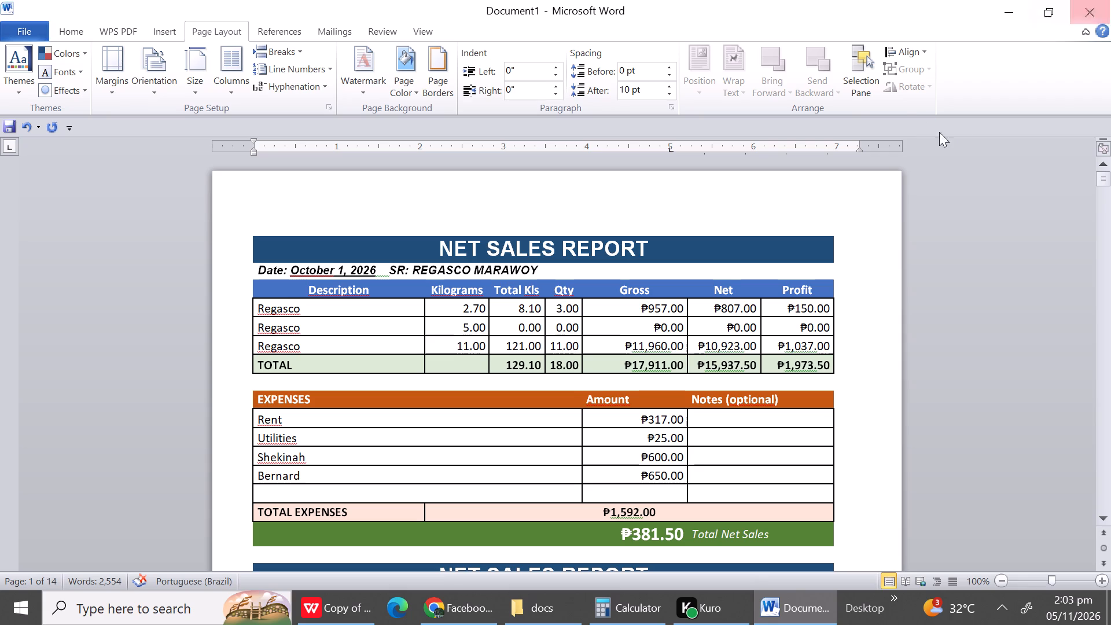
Save the document in the docs folder on USB Drive (F:) as a Word document named MARAWOY NET SALES REPORT.docx2 and close it.
{"action": "left_click", "coordinate": [1070, 231]}
{"action": "left_click", "coordinate": [995, 201]}
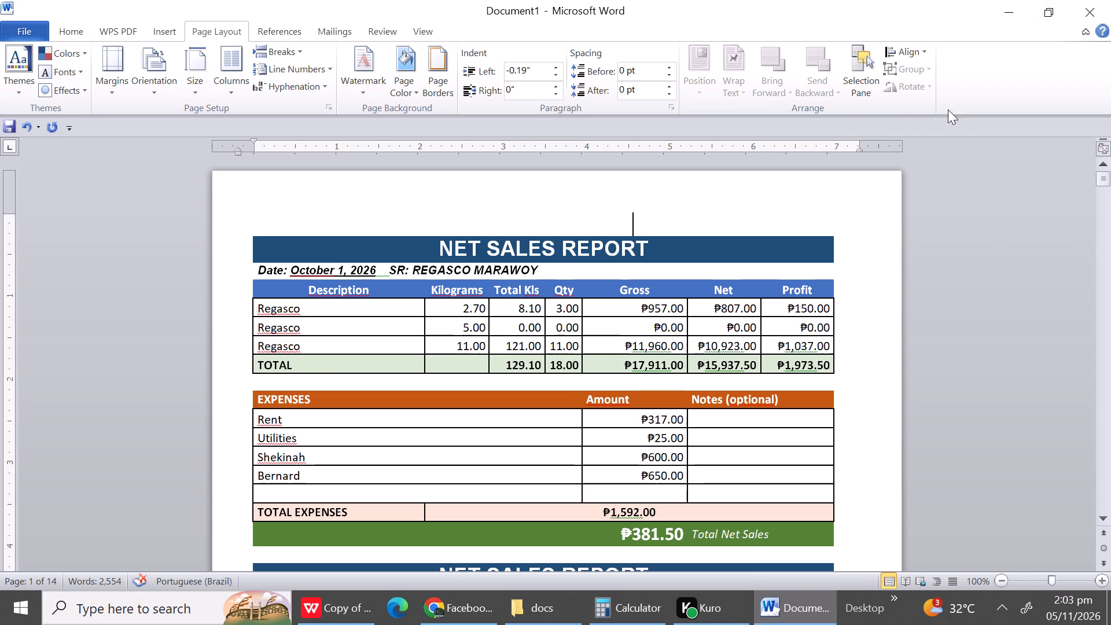
{"action": "left_click", "coordinate": [590, 208]}
{"action": "key", "text": "ctrl+s"}
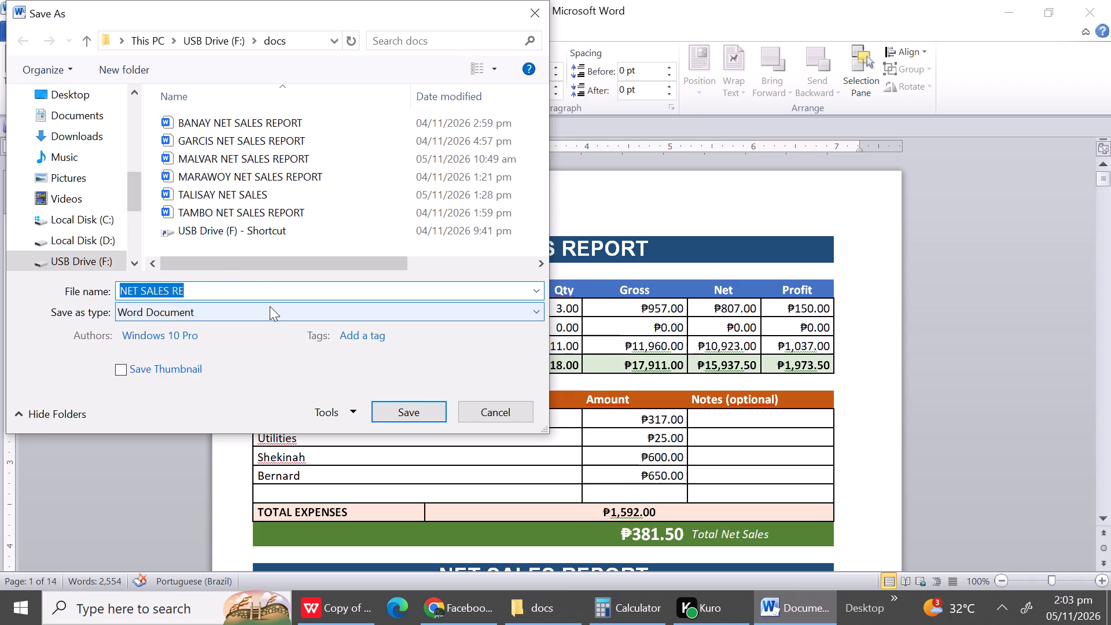
{"action": "key", "text": "BackSpace"}
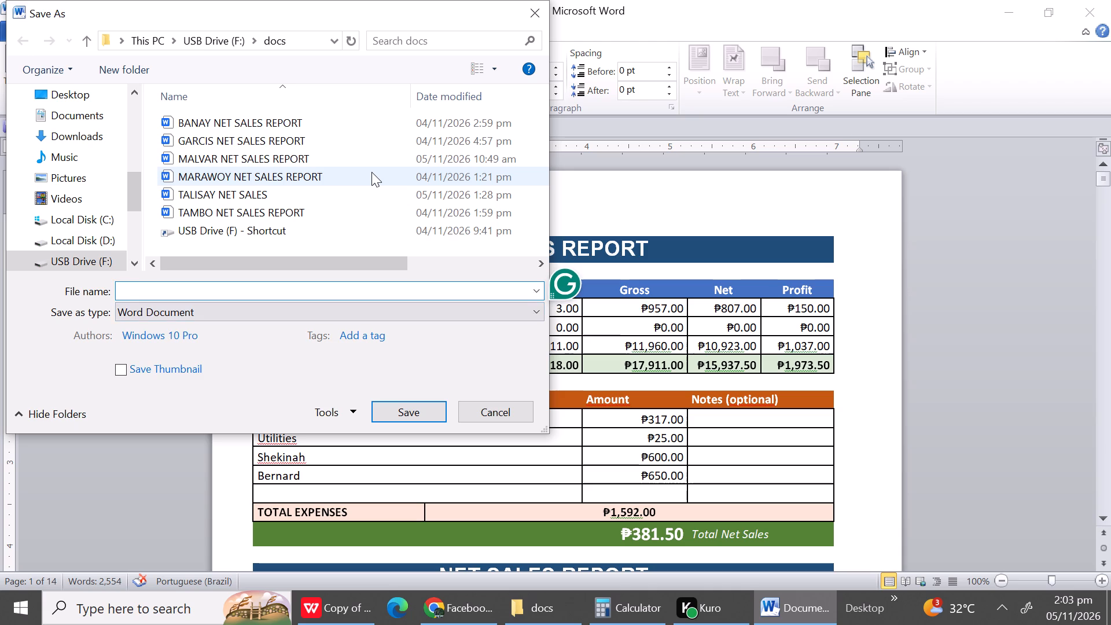
{"action": "type", "text": "mA"}
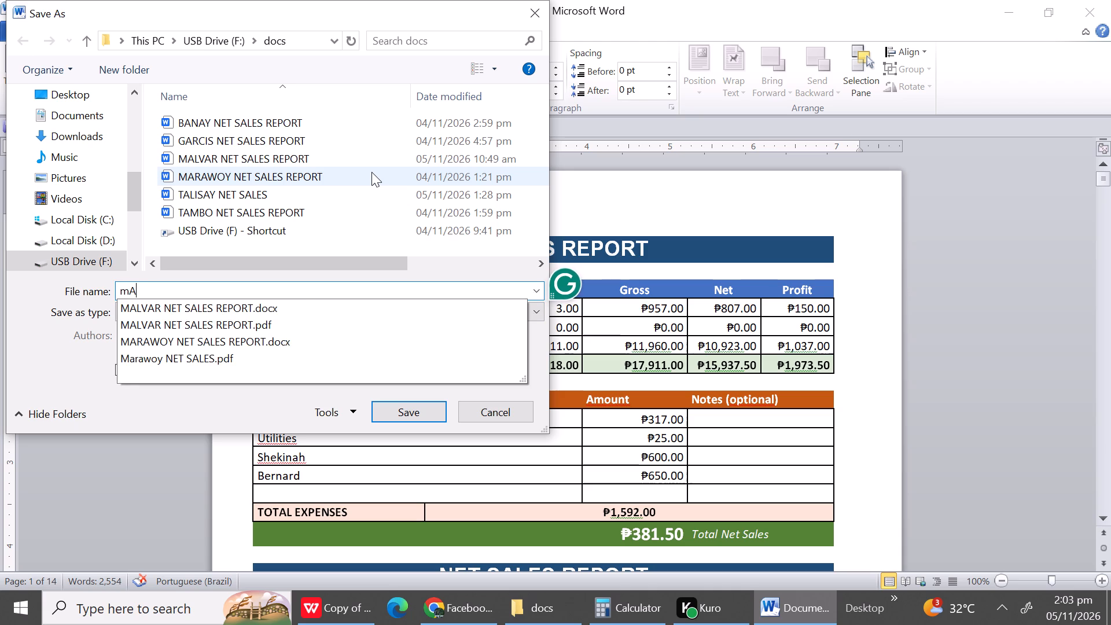
{"action": "left_click", "coordinate": [268, 349]}
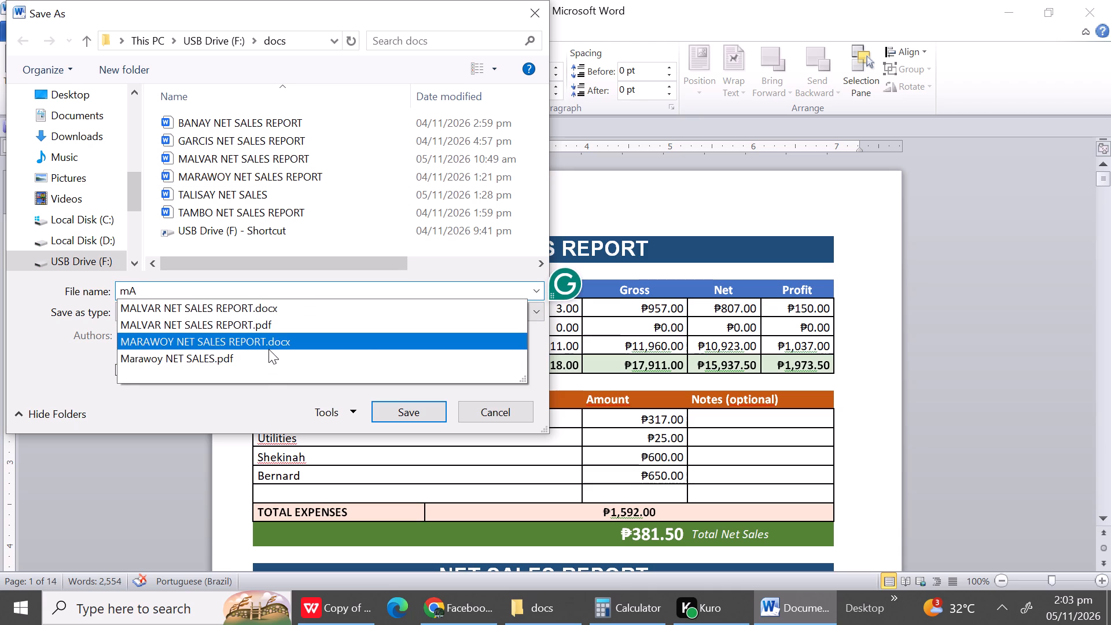
{"action": "left_click", "coordinate": [425, 408]}
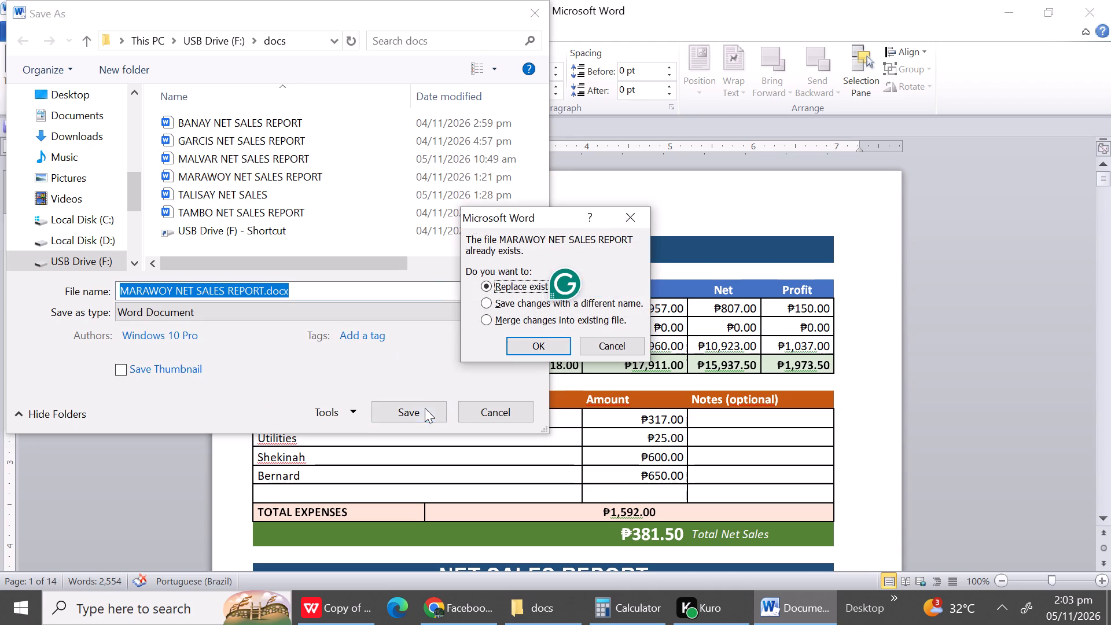
{"action": "left_click", "coordinate": [623, 345]}
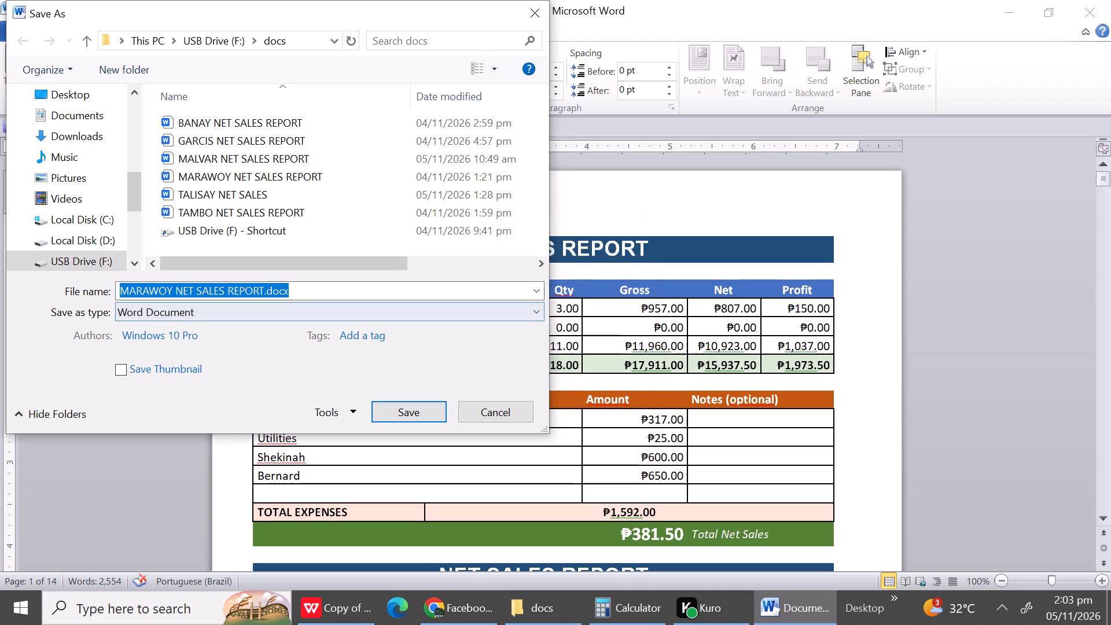
{"action": "left_click", "coordinate": [343, 284]}
{"action": "left_click", "coordinate": [343, 284]}
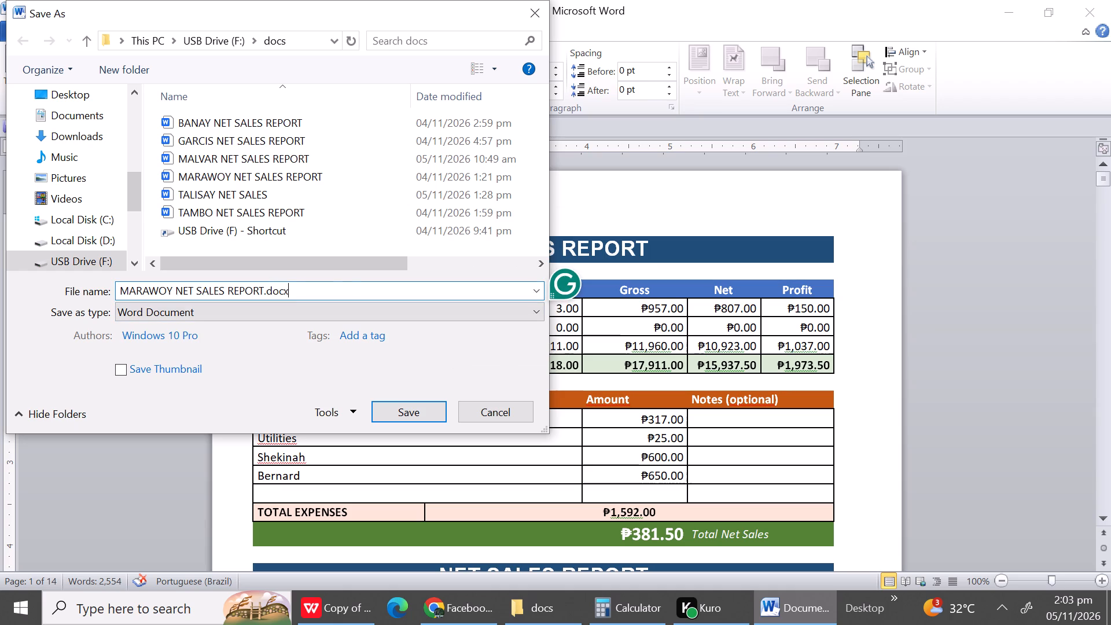
{"action": "key", "text": "2"}
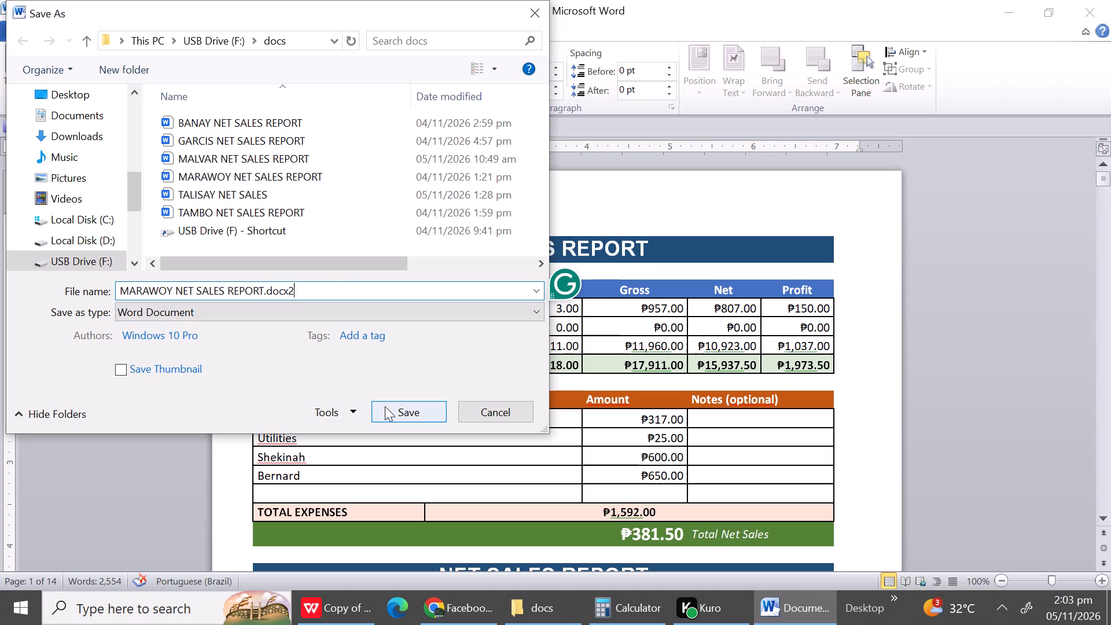
{"action": "left_click", "coordinate": [385, 406]}
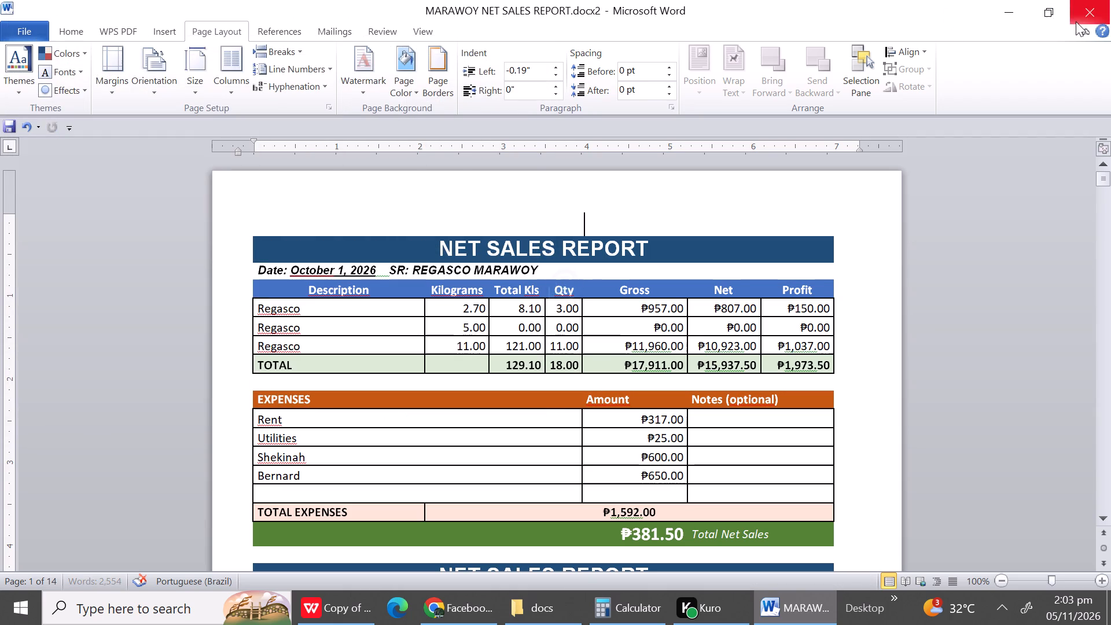
{"action": "left_click", "coordinate": [1076, 21]}
In the WPS Office workbook, examine the October 30 report and the rows below it on the Tambo Net Sales sheet.
{"action": "left_click", "coordinate": [715, 437]}
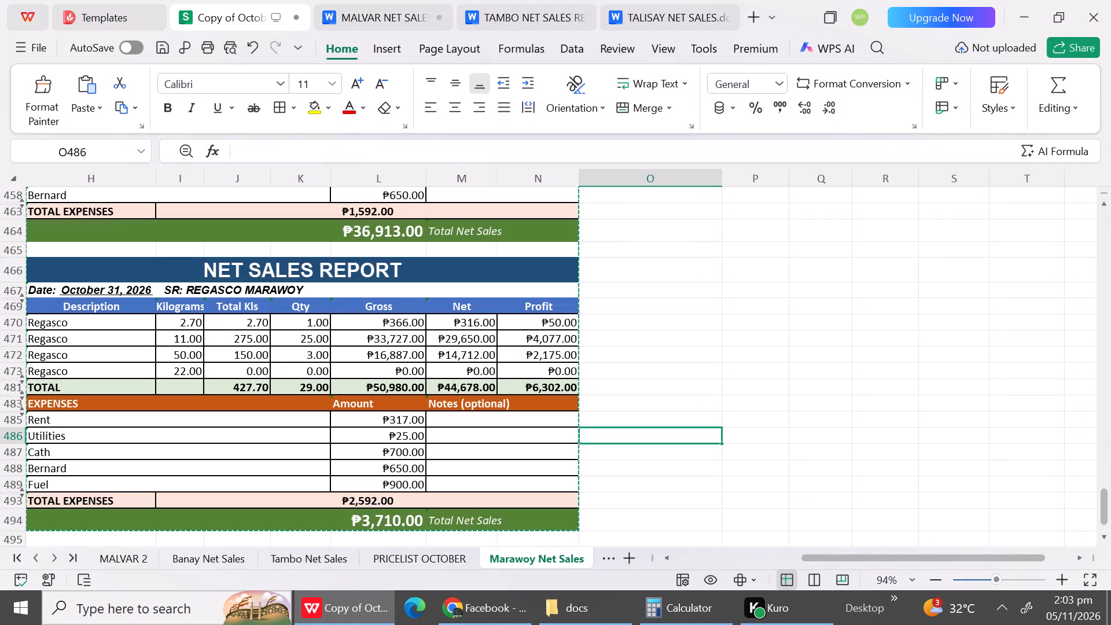
{"action": "left_click", "coordinate": [292, 555]}
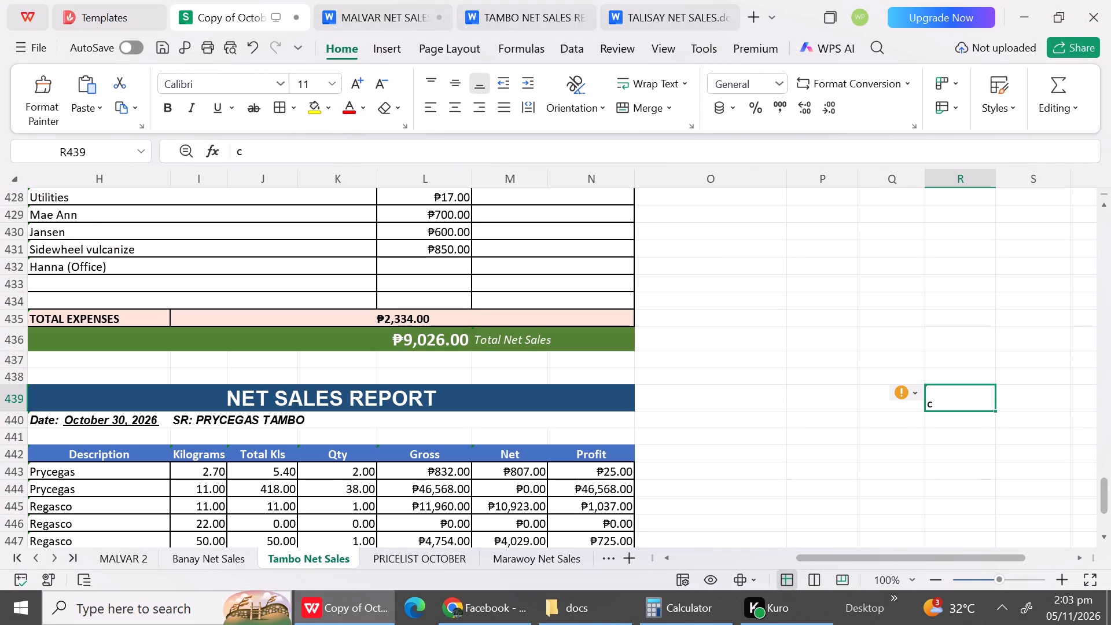
{"action": "triple_click", "coordinate": [1101, 539]}
{"action": "triple_click", "coordinate": [1101, 539]}
{"action": "triple_click", "coordinate": [1101, 539]}
{"action": "triple_click", "coordinate": [1101, 539]}
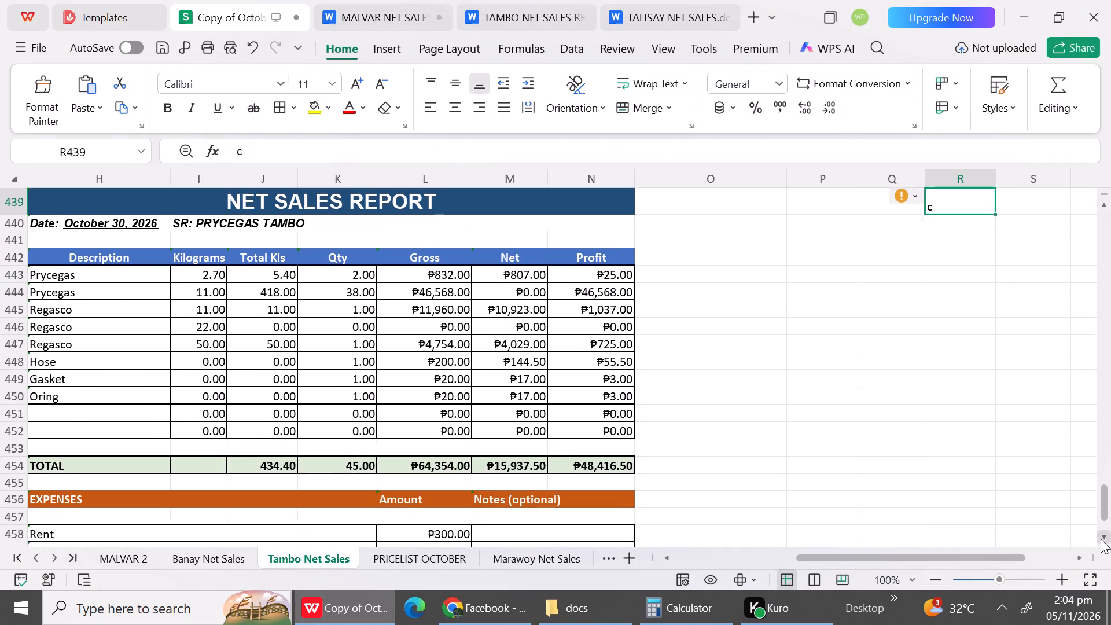
{"action": "triple_click", "coordinate": [1101, 539]}
{"action": "triple_click", "coordinate": [1101, 539]}
{"action": "triple_click", "coordinate": [1101, 539]}
{"action": "triple_click", "coordinate": [1101, 539]}
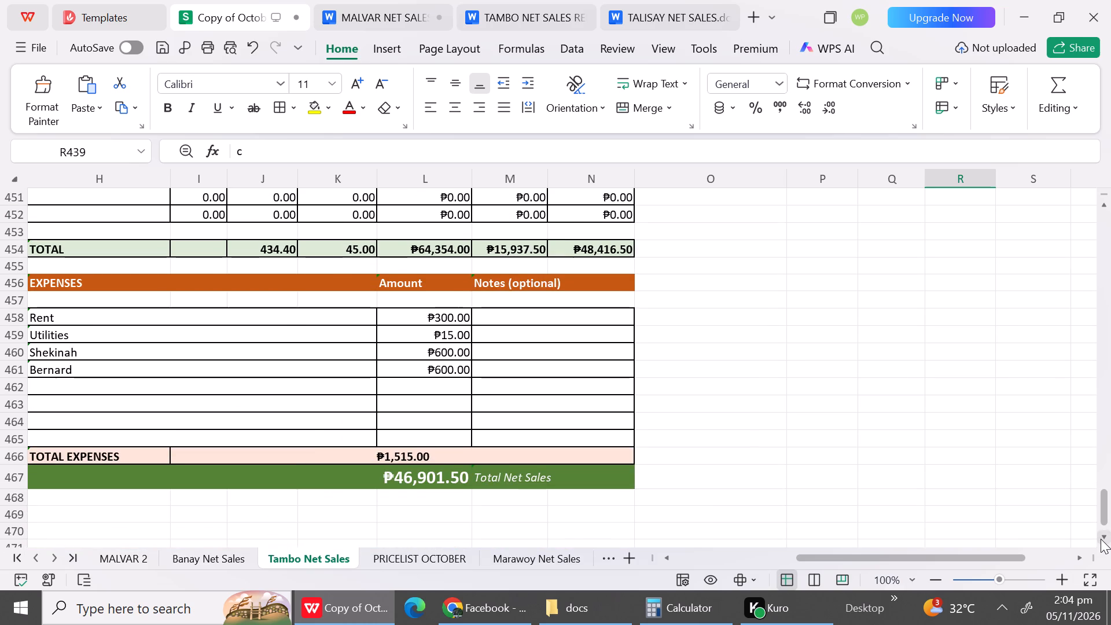
{"action": "left_click", "coordinate": [1101, 539]}
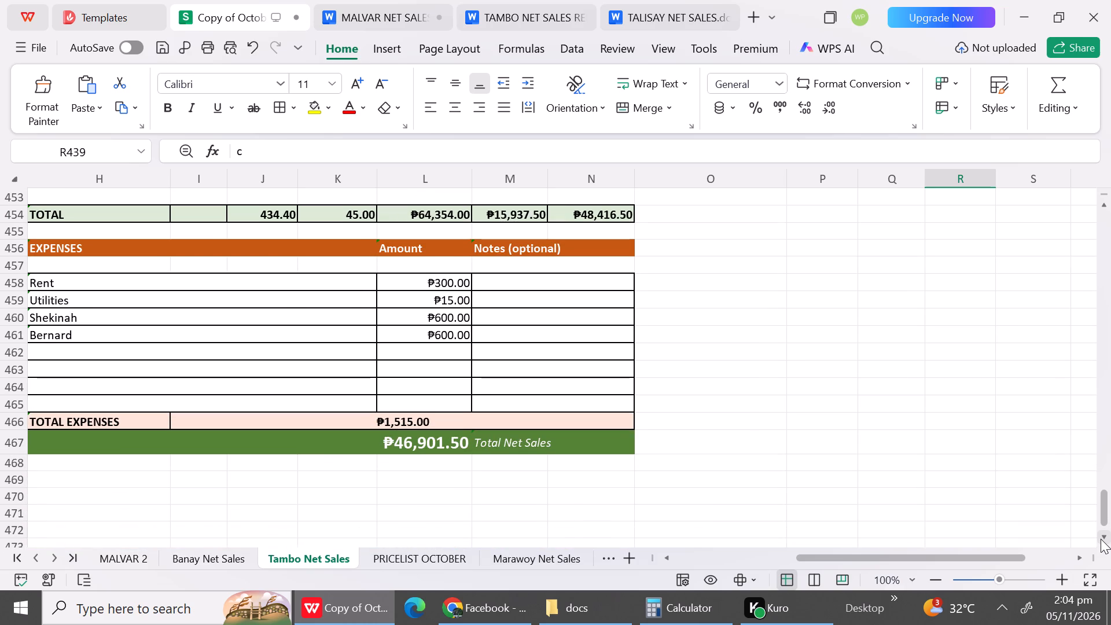
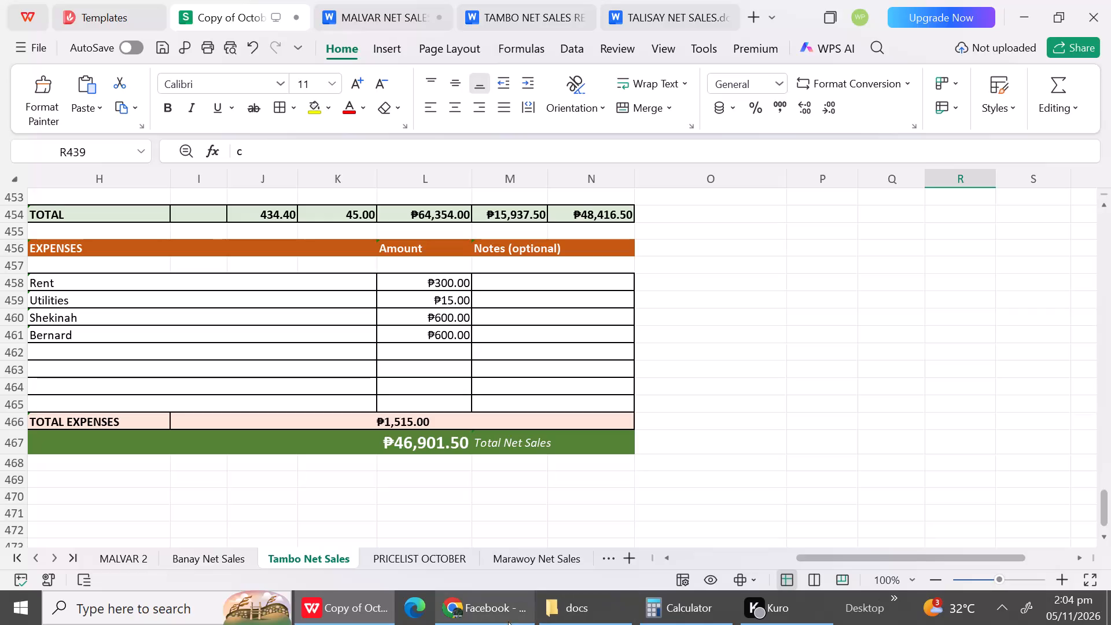
In the October 30 Tambo report, set the Kilograms of the first Prycegas row and the second Regasco row (446) to 11.
{"action": "triple_click", "coordinate": [1099, 208]}
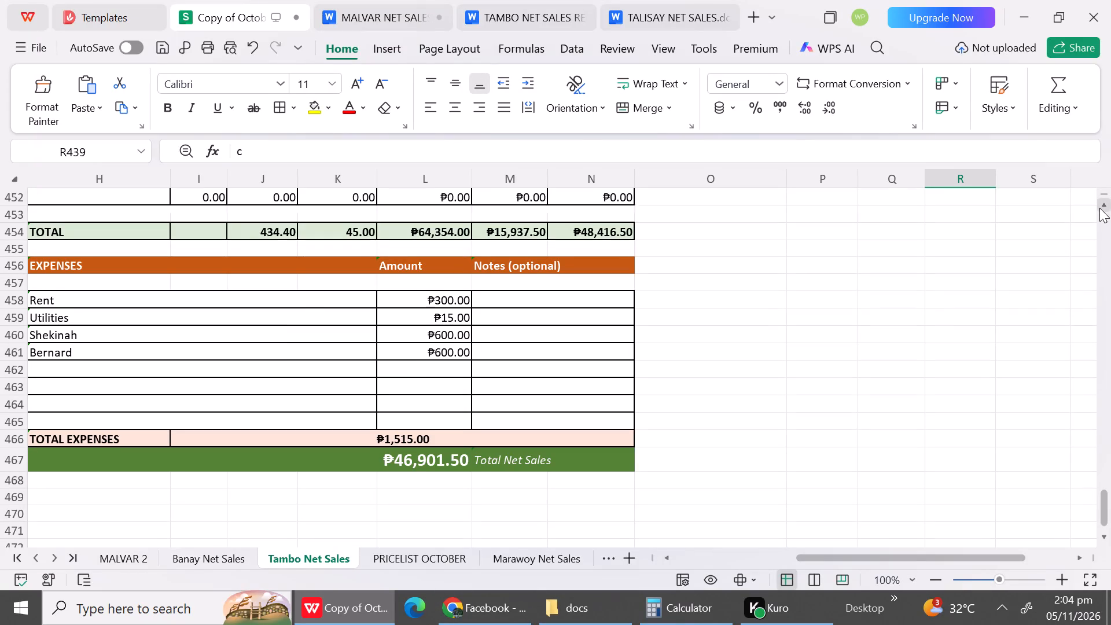
{"action": "triple_click", "coordinate": [1099, 208]}
{"action": "triple_click", "coordinate": [1099, 208]}
{"action": "triple_click", "coordinate": [1099, 208]}
{"action": "triple_click", "coordinate": [1099, 208]}
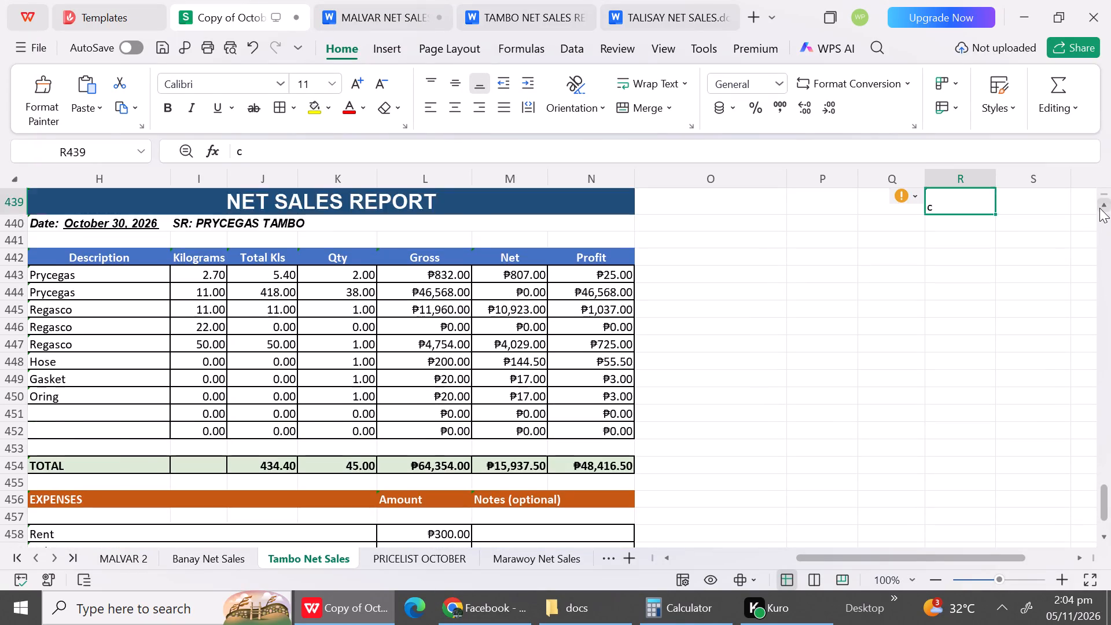
{"action": "left_click", "coordinate": [1099, 208]}
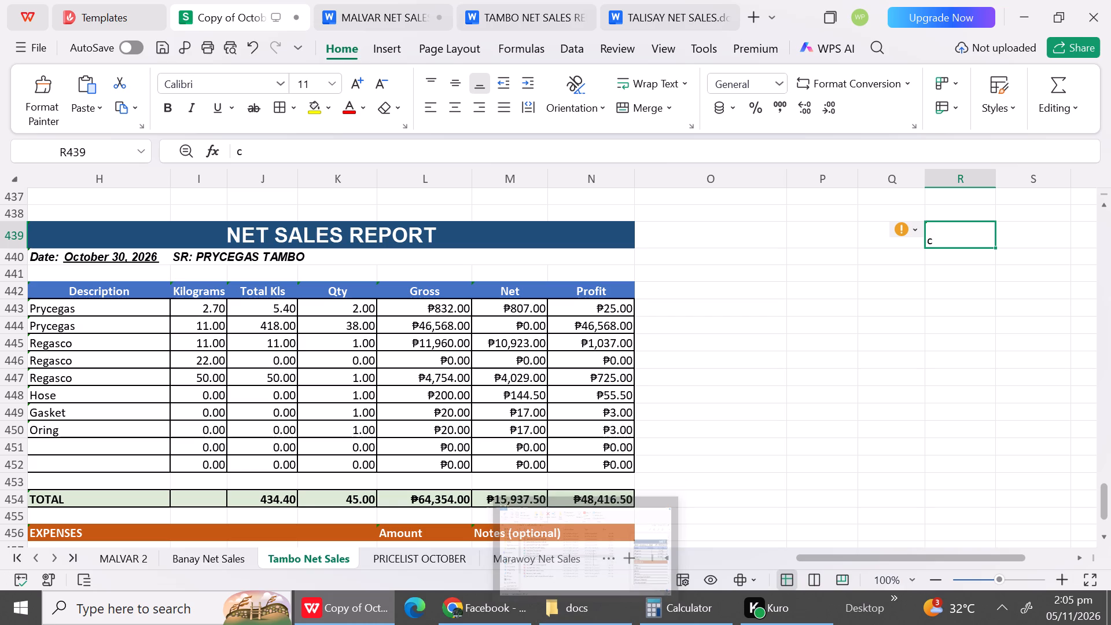
{"action": "left_click", "coordinate": [210, 311]}
{"action": "type", "text": "11"}
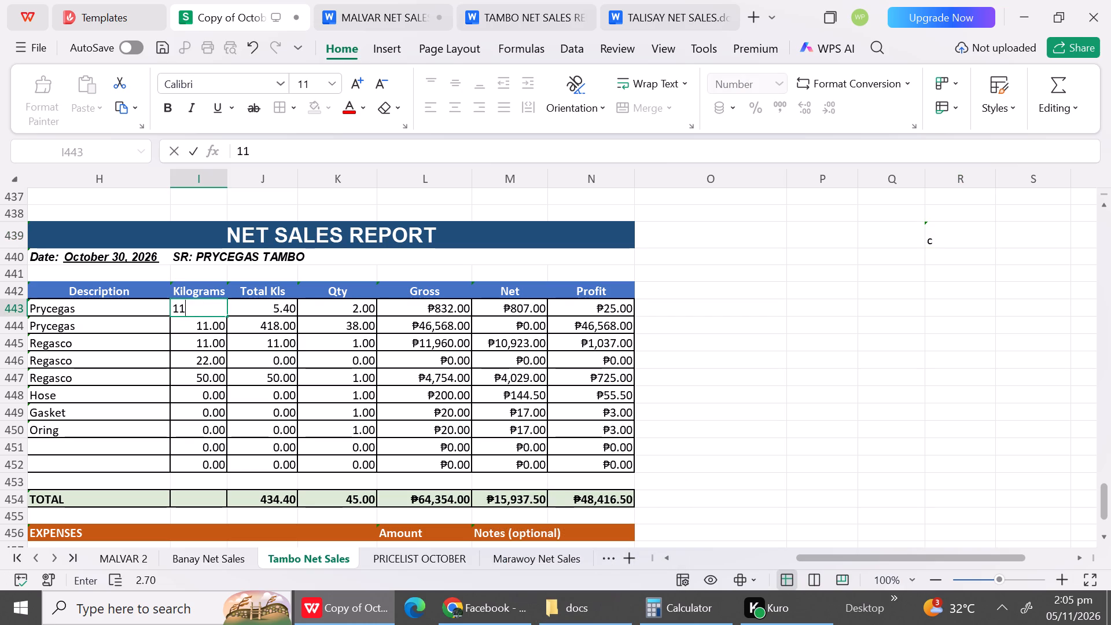
{"action": "left_click", "coordinate": [207, 369]}
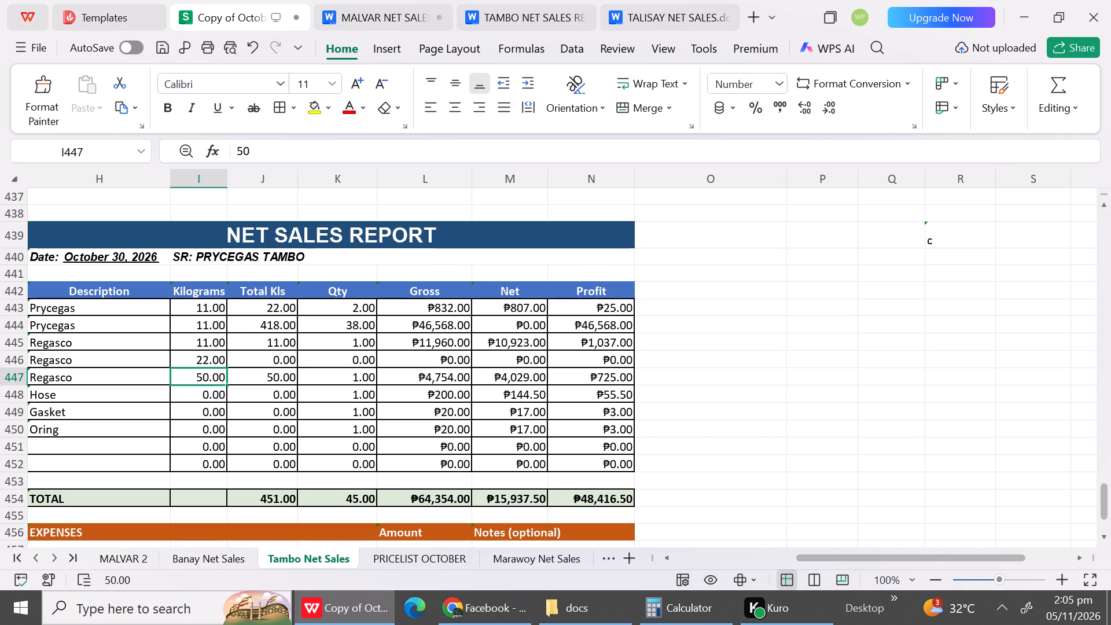
{"action": "left_click", "coordinate": [204, 359]}
{"action": "type", "text": "11"}
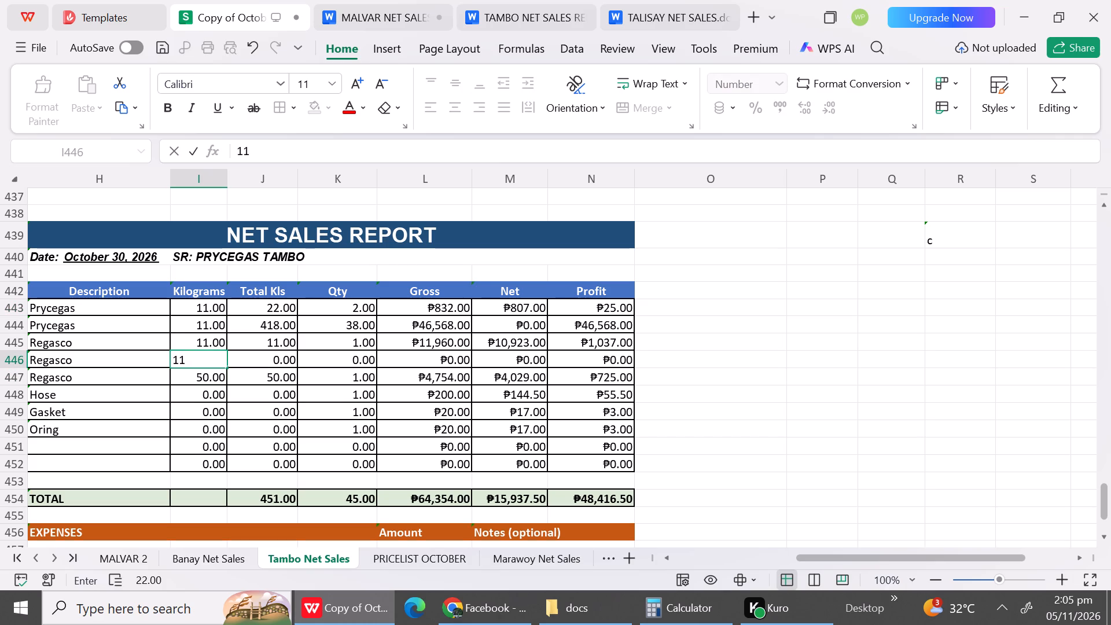
Set the Qty of the first four product rows (443 to 446) to 14, 40, 2 and 1.
{"action": "left_click", "coordinate": [347, 311]}
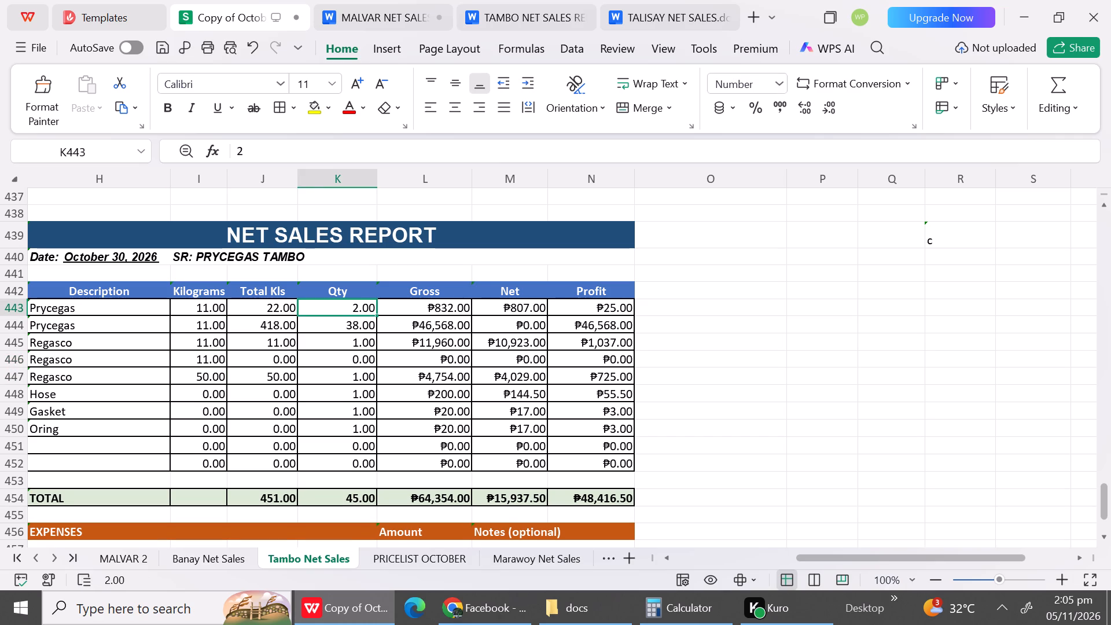
{"action": "type", "text": "14"}
{"action": "key", "text": "Down"}
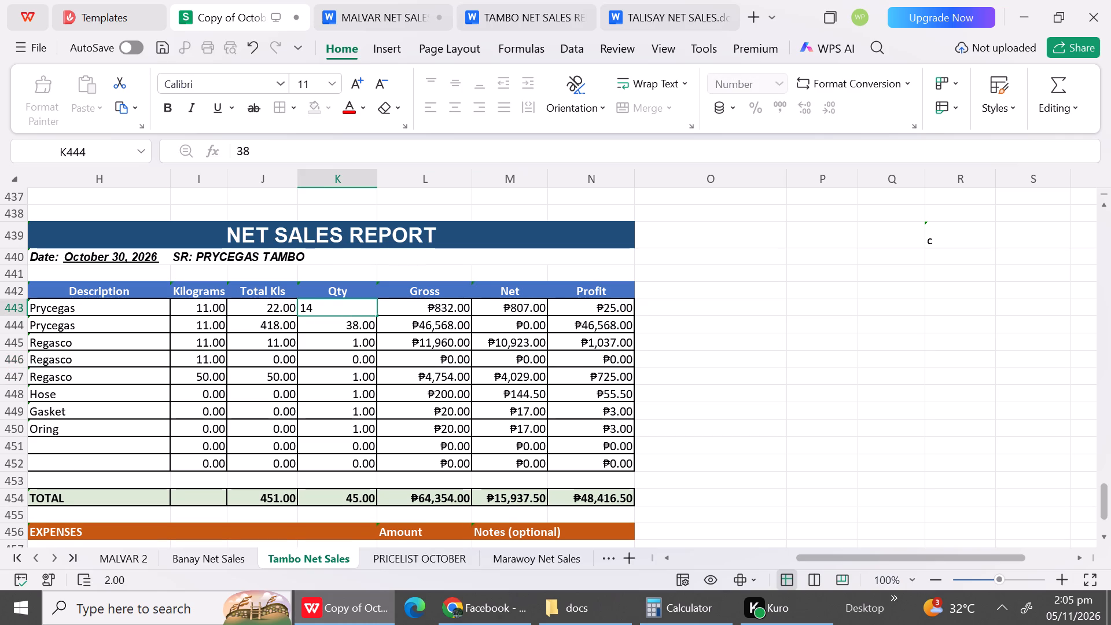
{"action": "type", "text": "40"}
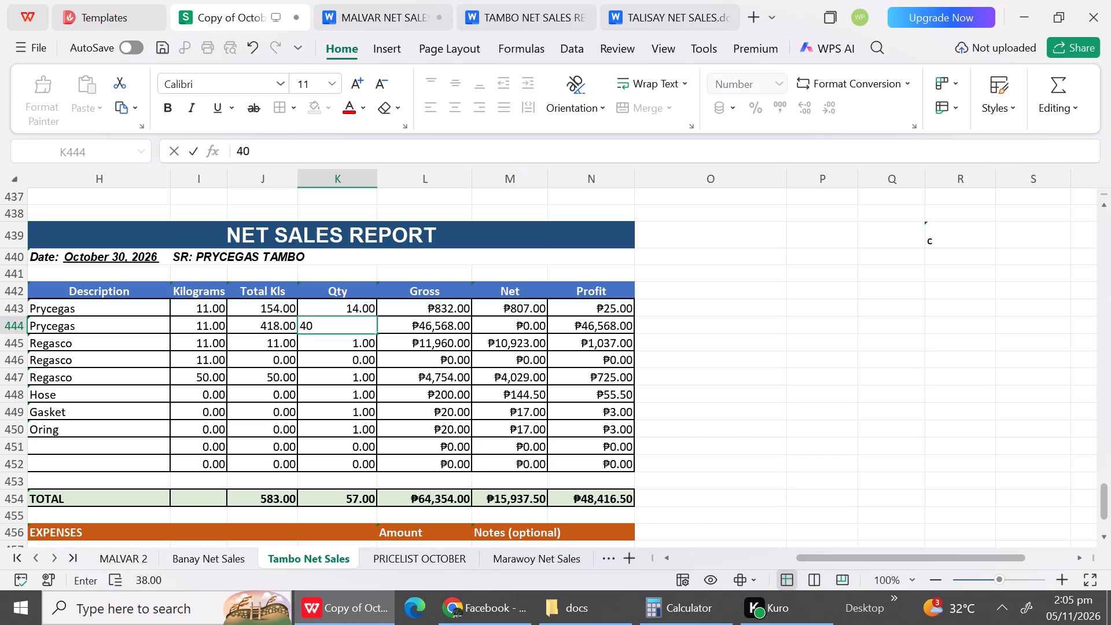
{"action": "key", "text": "Down"}
{"action": "key", "text": "2"}
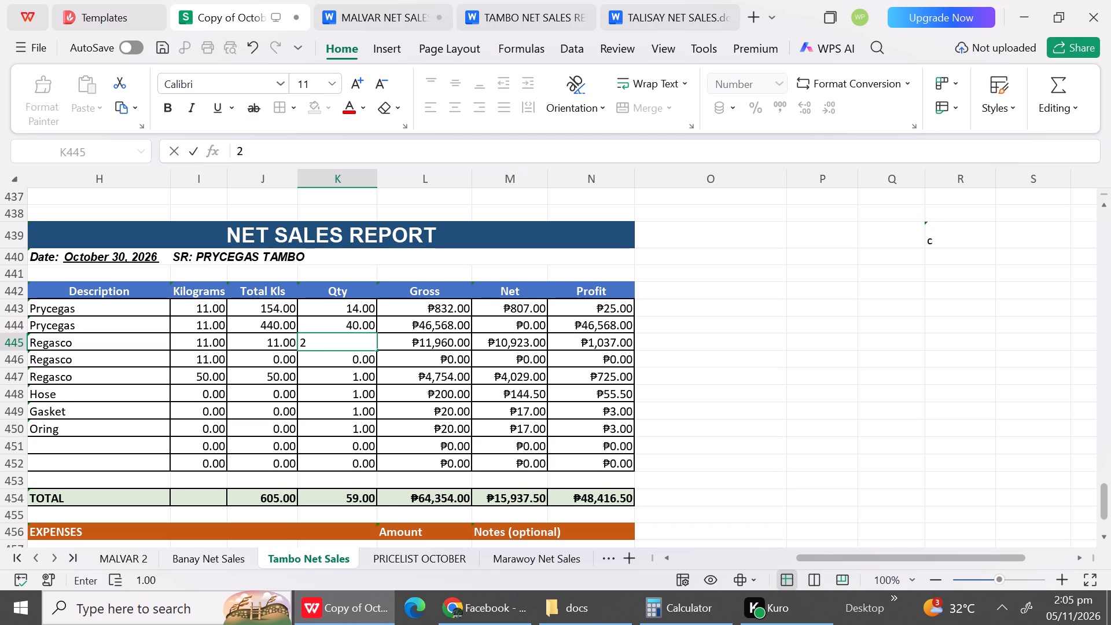
{"action": "key", "text": "Down"}
{"action": "key", "text": "1"}
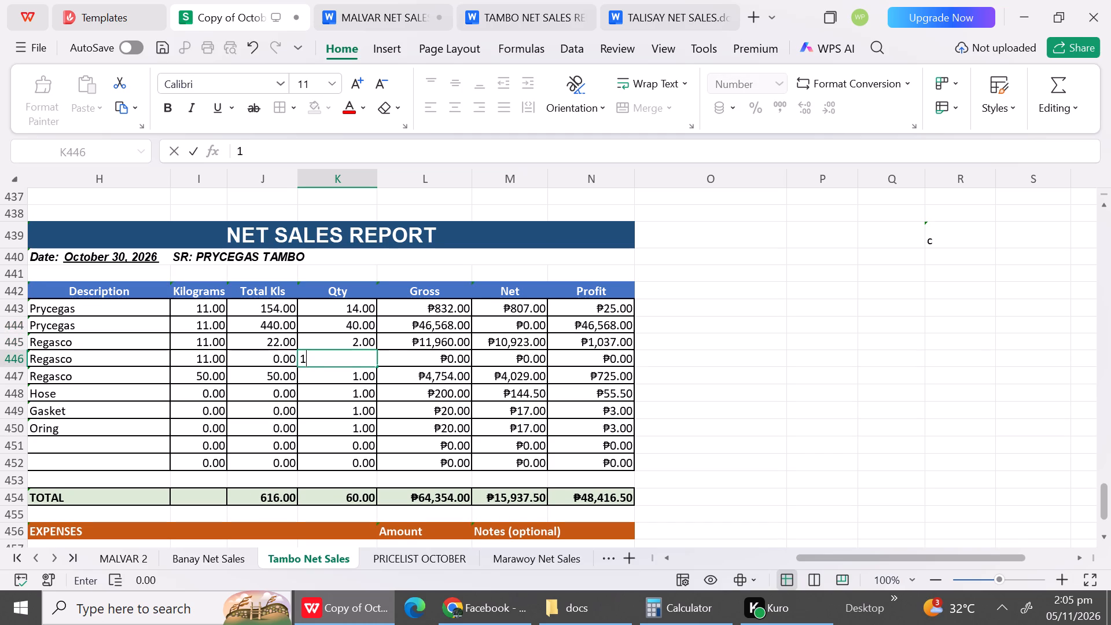
{"action": "left_click", "coordinate": [425, 434]}
Set the Kilograms of the third Regasco, Hose and Gasket rows (447 to 449) to 0.
{"action": "left_click", "coordinate": [209, 377]}
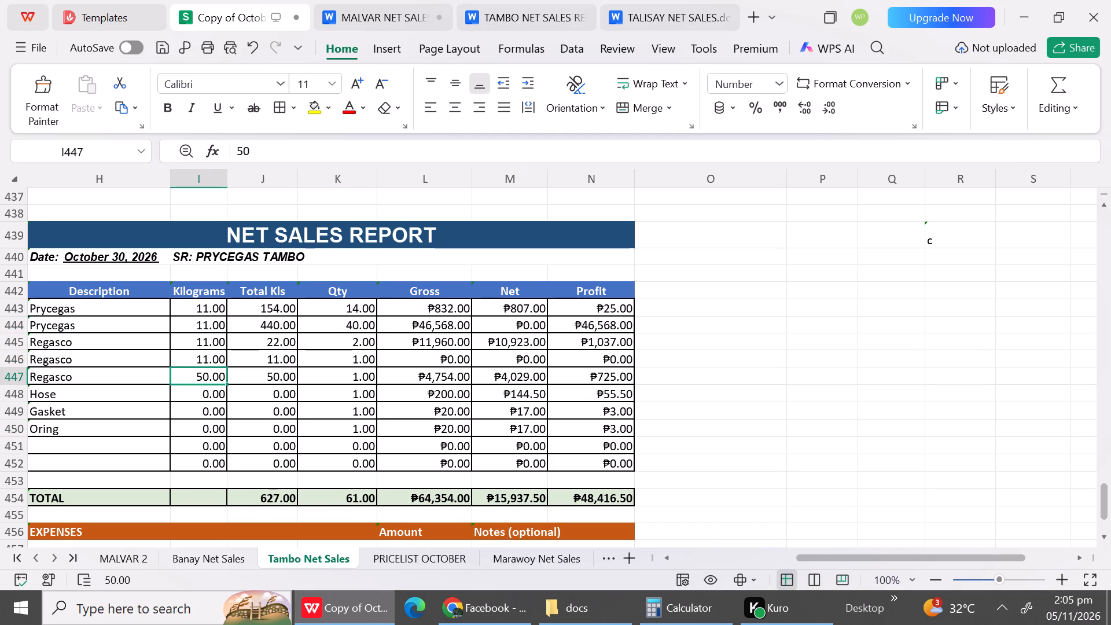
{"action": "key", "text": "0"}
{"action": "key", "text": "Down"}
{"action": "key", "text": "0"}
{"action": "key", "text": "Down"}
{"action": "key", "text": "0"}
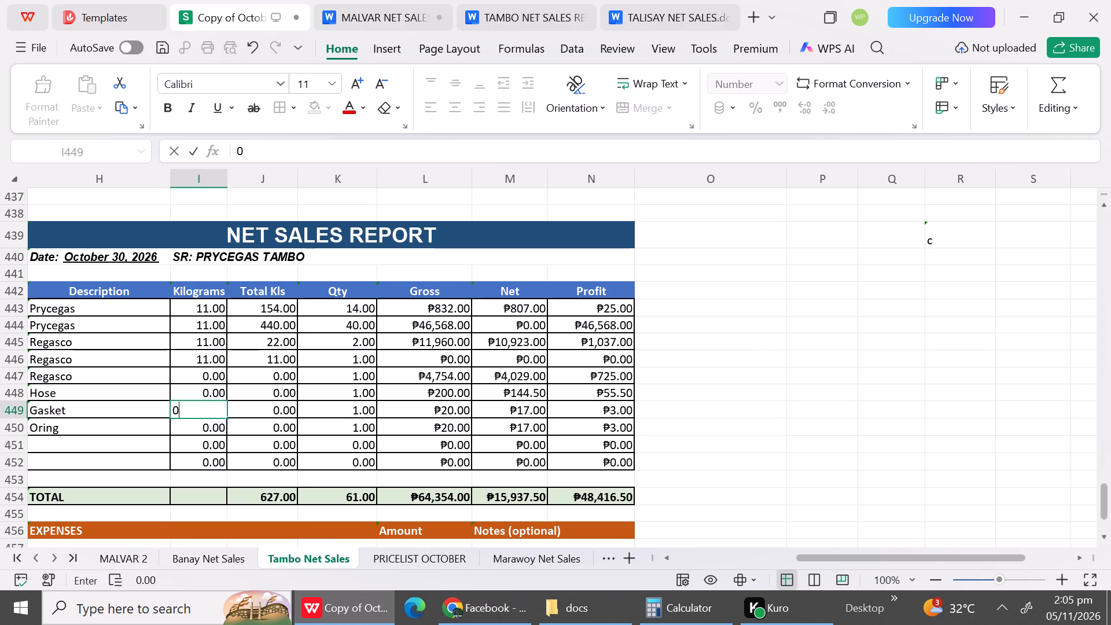
Clear the descriptions Regasco, Hose, Gasket and Oring in rows 447 to 450.
{"action": "left_click", "coordinate": [144, 381]}
{"action": "key", "text": "BackSpace"}
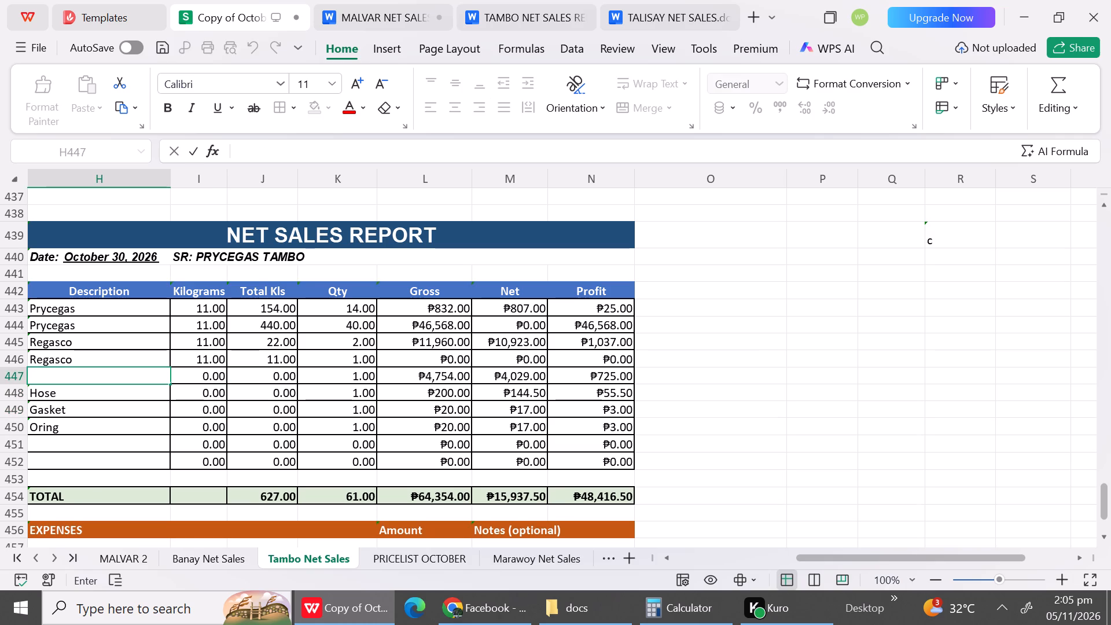
{"action": "left_click", "coordinate": [128, 390]}
{"action": "key", "text": "BackSpace"}
{"action": "left_click", "coordinate": [115, 408]}
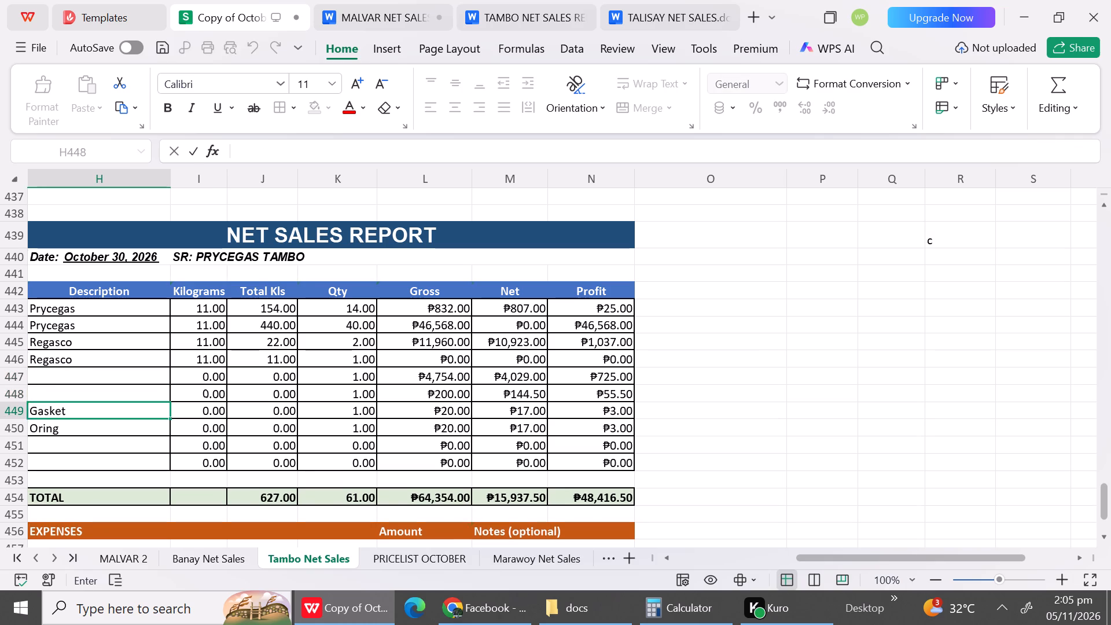
{"action": "key", "text": "BackSpace"}
{"action": "left_click", "coordinate": [109, 429]}
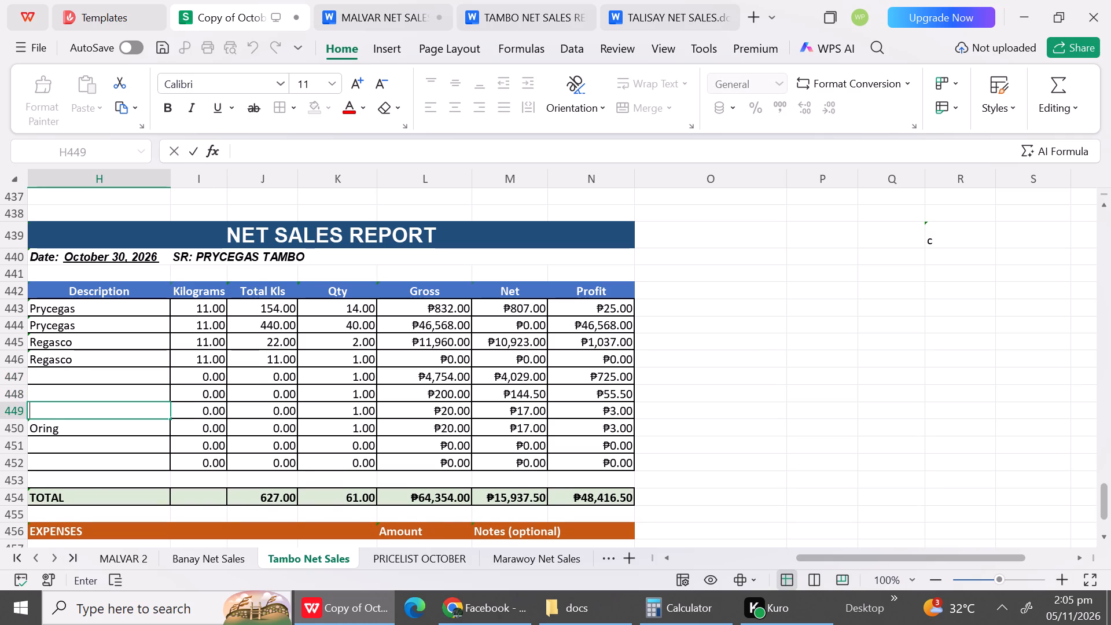
{"action": "key", "text": "BackSpace"}
Set the Qty to 0 in the four rows without a description, 447 to 450.
{"action": "left_click", "coordinate": [360, 384]}
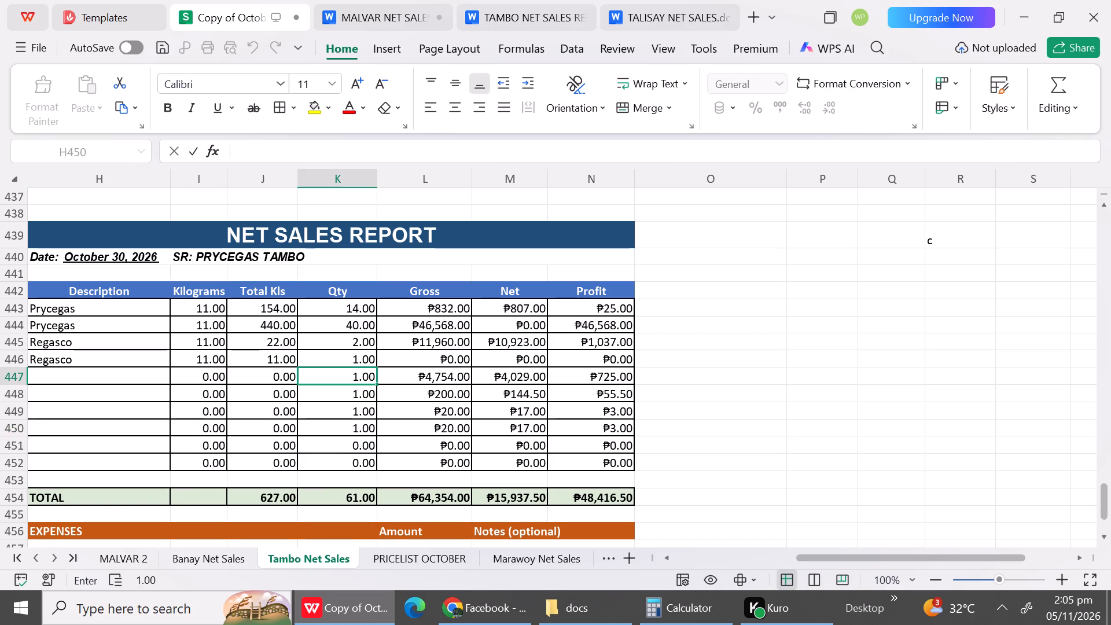
{"action": "key", "text": "0"}
{"action": "key", "text": "Down"}
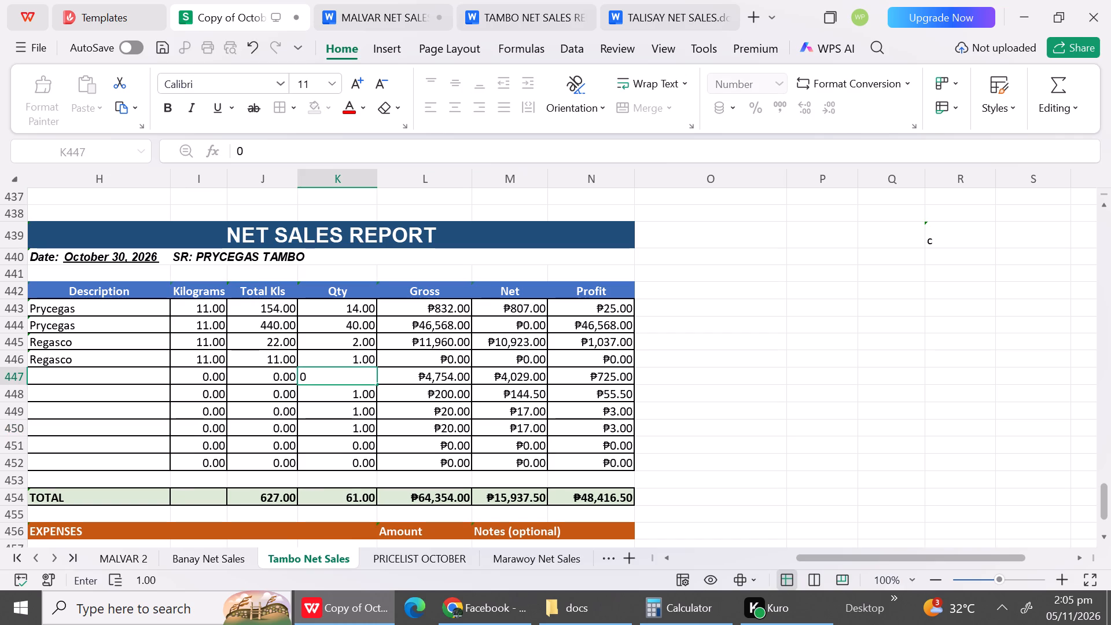
{"action": "key", "text": "0"}
{"action": "key", "text": "Down"}
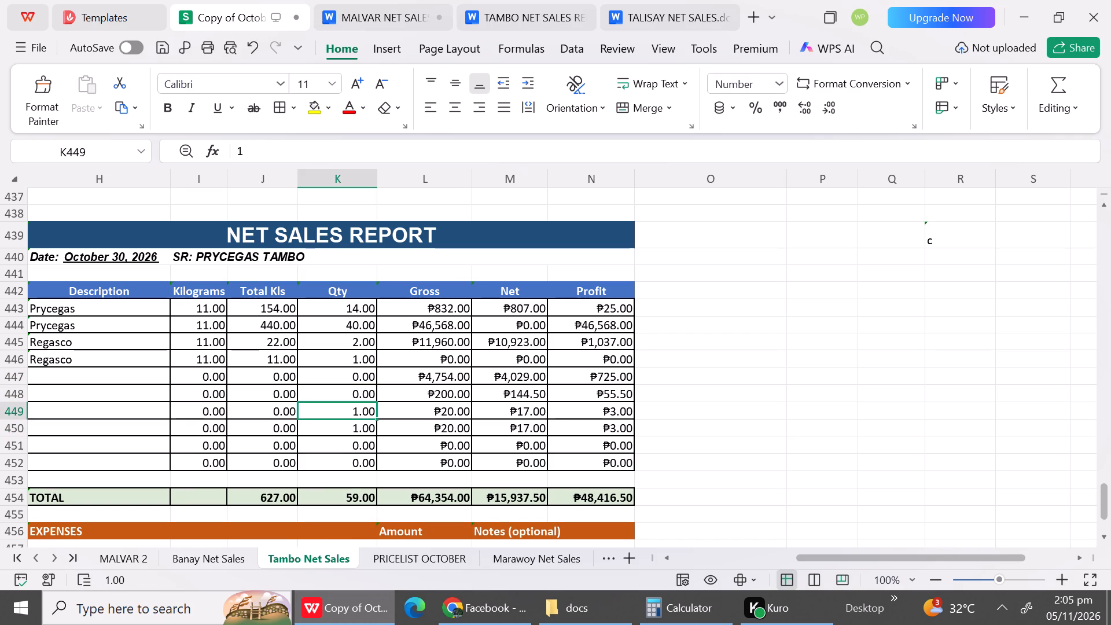
{"action": "key", "text": "0"}
{"action": "key", "text": "Down"}
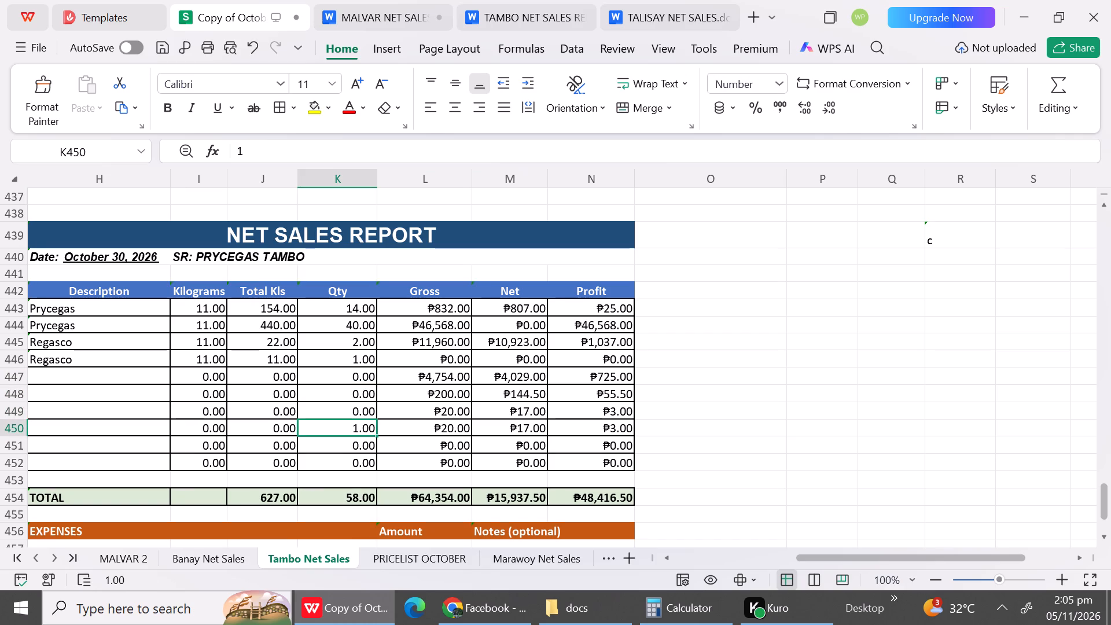
{"action": "key", "text": "0"}
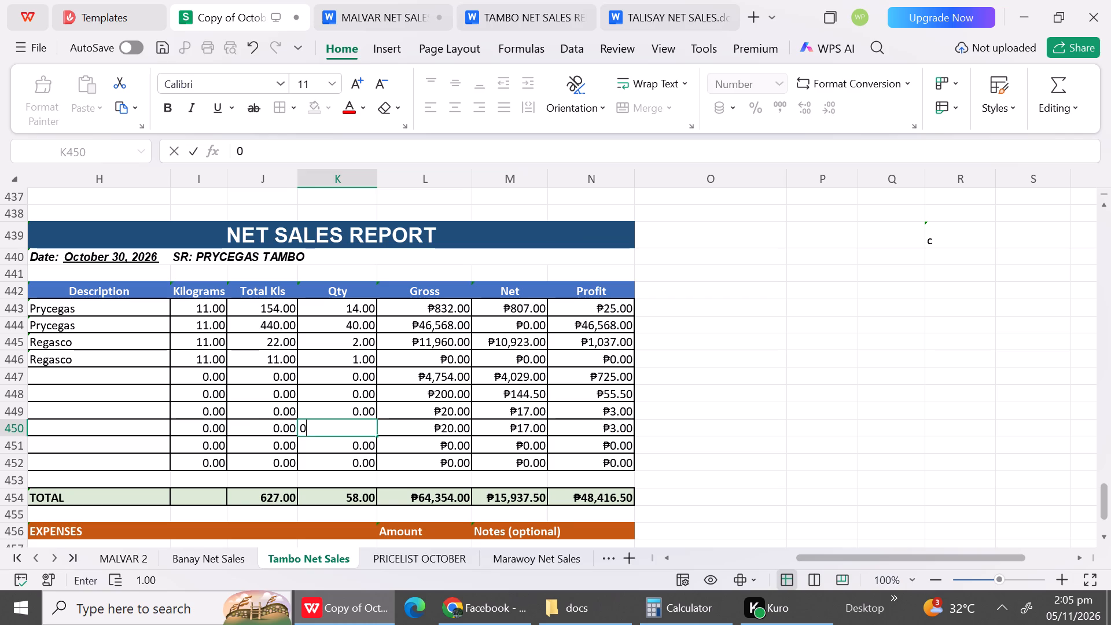
Set the Gross amounts in rows 447 to 451 to 0.
{"action": "left_click", "coordinate": [415, 374]}
{"action": "key", "text": "0"}
{"action": "key", "text": "Down"}
{"action": "key", "text": "0"}
{"action": "key", "text": "Down"}
{"action": "key", "text": "0"}
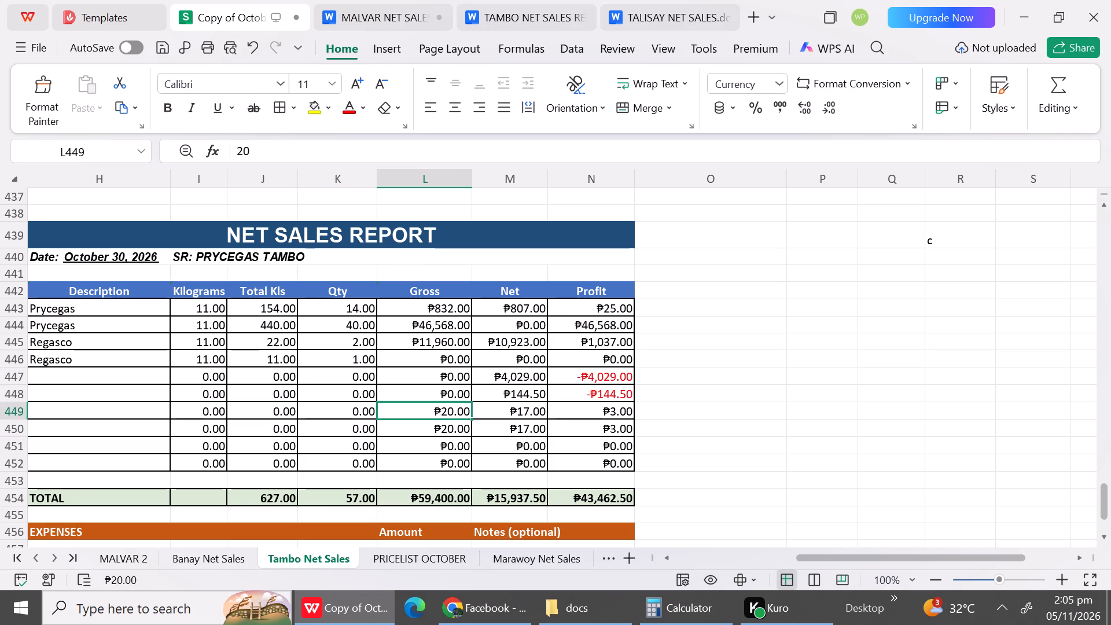
{"action": "key", "text": "Down"}
{"action": "key", "text": "Down"}
{"action": "key", "text": "0"}
{"action": "key", "text": "Up"}
{"action": "key", "text": "0"}
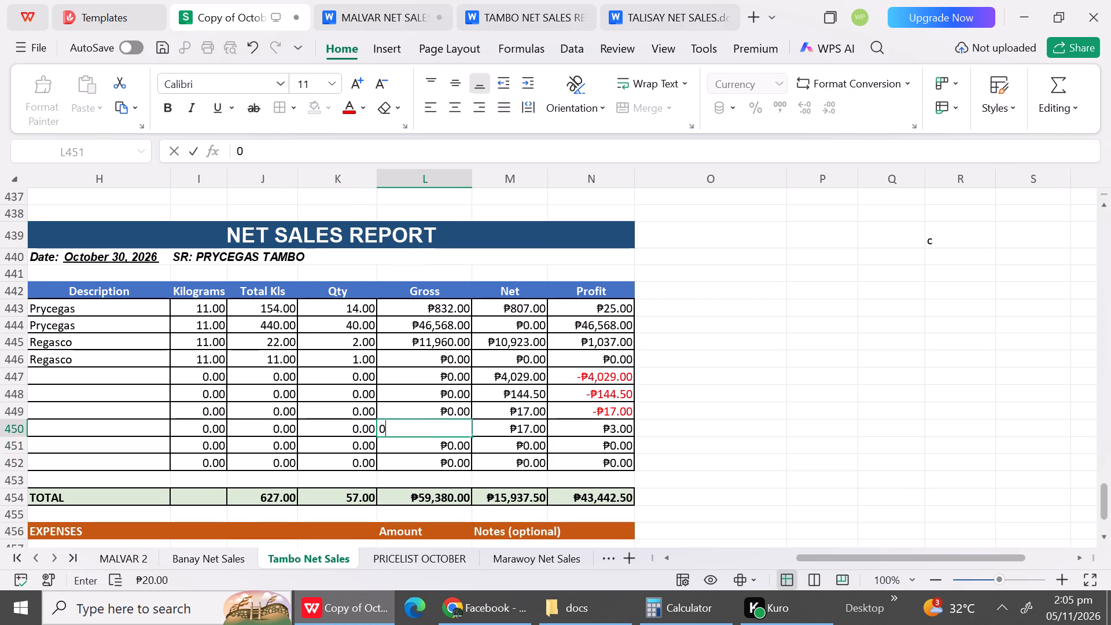
Set the Net amounts in rows 447 to 450 to 0.
{"action": "left_click", "coordinate": [533, 374]}
{"action": "key", "text": "0"}
{"action": "key", "text": "Down"}
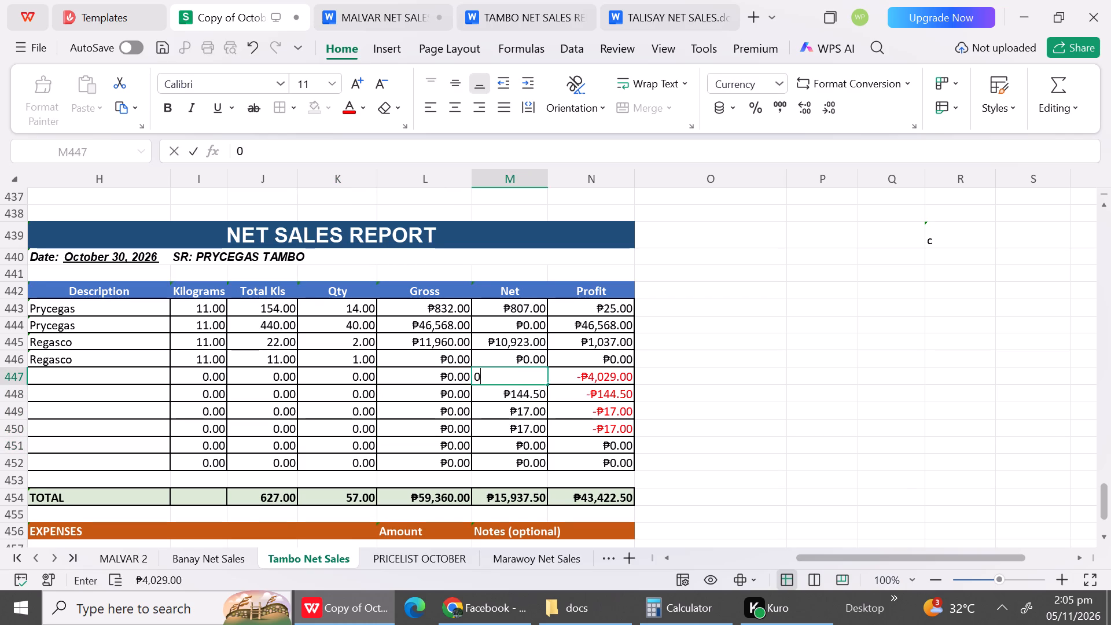
{"action": "key", "text": "0"}
{"action": "key", "text": "Down"}
{"action": "key", "text": "0"}
{"action": "key", "text": "Down"}
{"action": "key", "text": "0"}
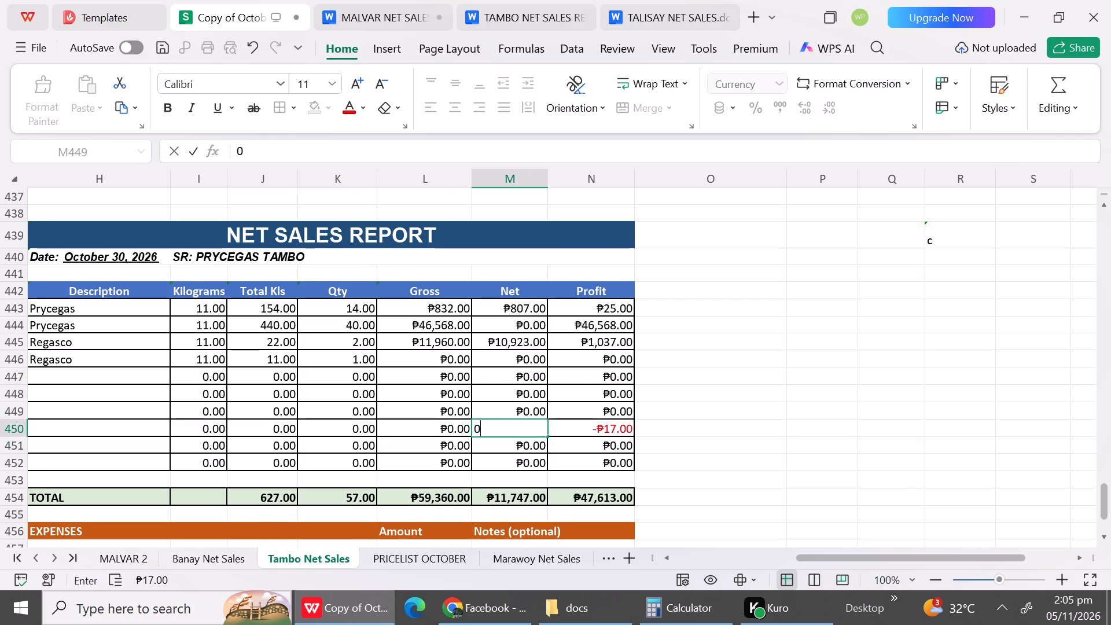
{"action": "left_click", "coordinate": [149, 453]}
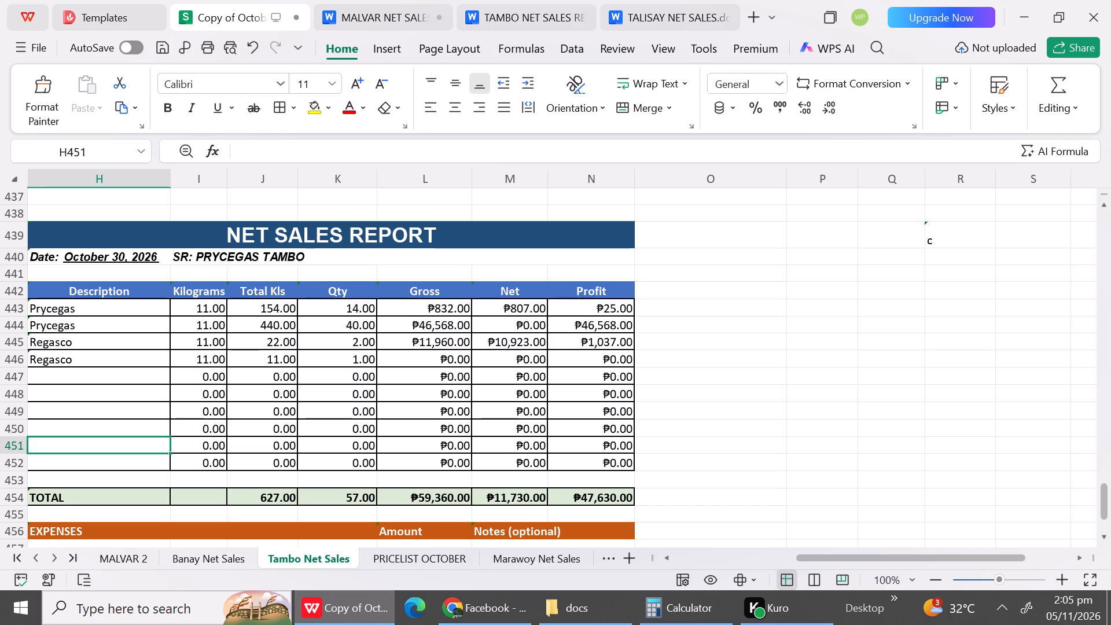
Change the descriptions in rows 444, 445 and 446 to Regasco, CG and DC.
{"action": "left_click", "coordinate": [83, 323]}
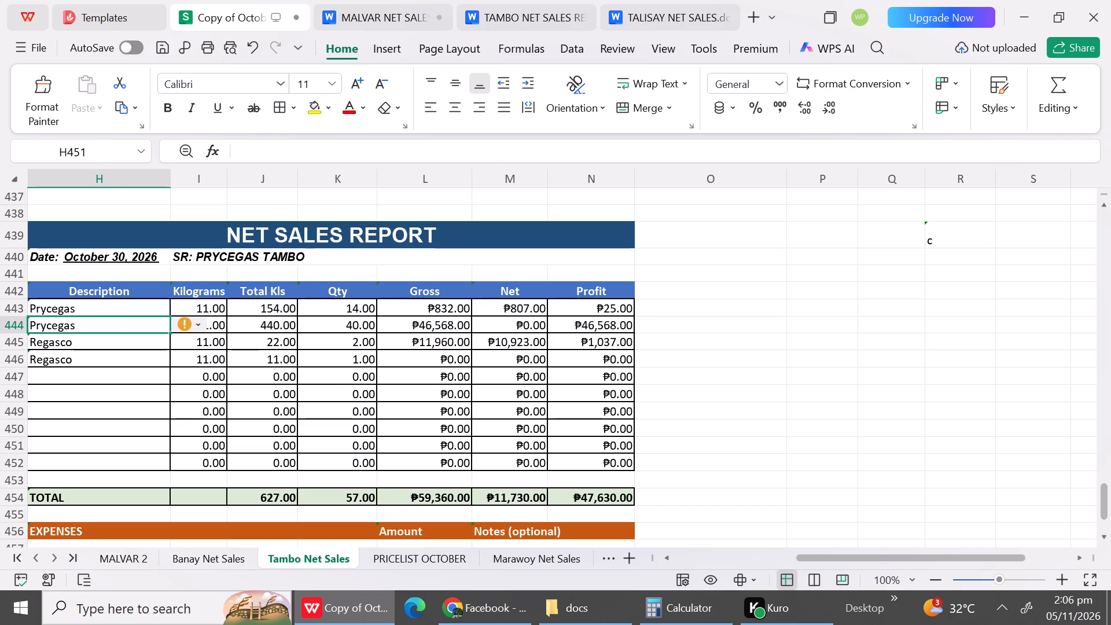
{"action": "key", "text": "shift+r"}
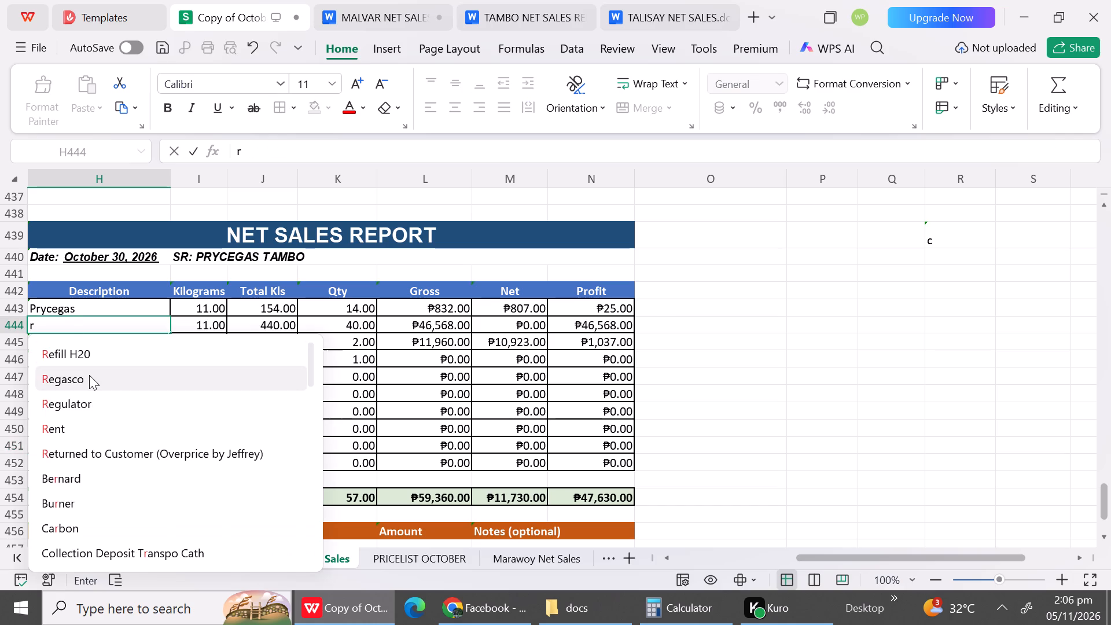
{"action": "left_click", "coordinate": [89, 375]}
{"action": "left_click", "coordinate": [71, 341]}
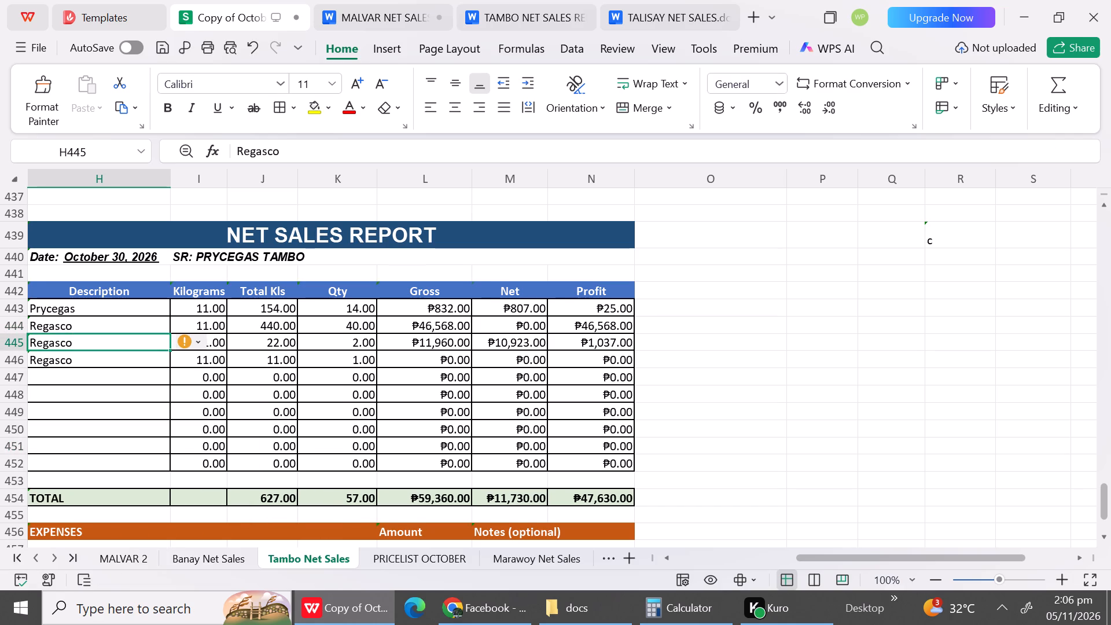
{"action": "type", "text": "cg"}
{"action": "key", "text": "BackSpace"}
{"action": "key", "text": "BackSpace"}
{"action": "key", "text": "c"}
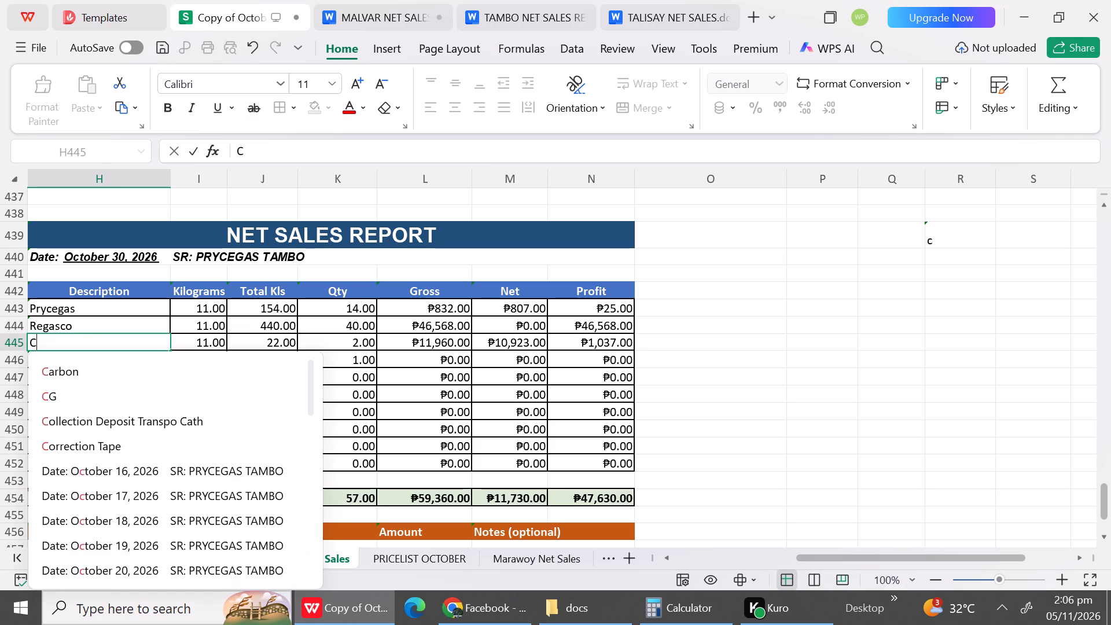
{"action": "left_click", "coordinate": [67, 388]}
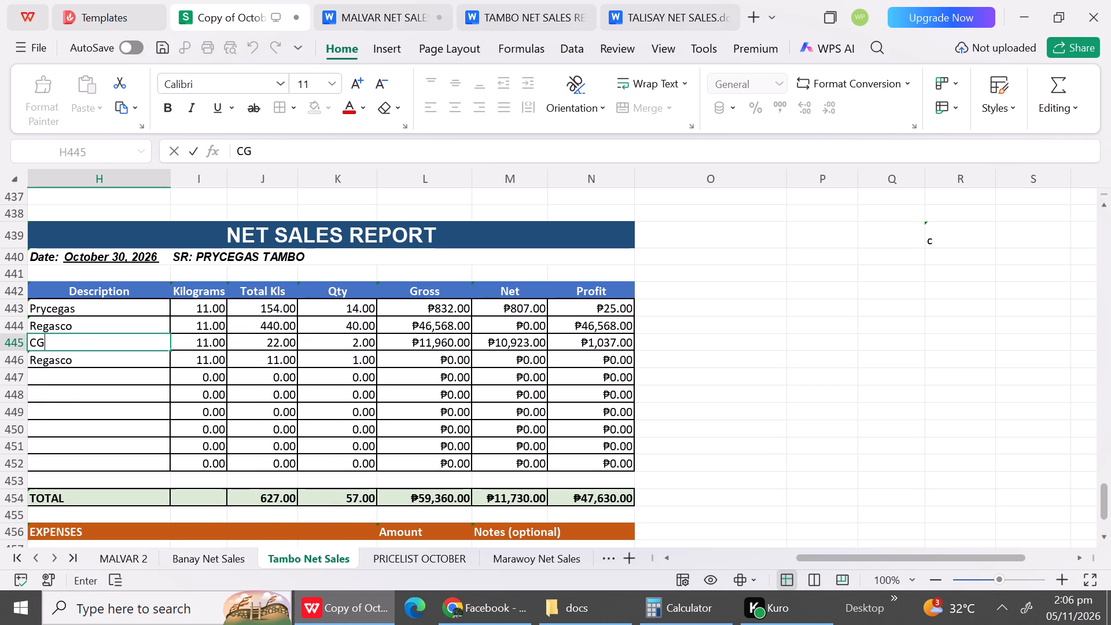
{"action": "left_click", "coordinate": [54, 356]}
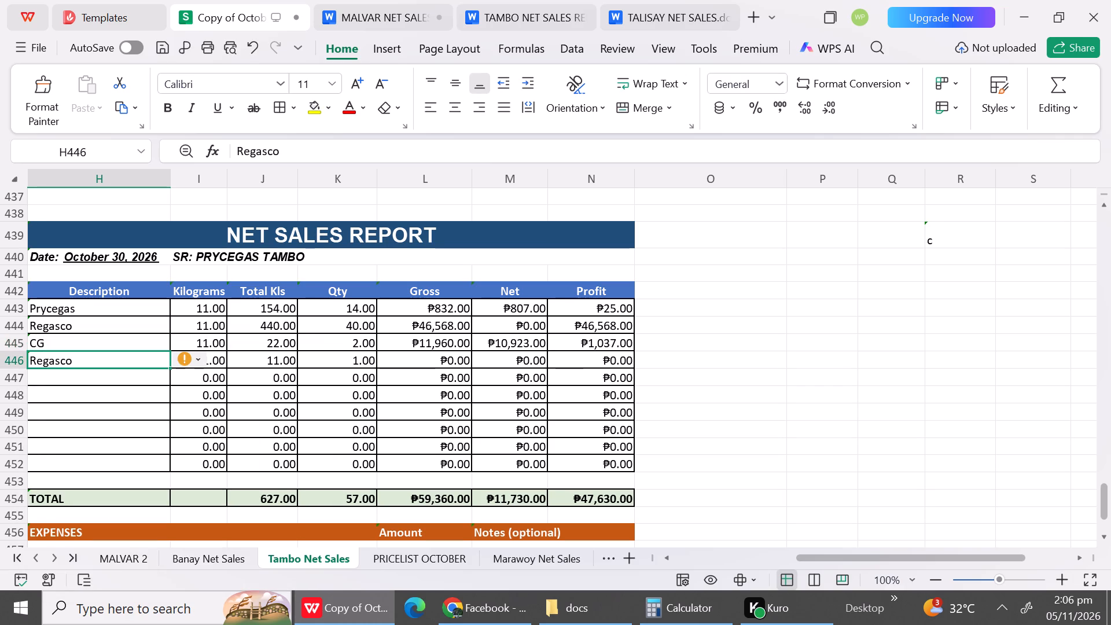
{"action": "type", "text": "dc"}
{"action": "key", "text": "BackSpace"}
{"action": "key", "text": "BackSpace"}
{"action": "key", "text": "BackSpace"}
{"action": "type", "text": "DC"}
{"action": "left_click", "coordinate": [121, 436]}
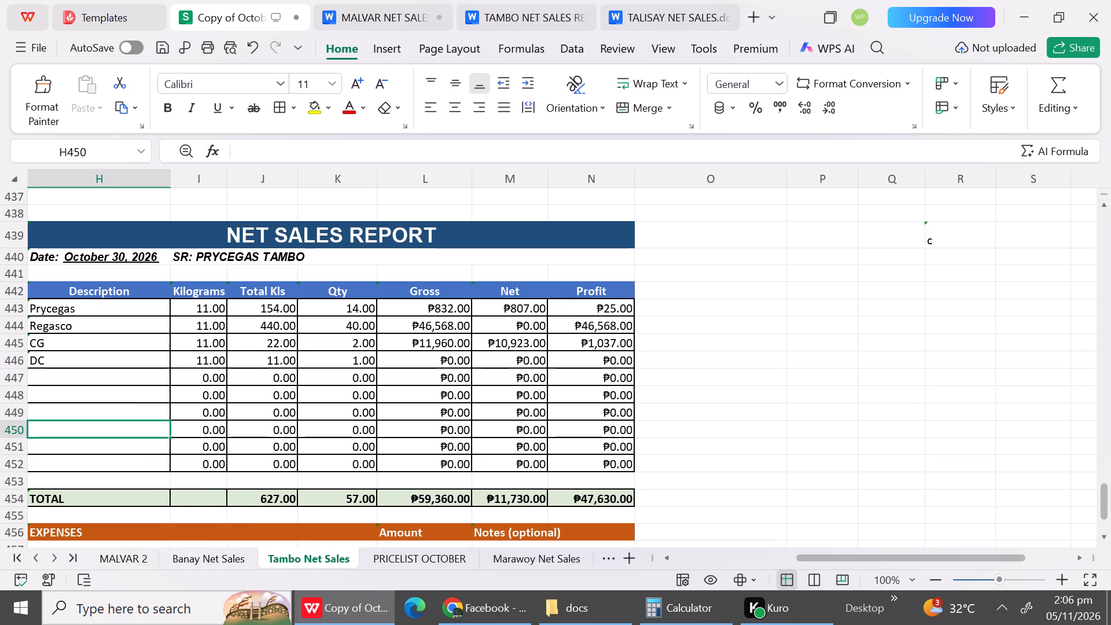
Set the Gross amounts of Prycegas, Regasco, CG and DC to 18111, 49600, 2702 and 1351 respectively.
{"action": "left_click", "coordinate": [437, 308]}
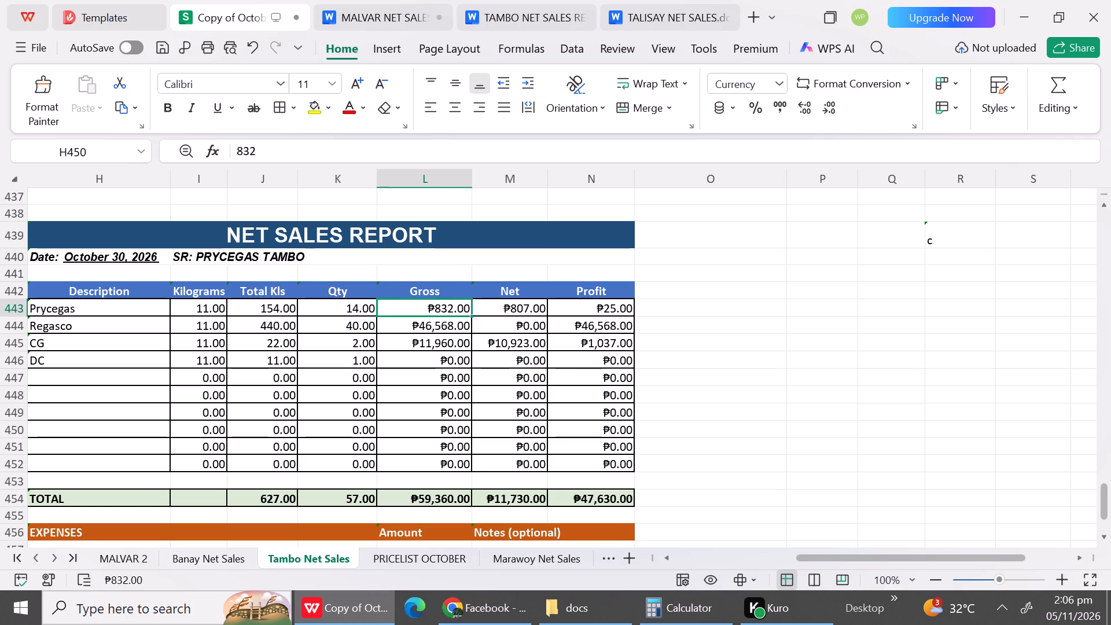
{"action": "type", "text": "18"}
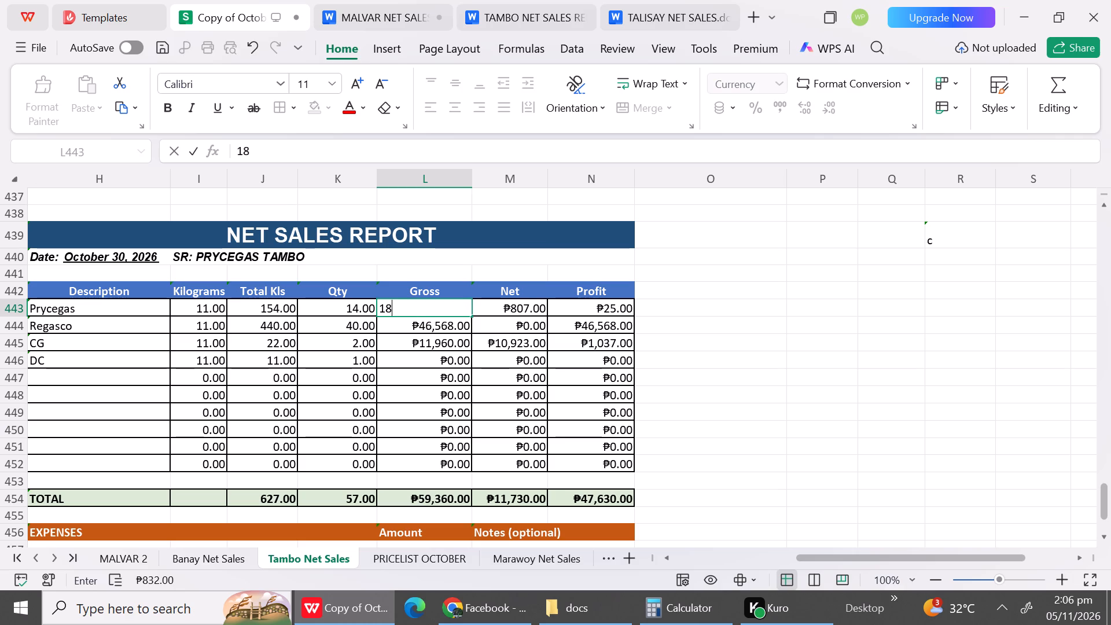
{"action": "type", "text": "111"}
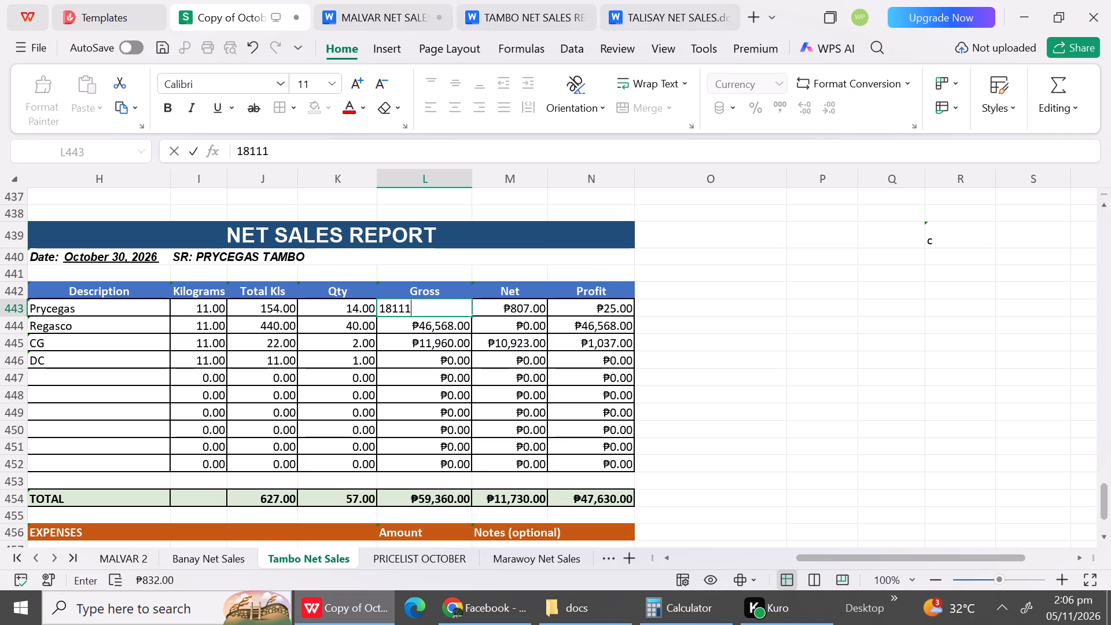
{"action": "left_click", "coordinate": [439, 333]}
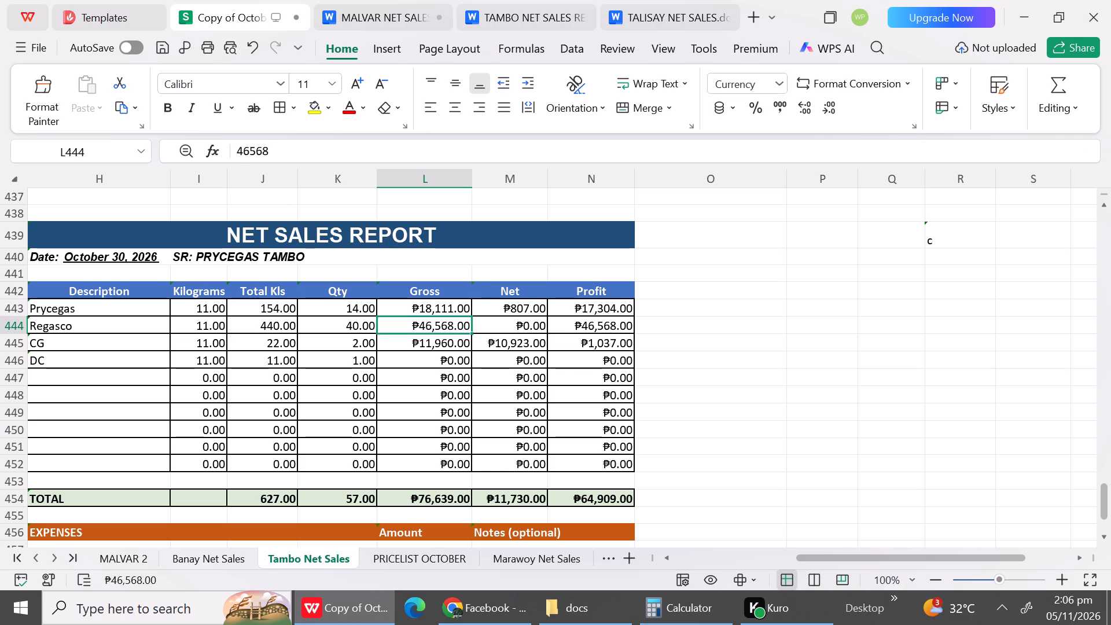
{"action": "type", "text": "49"}
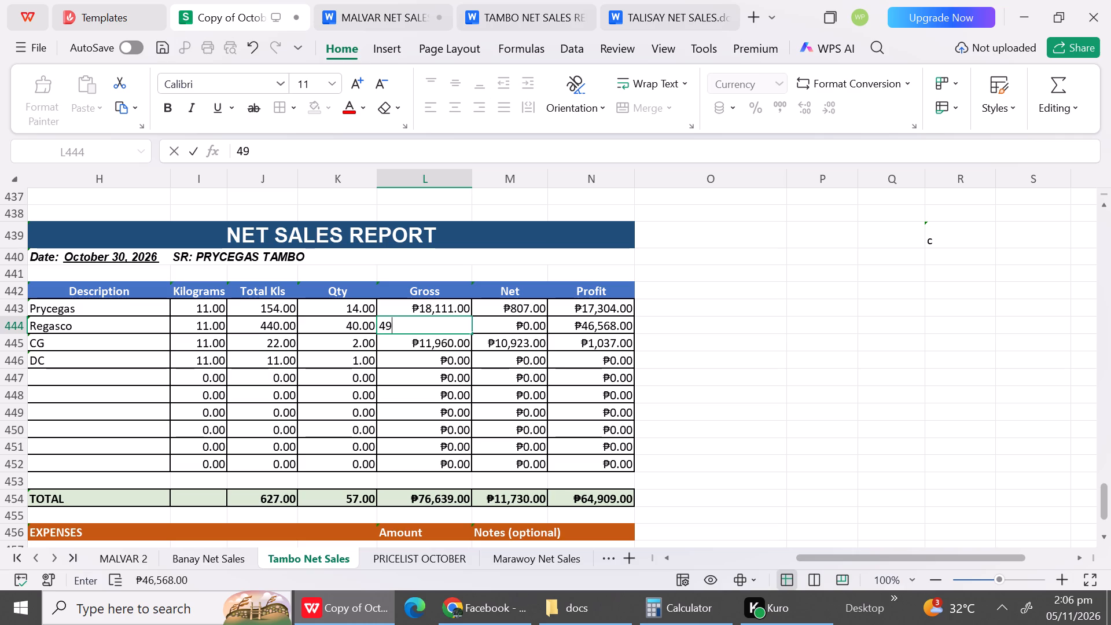
{"action": "type", "text": "600"}
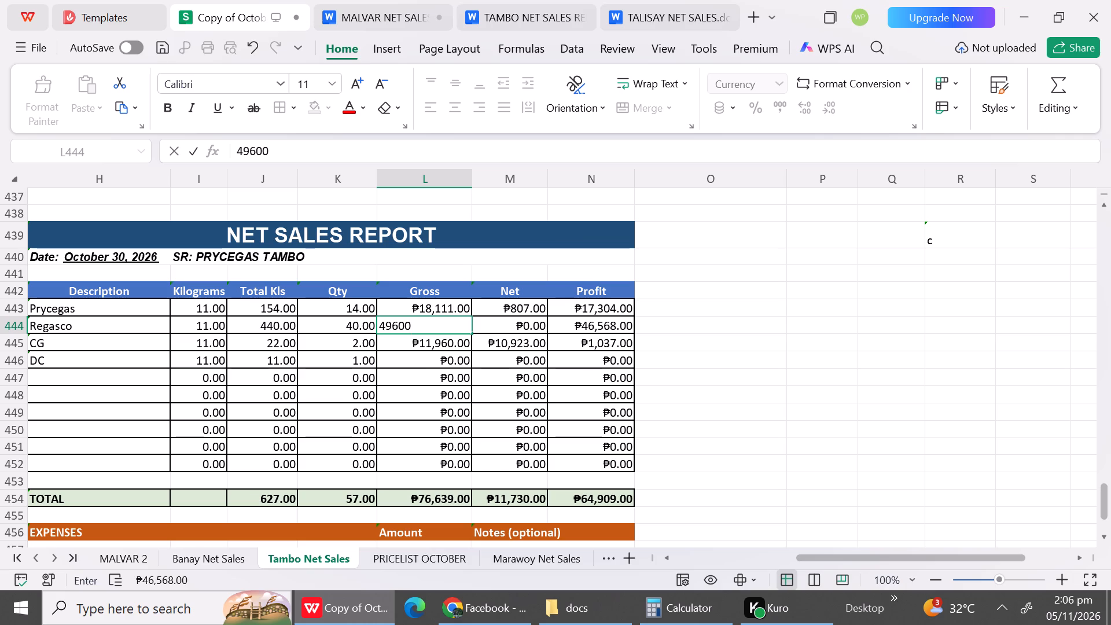
{"action": "left_click", "coordinate": [439, 338]}
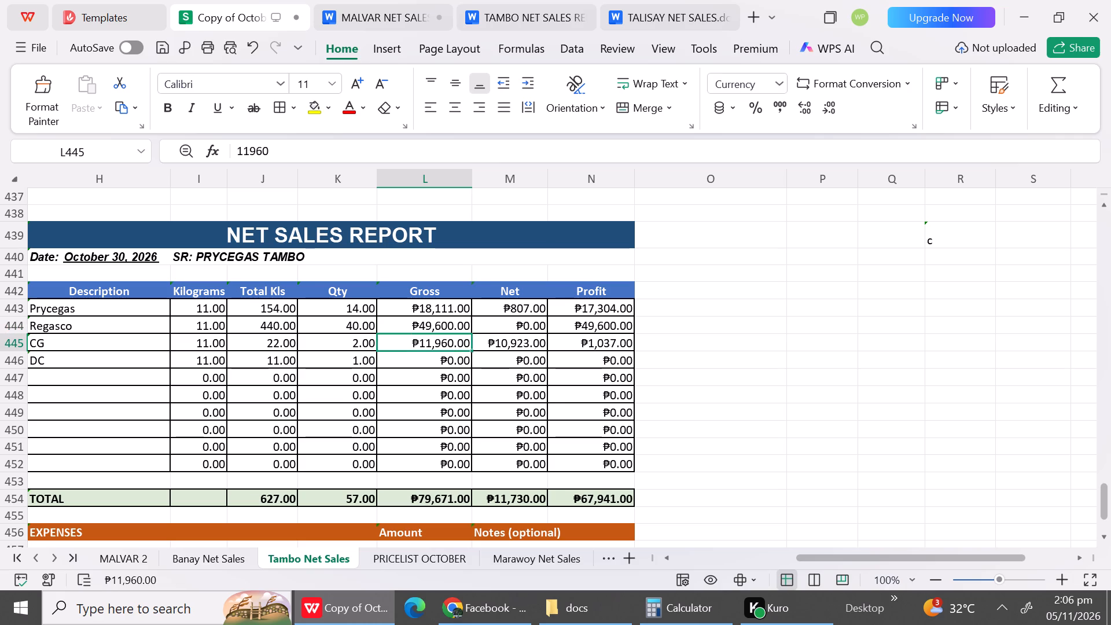
{"action": "type", "text": "27"}
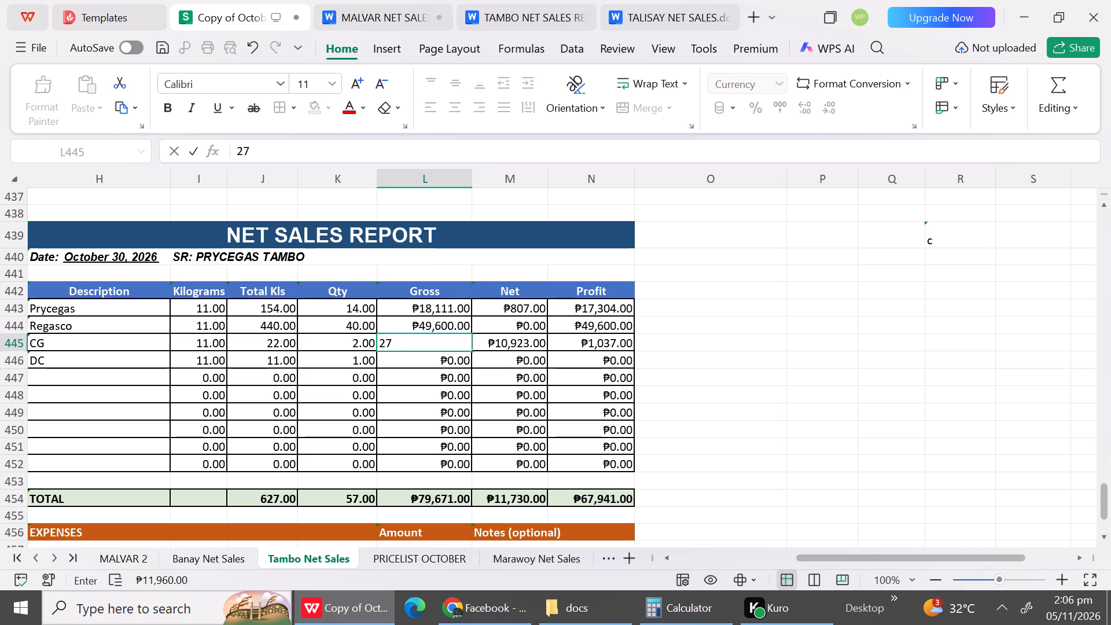
{"action": "type", "text": "02"}
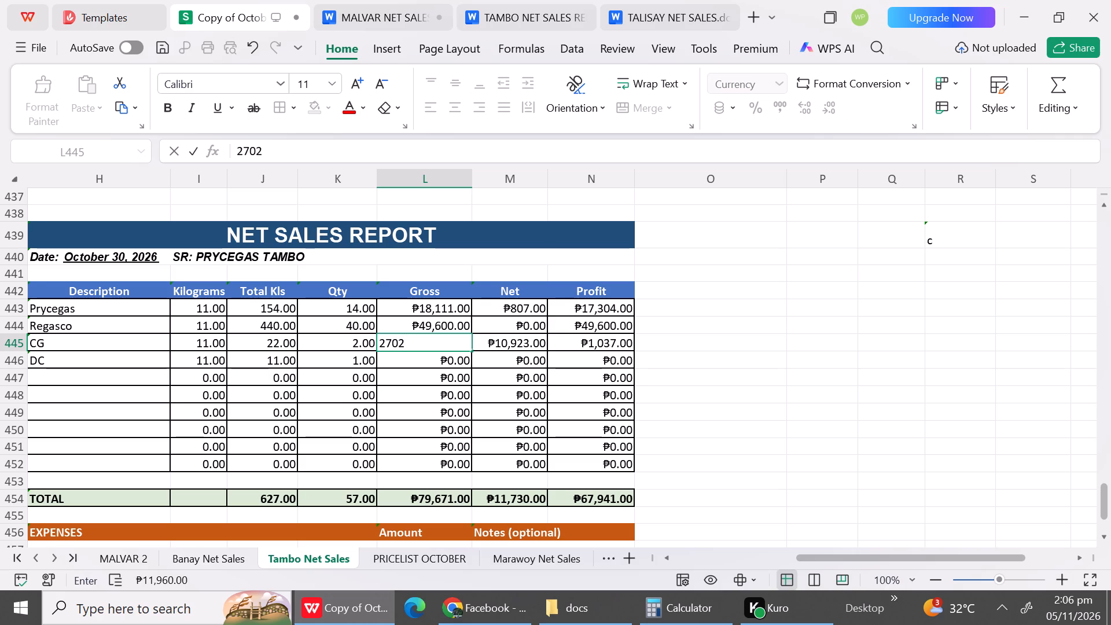
{"action": "left_click", "coordinate": [433, 362]}
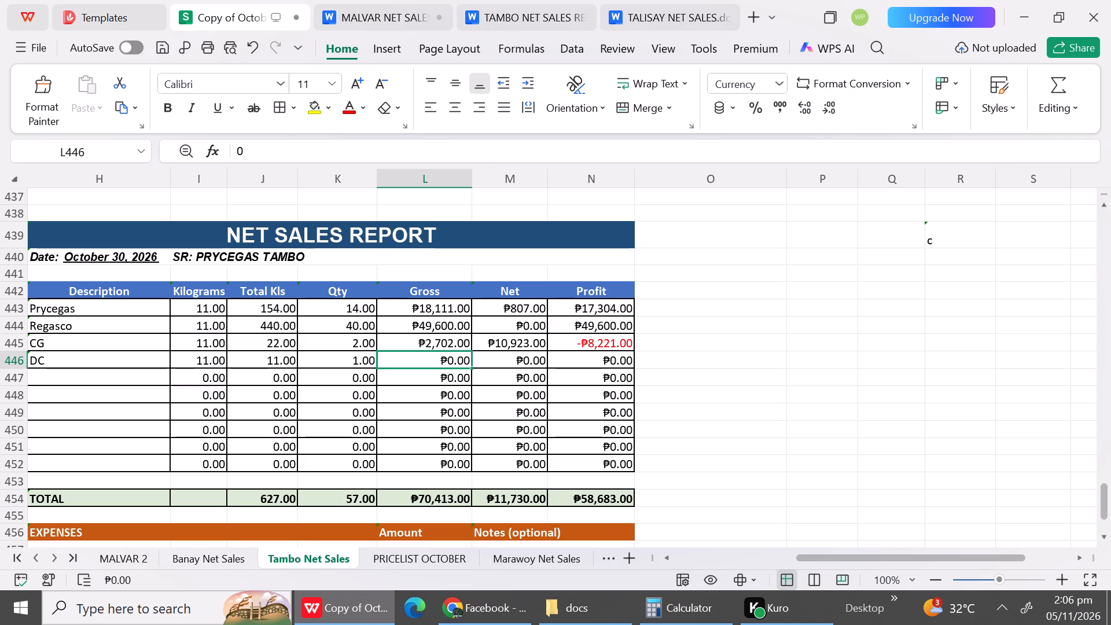
{"action": "type", "text": "1351"}
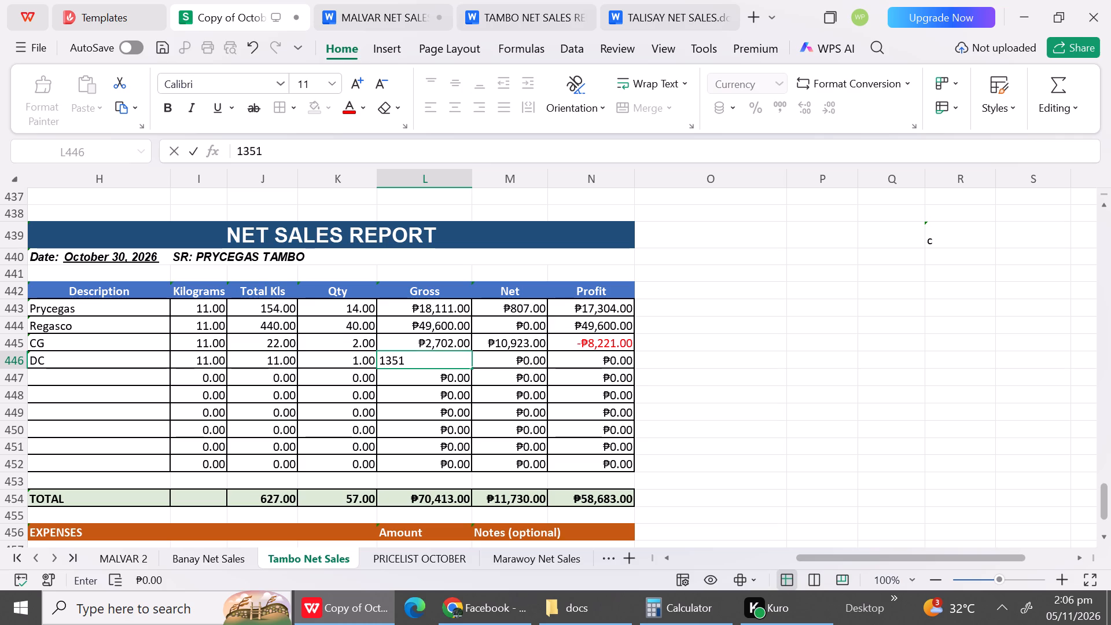
{"action": "left_click", "coordinate": [439, 424]}
Check the October price list, calculate 1101 × 14 in Calculator, and set the Prycegas Net amount to 15414.
{"action": "left_click", "coordinate": [510, 304]}
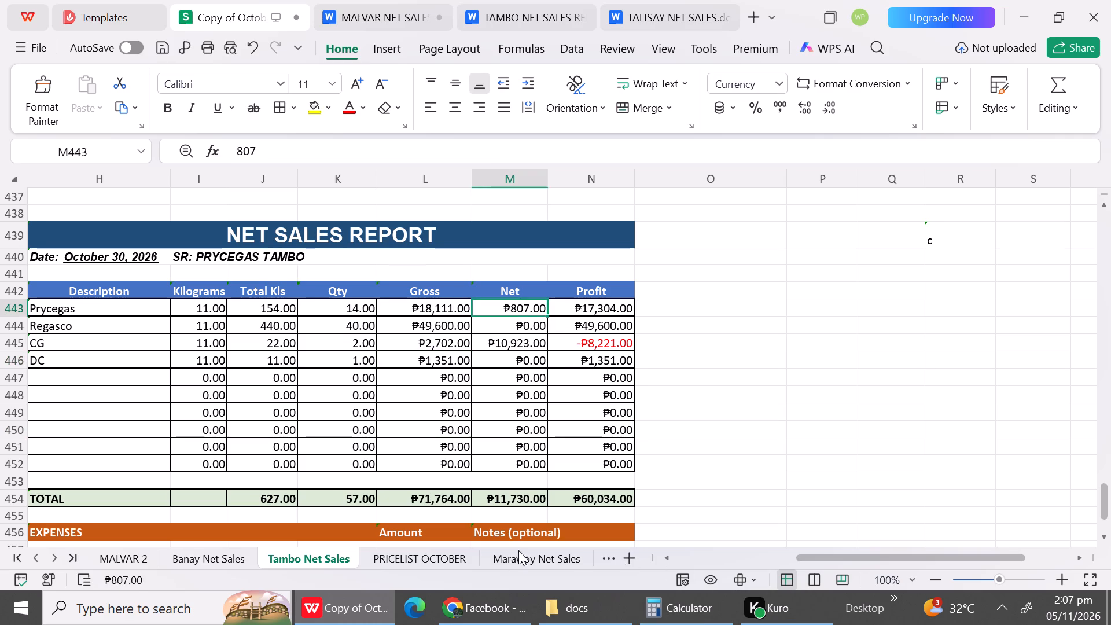
{"action": "left_click", "coordinate": [440, 554]}
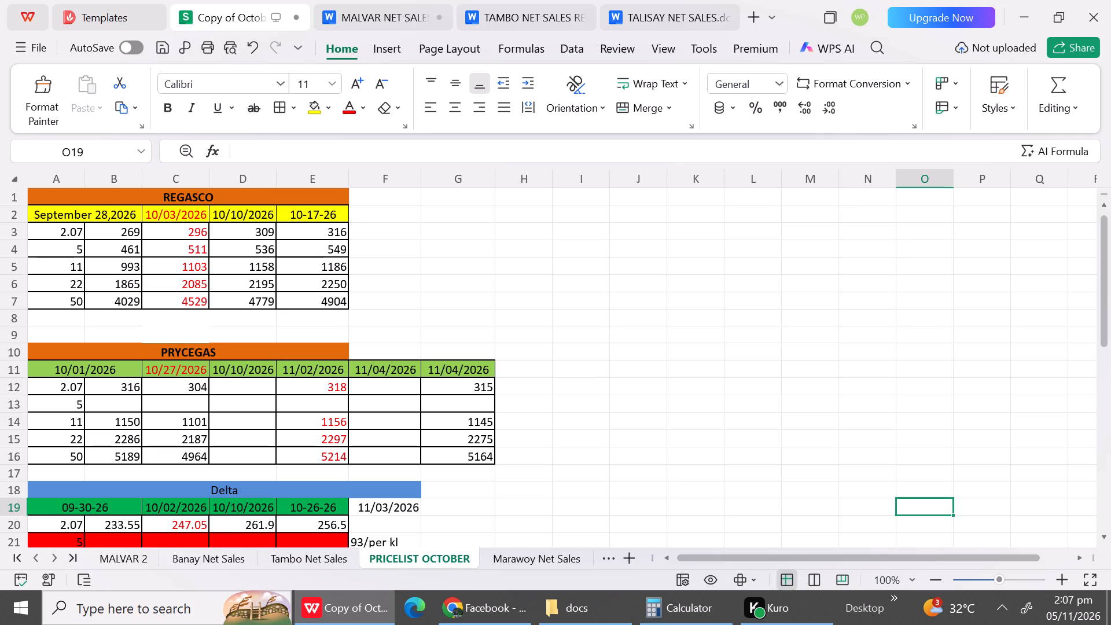
{"action": "left_click", "coordinate": [684, 608]}
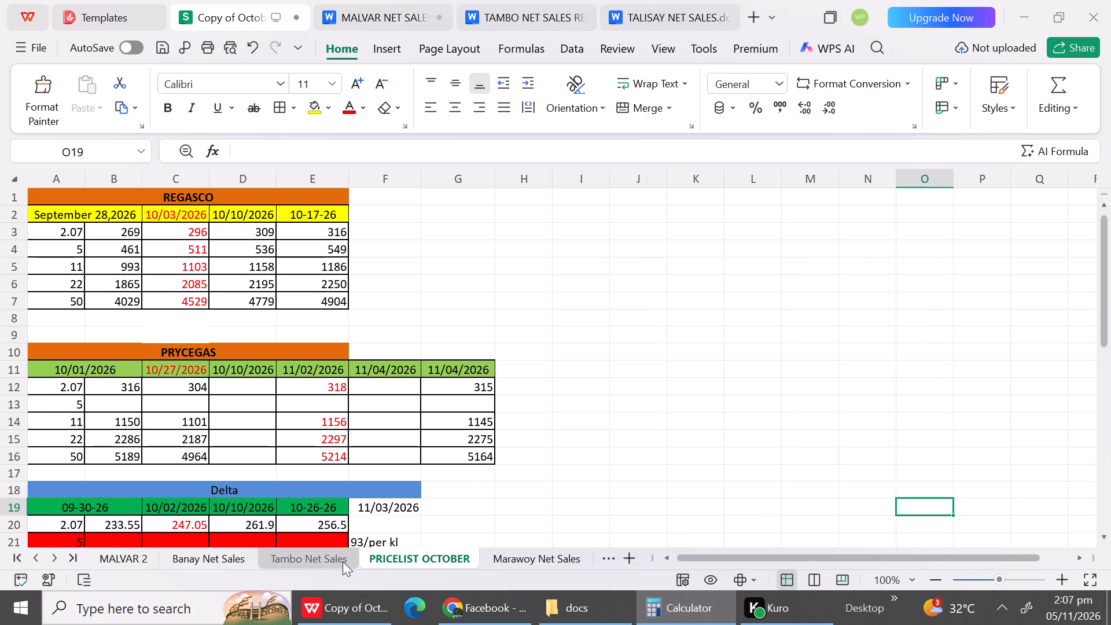
{"action": "left_click", "coordinate": [343, 561]}
{"action": "left_click", "coordinate": [690, 616]}
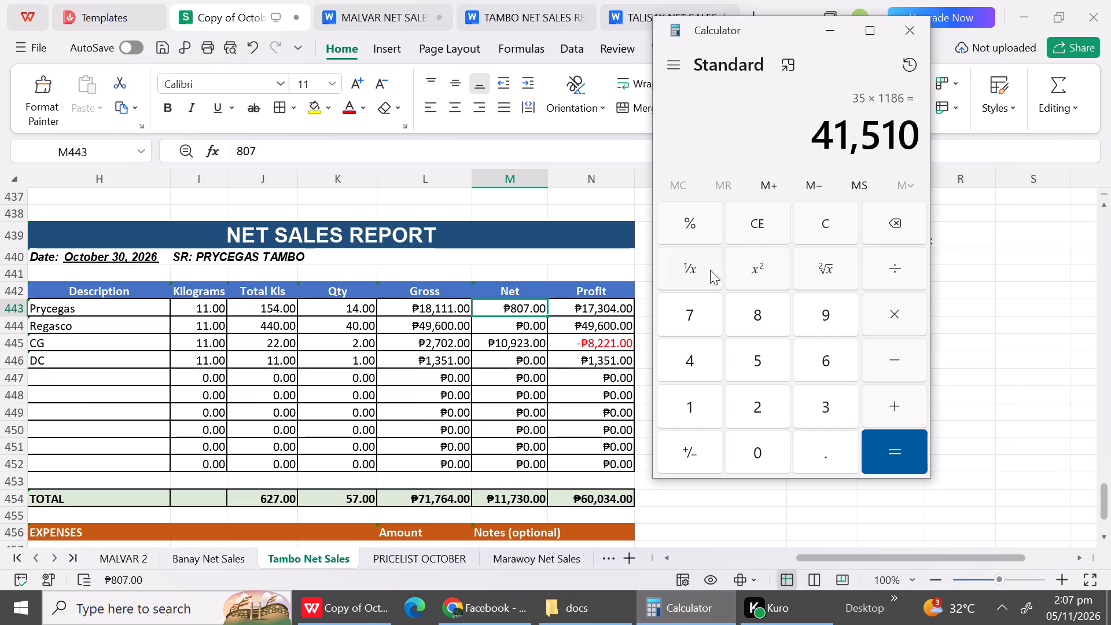
{"action": "left_click", "coordinate": [764, 221]}
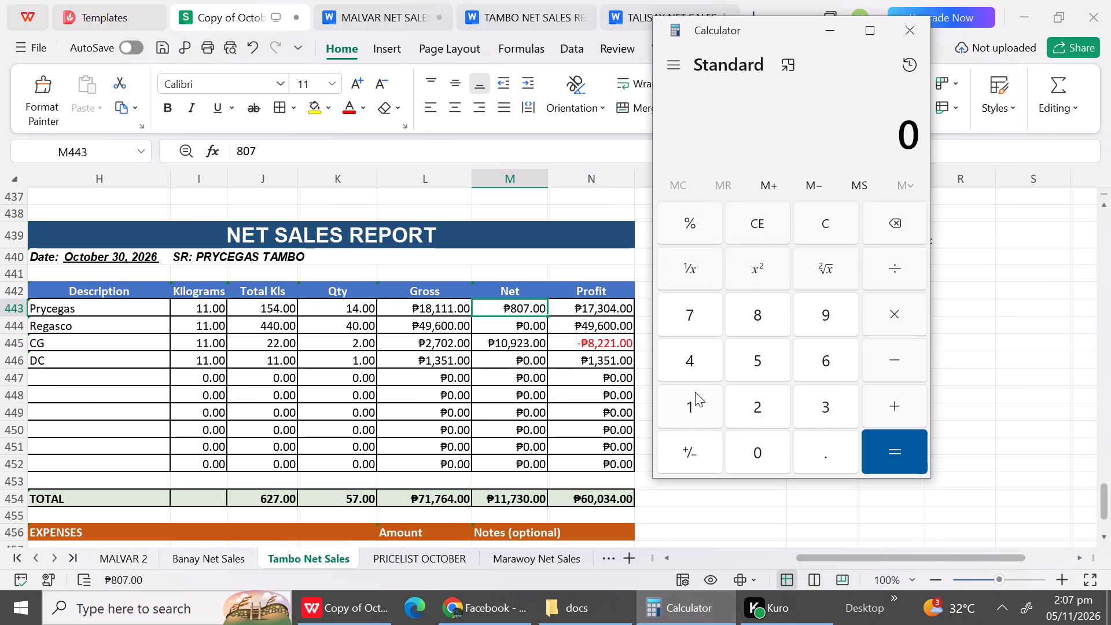
{"action": "type", "text": "1101"}
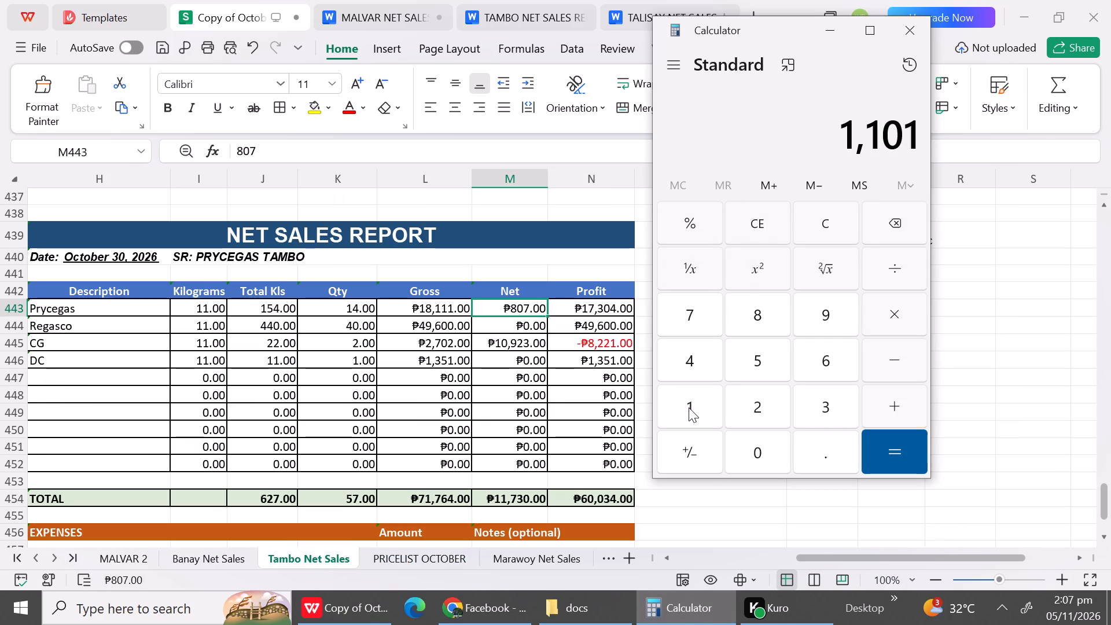
{"action": "key", "text": "shift+asterisk"}
{"action": "type", "text": "14"}
{"action": "key", "text": "Return"}
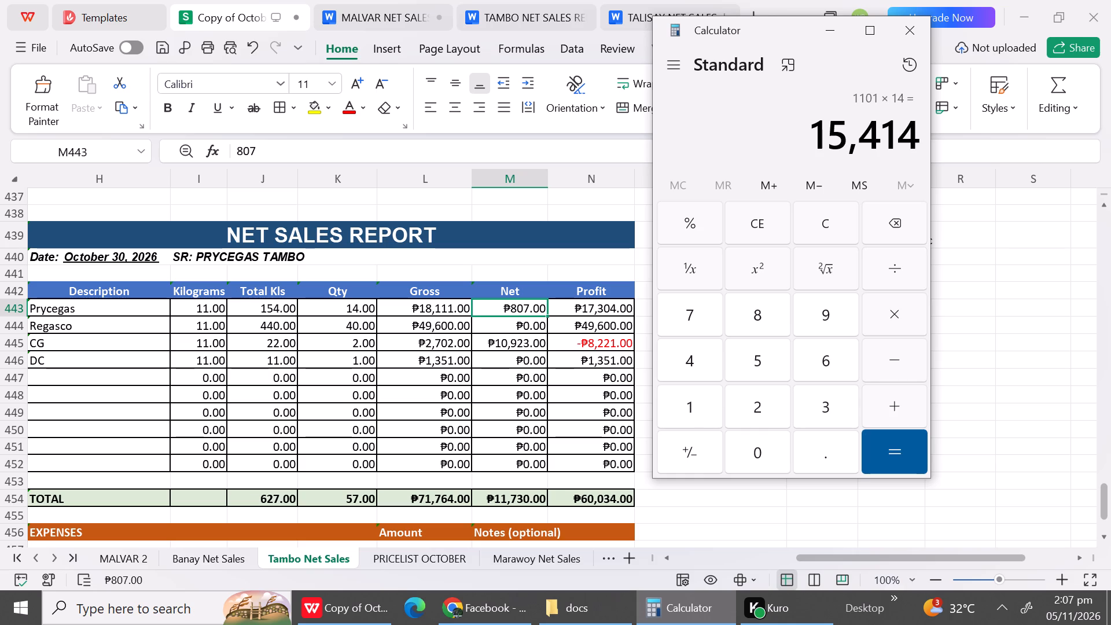
{"action": "left_click", "coordinate": [511, 311]}
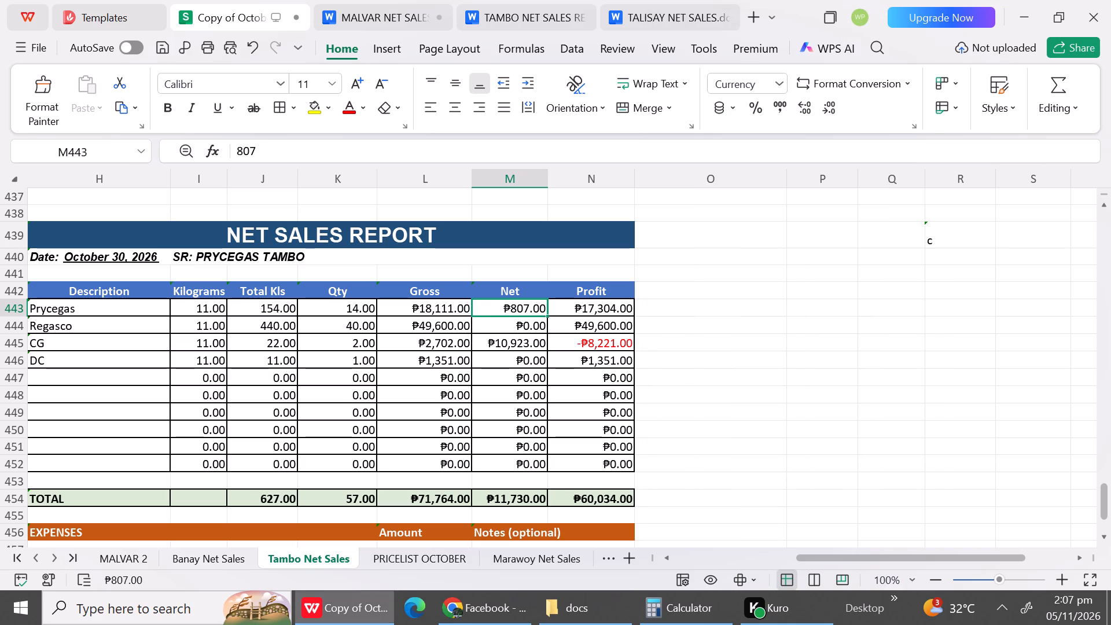
{"action": "type", "text": "15414"}
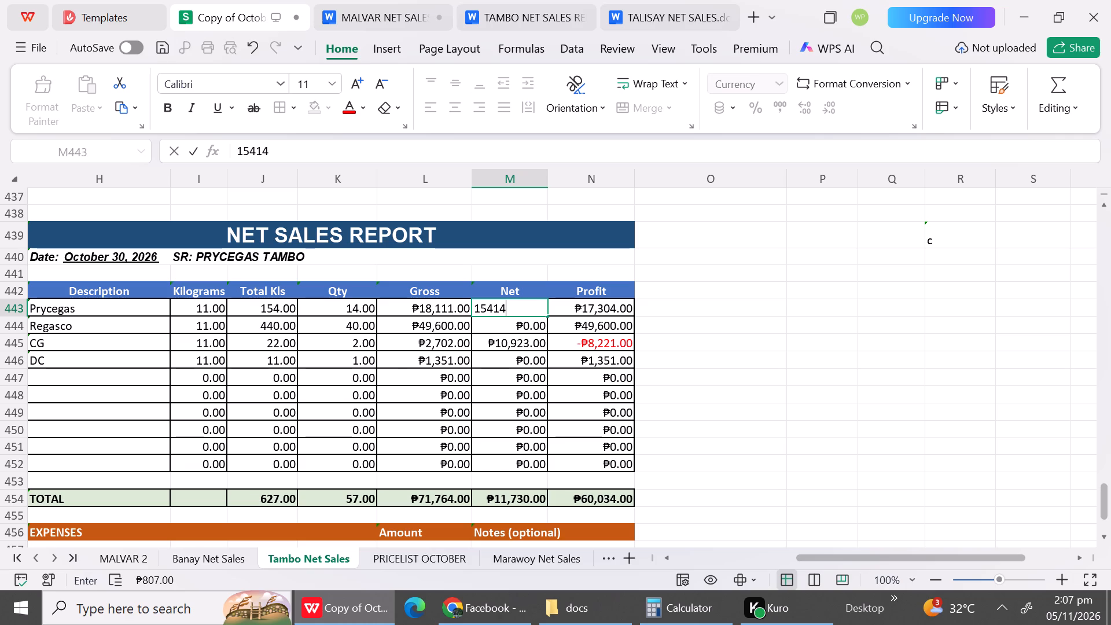
{"action": "left_click", "coordinate": [520, 350]}
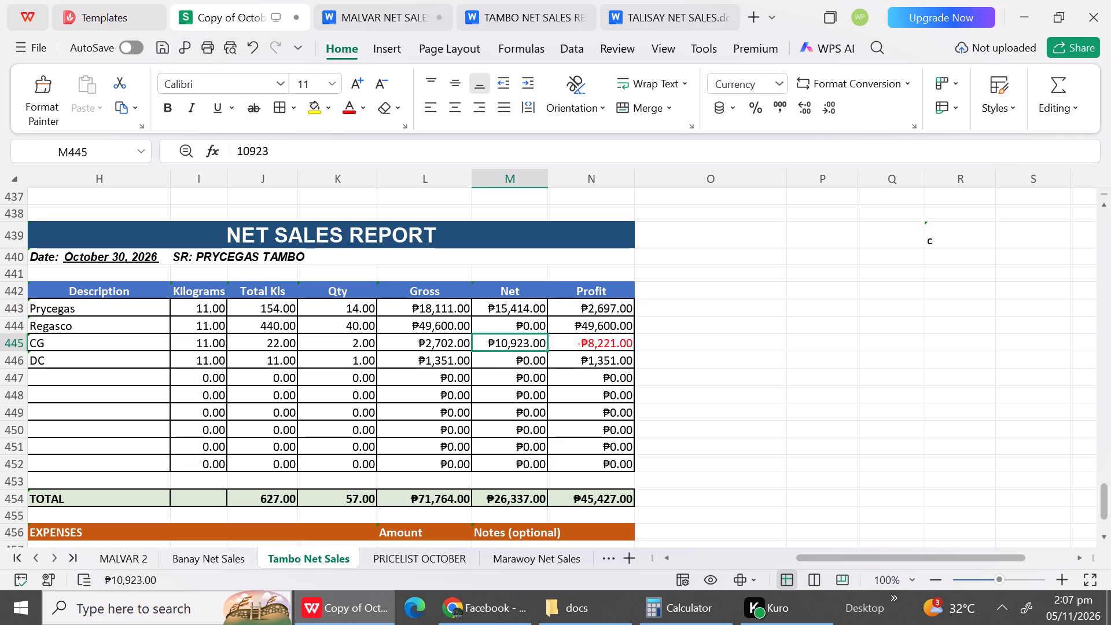
Calculate 1186 × 40 in Calculator and set the Regasco Net amount to 47440.
{"action": "left_click", "coordinate": [408, 329]}
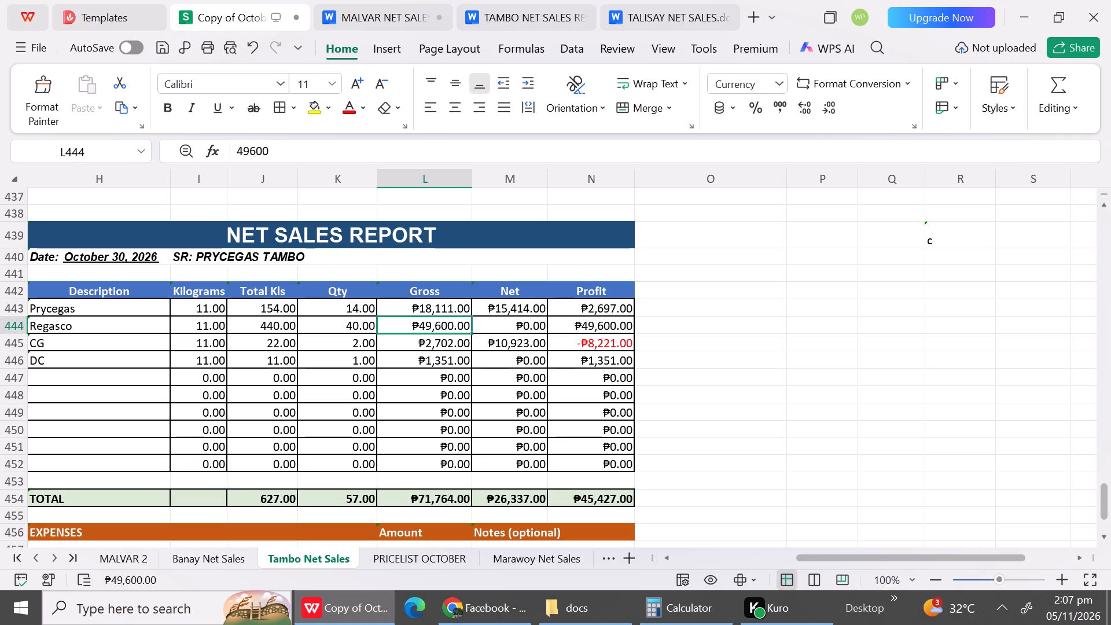
{"action": "left_click", "coordinate": [690, 612]}
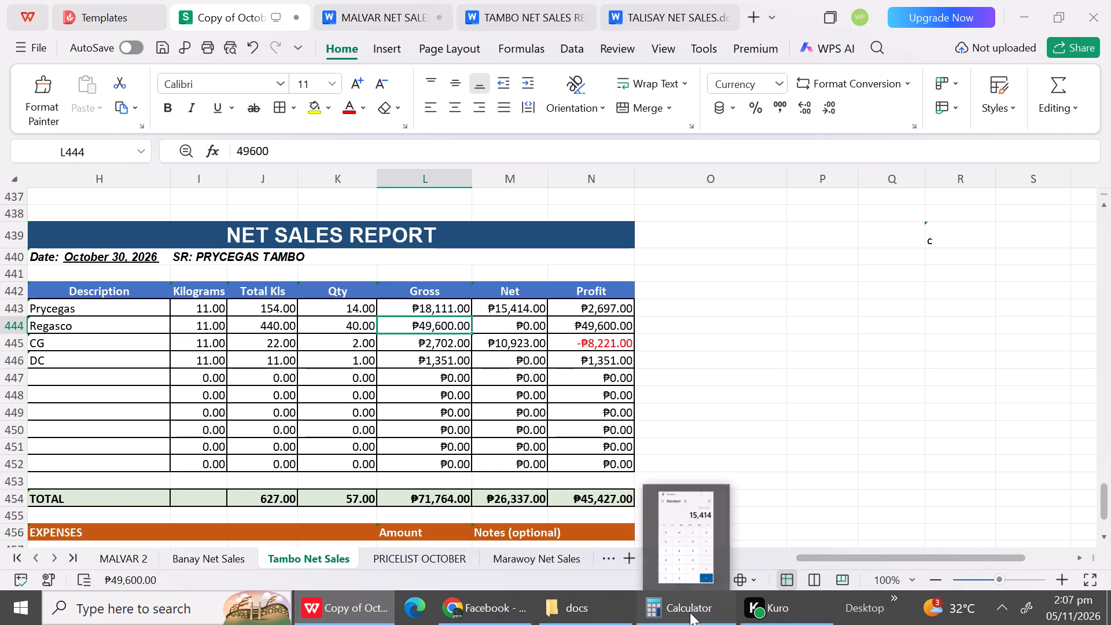
{"action": "left_click", "coordinate": [775, 229]}
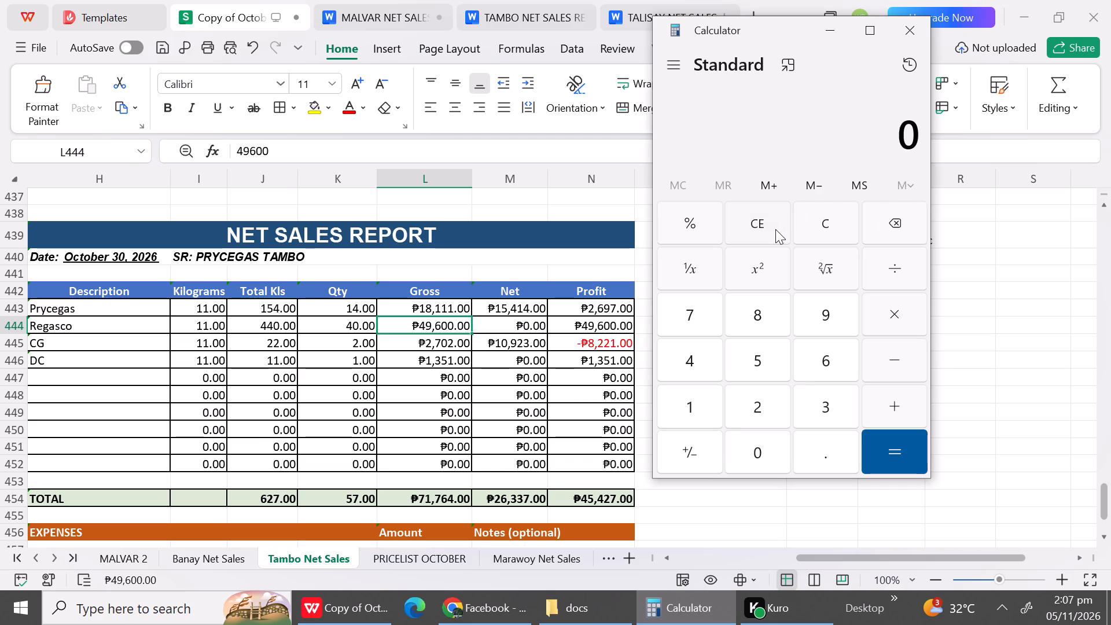
{"action": "type", "text": "1186"}
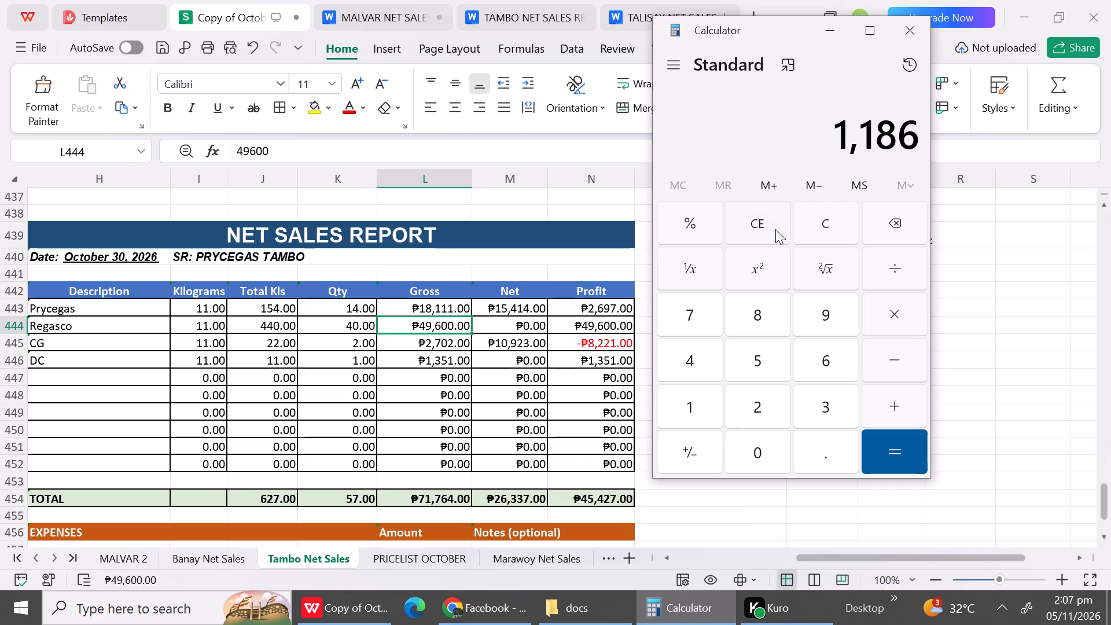
{"action": "key", "text": "shift+asterisk"}
{"action": "type", "text": "40"}
{"action": "key", "text": "Return"}
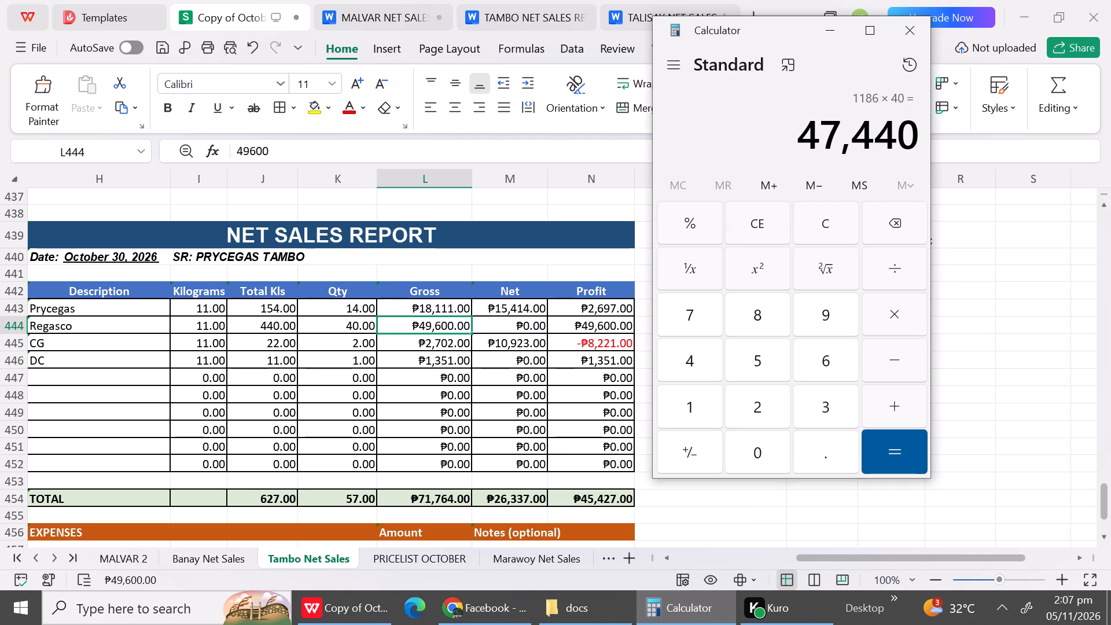
{"action": "left_click", "coordinate": [525, 327]}
{"action": "type", "text": "47440"}
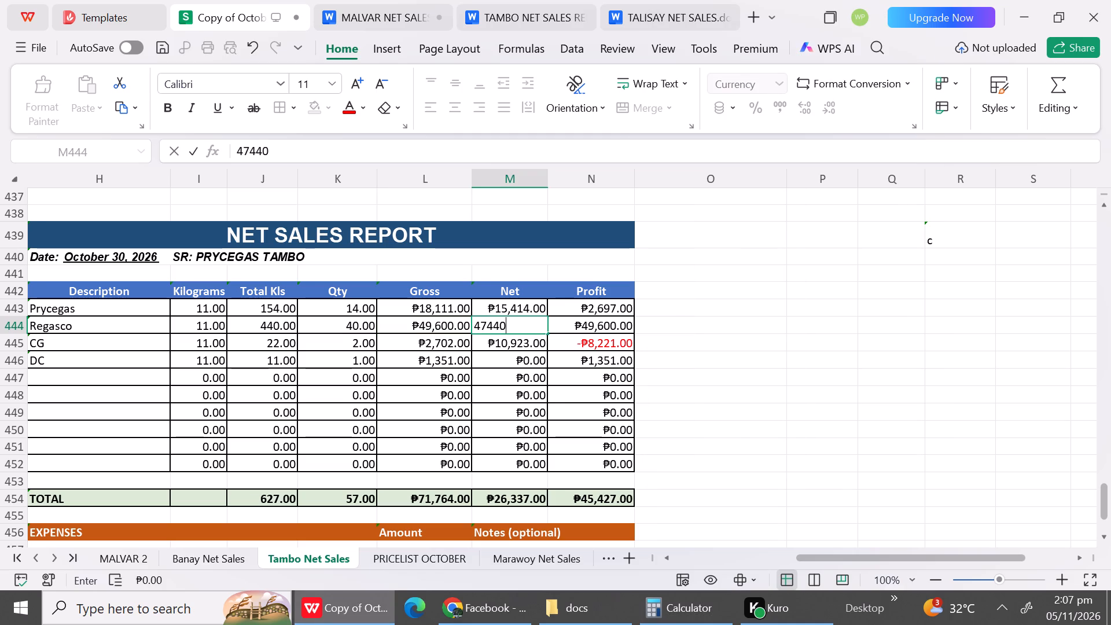
{"action": "left_click", "coordinate": [520, 369]}
Find the 11 kg CG price in the October price list, calculate 979 × 2 in Calculator, and set the CG Net amount to 1958.
{"action": "left_click", "coordinate": [513, 348]}
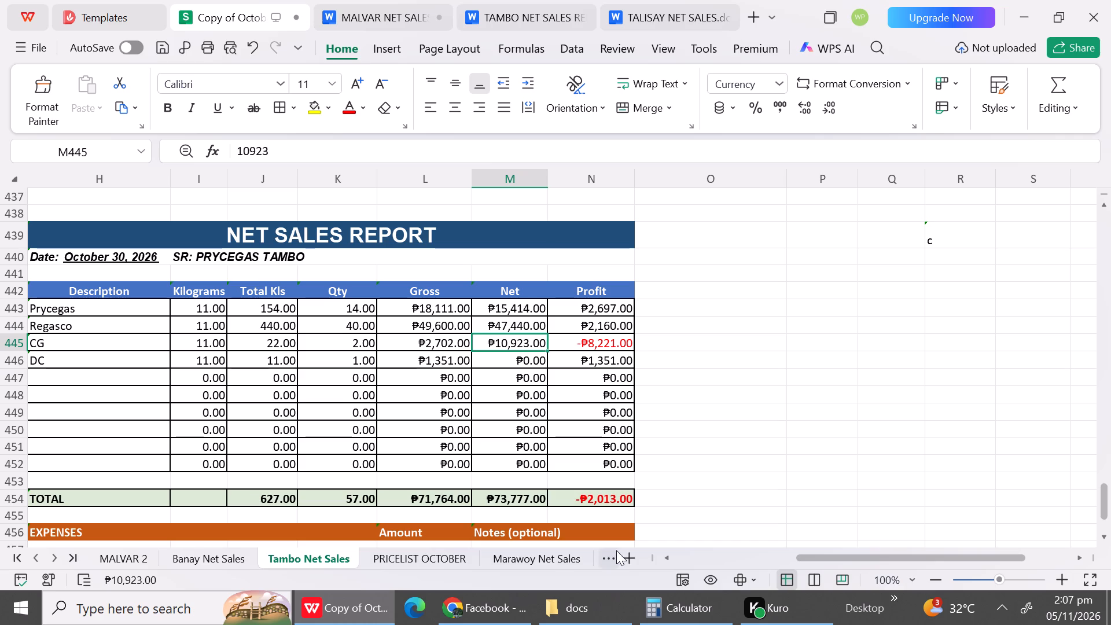
{"action": "left_click", "coordinate": [423, 564]}
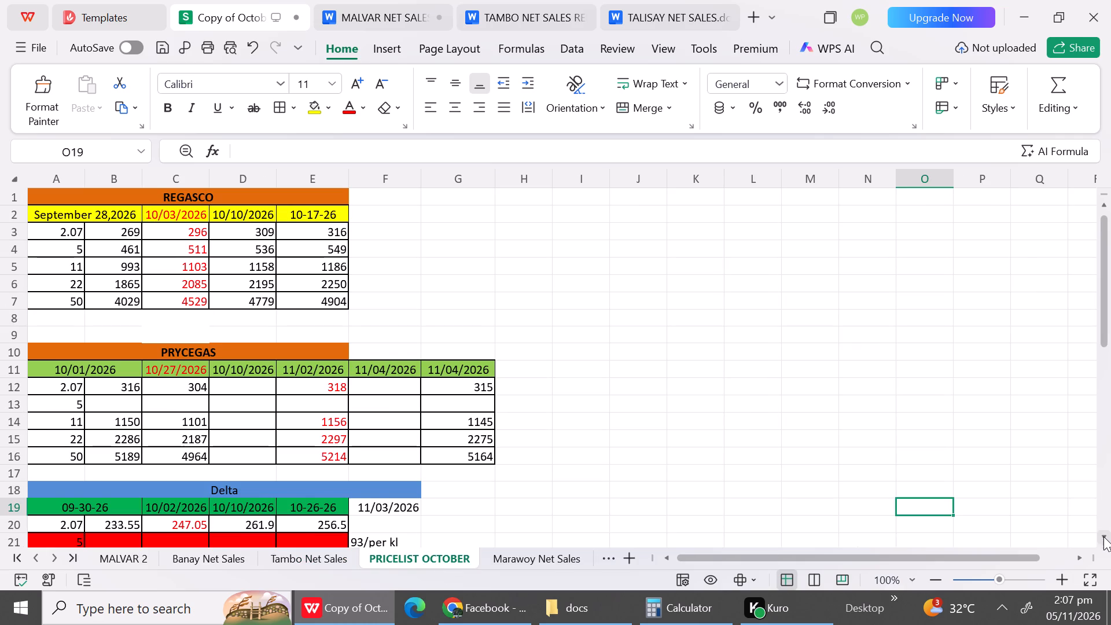
{"action": "double_click", "coordinate": [1103, 535]}
{"action": "left_click_drag", "start_coordinate": [1103, 535], "coordinate": [1104, 518]}
{"action": "left_click", "coordinate": [1104, 518]}
{"action": "left_click", "coordinate": [1104, 518]}
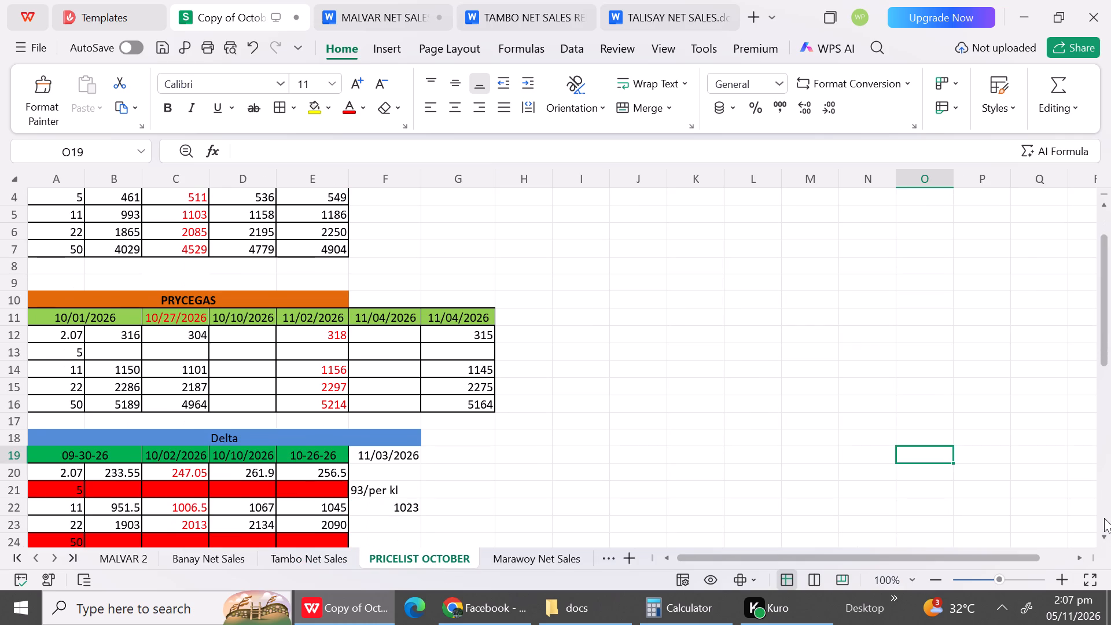
{"action": "left_click_drag", "start_coordinate": [1104, 518], "coordinate": [1105, 532]}
{"action": "triple_click", "coordinate": [1105, 532]}
{"action": "triple_click", "coordinate": [1105, 532]}
{"action": "triple_click", "coordinate": [1105, 532]}
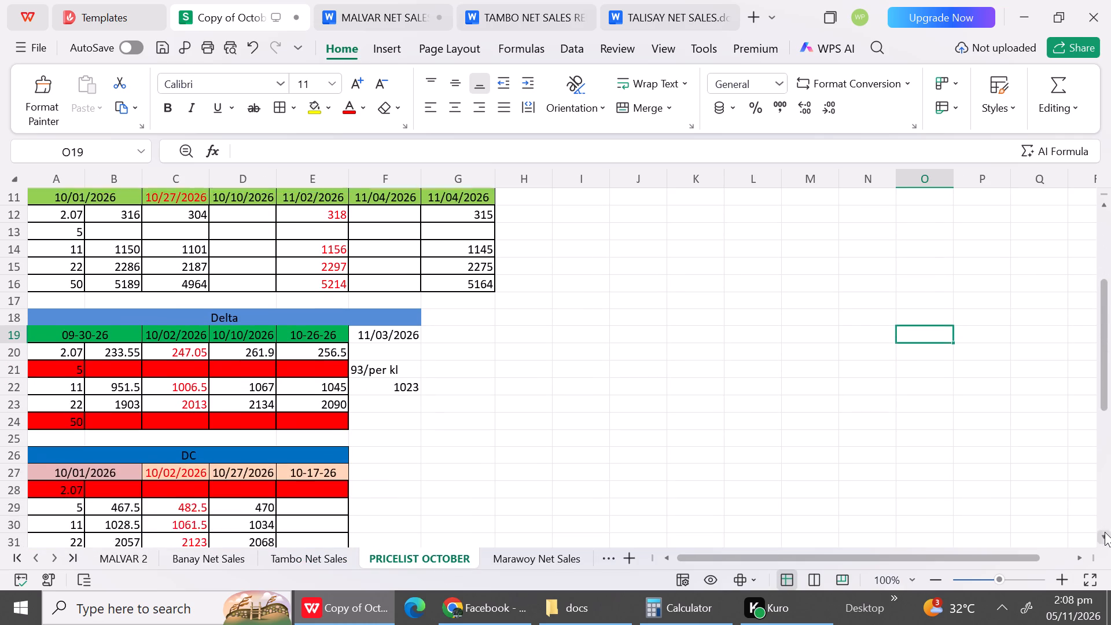
{"action": "triple_click", "coordinate": [1105, 532]}
{"action": "triple_click", "coordinate": [1105, 532]}
{"action": "triple_click", "coordinate": [1105, 532]}
{"action": "left_click", "coordinate": [1105, 532]}
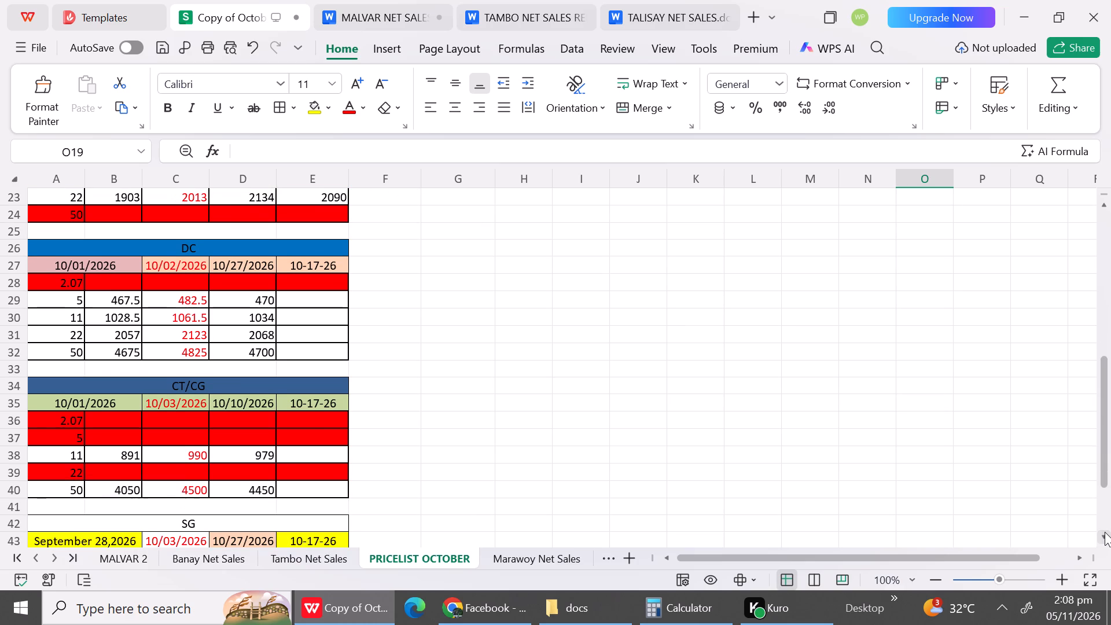
{"action": "left_click", "coordinate": [715, 613]}
{"action": "left_click", "coordinate": [819, 220]}
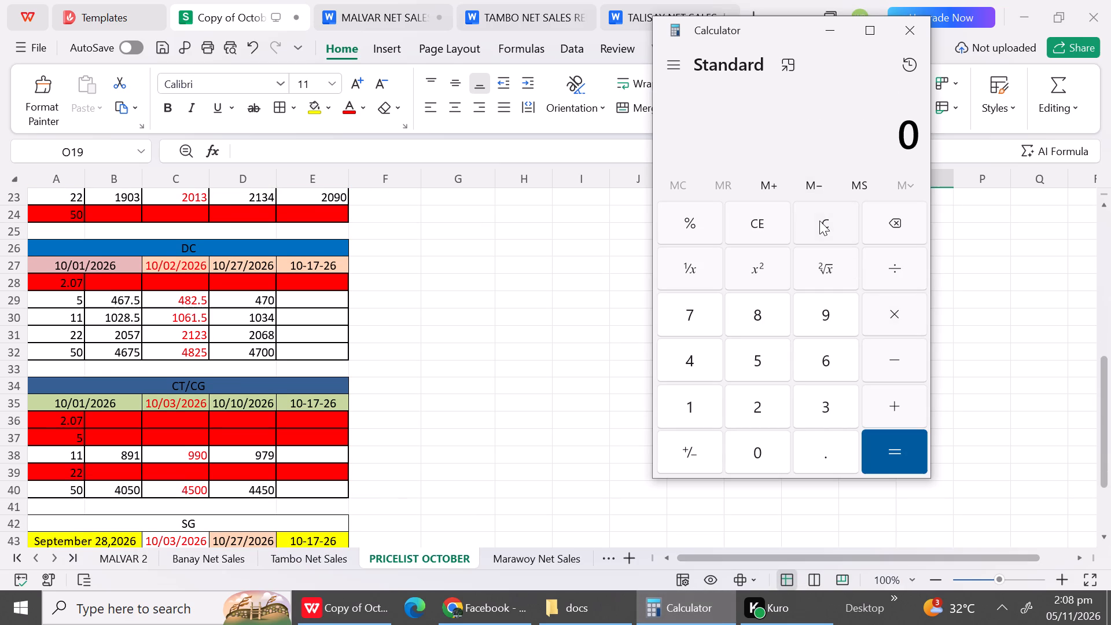
{"action": "type", "text": "979"}
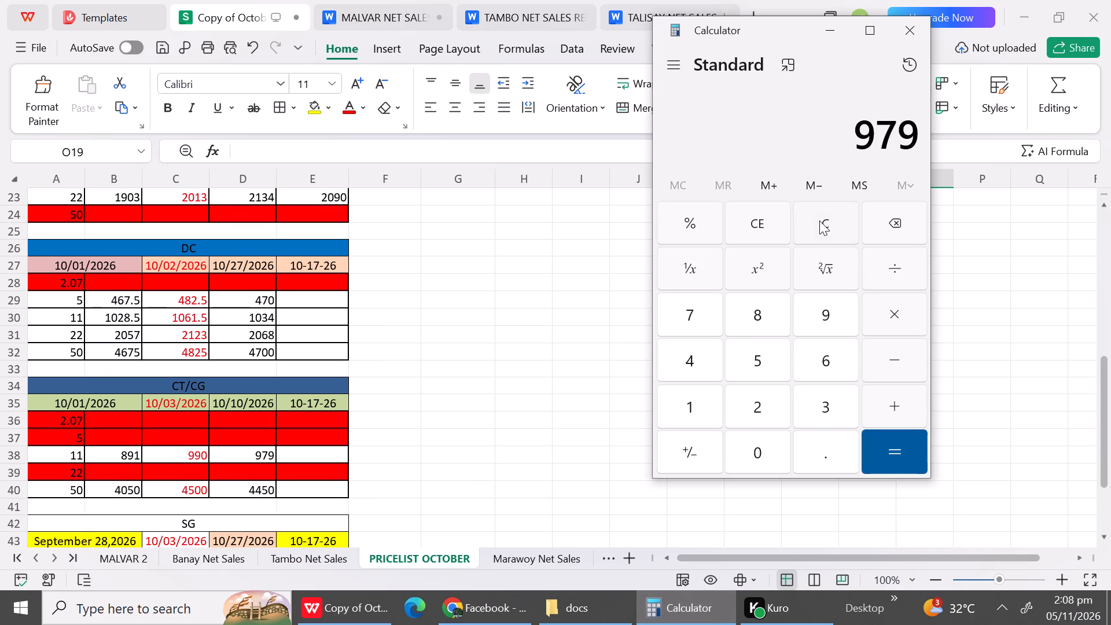
{"action": "type", "text": "*2"}
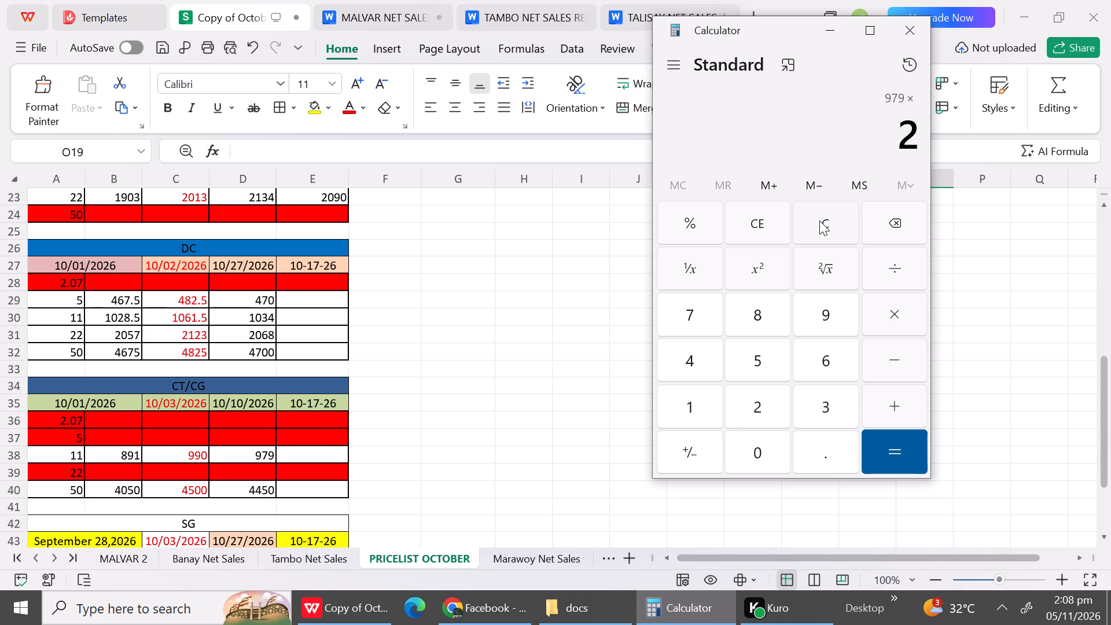
{"action": "key", "text": "Return"}
{"action": "left_click", "coordinate": [308, 561]}
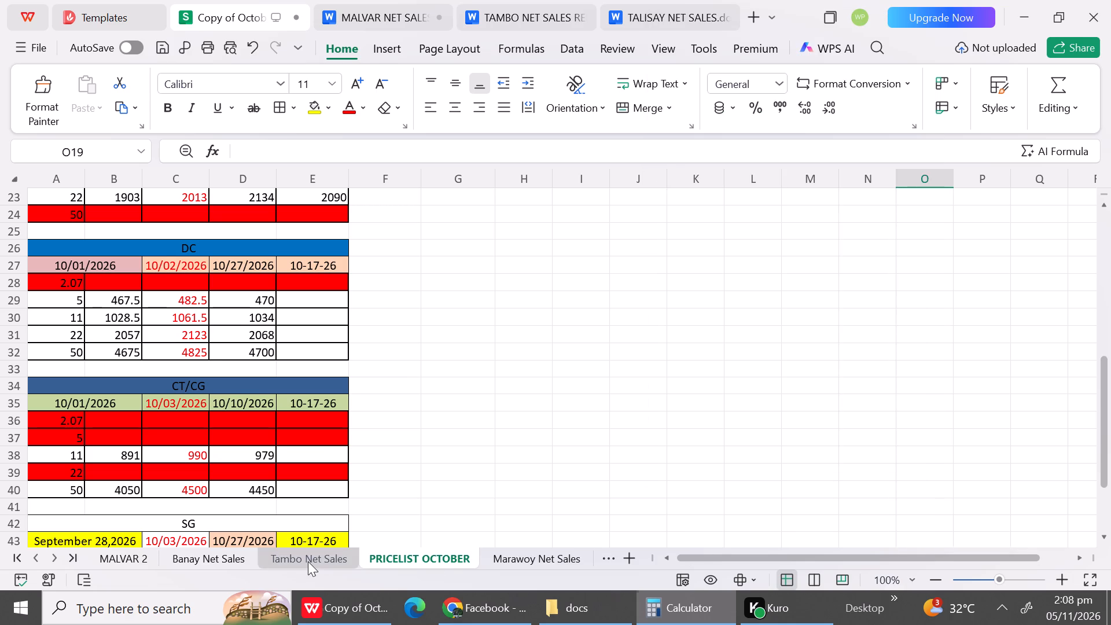
{"action": "left_click", "coordinate": [502, 345]}
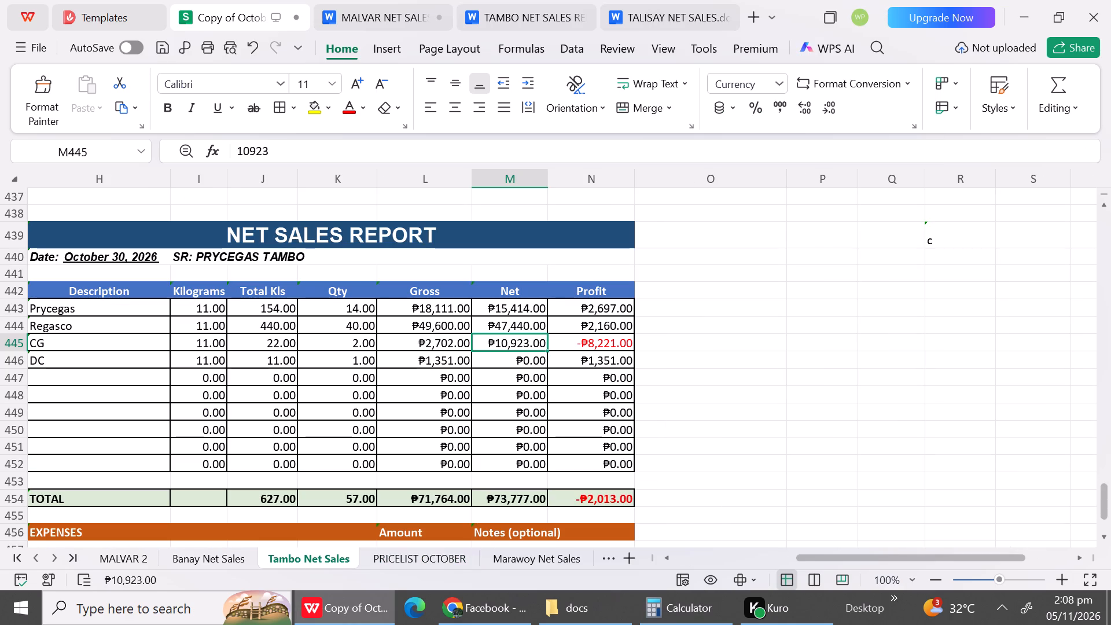
{"action": "type", "text": "1958"}
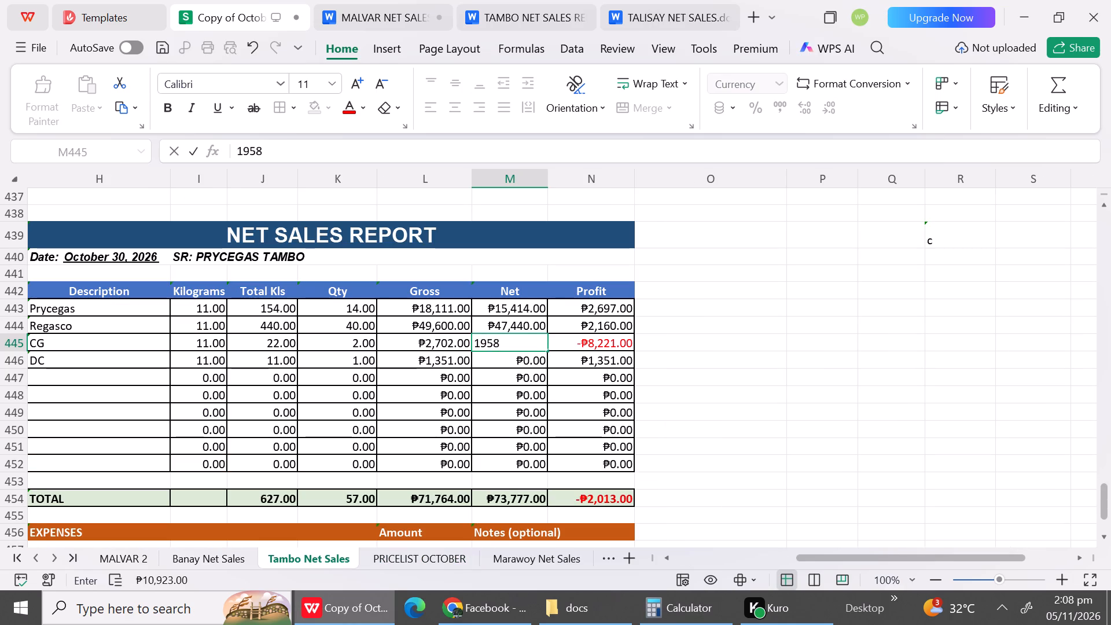
{"action": "left_click", "coordinate": [492, 410]}
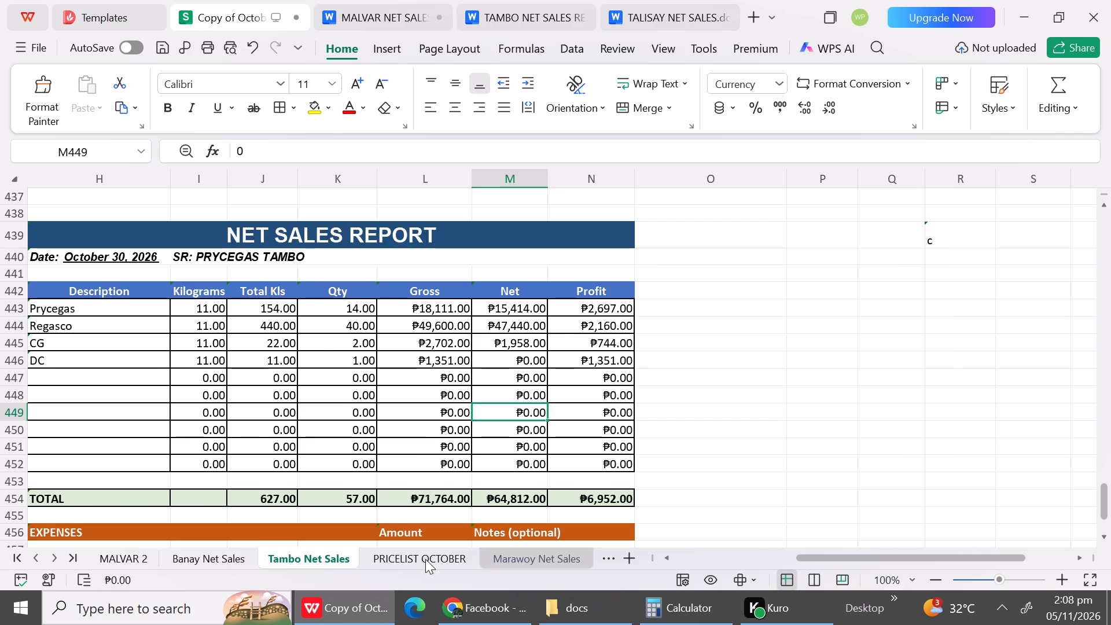
Check the 11 kg DC price in the October price list and set the DC Net amount to 1034.
{"action": "left_click", "coordinate": [422, 558]}
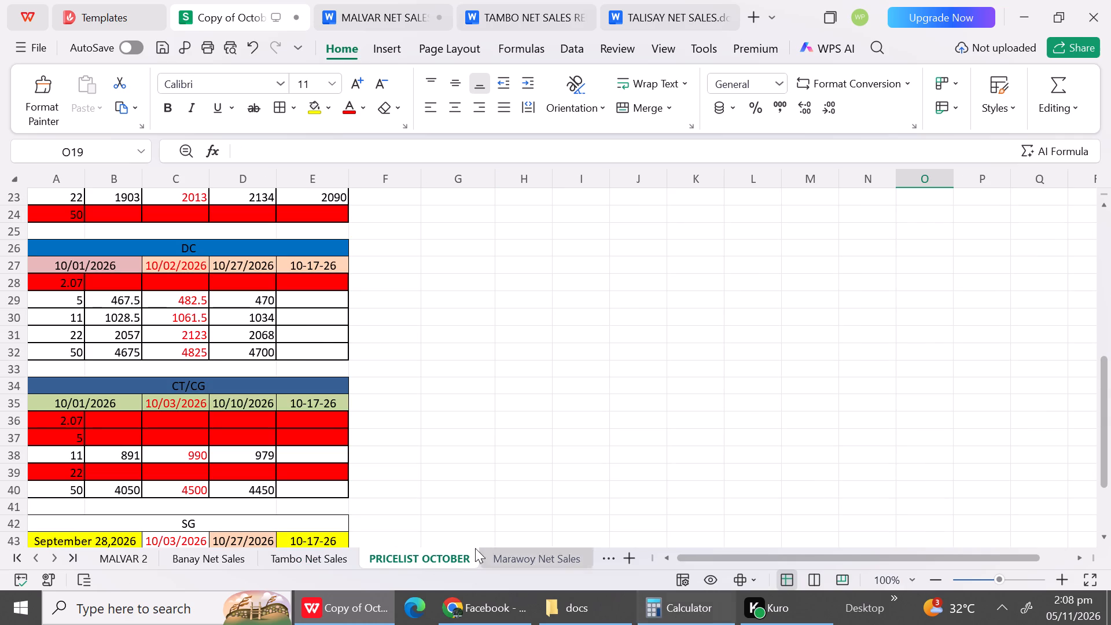
{"action": "left_click", "coordinate": [334, 557]}
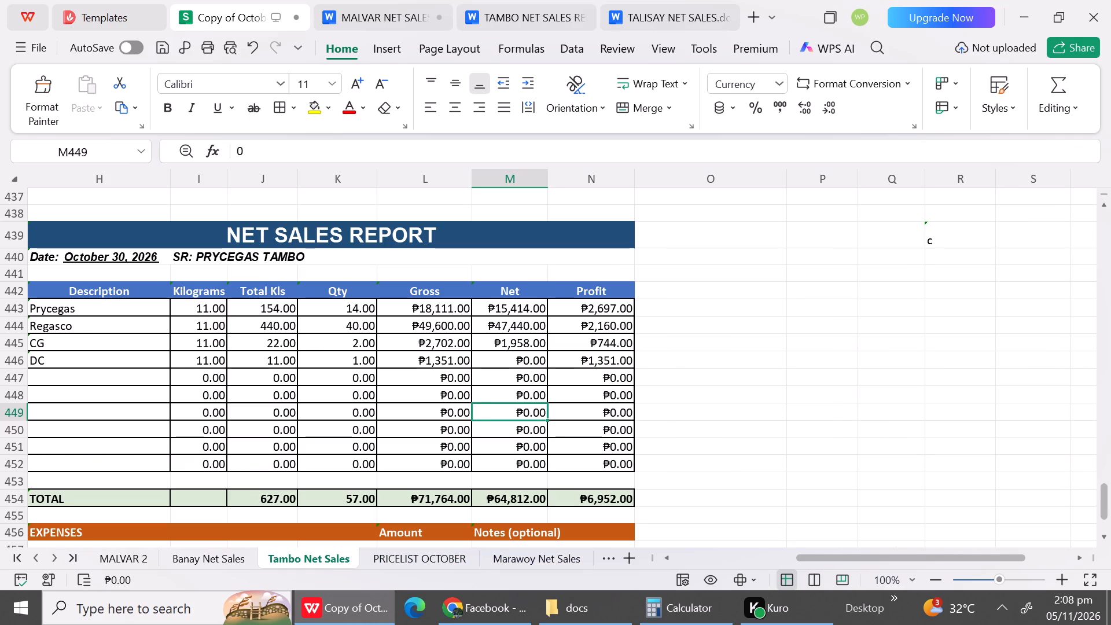
{"action": "left_click", "coordinate": [503, 361]}
{"action": "type", "text": "1034"}
{"action": "left_click", "coordinate": [971, 370]}
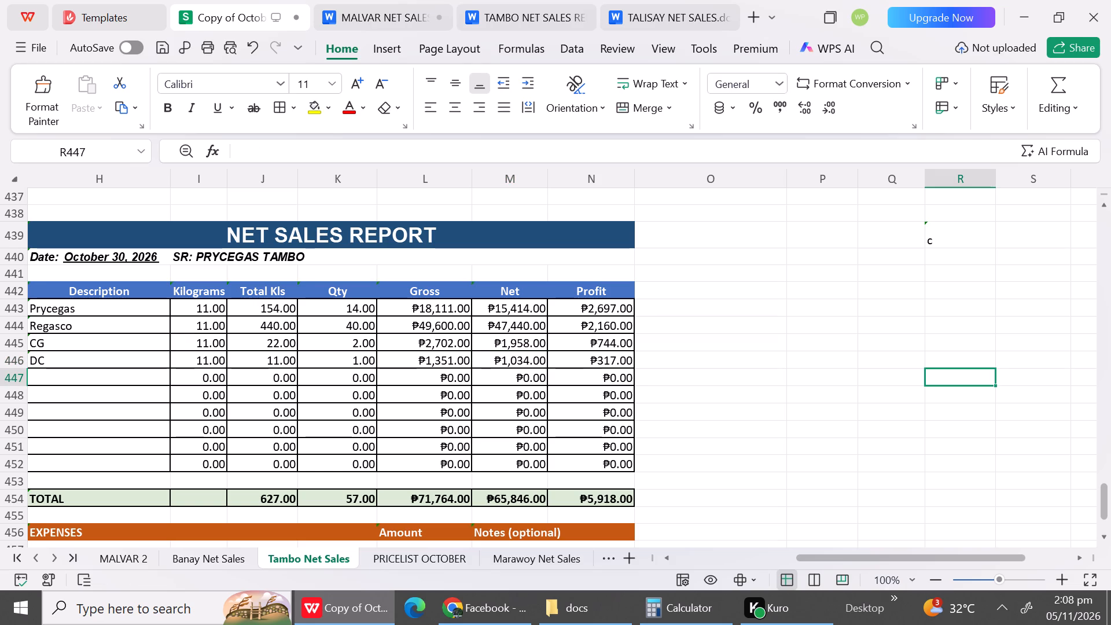
Copy the whole October 30 Tambo report, from its title through Total Net Sales, and paste the copy below it at H469.
{"action": "triple_click", "coordinate": [1101, 534]}
{"action": "double_click", "coordinate": [1101, 534]}
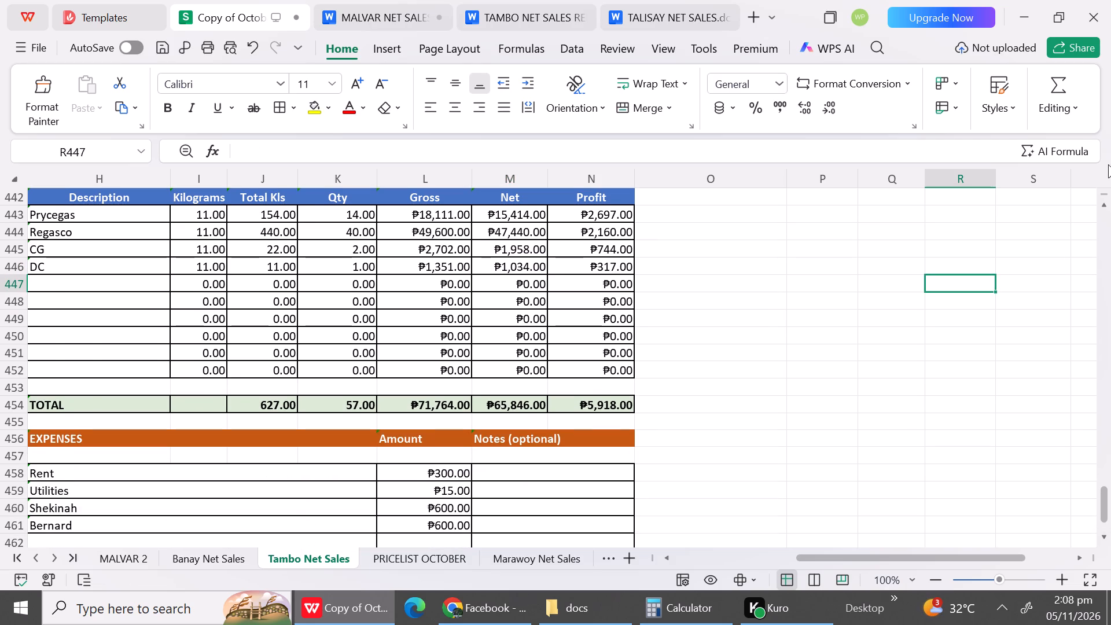
{"action": "triple_click", "coordinate": [1100, 199]}
{"action": "left_click_drag", "start_coordinate": [1100, 199], "coordinate": [239, 258]}
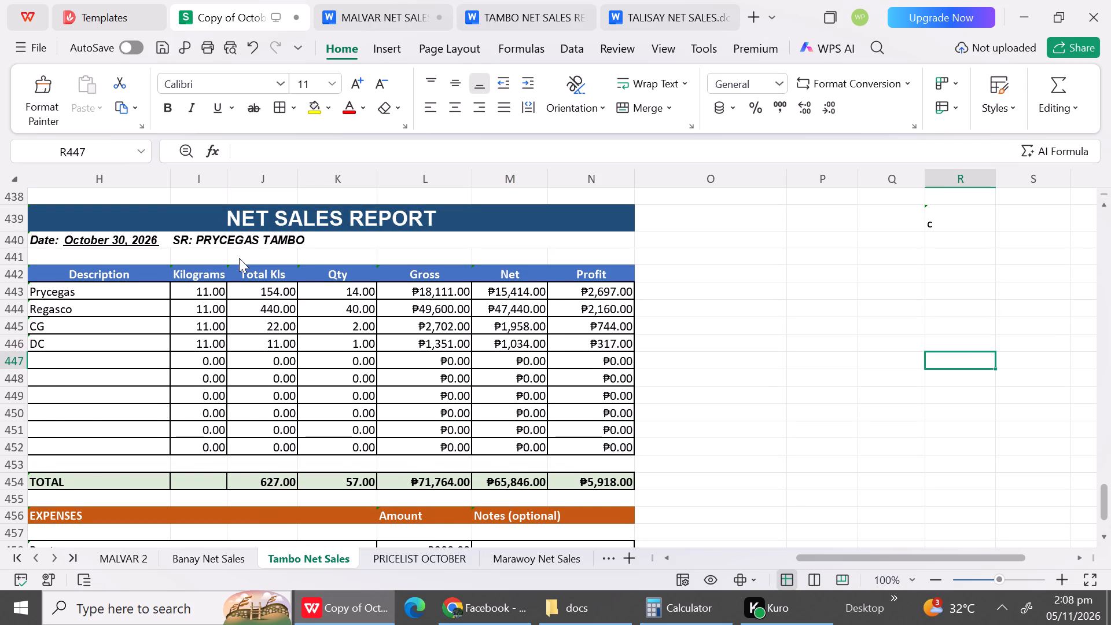
{"action": "left_click_drag", "start_coordinate": [104, 218], "coordinate": [374, 583]}
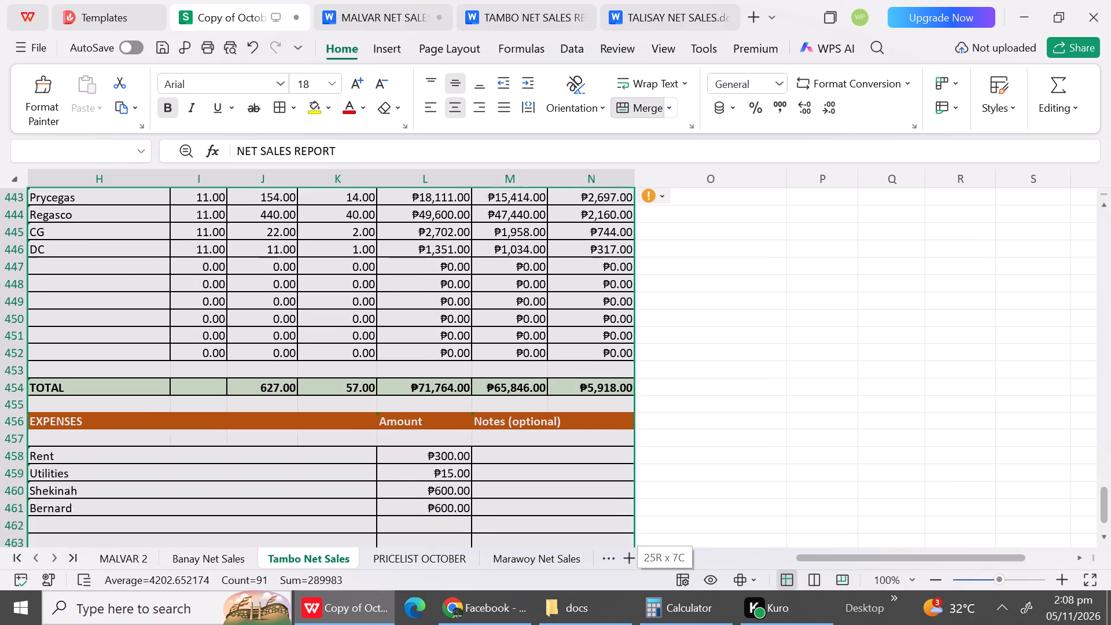
{"action": "left_click_drag", "start_coordinate": [374, 583], "coordinate": [392, 459]}
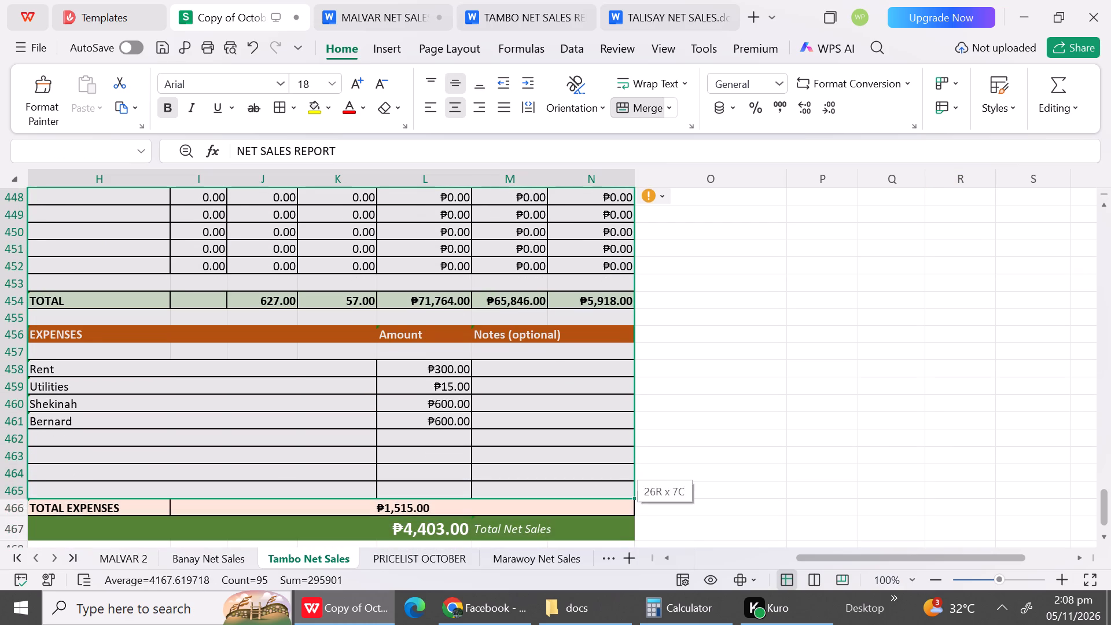
{"action": "left_click_drag", "start_coordinate": [392, 459], "coordinate": [387, 532]}
{"action": "key", "text": "ctrl+c"}
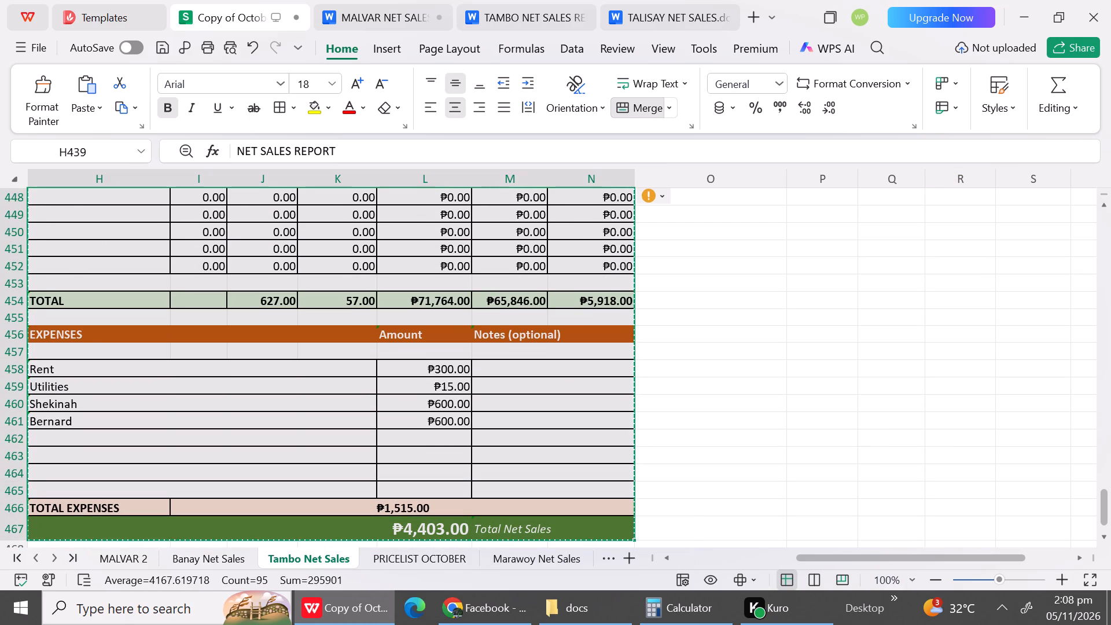
{"action": "triple_click", "coordinate": [1099, 535]}
{"action": "left_click_drag", "start_coordinate": [1099, 535], "coordinate": [244, 527]}
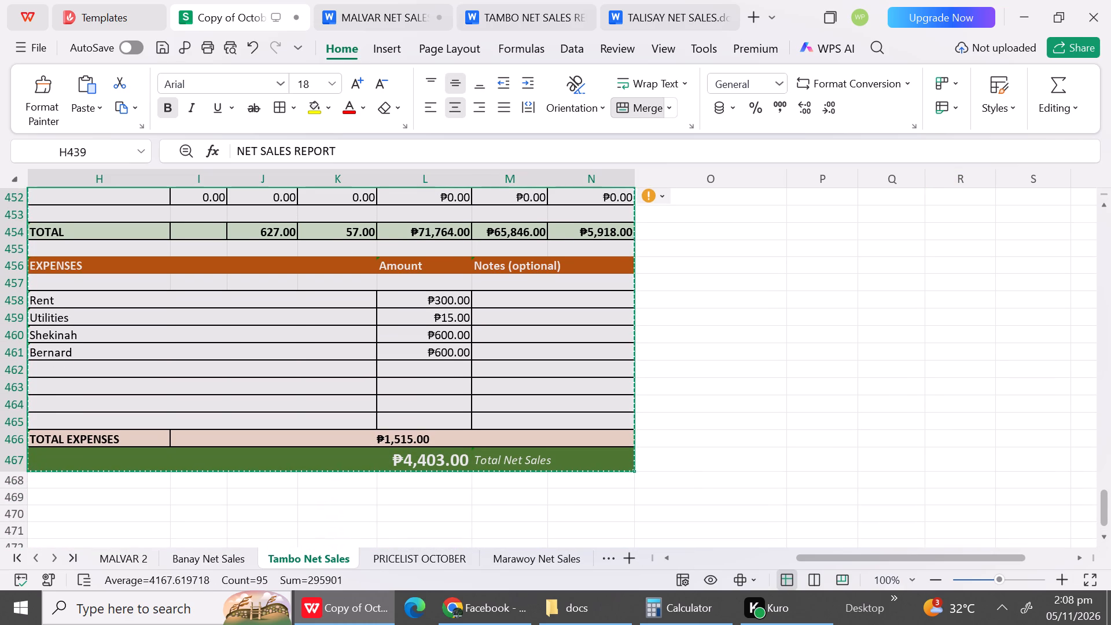
{"action": "left_click", "coordinate": [99, 504]}
{"action": "key", "text": "ctrl+v"}
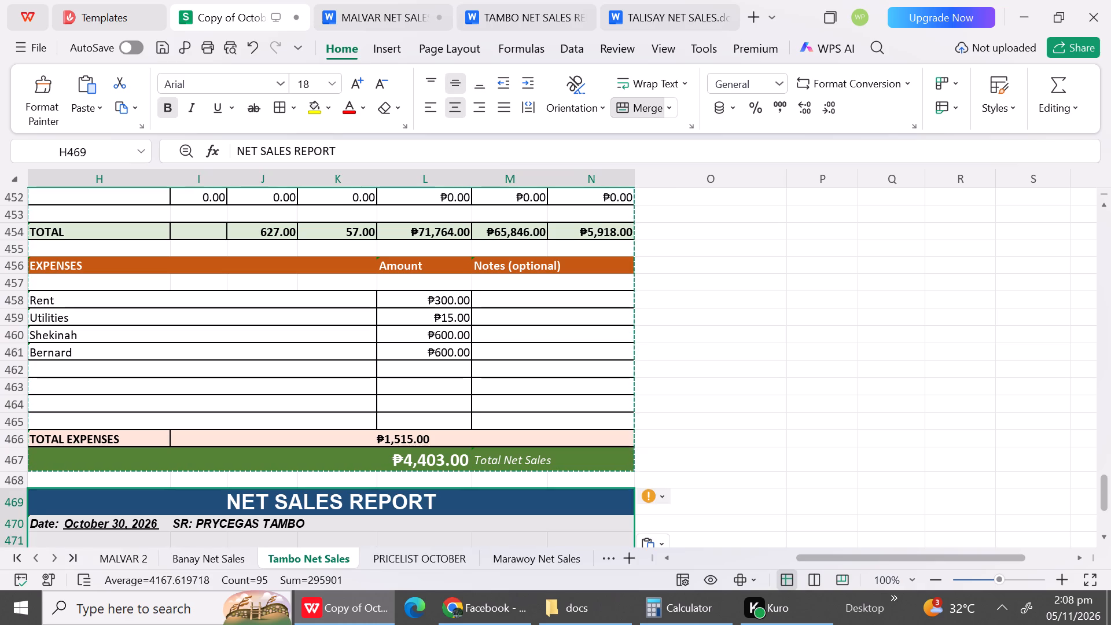
{"action": "left_click", "coordinate": [920, 331]}
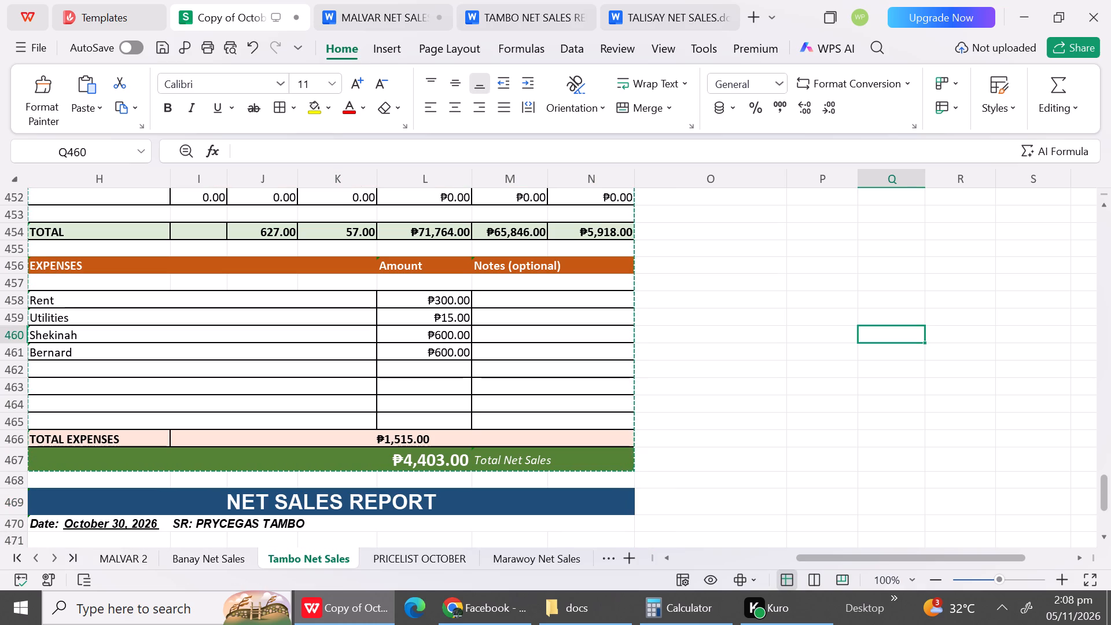
Change the date of the pasted Tambo report in row 470 to October 31, 2026.
{"action": "double_click", "coordinate": [123, 524]}
{"action": "key", "text": "BackSpace"}
{"action": "key", "text": "1"}
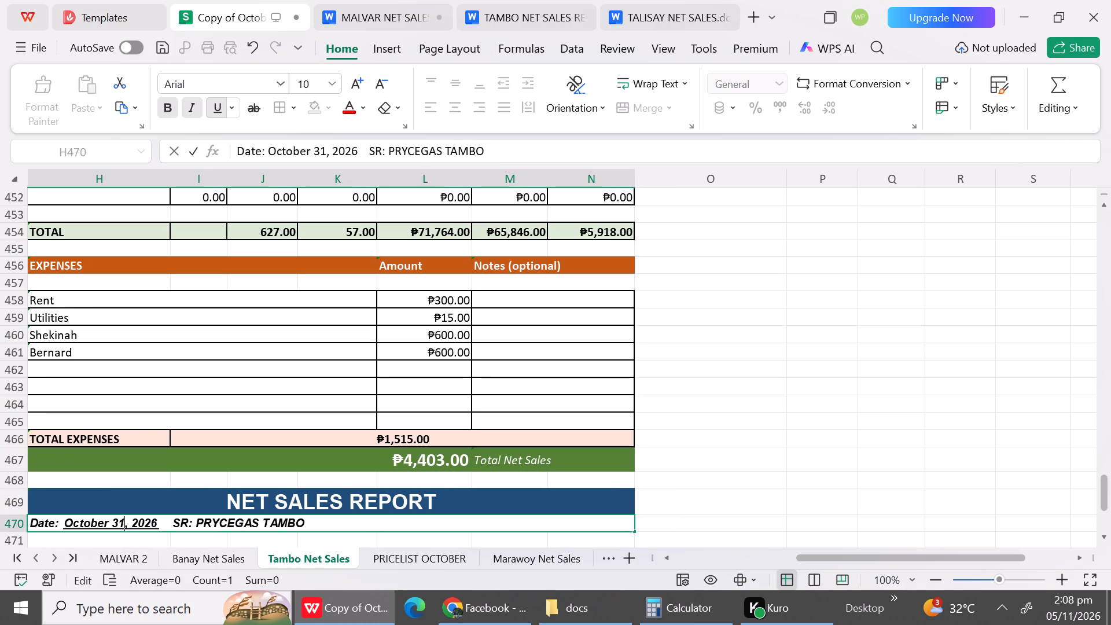
{"action": "left_click", "coordinate": [652, 525]}
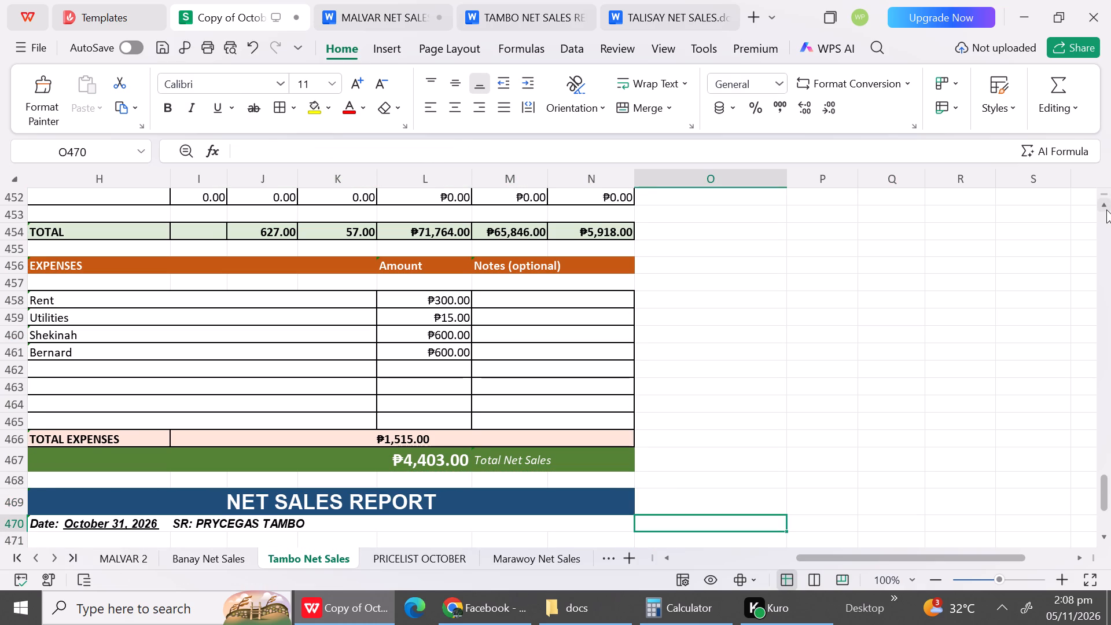
Hide the blank row 441 between the date line and the table header in the October 30 report.
{"action": "triple_click", "coordinate": [1106, 209]}
{"action": "triple_click", "coordinate": [1106, 209]}
{"action": "triple_click", "coordinate": [1106, 209]}
{"action": "triple_click", "coordinate": [1106, 209]}
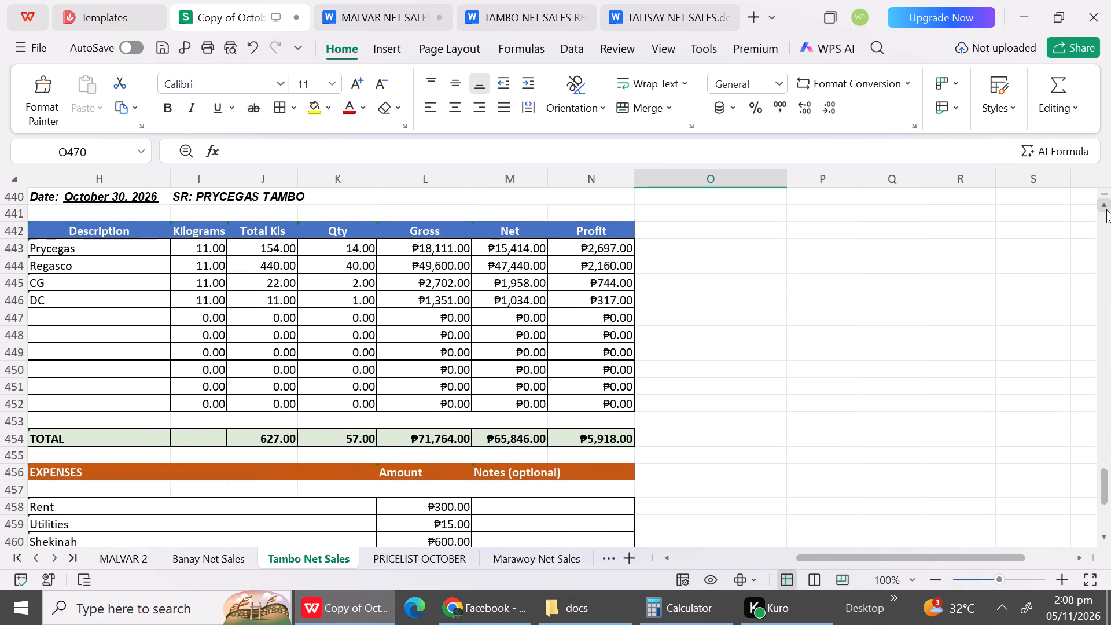
{"action": "left_click", "coordinate": [1106, 209]}
{"action": "left_click", "coordinate": [15, 244]}
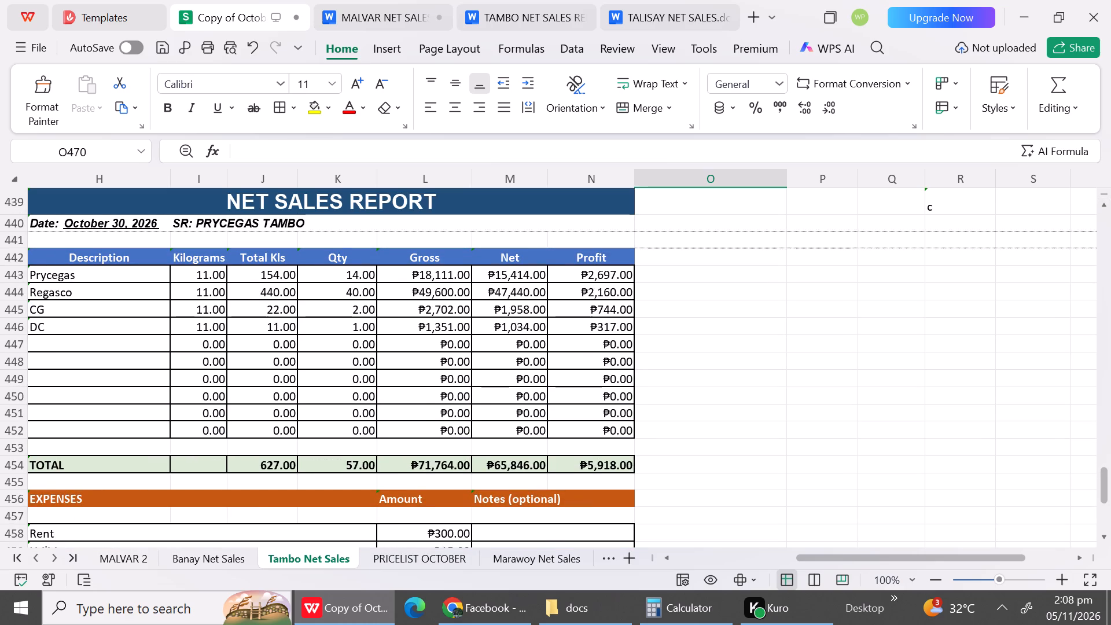
{"action": "double_click", "coordinate": [15, 238]}
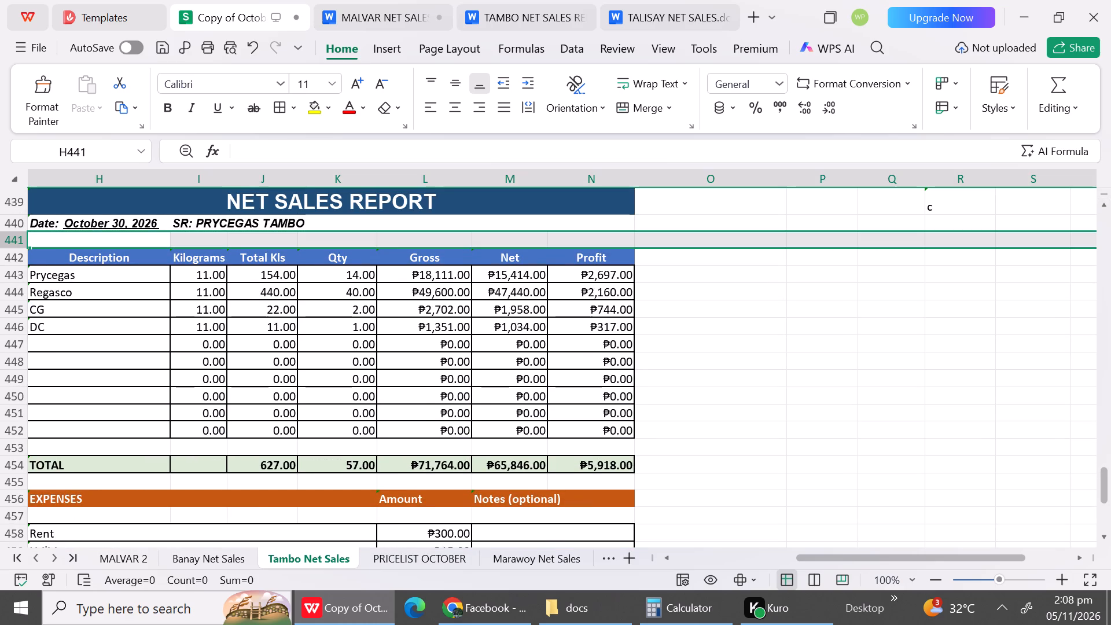
{"action": "right_click", "coordinate": [12, 241]}
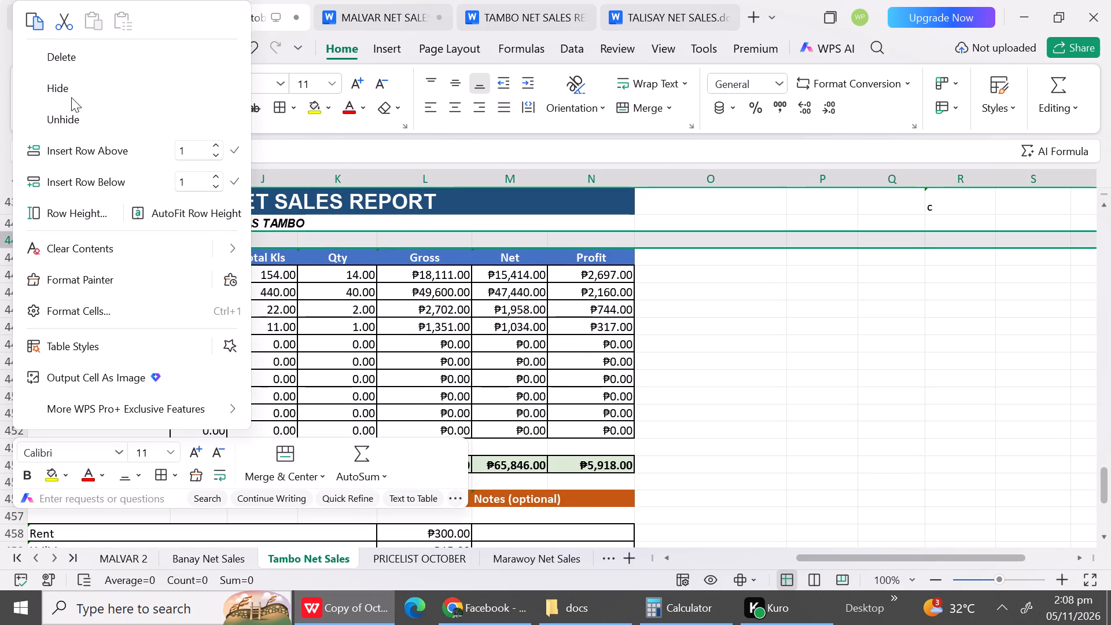
{"action": "left_click", "coordinate": [71, 95]}
Hide the unused rows 447 to 453 between the DC entry and the TOTAL row of the October 30 report.
{"action": "left_click_drag", "start_coordinate": [16, 330], "coordinate": [3, 424]}
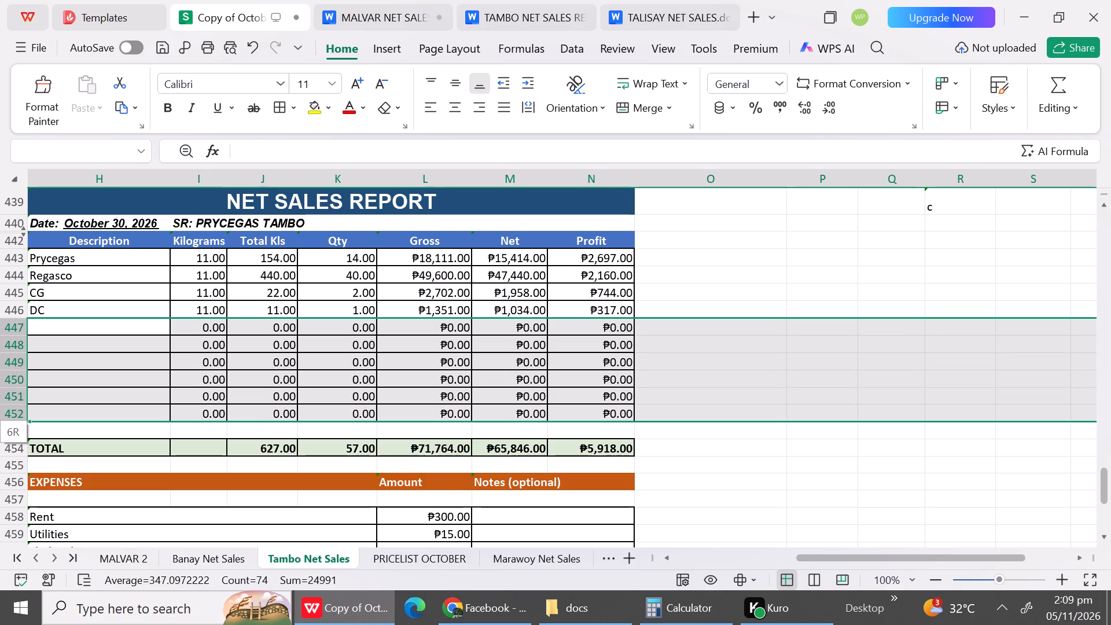
{"action": "left_click_drag", "start_coordinate": [3, 424], "coordinate": [3, 431]}
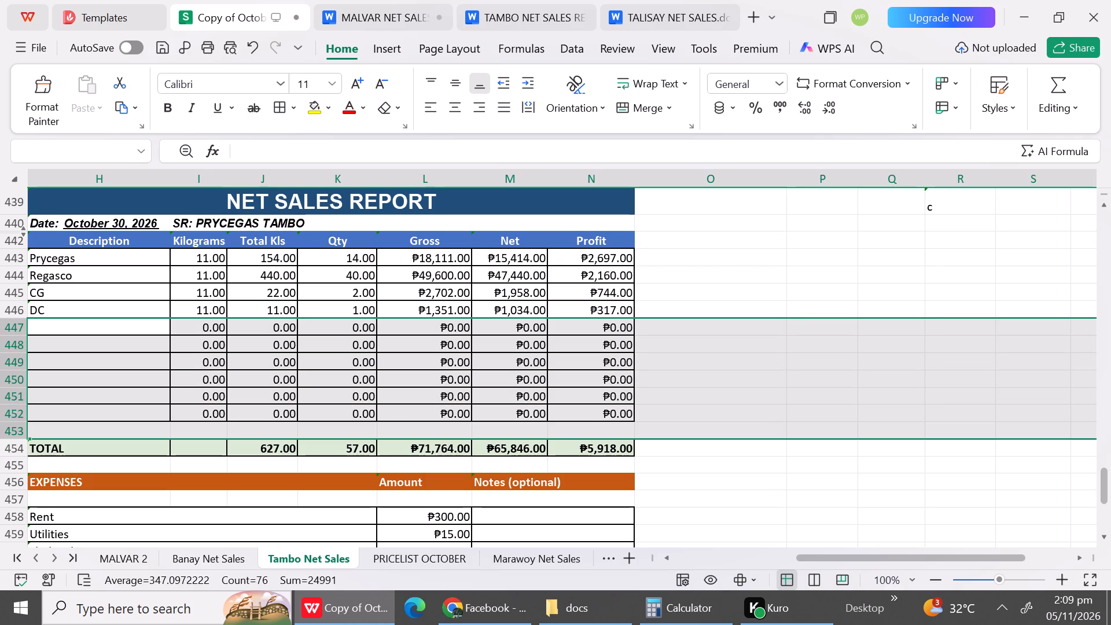
{"action": "right_click", "coordinate": [3, 431]}
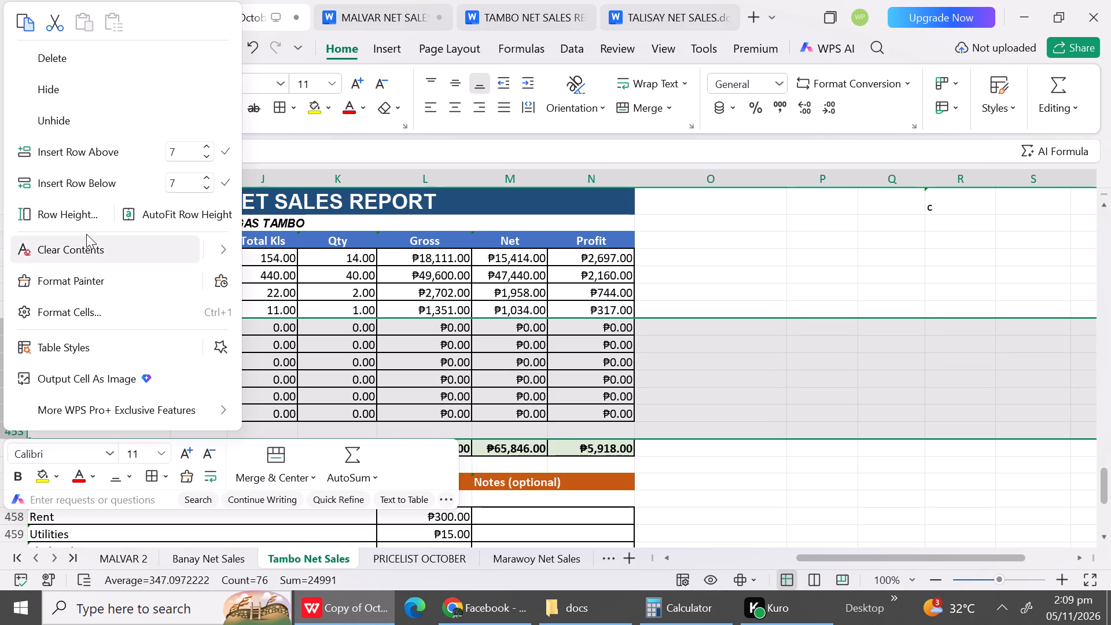
{"action": "left_click", "coordinate": [109, 85]}
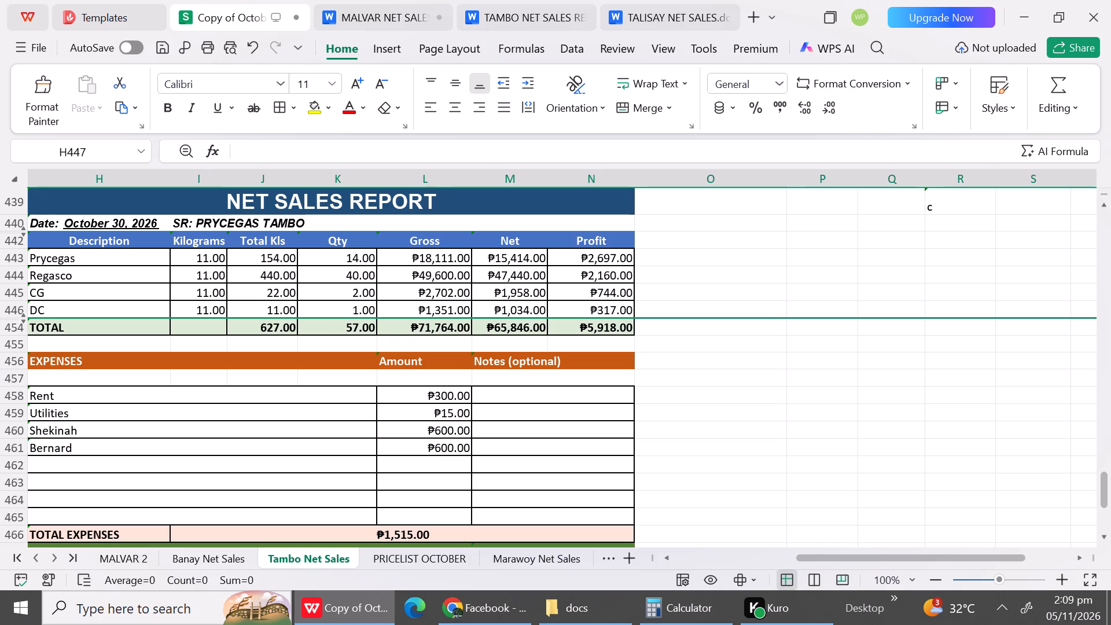
Hide the blank row 457 beneath the EXPENSES header of the October 30 report.
{"action": "left_click", "coordinate": [23, 378]}
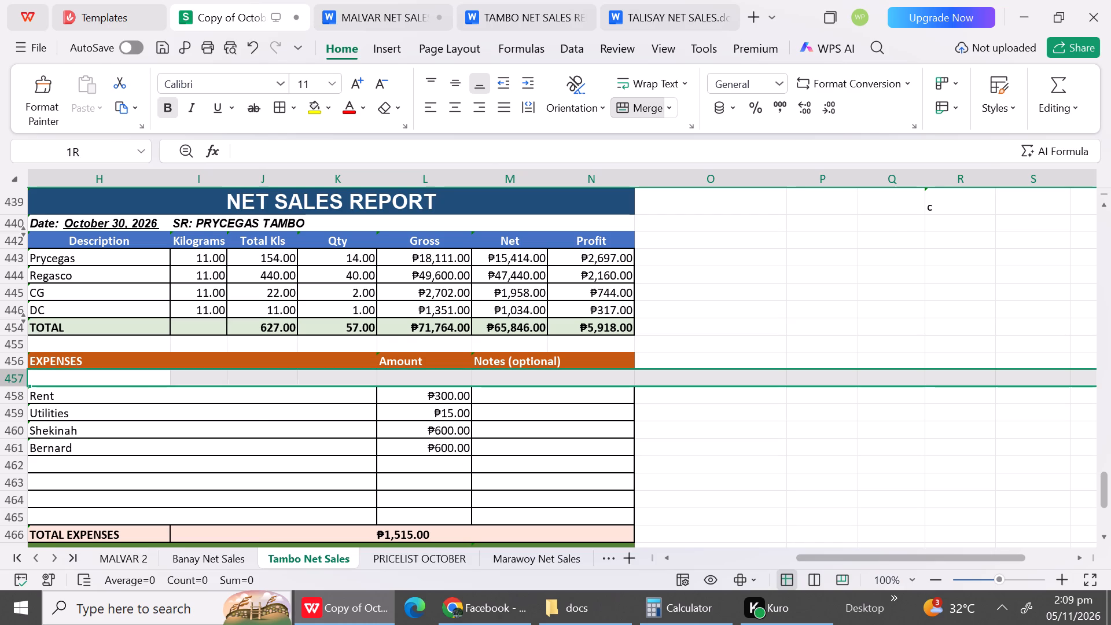
{"action": "right_click", "coordinate": [23, 378]}
{"action": "left_click", "coordinate": [94, 93]}
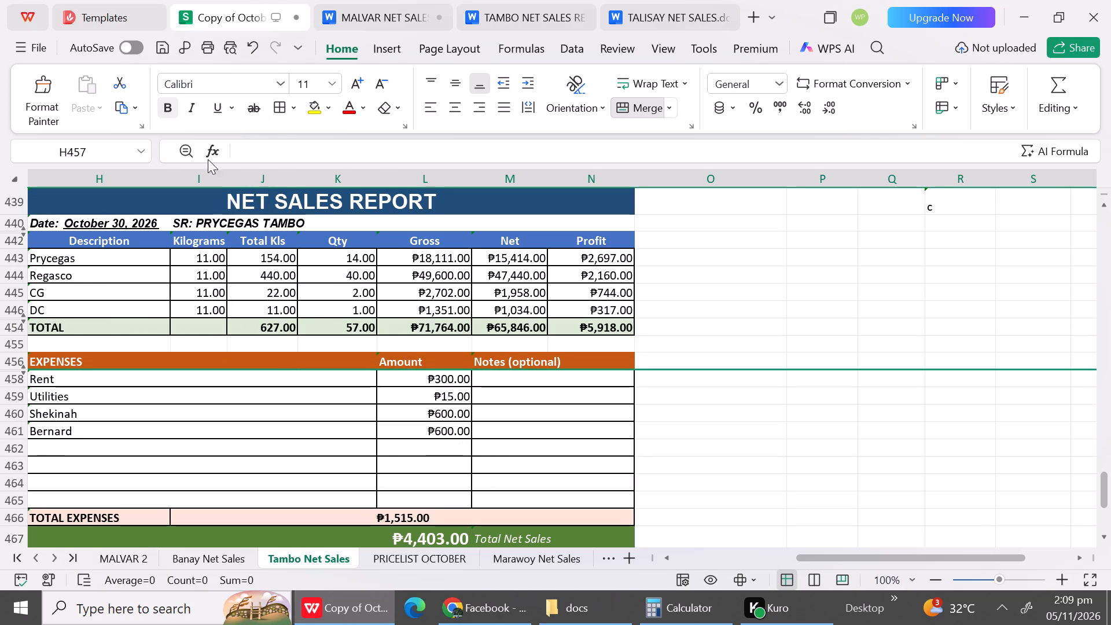
Replace the expense names Shekinah and Bernard in the October 30 report with Leah and Lester.
{"action": "left_click", "coordinate": [151, 413]}
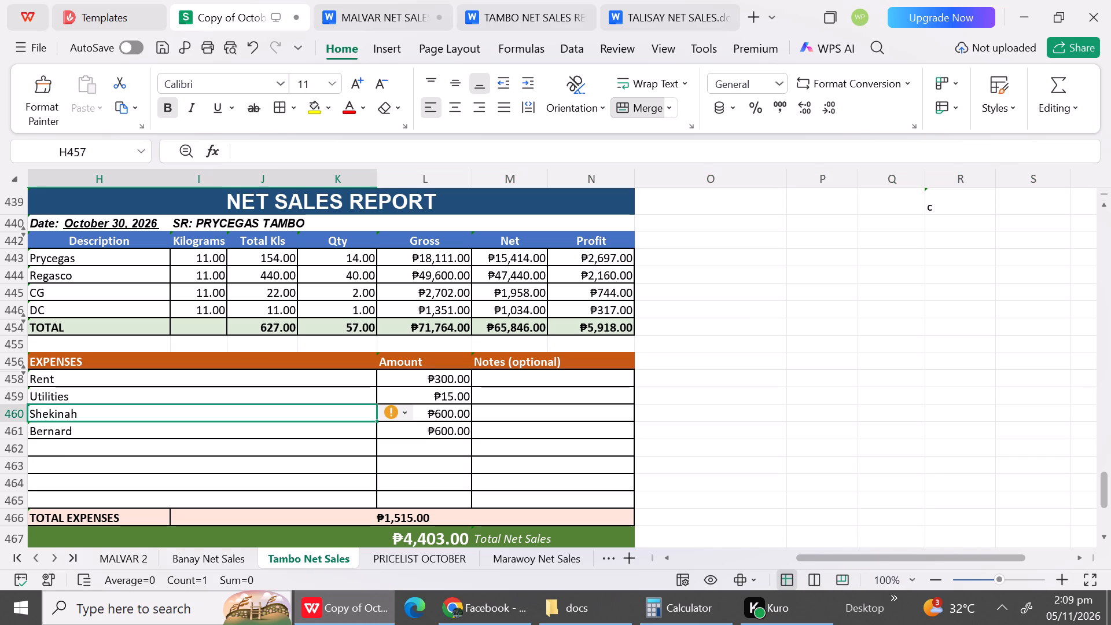
{"action": "type", "text": "lEA"}
{"action": "key", "text": "BackSpace"}
{"action": "key", "text": "BackSpace"}
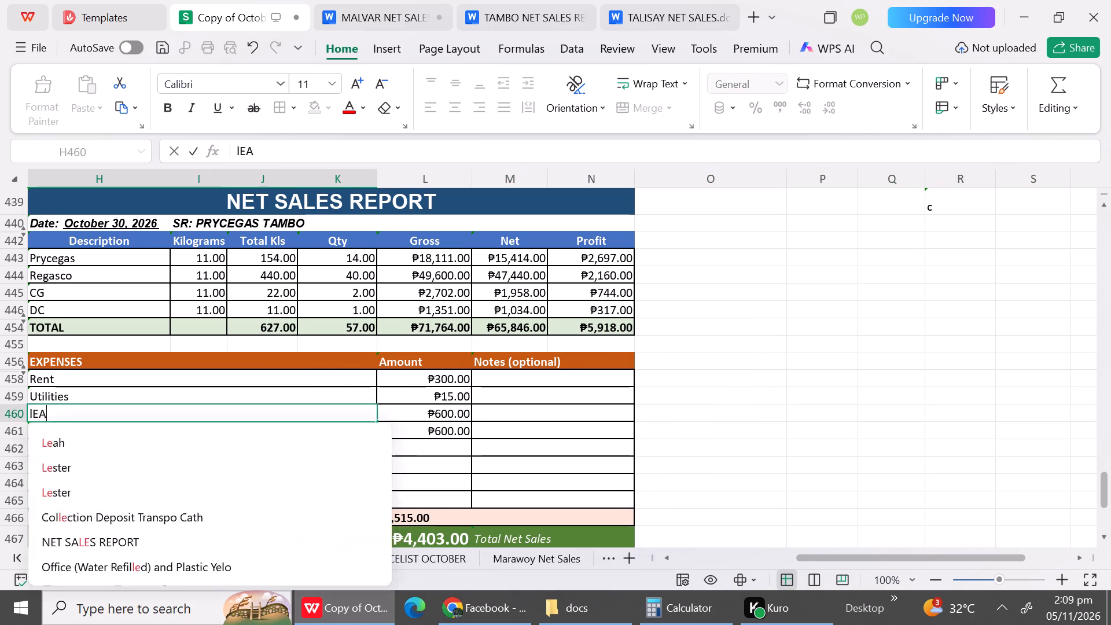
{"action": "key", "text": "BackSpace"}
{"action": "key", "text": "BackSpace"}
{"action": "key", "text": "l"}
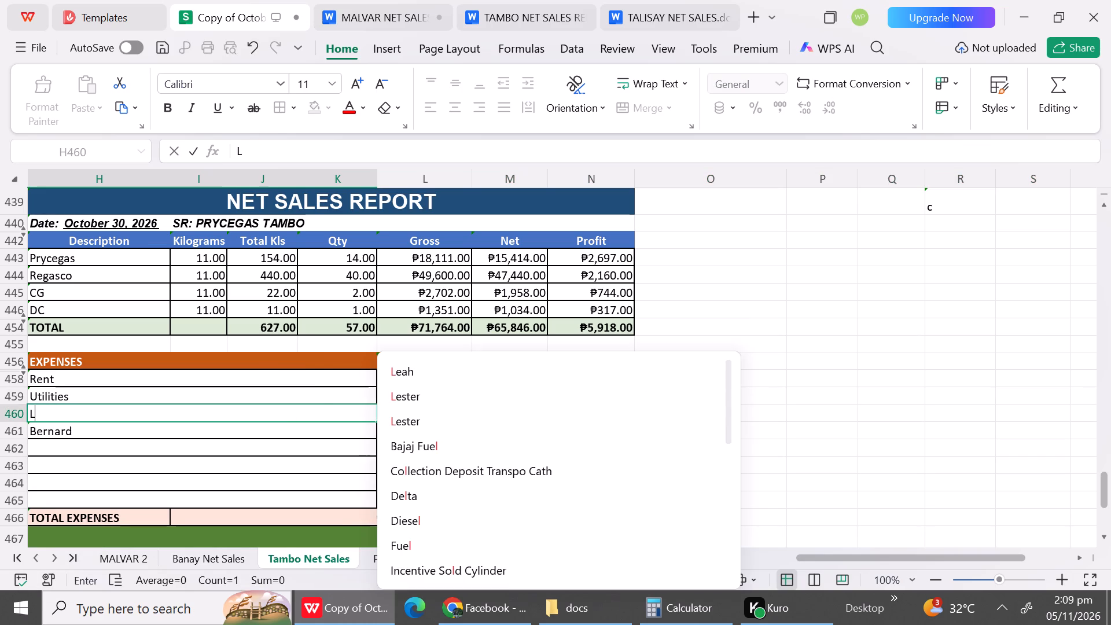
{"action": "left_click", "coordinate": [408, 382]}
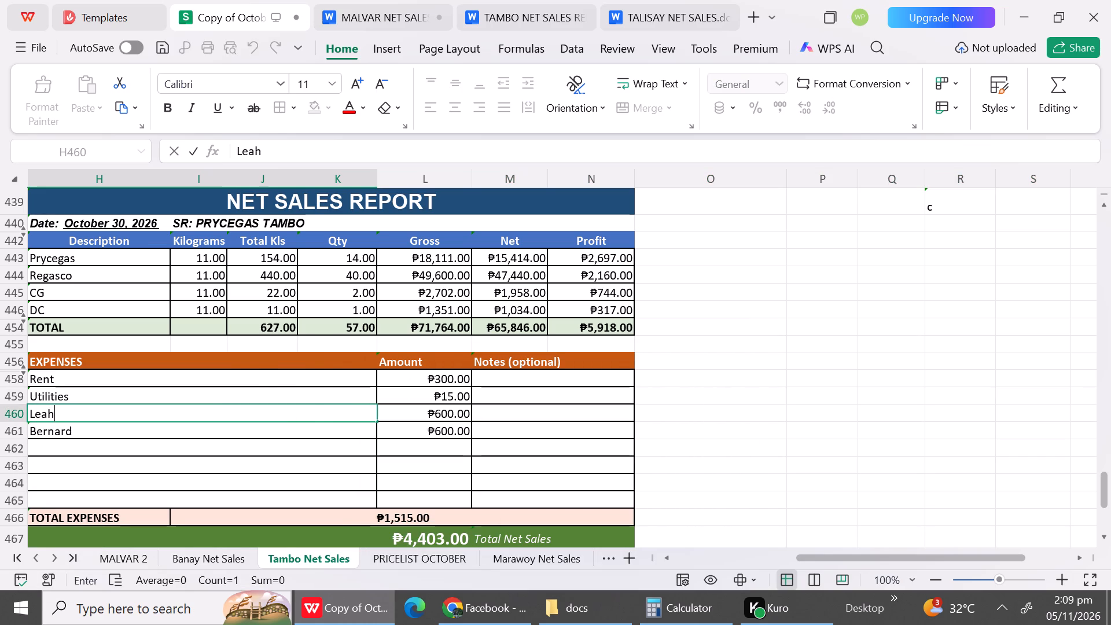
{"action": "left_click", "coordinate": [169, 429]}
{"action": "key", "text": "shift+l"}
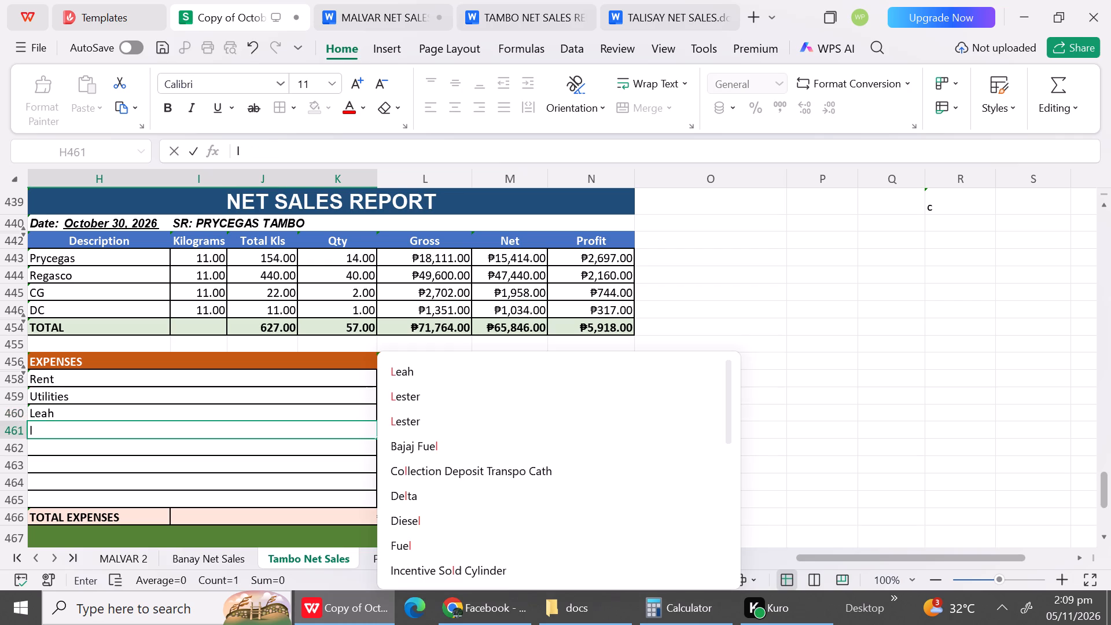
{"action": "left_click", "coordinate": [439, 396]}
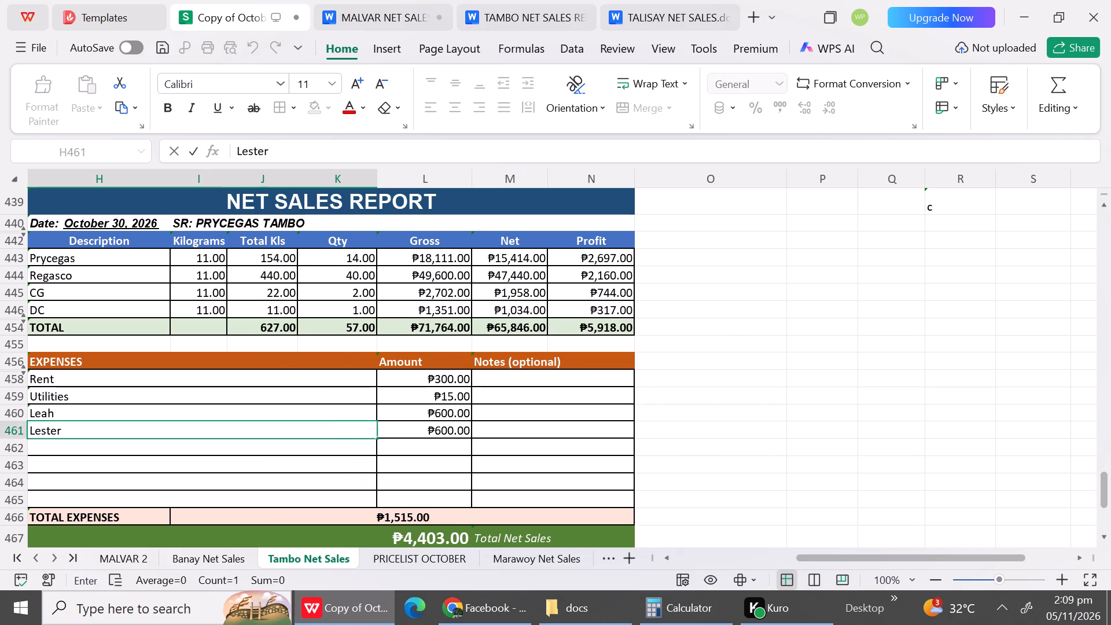
Hide the unused expense rows 462 to 465 between Lester and TOTAL EXPENSES in the October 30 report.
{"action": "left_click_drag", "start_coordinate": [14, 446], "coordinate": [13, 477]}
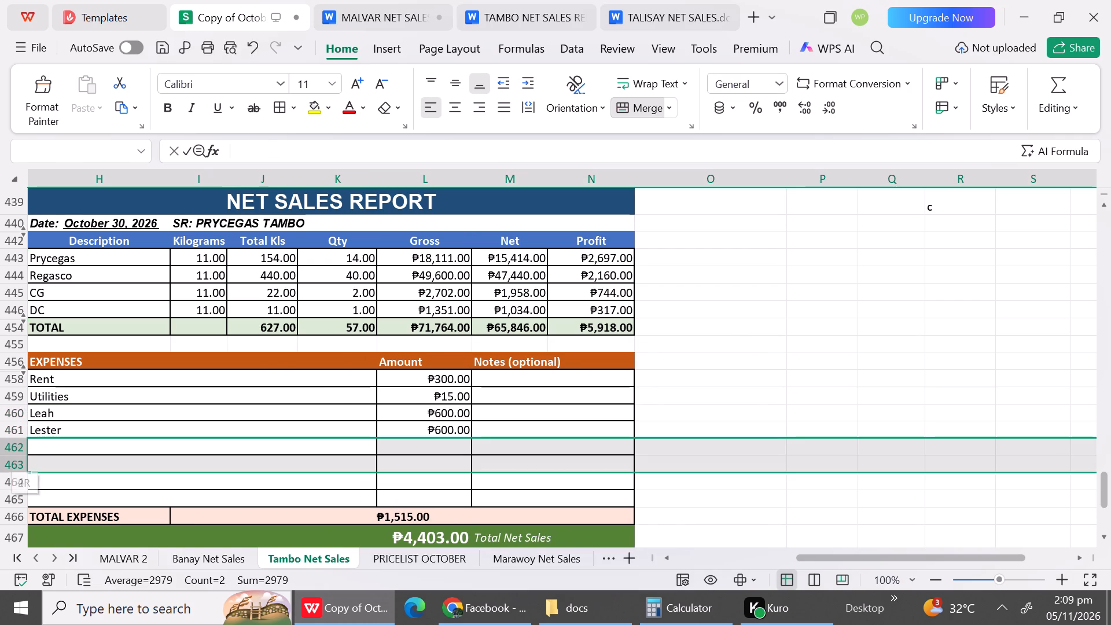
{"action": "left_click_drag", "start_coordinate": [13, 477], "coordinate": [12, 495]}
{"action": "left_click", "coordinate": [12, 495]}
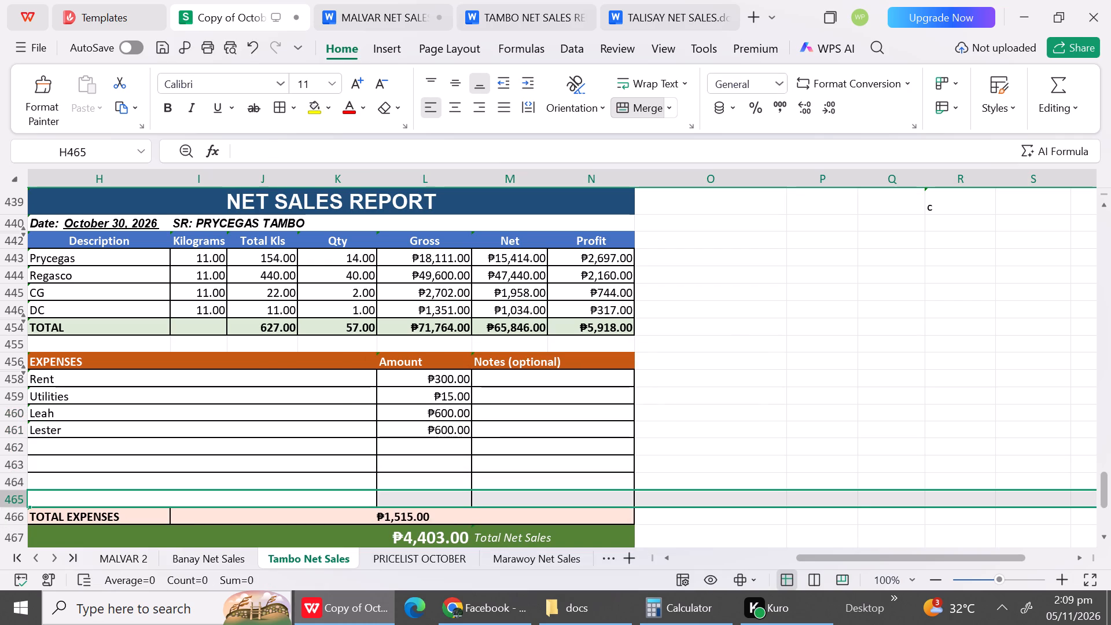
{"action": "left_click", "coordinate": [8, 442]}
{"action": "left_click_drag", "start_coordinate": [13, 451], "coordinate": [12, 499]}
{"action": "right_click", "coordinate": [12, 499]}
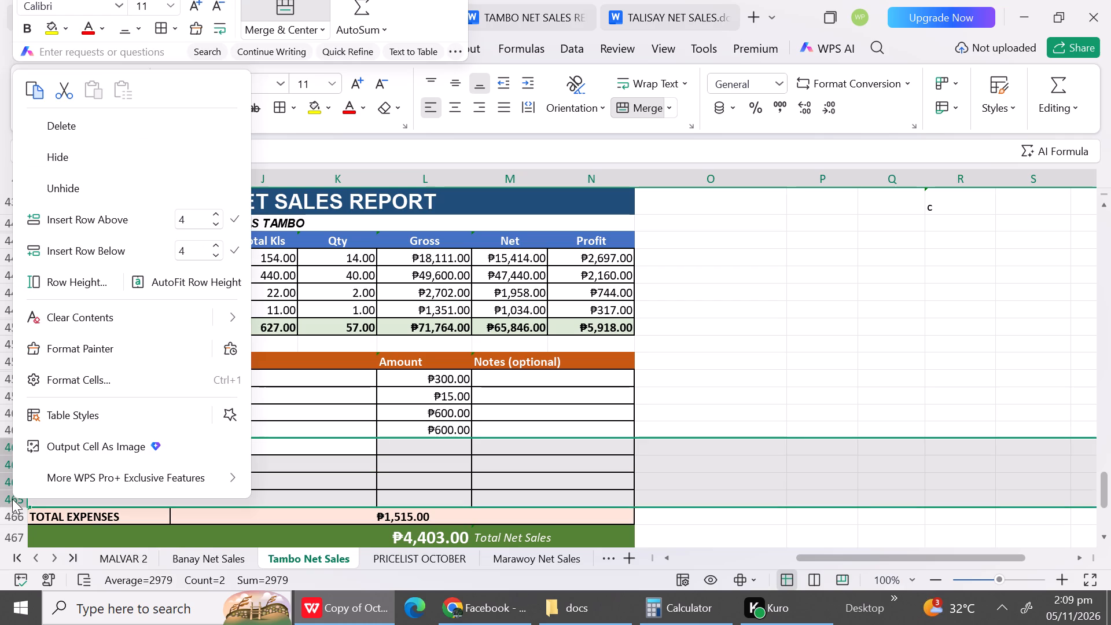
{"action": "left_click", "coordinate": [101, 157]}
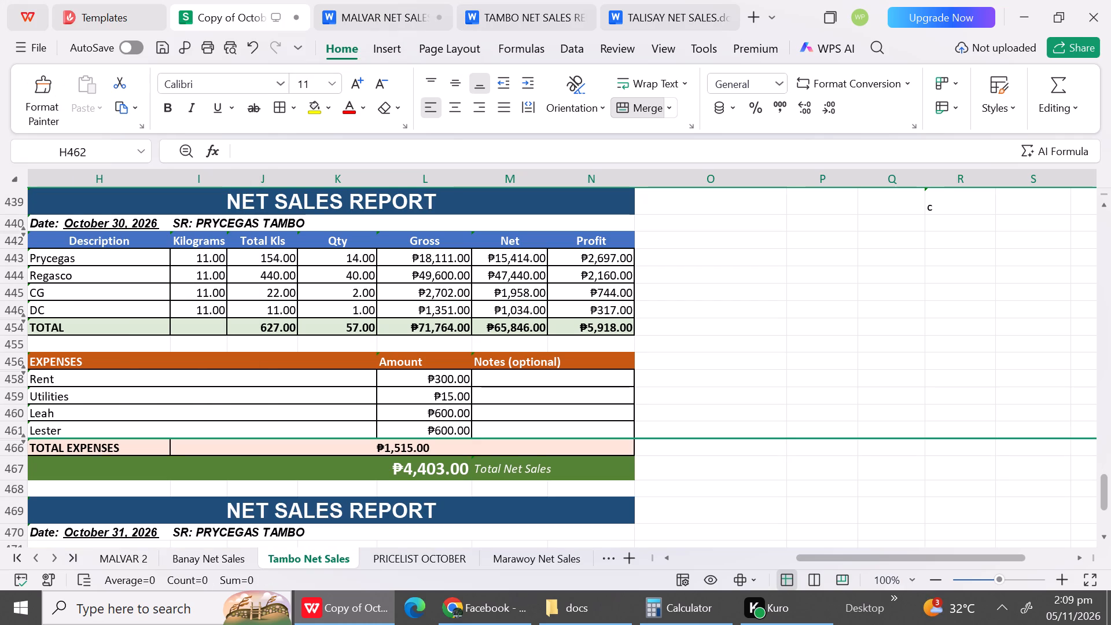
Set the October 30 report's Rent amount to 167 and its Utilities amount to 17.
{"action": "double_click", "coordinate": [1105, 539]}
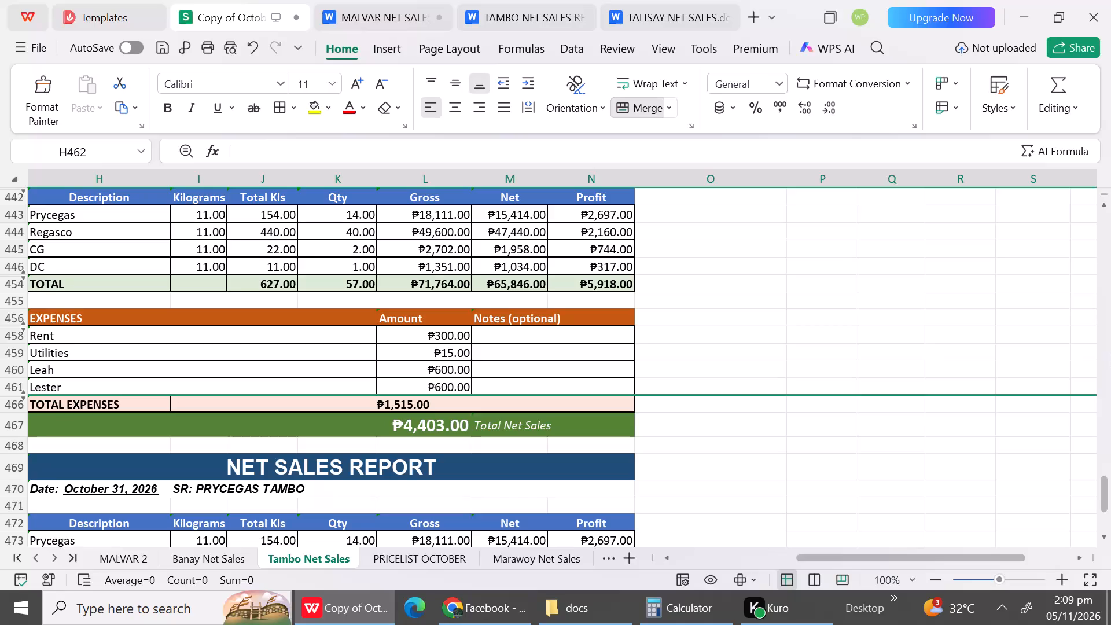
{"action": "left_click", "coordinate": [432, 336]}
{"action": "type", "text": "167"}
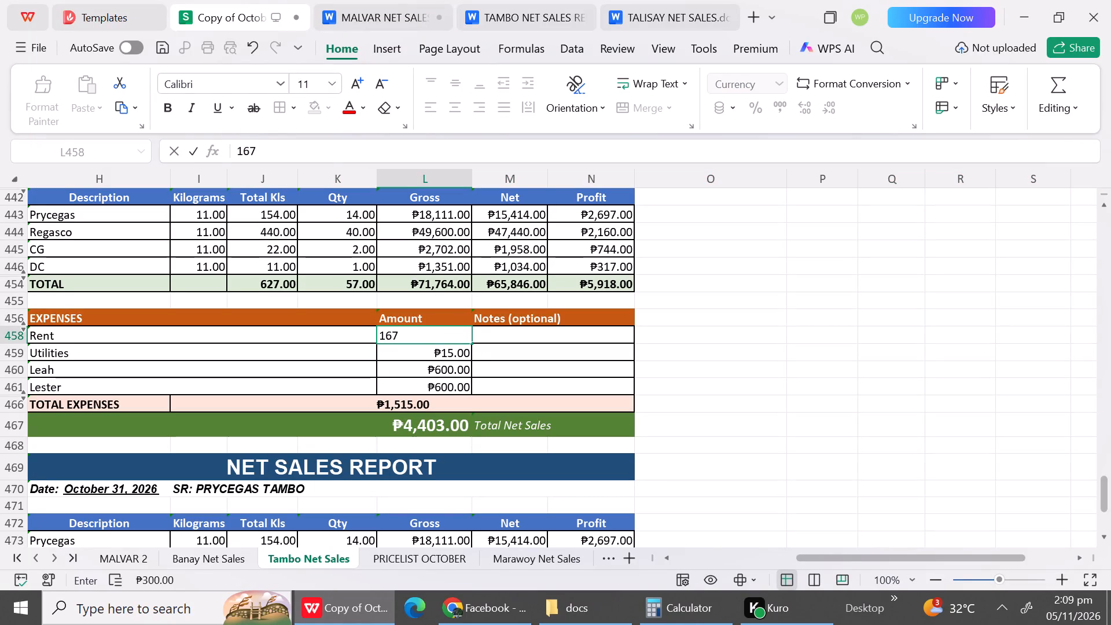
{"action": "left_click", "coordinate": [433, 348]}
{"action": "type", "text": "17"}
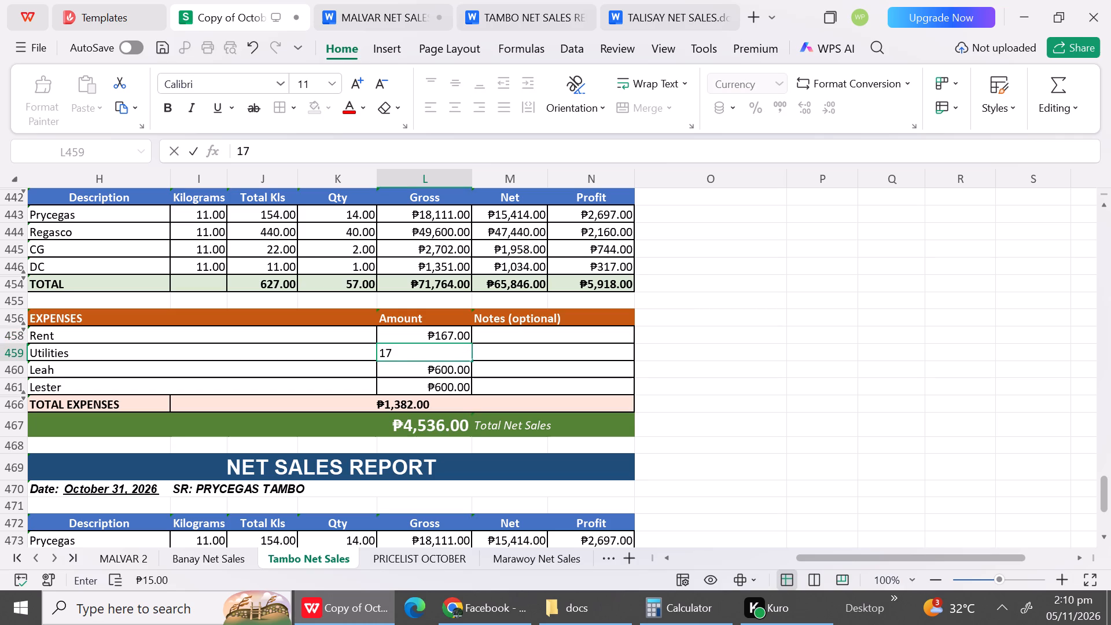
{"action": "left_click", "coordinate": [673, 391]}
Hide the blank row 438 directly above the October 30 report's NET SALES REPORT title.
{"action": "left_click", "coordinate": [1110, 293]}
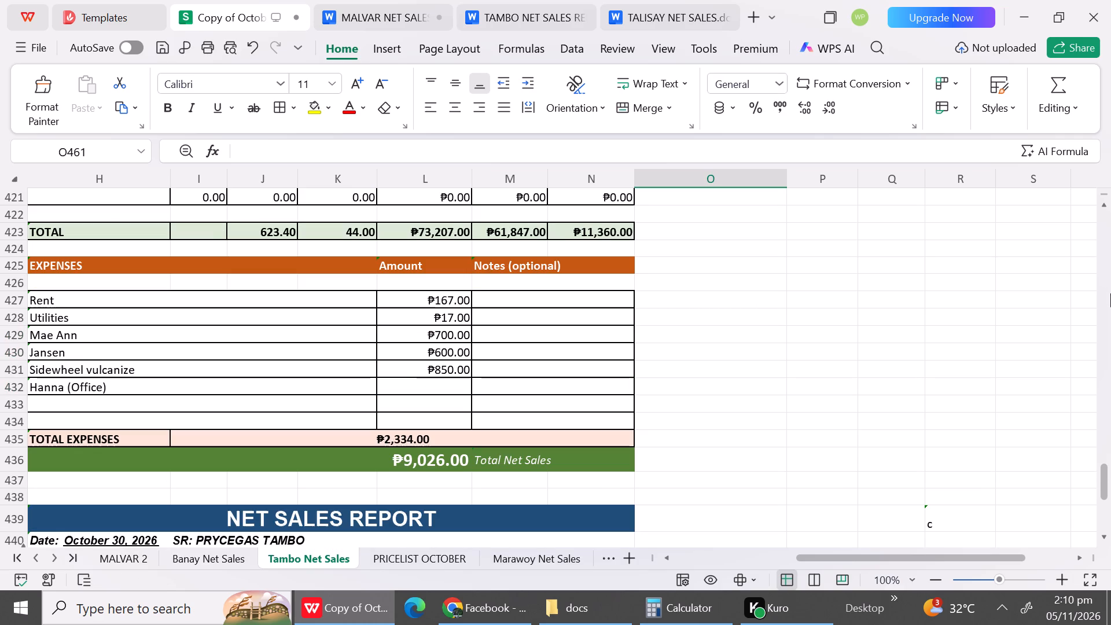
{"action": "triple_click", "coordinate": [1108, 527]}
{"action": "left_click", "coordinate": [2, 497]}
{"action": "right_click", "coordinate": [2, 497]}
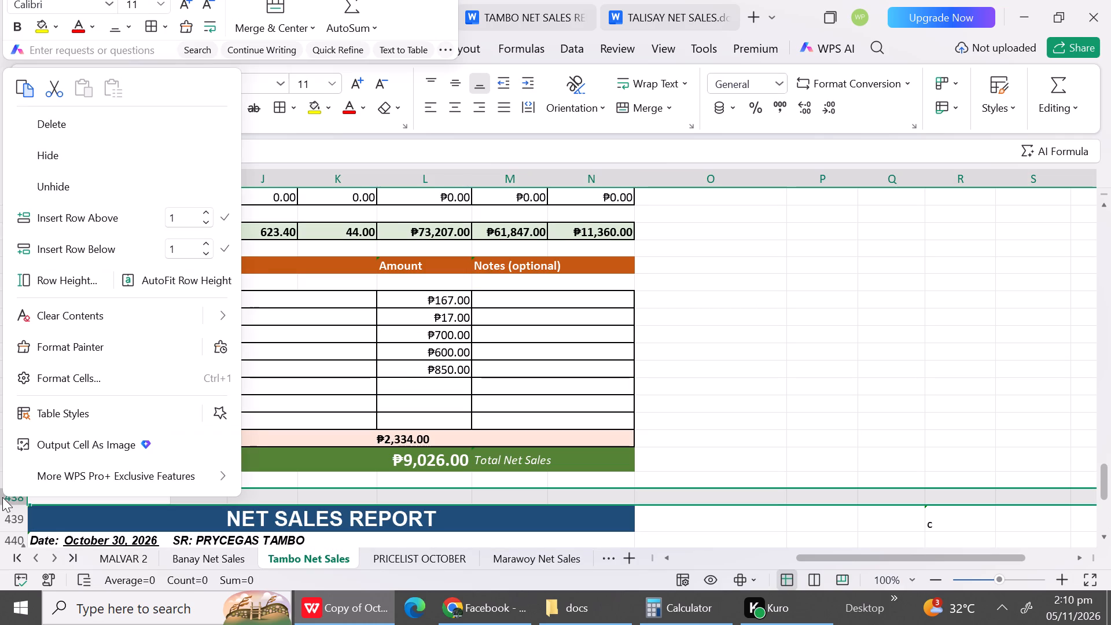
{"action": "left_click", "coordinate": [57, 145]}
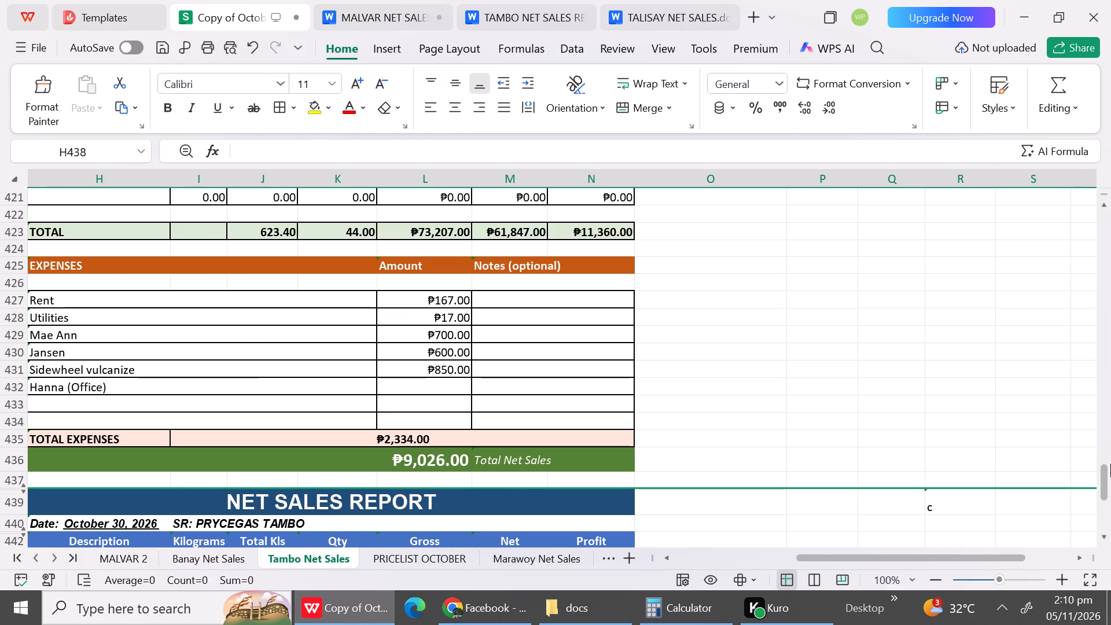
Hide the blank row 471 between the date line and the table header in the October 31 report.
{"action": "triple_click", "coordinate": [1103, 538]}
{"action": "triple_click", "coordinate": [1103, 538]}
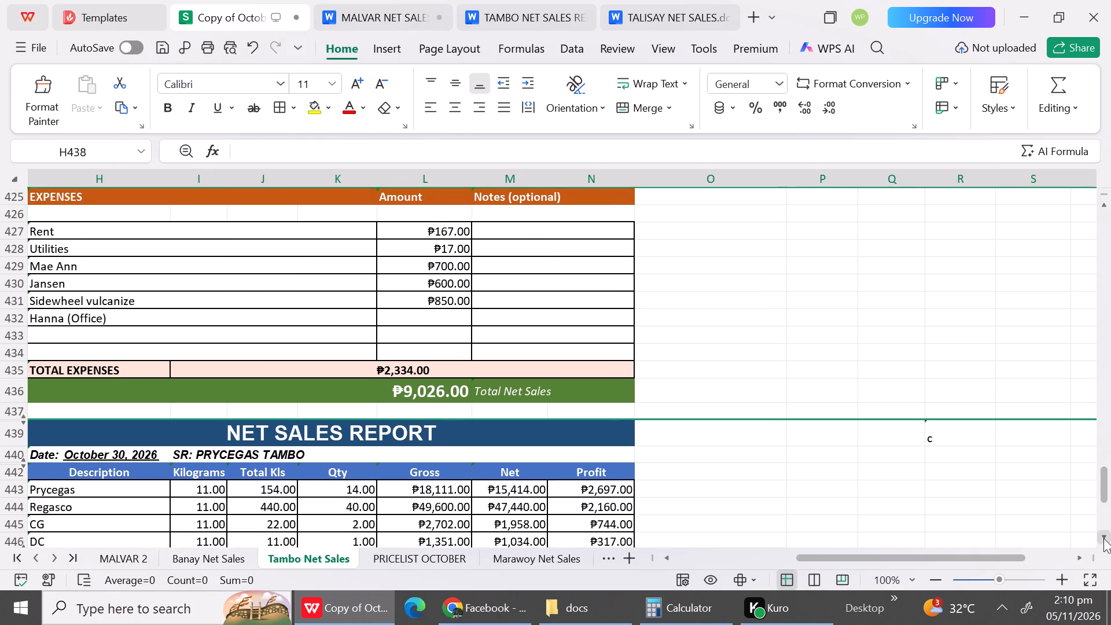
{"action": "triple_click", "coordinate": [1103, 538]}
{"action": "triple_click", "coordinate": [1103, 538]}
{"action": "triple_click", "coordinate": [1103, 538]}
{"action": "triple_click", "coordinate": [1103, 538]}
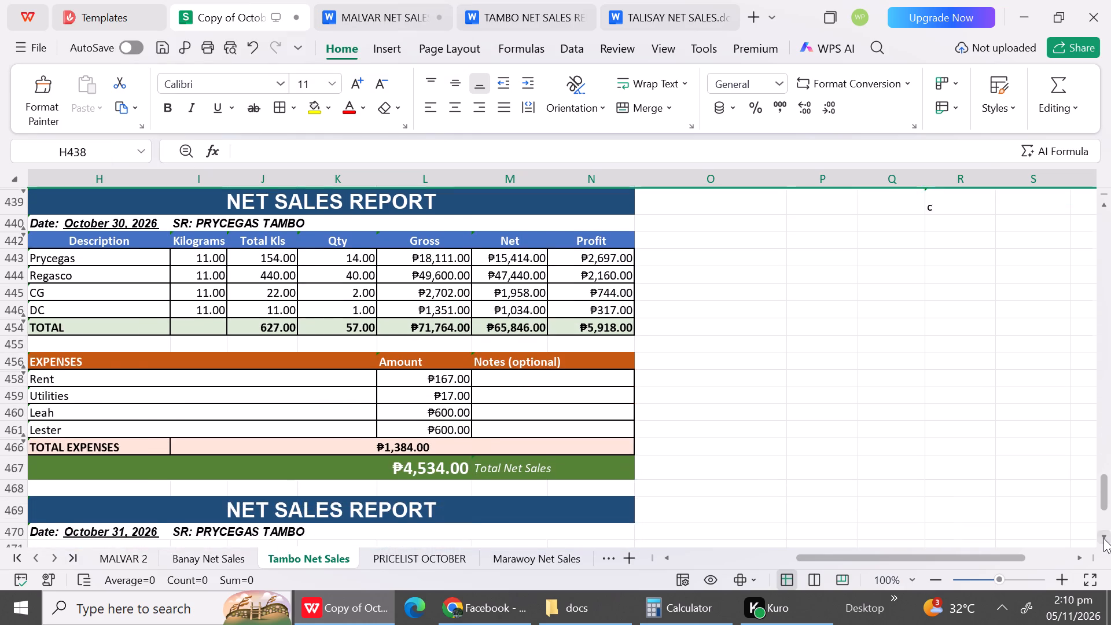
{"action": "triple_click", "coordinate": [1103, 538]}
{"action": "triple_click", "coordinate": [1103, 538]}
{"action": "triple_click", "coordinate": [1103, 538]}
{"action": "triple_click", "coordinate": [1103, 538]}
{"action": "double_click", "coordinate": [1103, 538]}
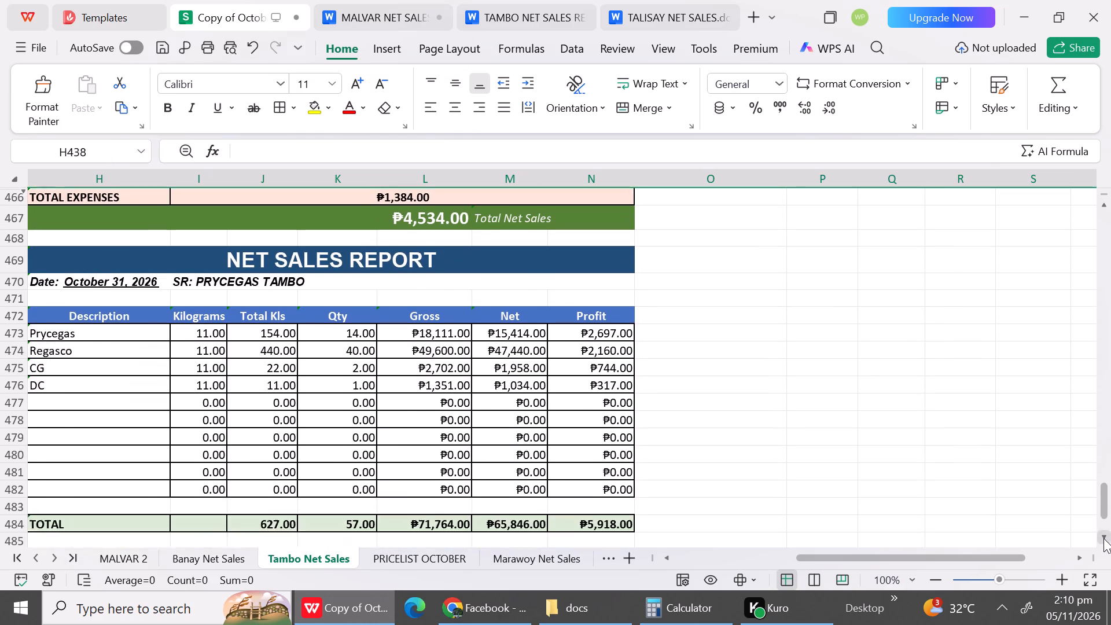
{"action": "left_click", "coordinate": [6, 279]}
{"action": "right_click", "coordinate": [6, 279]}
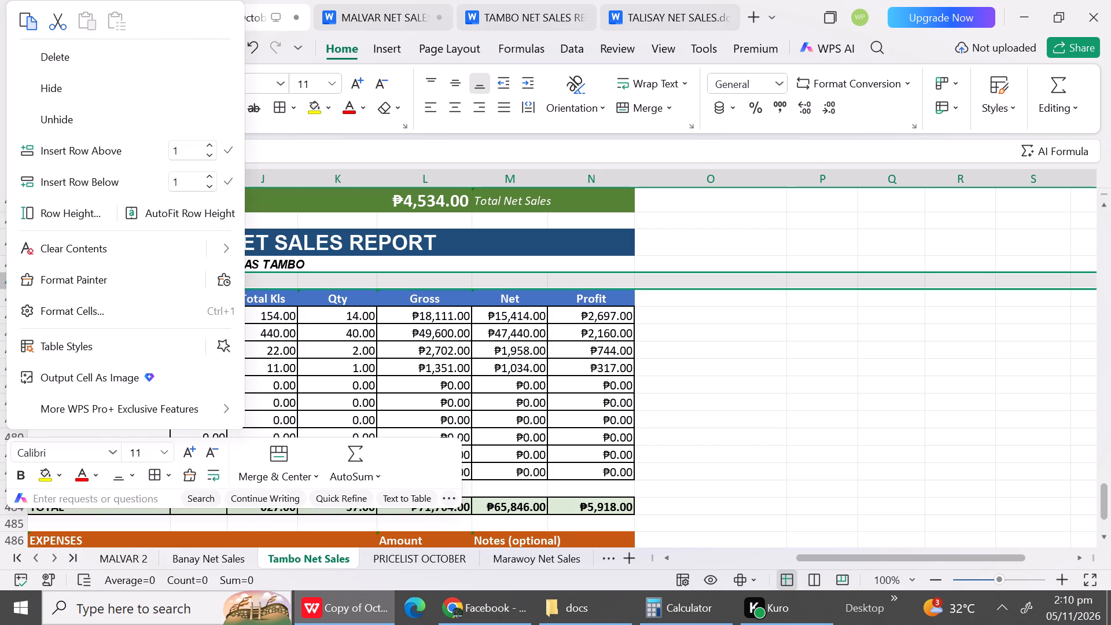
{"action": "left_click", "coordinate": [54, 94]}
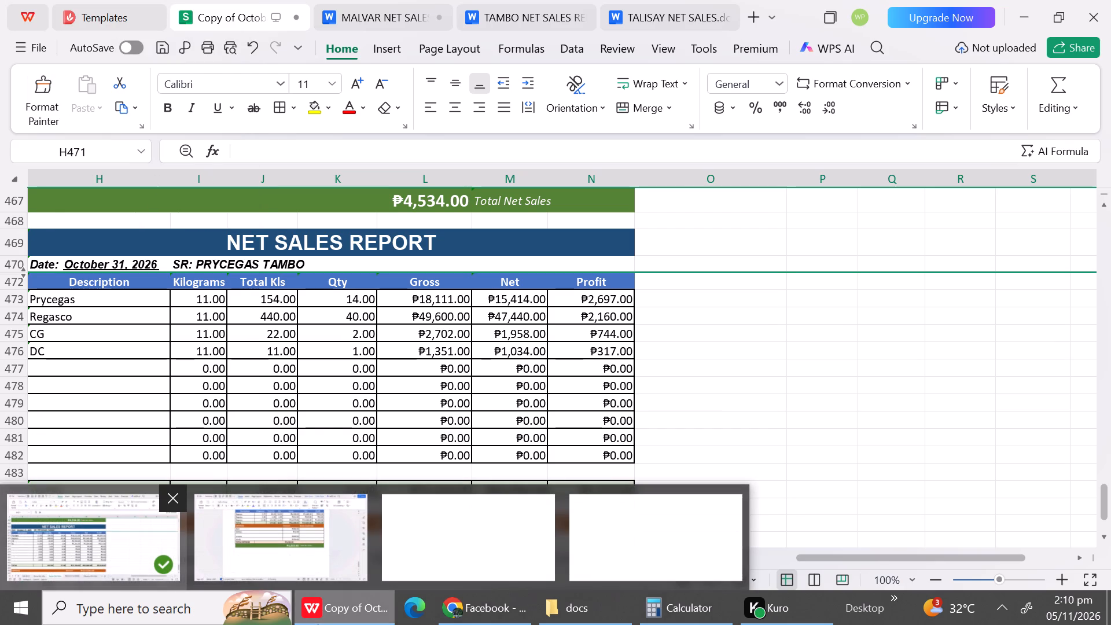
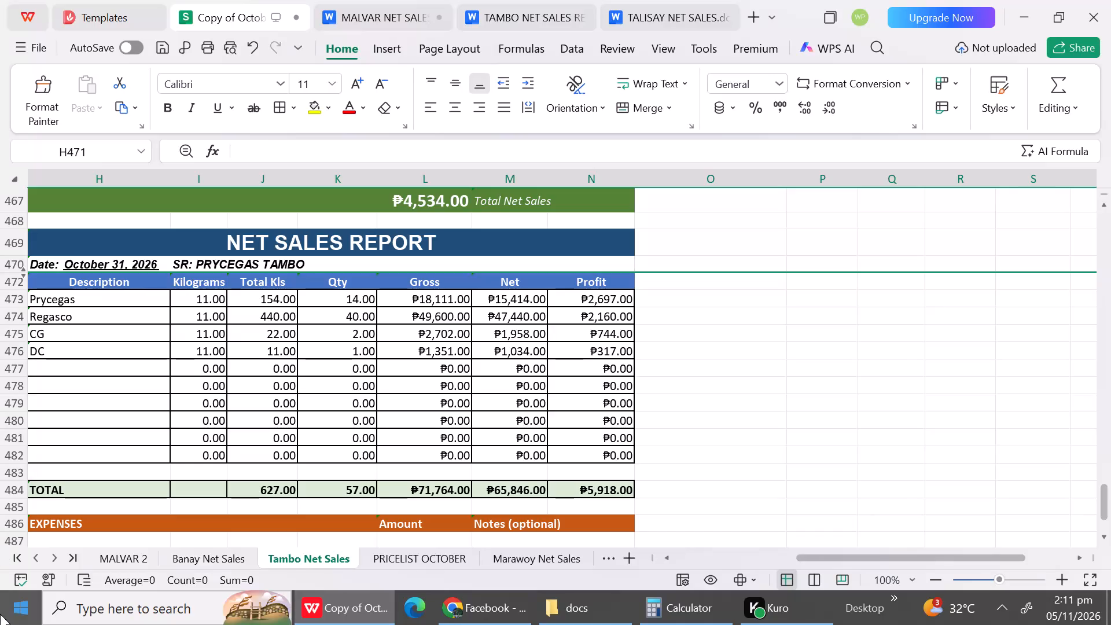
Set the October 31 report's Prycegas quantity to 35 and its Gross amount to 42625.
{"action": "left_click", "coordinate": [338, 300]}
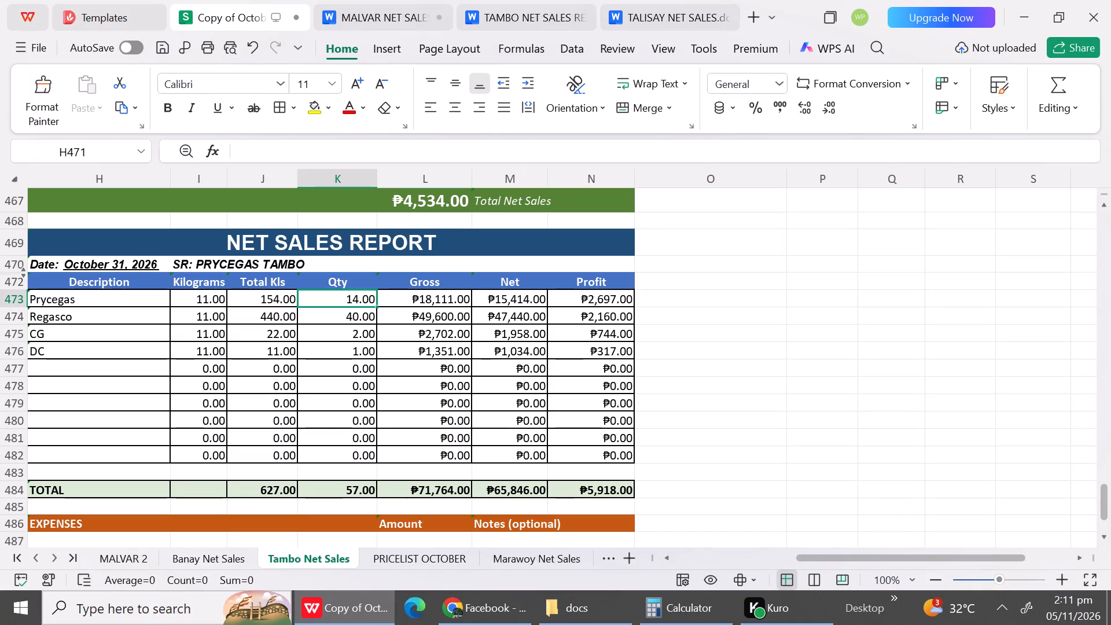
{"action": "left_click", "coordinate": [324, 295]}
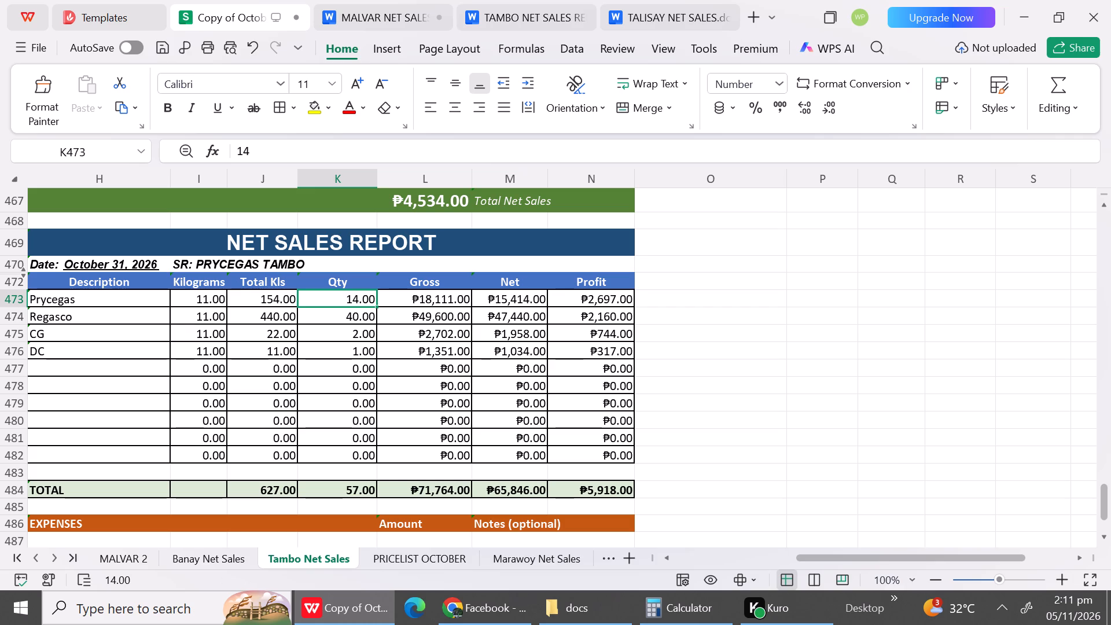
{"action": "type", "text": "35"}
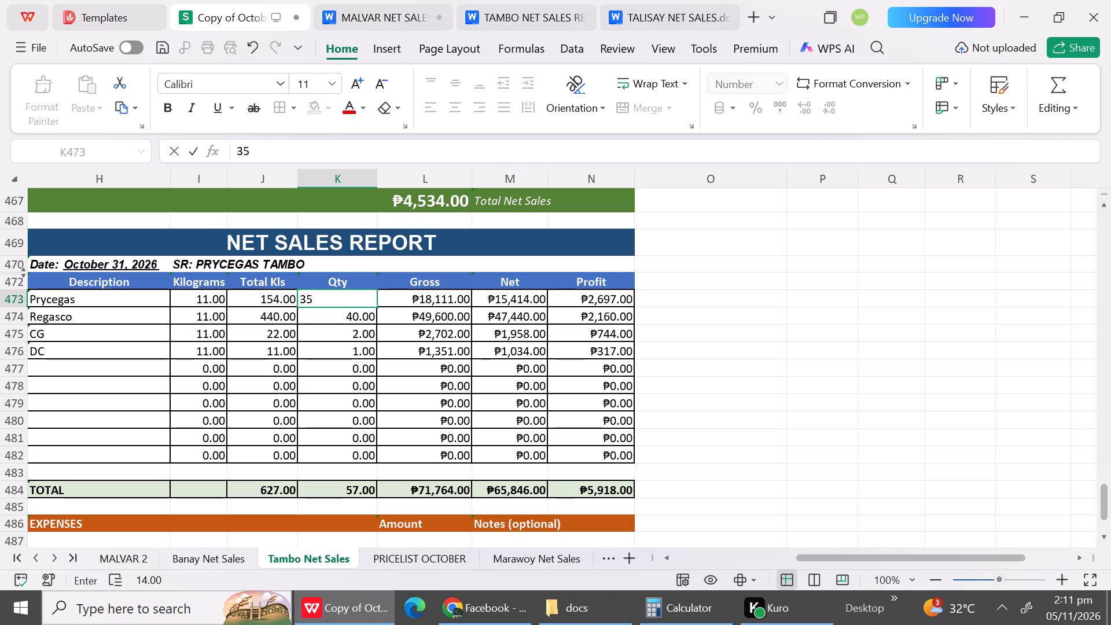
{"action": "left_click", "coordinate": [448, 303]}
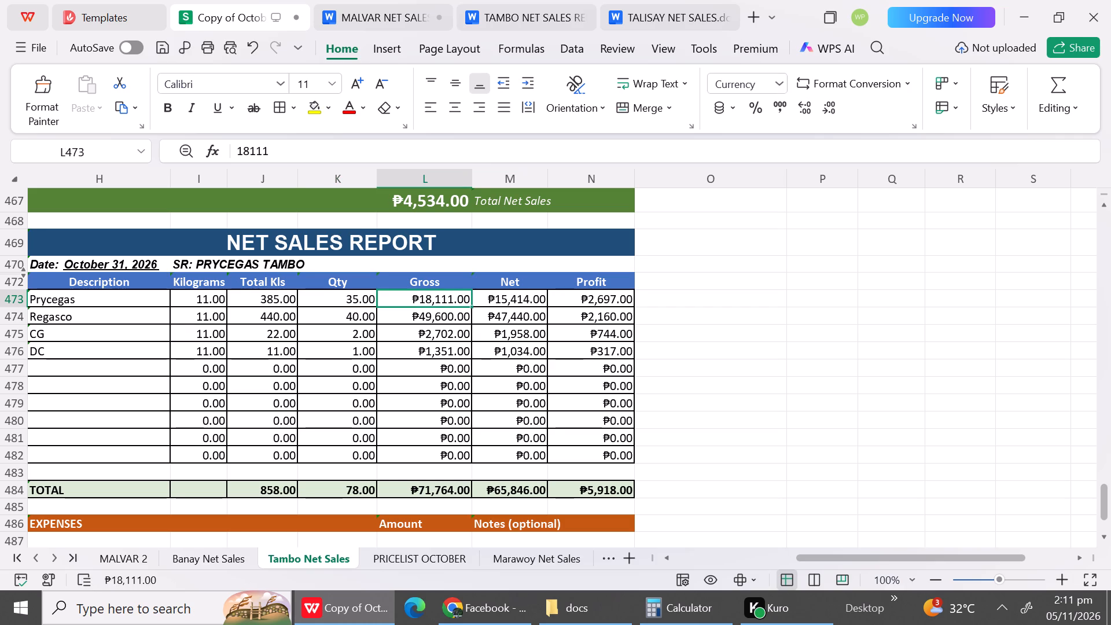
{"action": "type", "text": "42"}
{"action": "type", "text": "625"}
{"action": "left_click", "coordinate": [415, 343]}
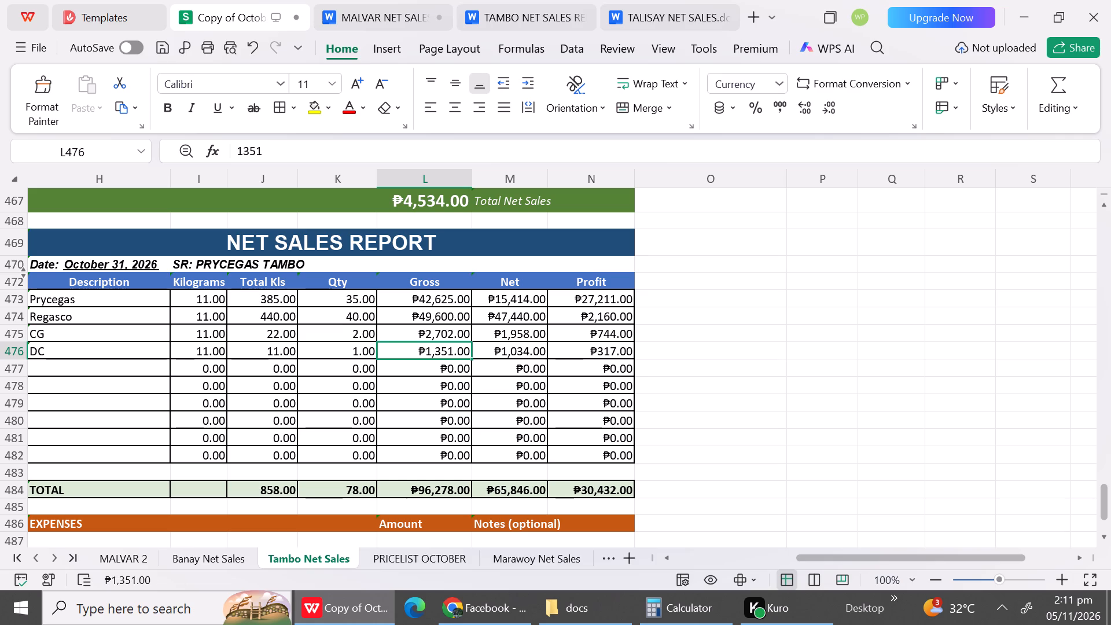
Replace the Regasco description in row 474 with DC and set that row's quantity to 2.
{"action": "left_click", "coordinate": [119, 318]}
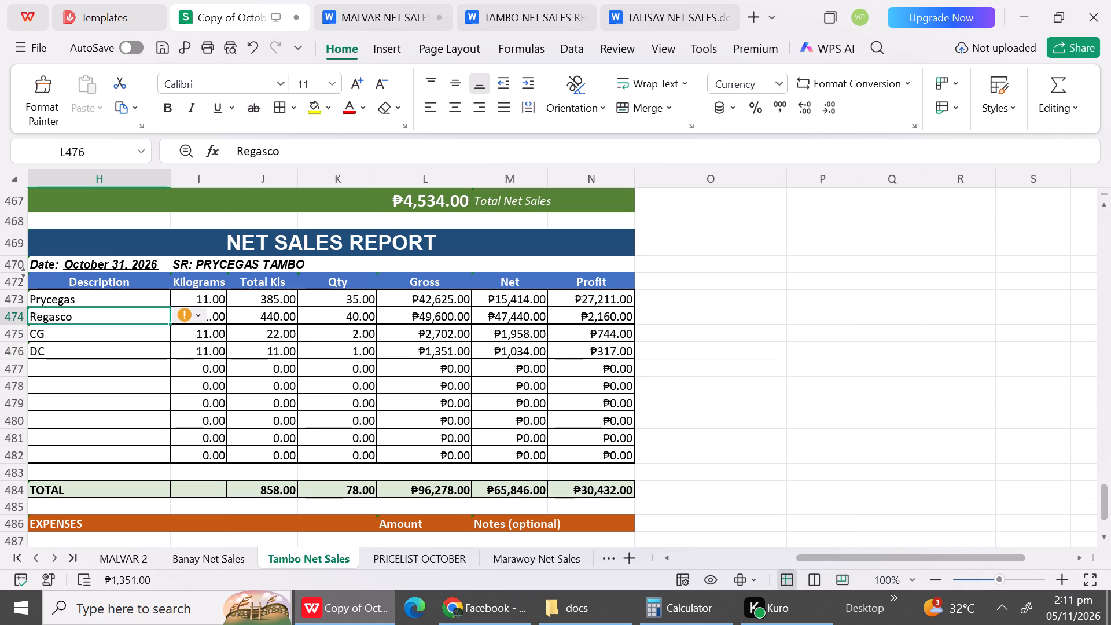
{"action": "type", "text": "dc"}
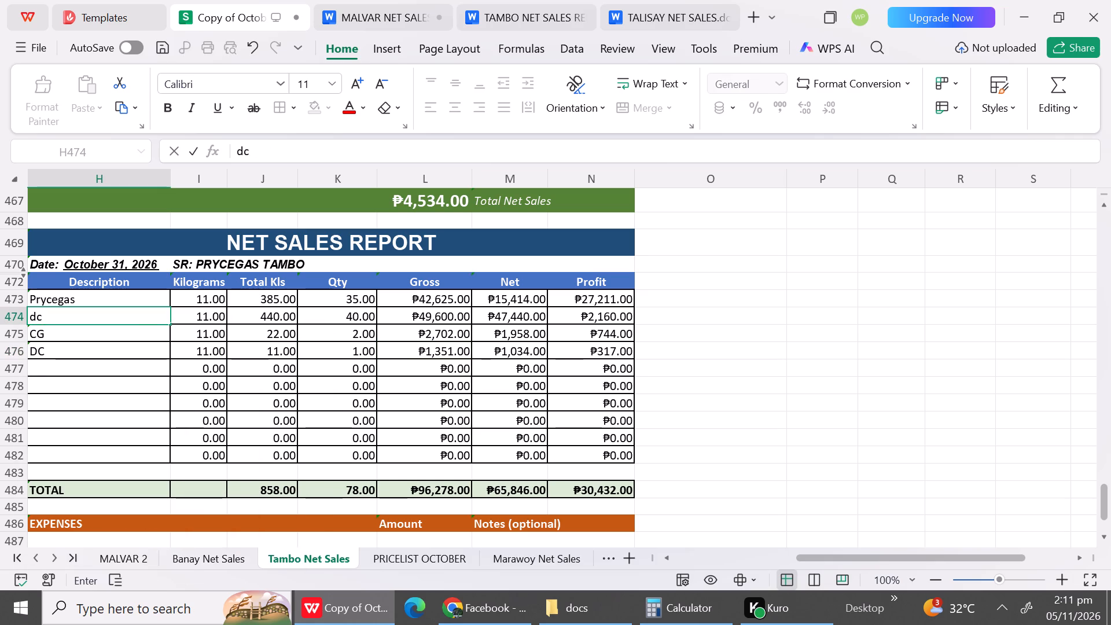
{"action": "key", "text": "BackSpace"}
{"action": "key", "text": "BackSpace"}
{"action": "key", "text": "BackSpace"}
{"action": "key", "text": "d"}
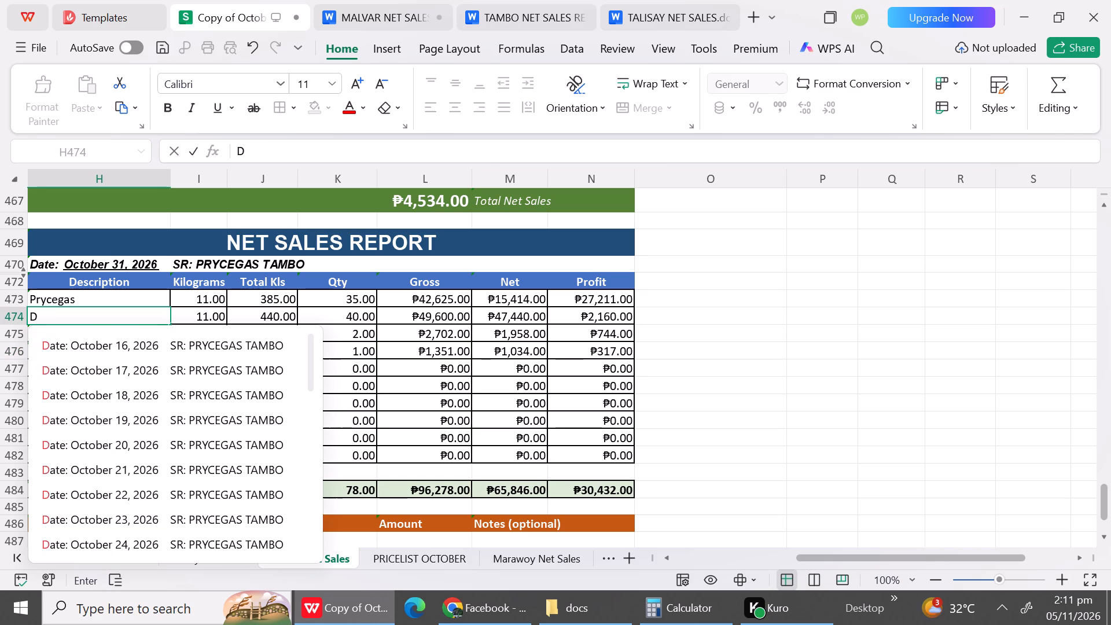
{"action": "key", "text": "c"}
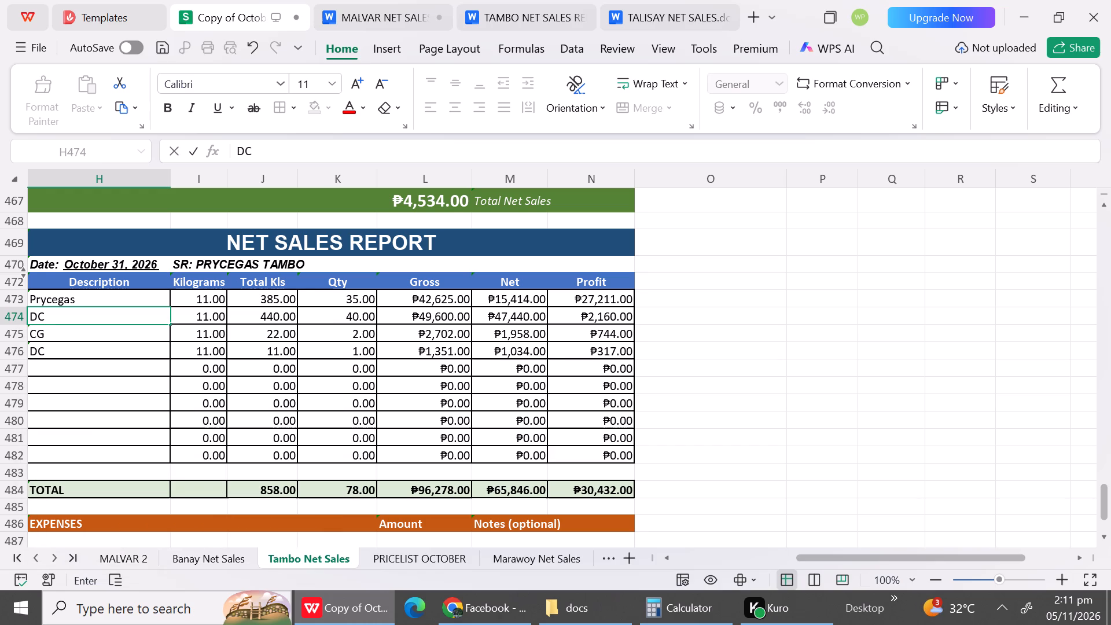
{"action": "left_click", "coordinate": [333, 321]}
{"action": "key", "text": "2"}
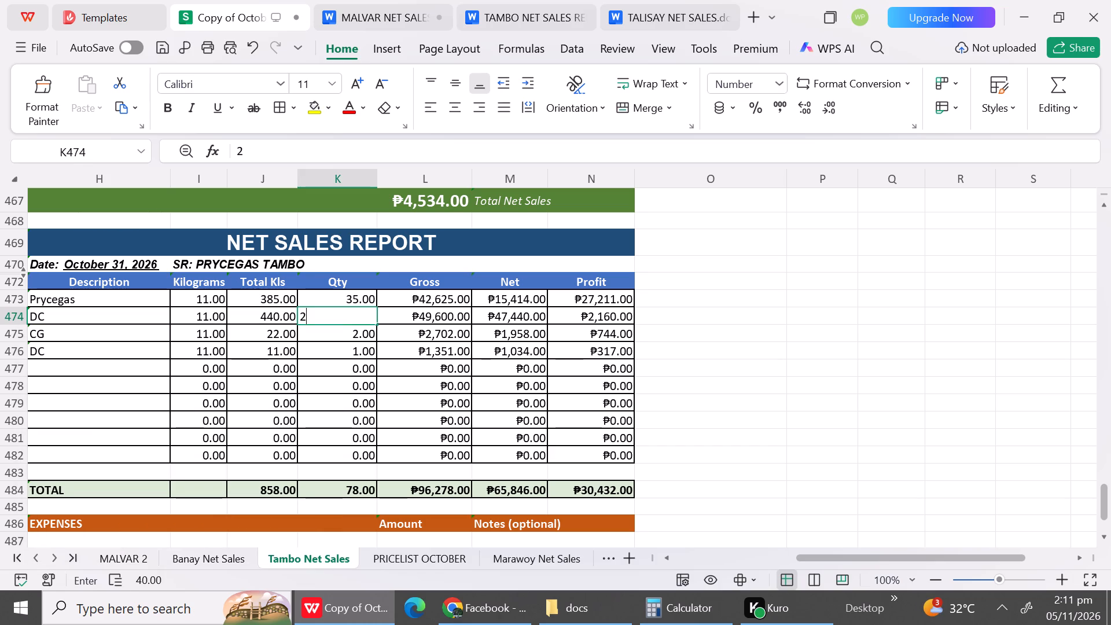
{"action": "left_click", "coordinate": [341, 367]}
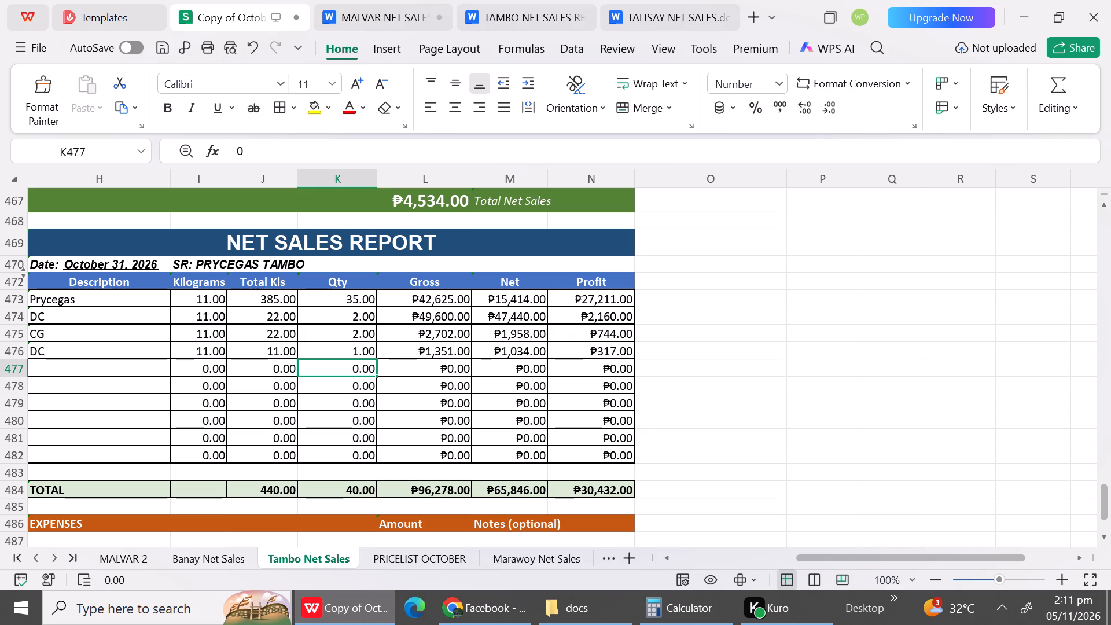
Change the row 475 description from CG to Regasco.
{"action": "left_click", "coordinate": [69, 335]}
{"action": "type", "text": "rE"}
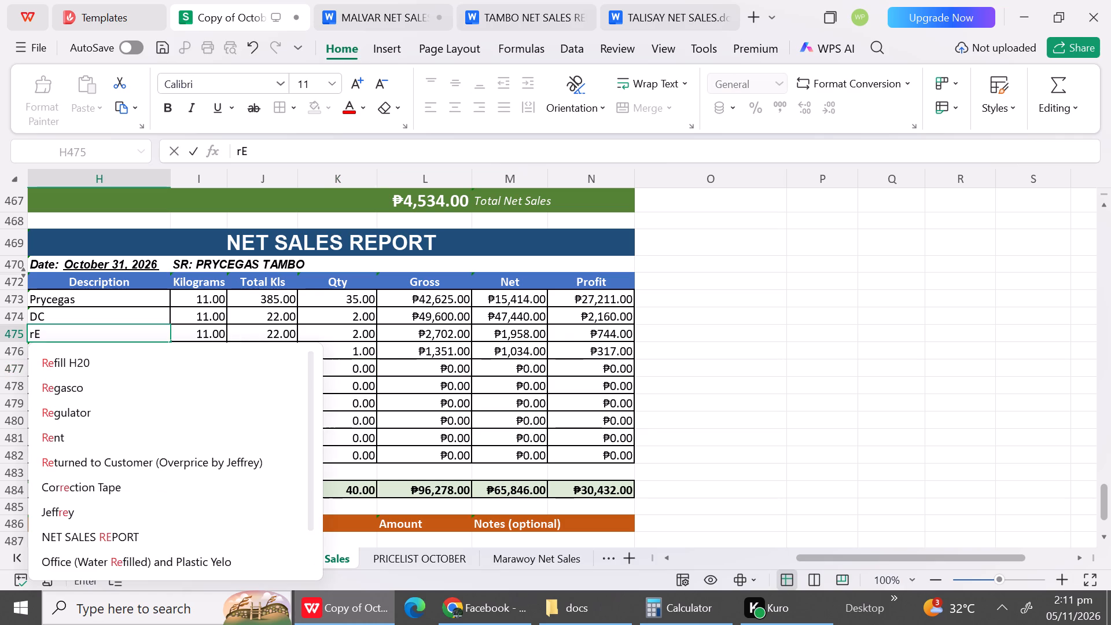
{"action": "key", "text": "BackSpace"}
{"action": "key", "text": "BackSpace"}
{"action": "key", "text": "r"}
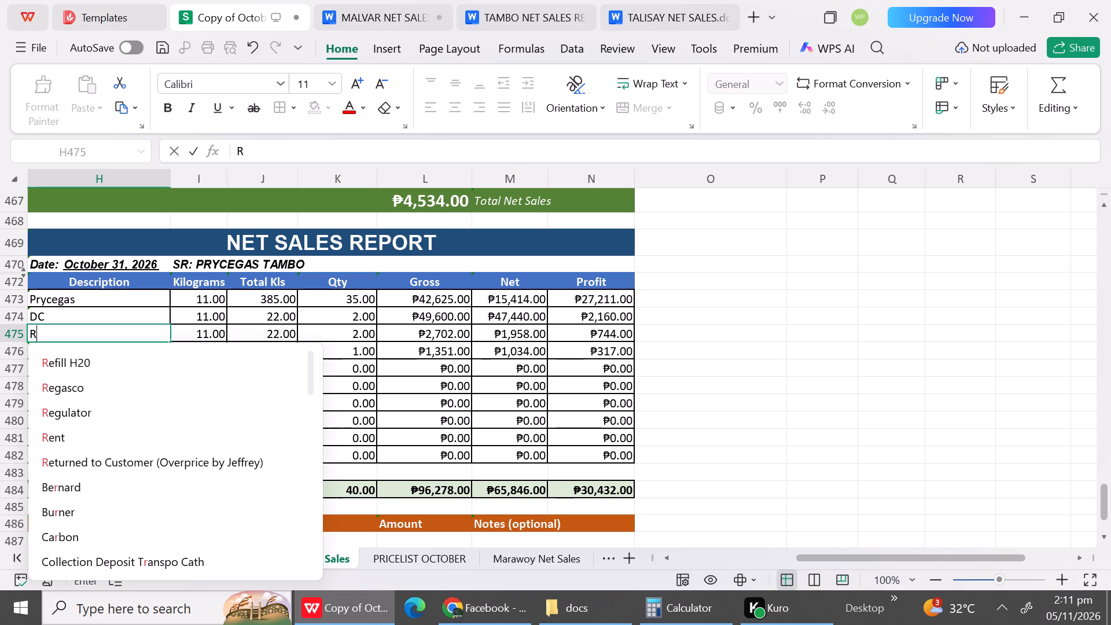
{"action": "left_click", "coordinate": [86, 382]}
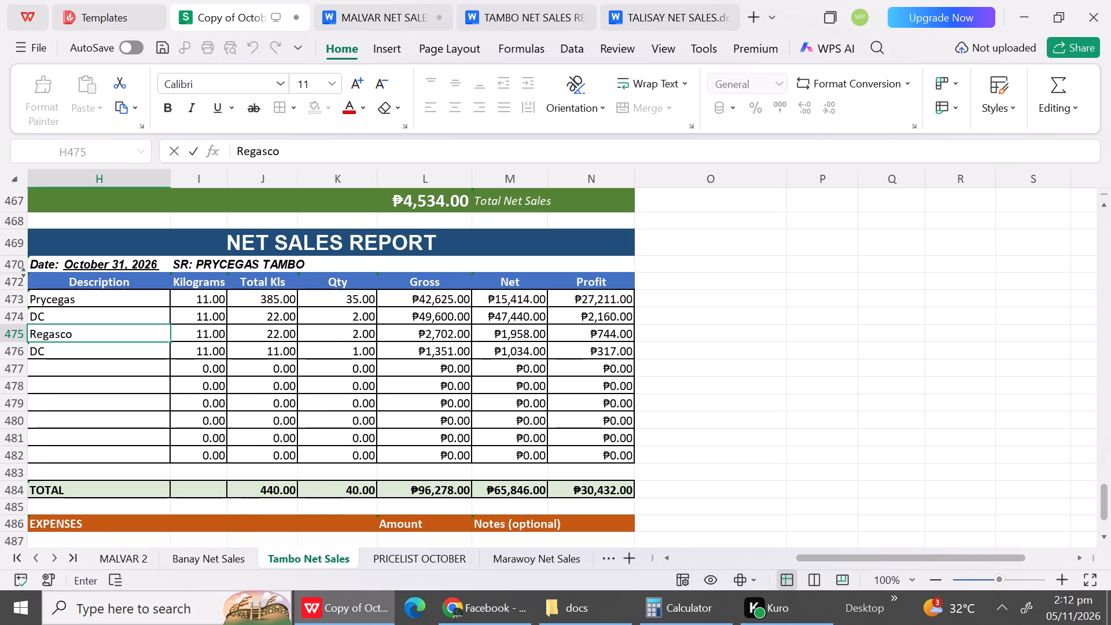
{"action": "left_click", "coordinate": [0, 357]}
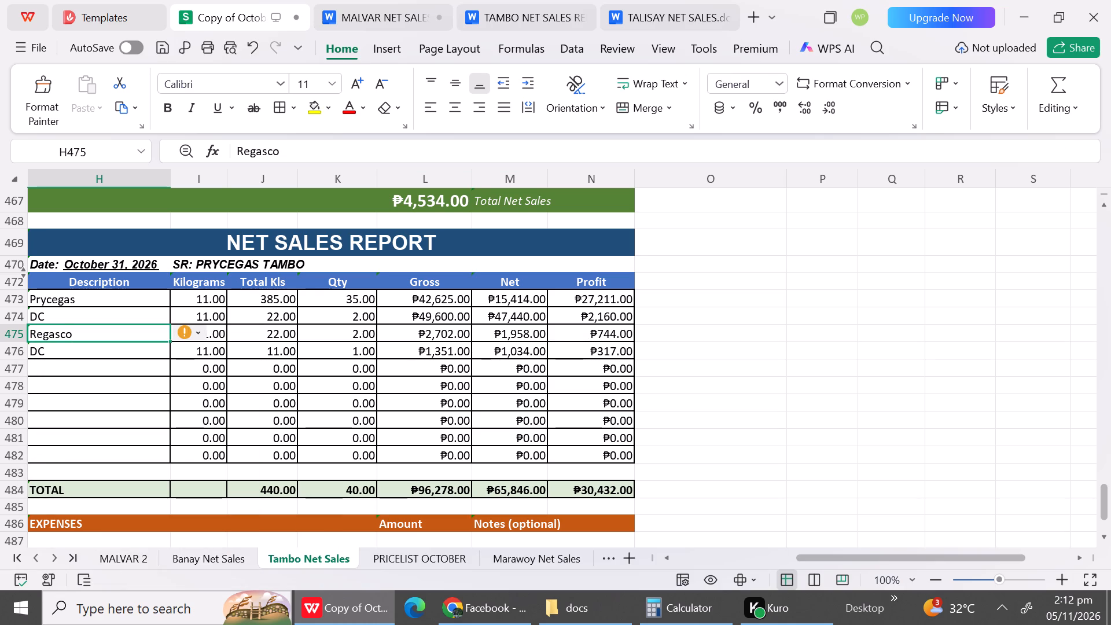
Clear the duplicate DC description in row 476, below Regasco.
{"action": "left_click", "coordinate": [132, 354]}
{"action": "key", "text": "BackSpace"}
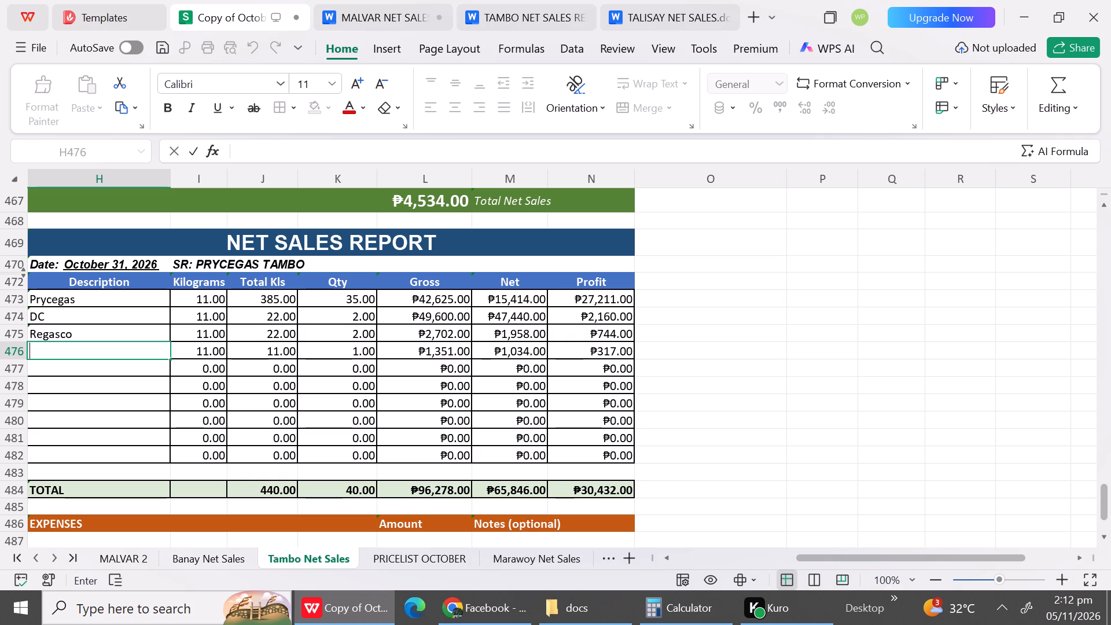
{"action": "left_click", "coordinate": [356, 319]}
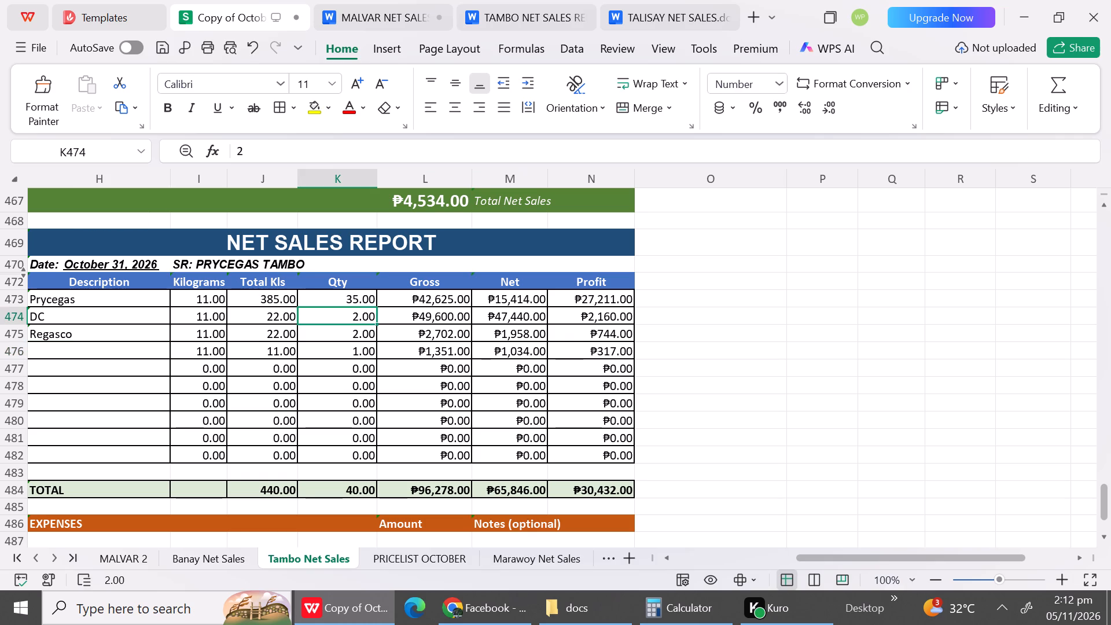
Set the Regasco row's Kilograms to 50 and Qty to 1, keeping the Total Kls formula intact.
{"action": "left_click", "coordinate": [343, 299]}
{"action": "left_click", "coordinate": [346, 325]}
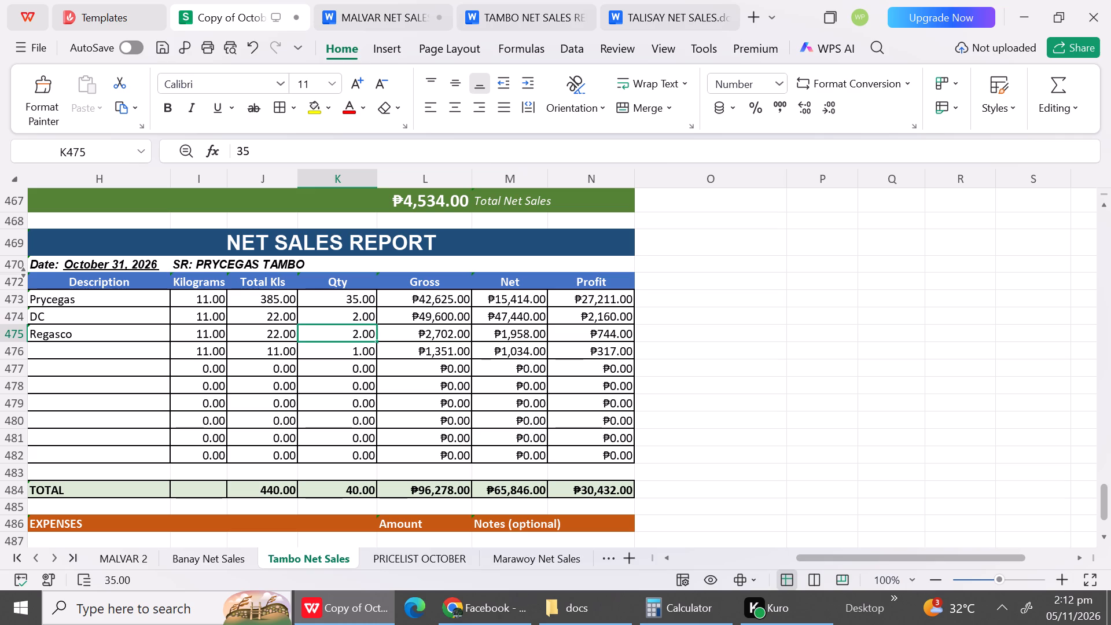
{"action": "left_click", "coordinate": [202, 332]}
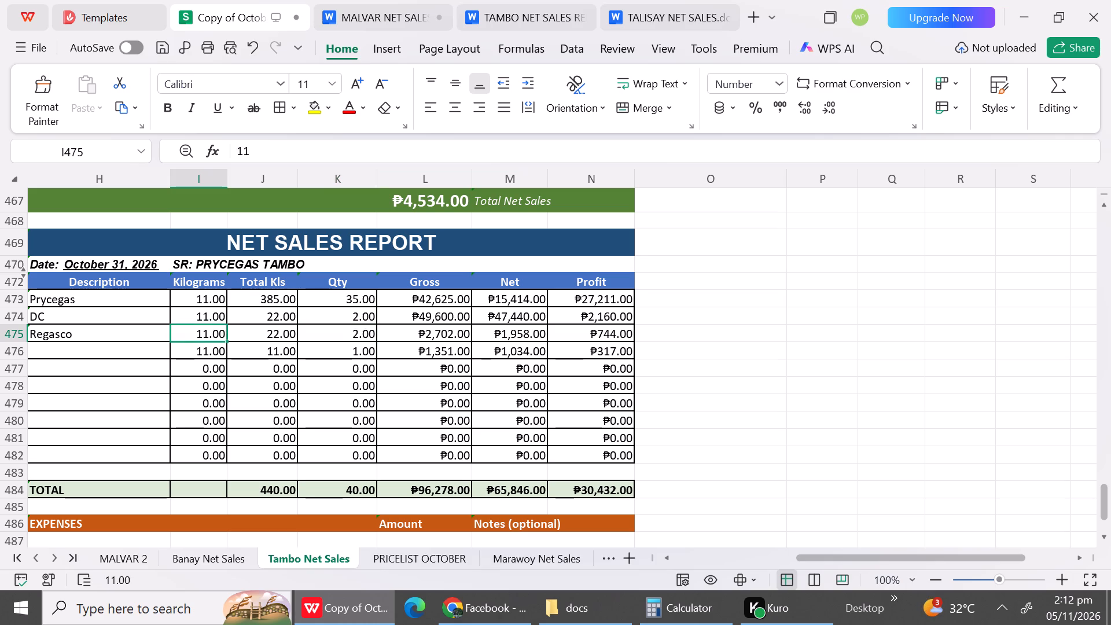
{"action": "type", "text": "50"}
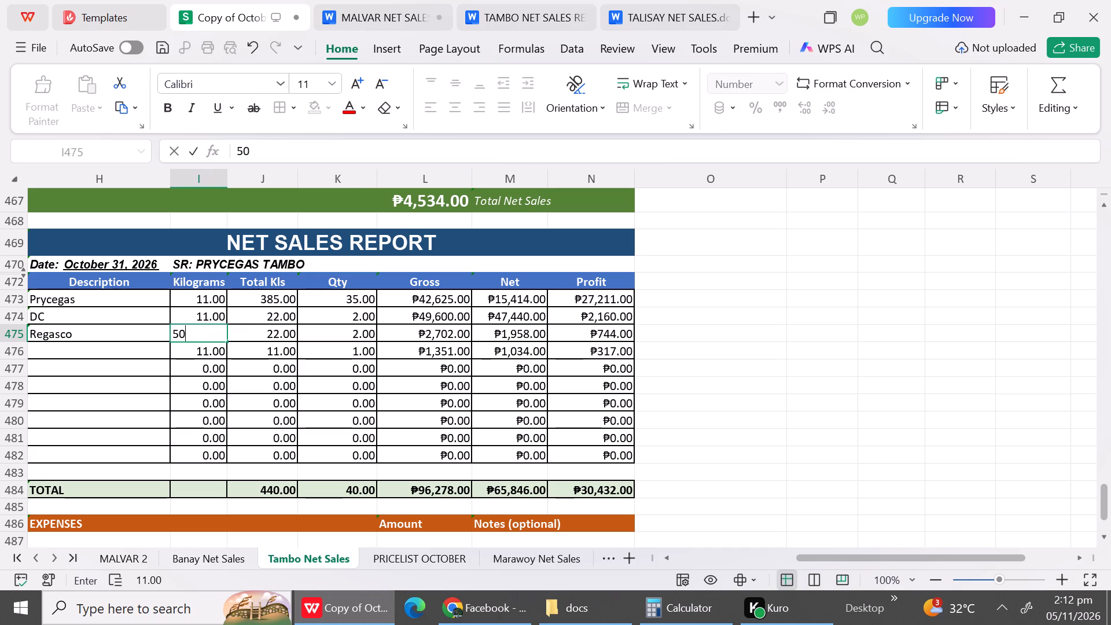
{"action": "left_click", "coordinate": [274, 336]}
{"action": "key", "text": "1"}
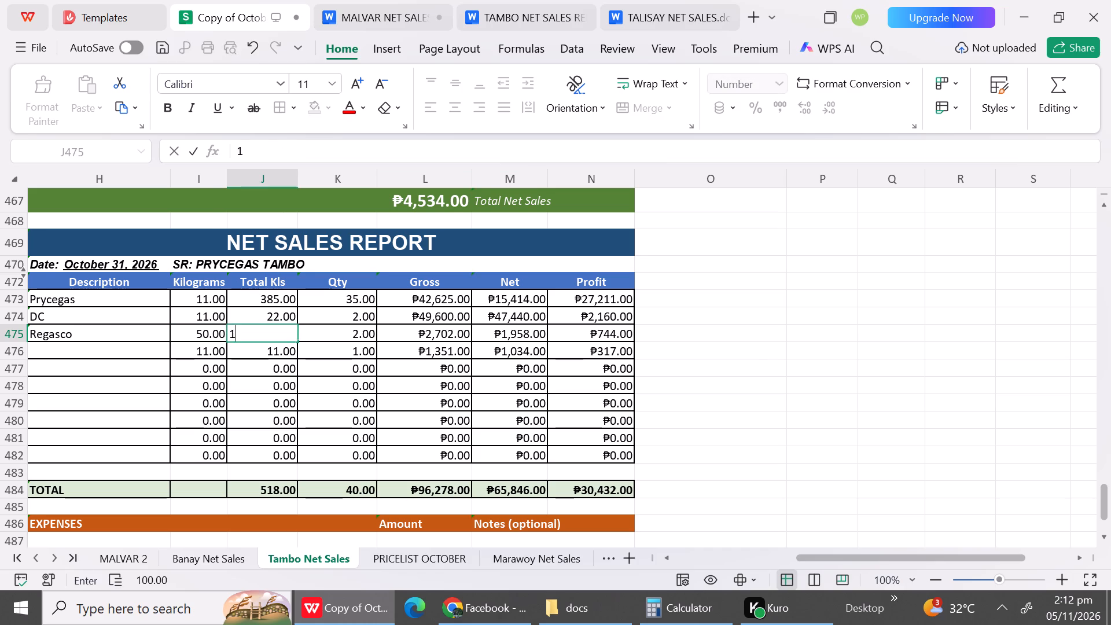
{"action": "key", "text": "ctrl+z"}
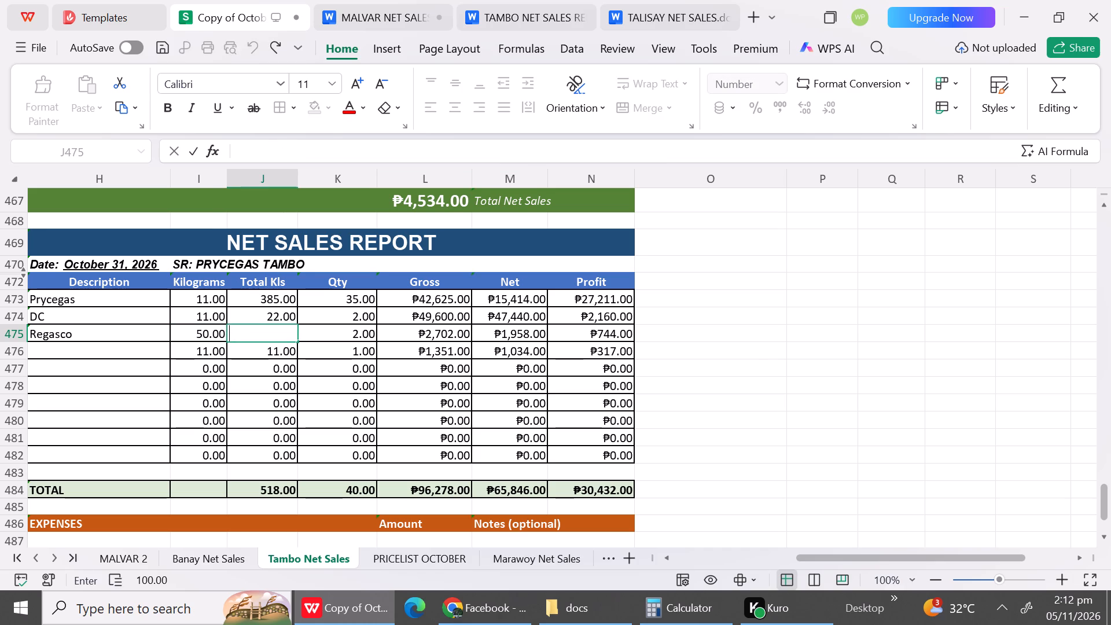
{"action": "left_click", "coordinate": [363, 347]}
{"action": "key", "text": "ctrl+z"}
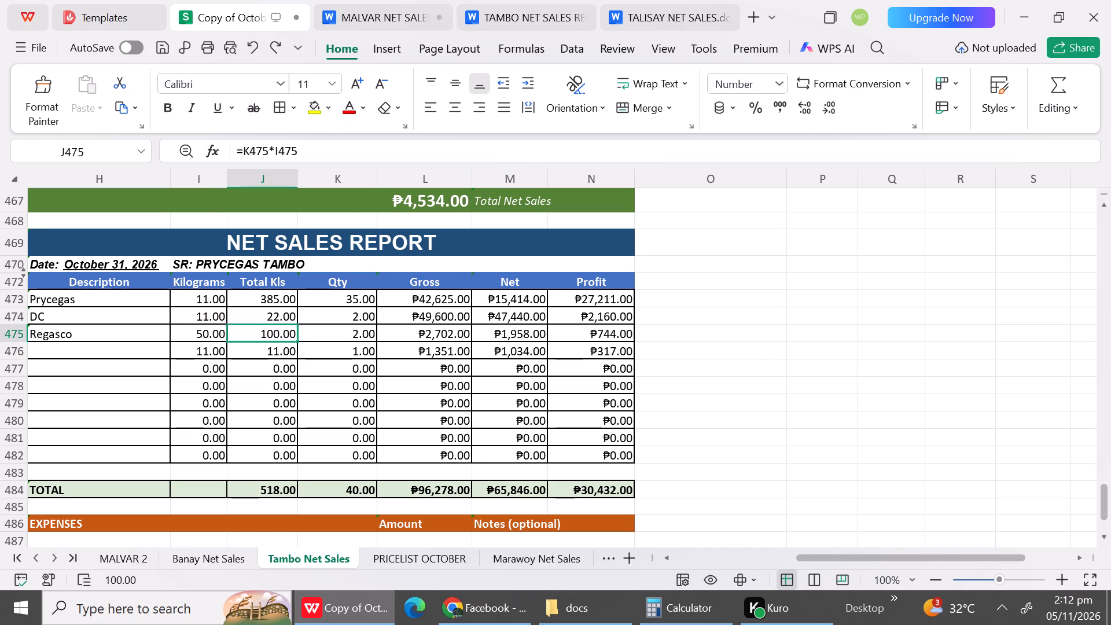
{"action": "left_click", "coordinate": [349, 338]}
{"action": "key", "text": "1"}
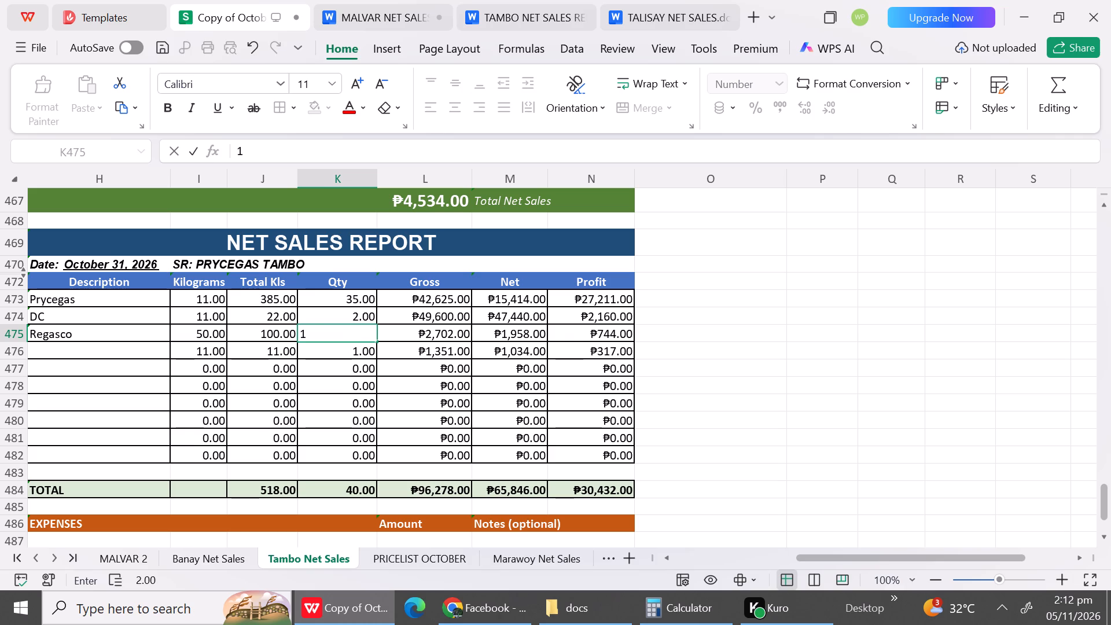
{"action": "left_click", "coordinate": [465, 341]}
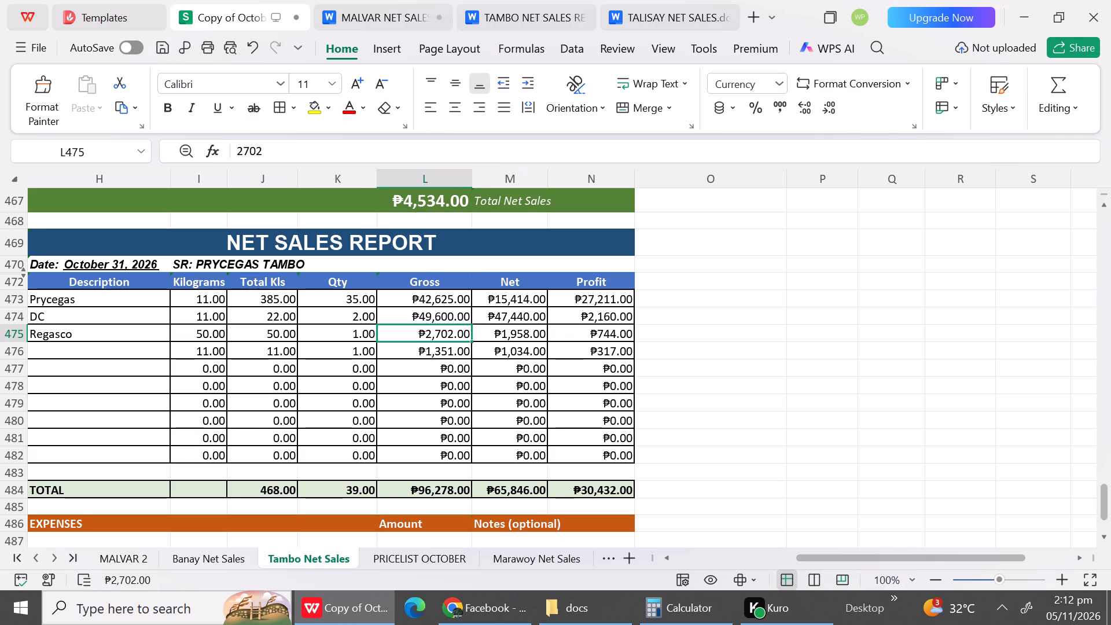
Set the Regasco row's Gross amount to 5629 and its Net amount to 4904.
{"action": "left_click", "coordinate": [507, 341]}
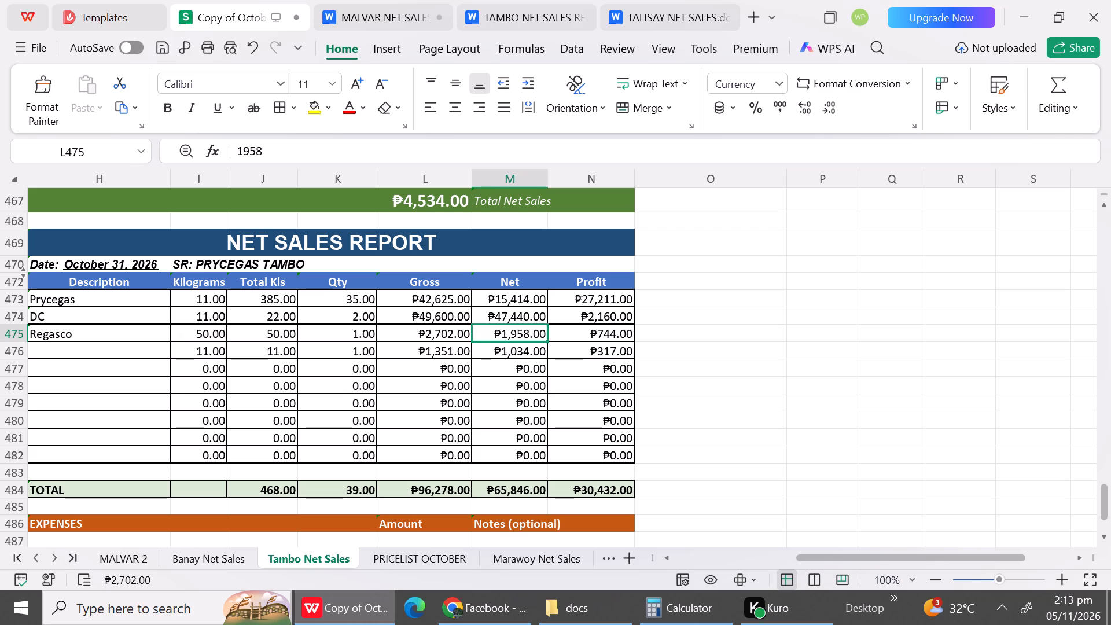
{"action": "left_click", "coordinate": [450, 334]}
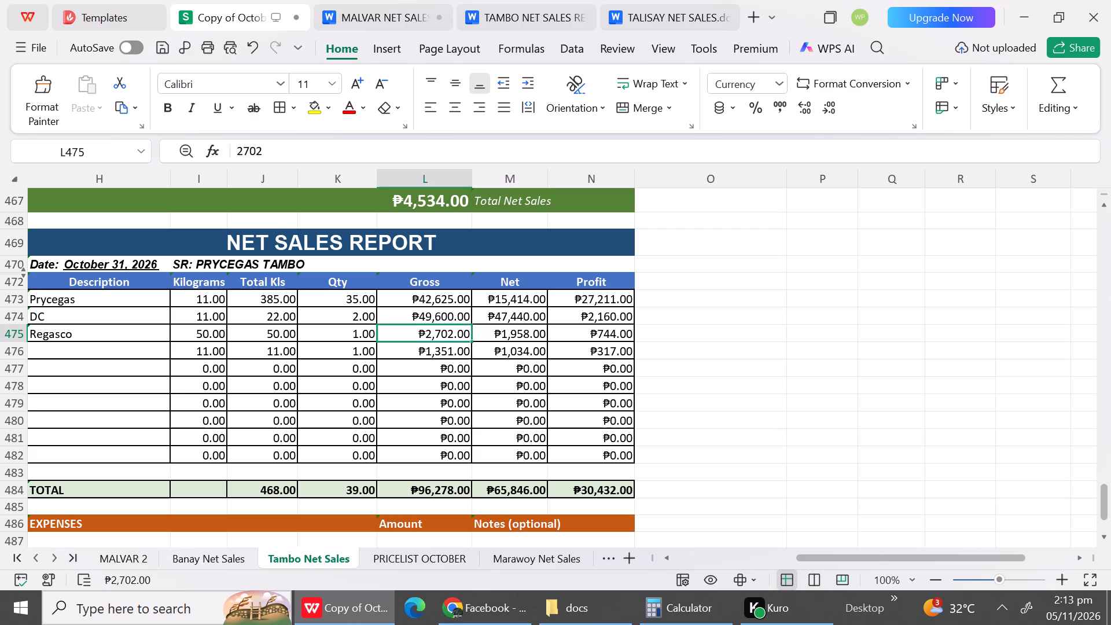
{"action": "type", "text": "5629"}
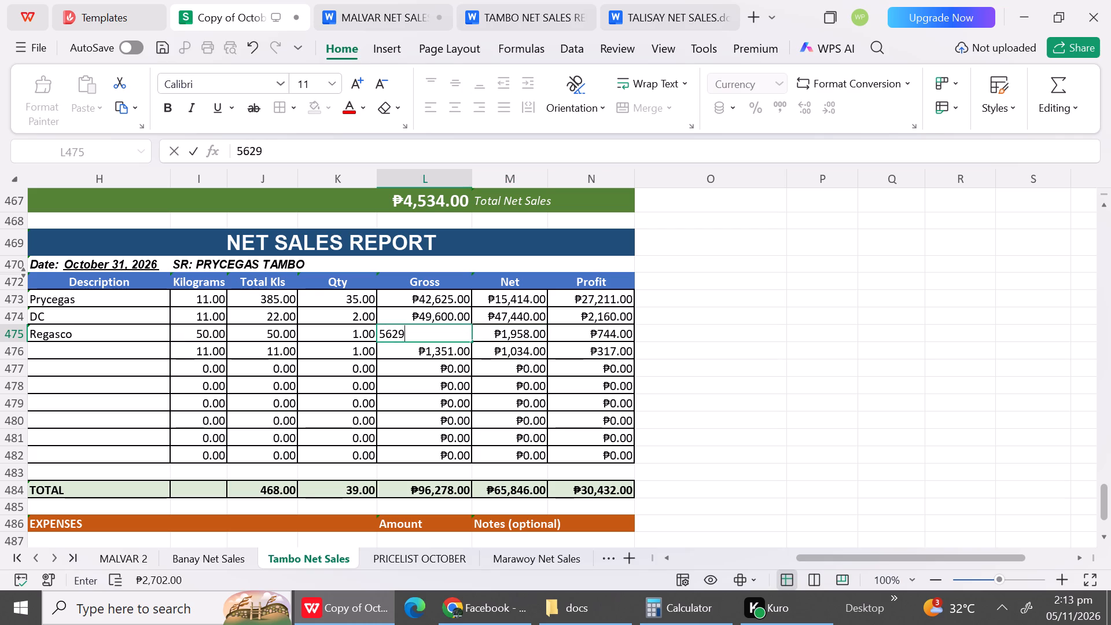
{"action": "left_click", "coordinate": [515, 339]}
{"action": "type", "text": "4904"}
{"action": "left_click", "coordinate": [520, 380]}
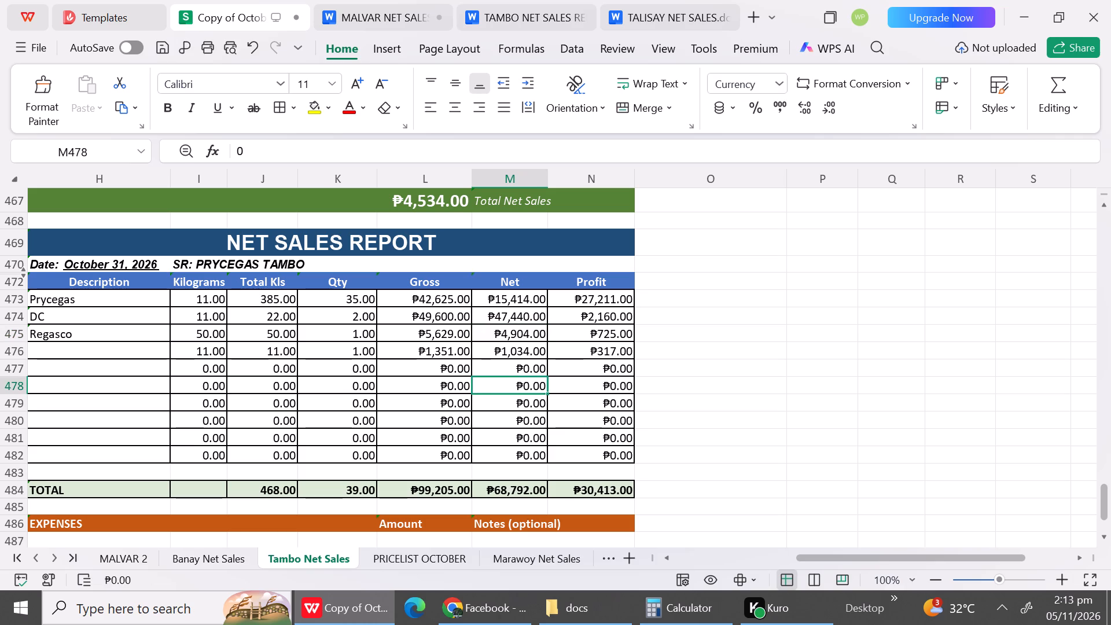
Set the DC row's Gross amount to 2702 in the October 31 report.
{"action": "left_click", "coordinate": [511, 322]}
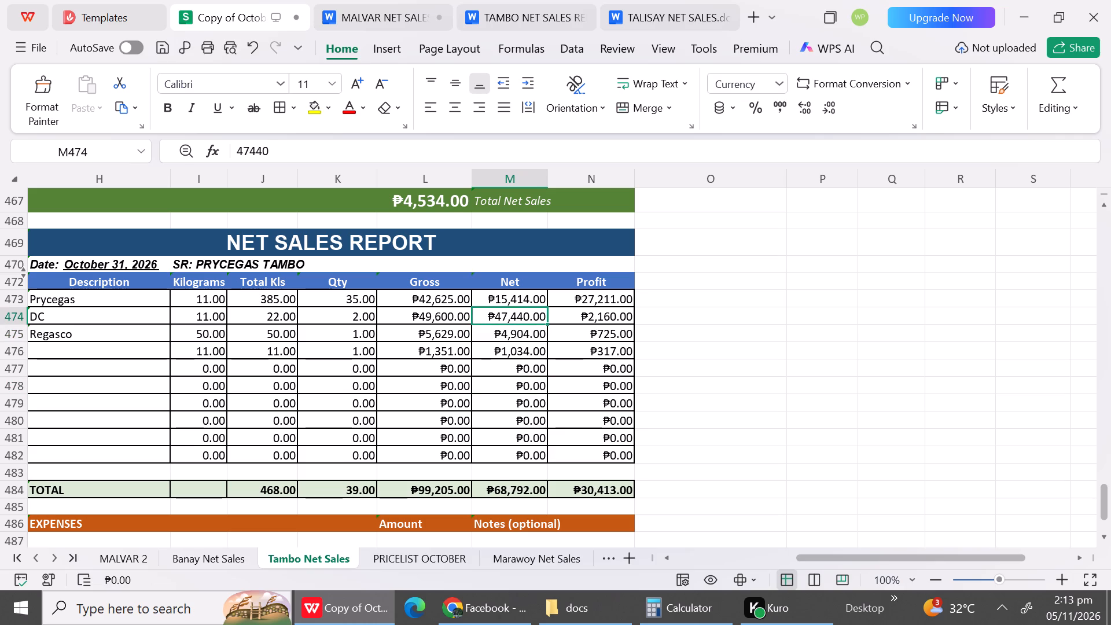
{"action": "left_click", "coordinate": [459, 318]}
{"action": "key", "text": "2"}
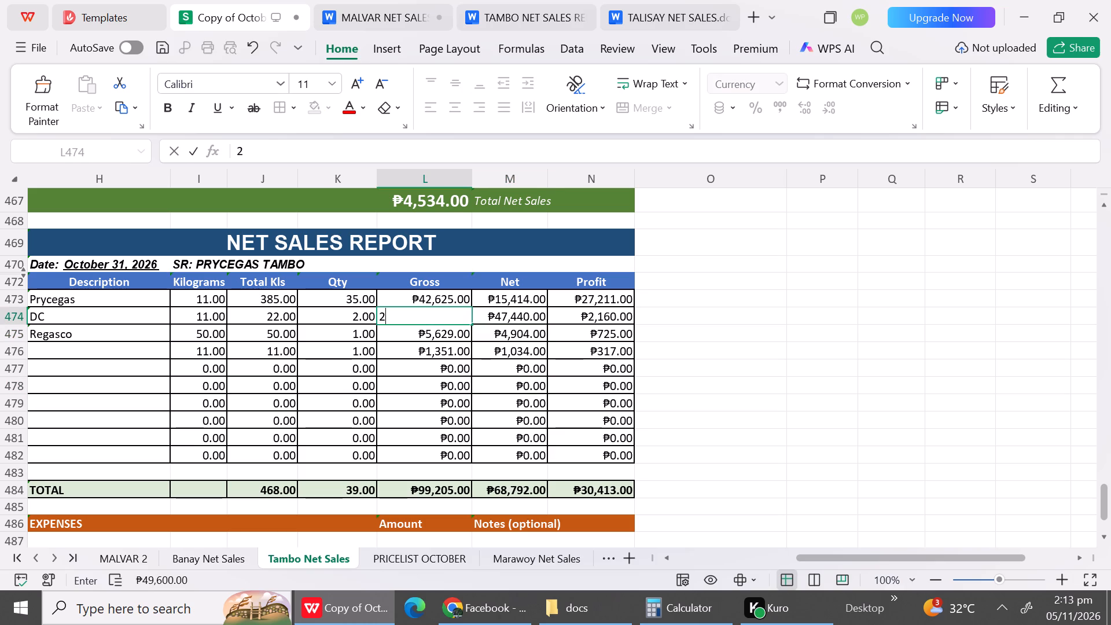
{"action": "type", "text": "702"}
{"action": "left_click", "coordinate": [479, 356]}
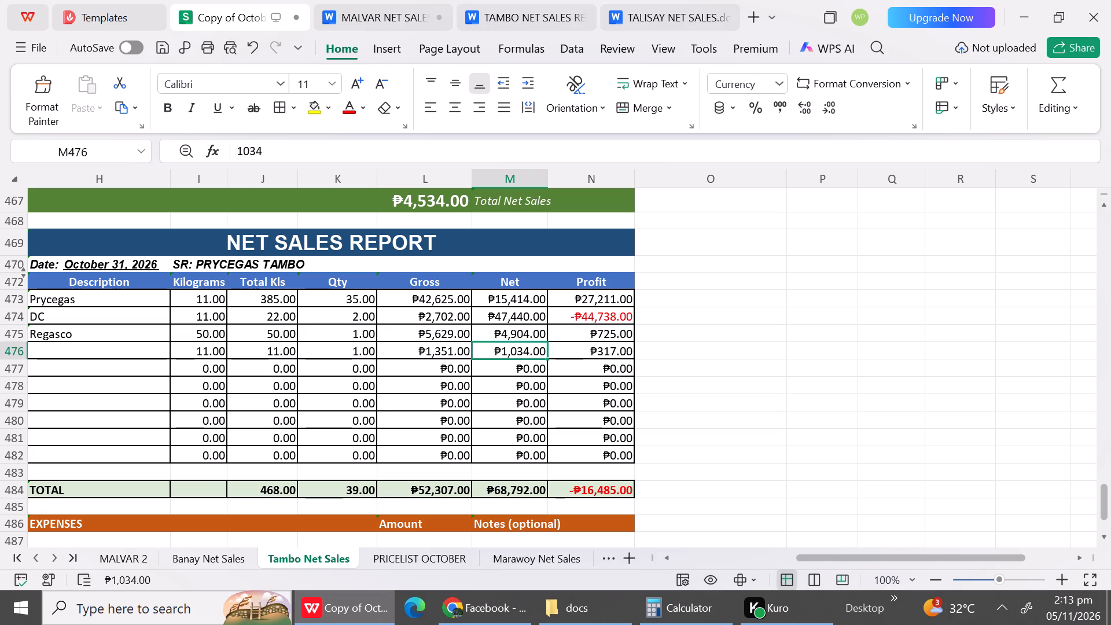
Calculate the Prycegas net amount as 35 × 1101, using the 11 kg price dated 10/27/2026 in the October price list.
{"action": "left_click", "coordinate": [450, 297]}
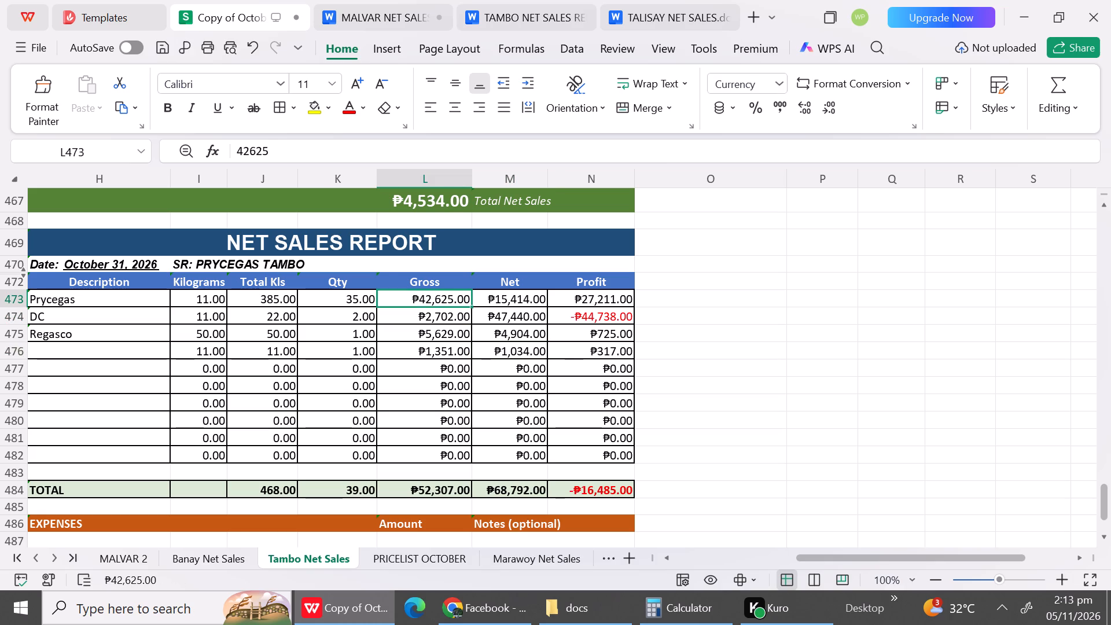
{"action": "left_click", "coordinate": [502, 303]}
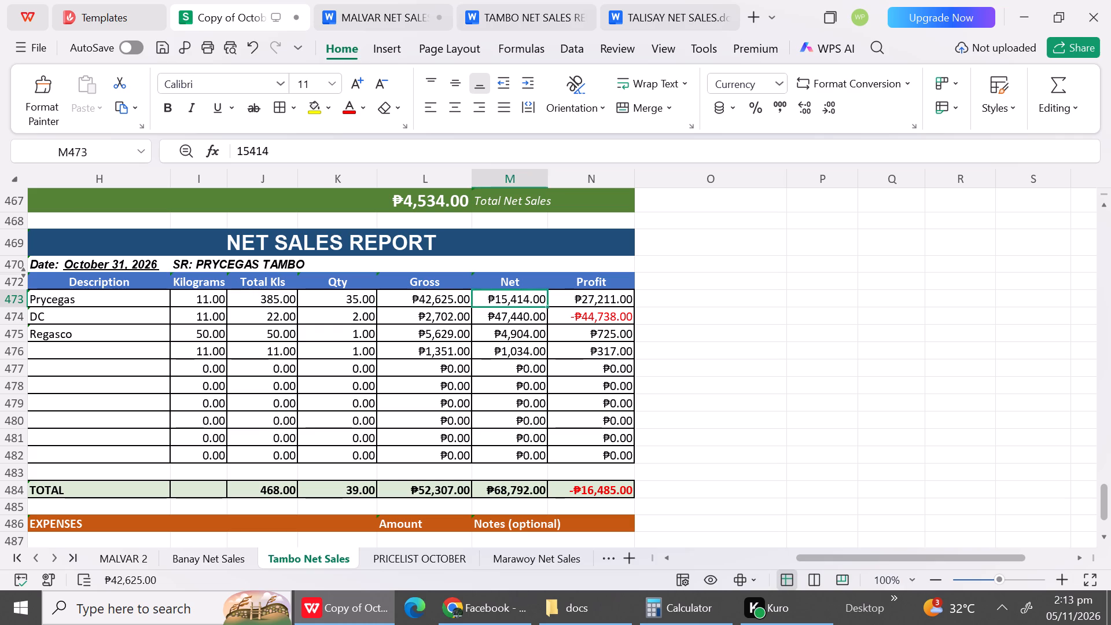
{"action": "left_click", "coordinate": [691, 606]}
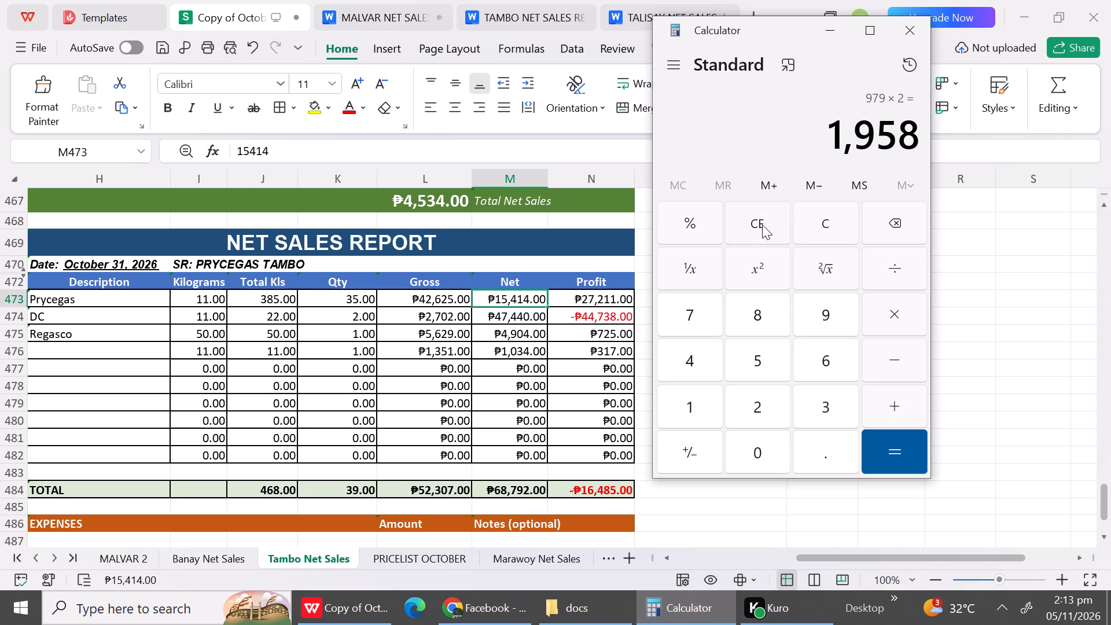
{"action": "left_click", "coordinate": [762, 225]}
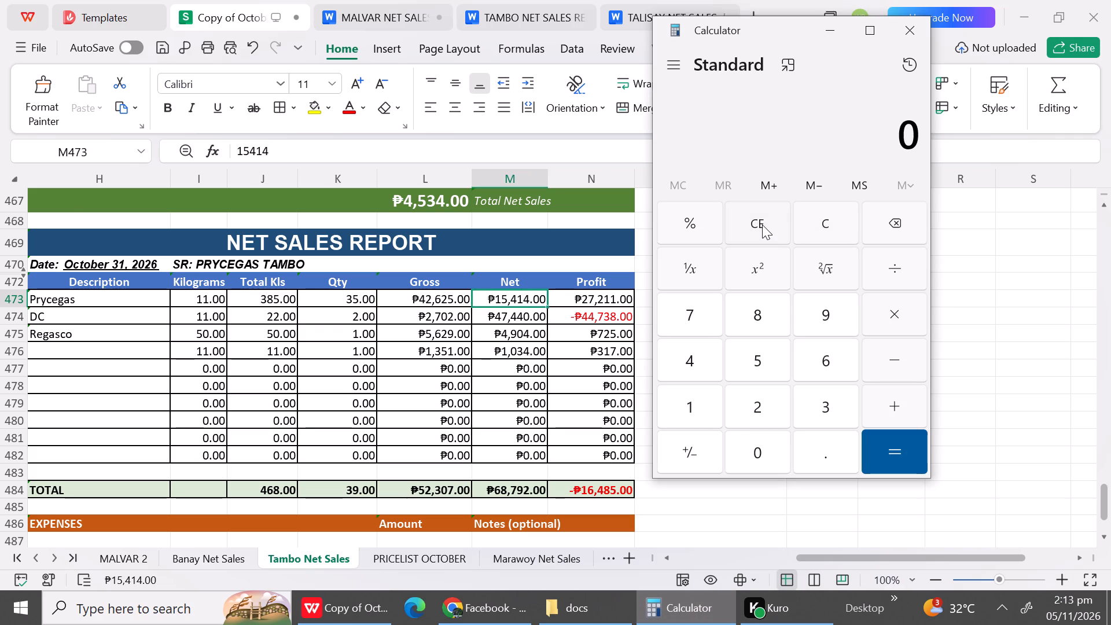
{"action": "type", "text": "35*"}
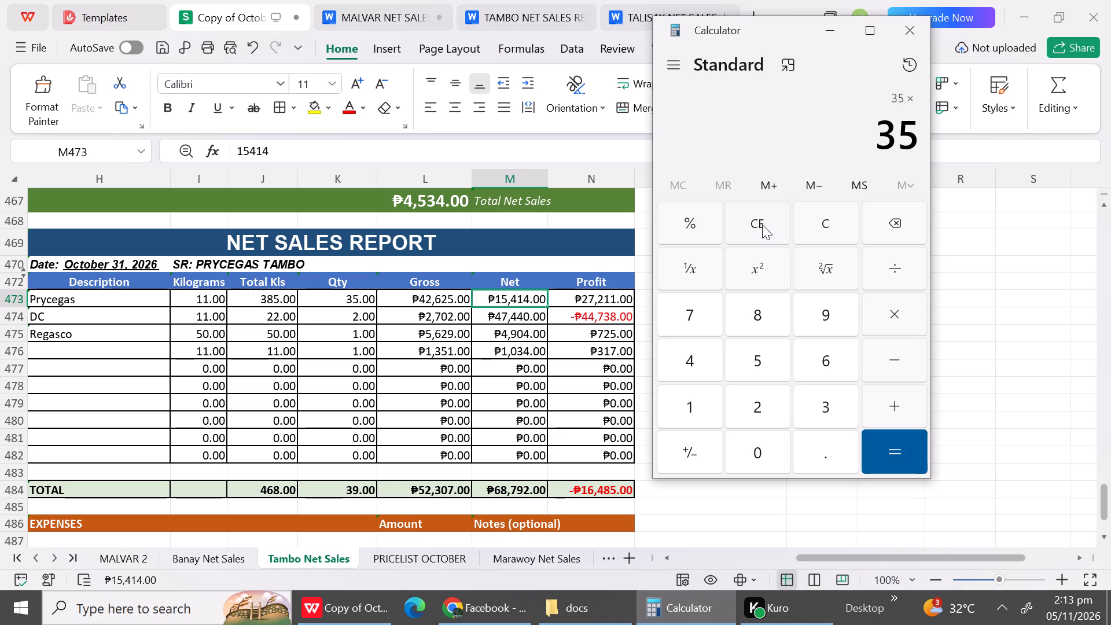
{"action": "type", "text": "118"}
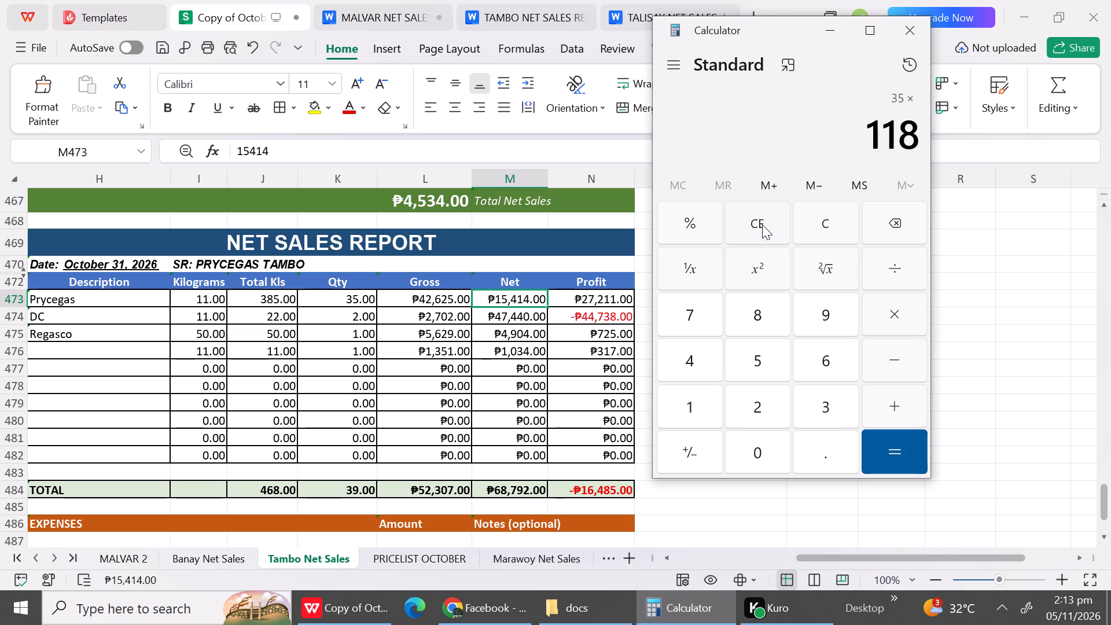
{"action": "key", "text": "BackSpace"}
{"action": "key", "text": "BackSpace"}
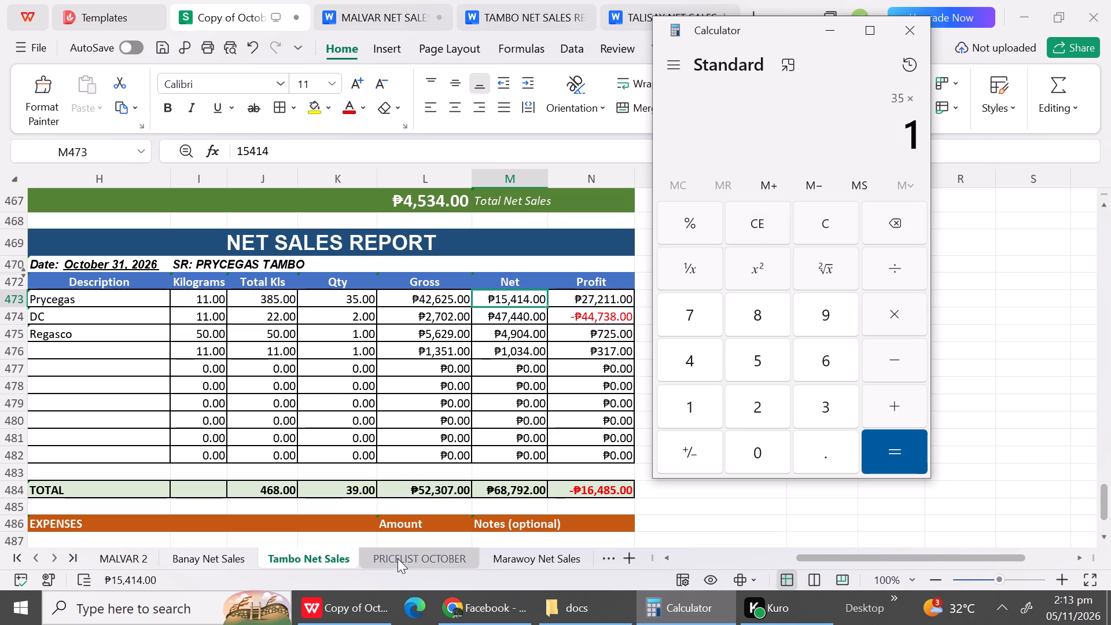
{"action": "left_click", "coordinate": [398, 558]}
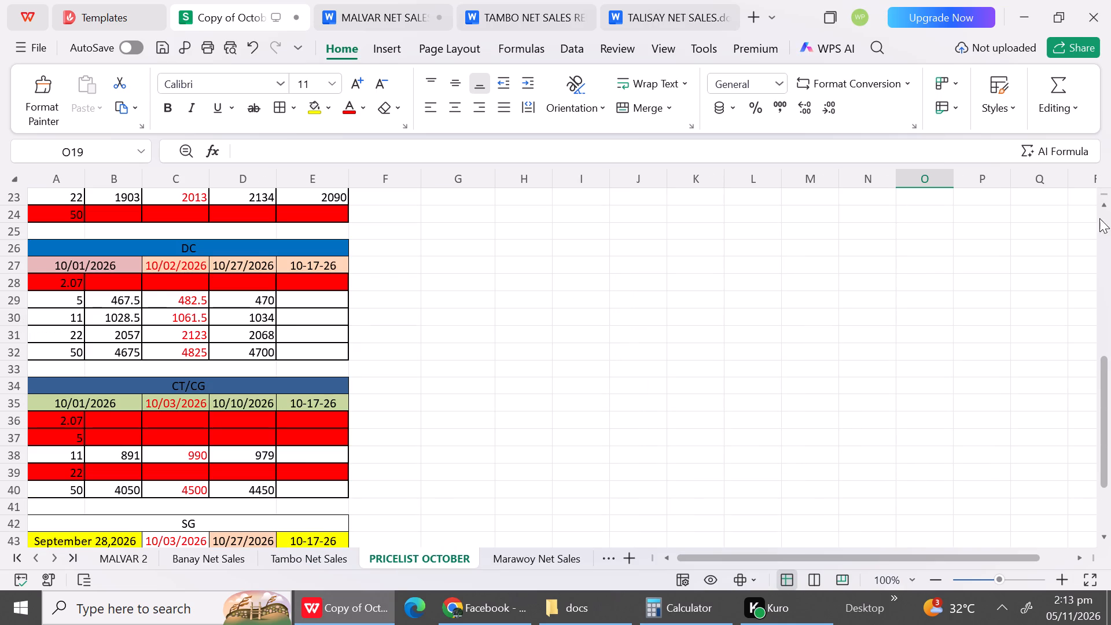
{"action": "triple_click", "coordinate": [1102, 225]}
{"action": "triple_click", "coordinate": [1102, 225]}
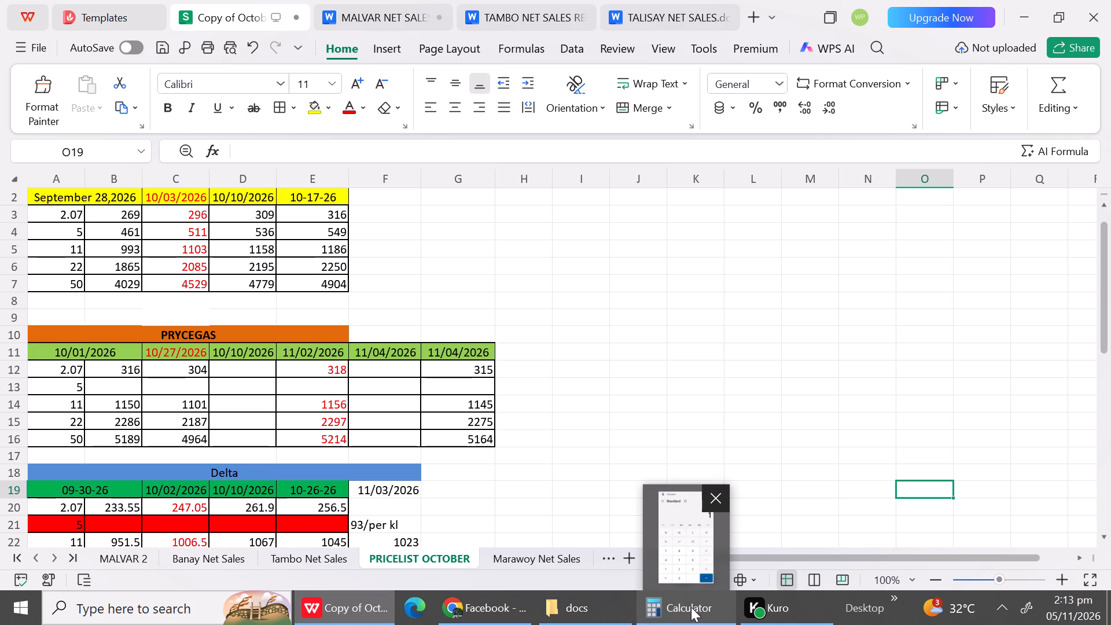
{"action": "left_click", "coordinate": [671, 617]}
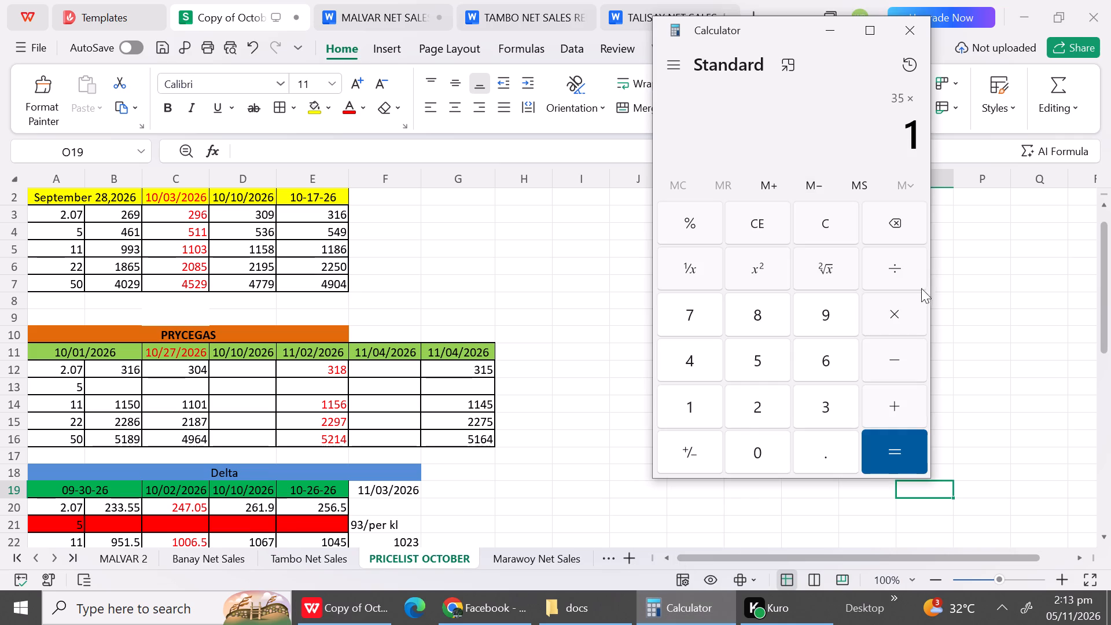
{"action": "type", "text": "10"}
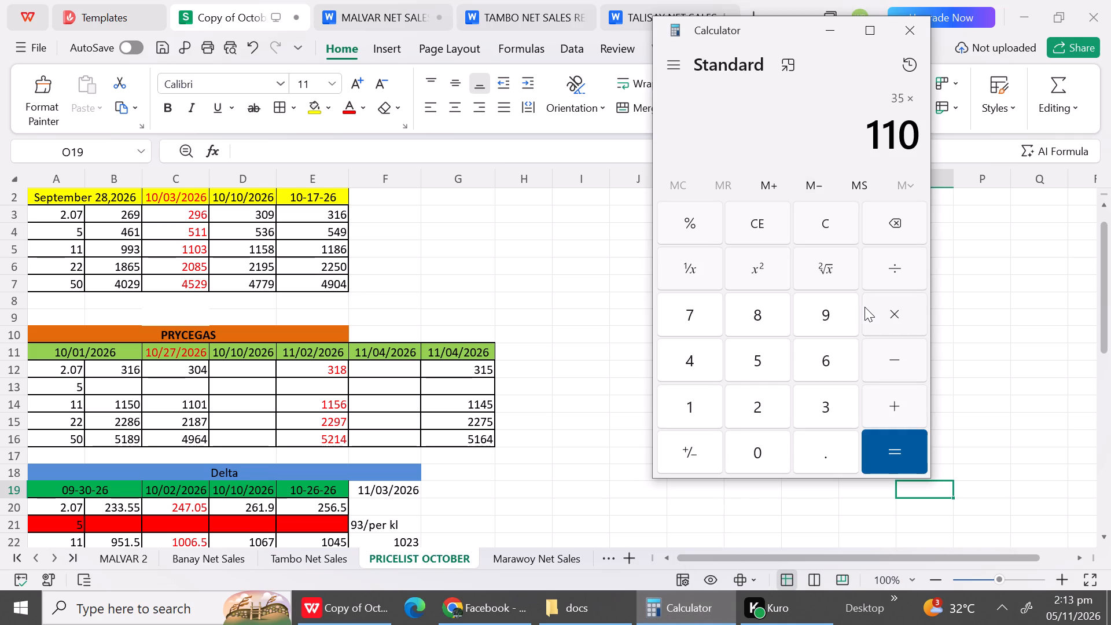
{"action": "key", "text": "1"}
{"action": "key", "text": "Return"}
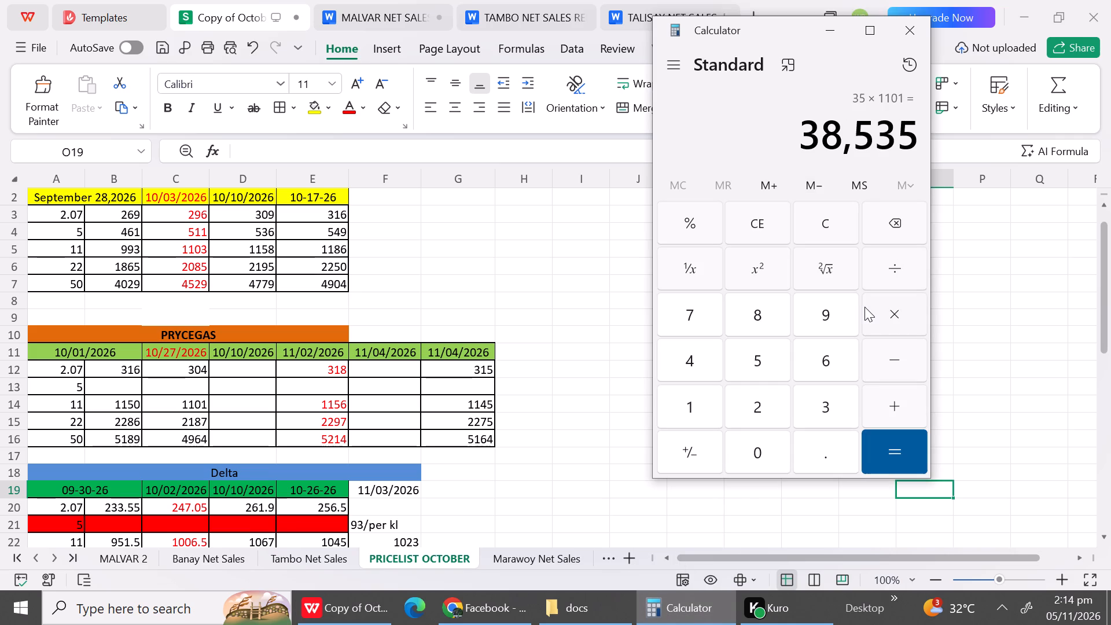
{"action": "left_click", "coordinate": [282, 560]}
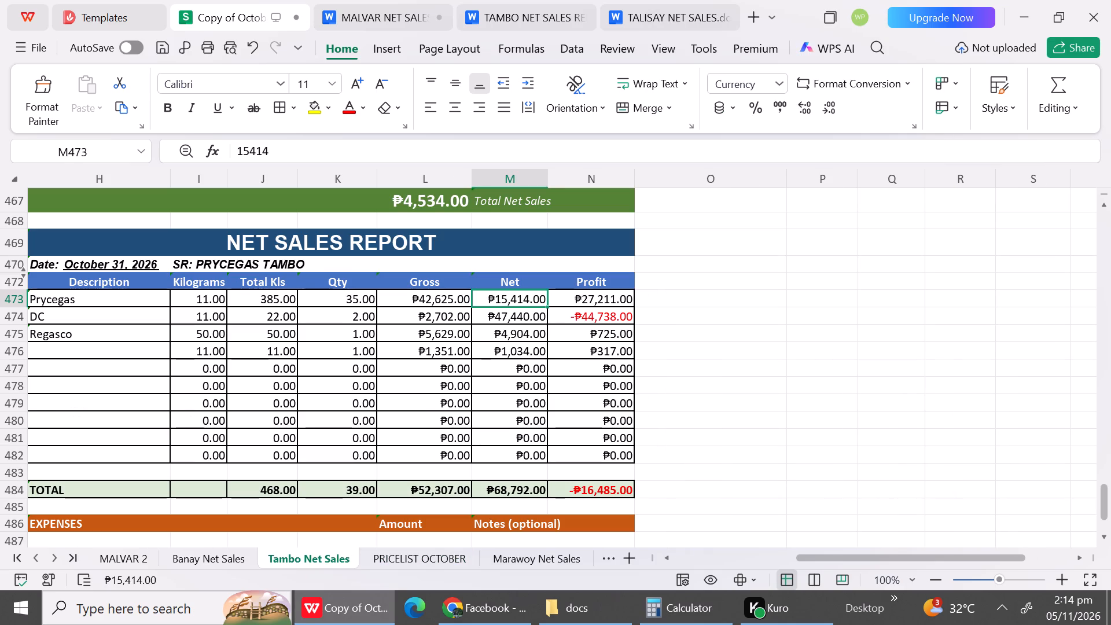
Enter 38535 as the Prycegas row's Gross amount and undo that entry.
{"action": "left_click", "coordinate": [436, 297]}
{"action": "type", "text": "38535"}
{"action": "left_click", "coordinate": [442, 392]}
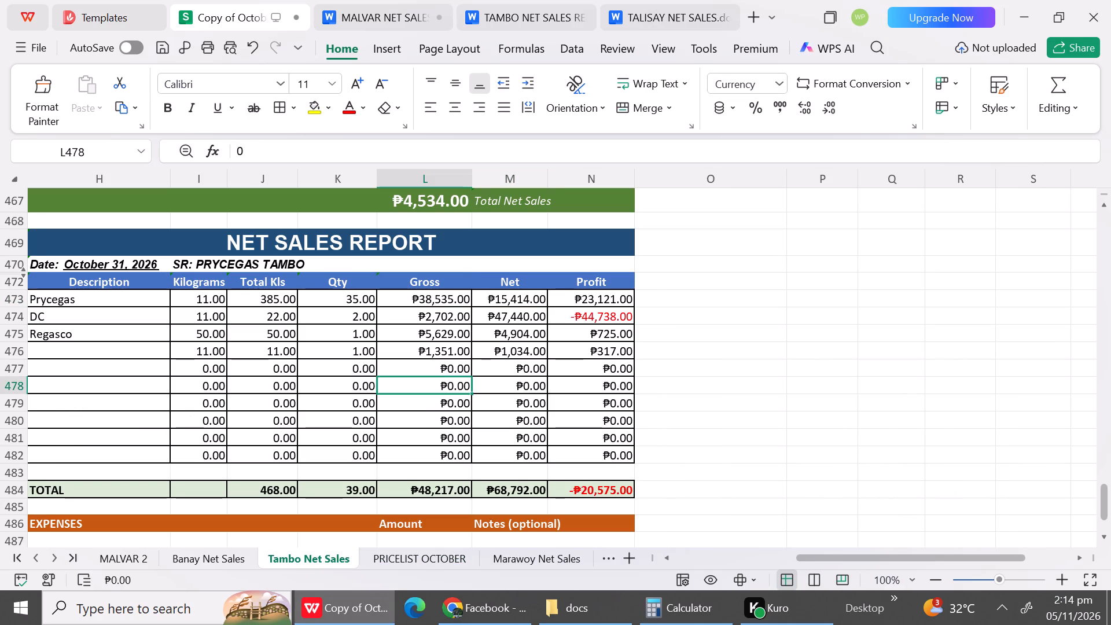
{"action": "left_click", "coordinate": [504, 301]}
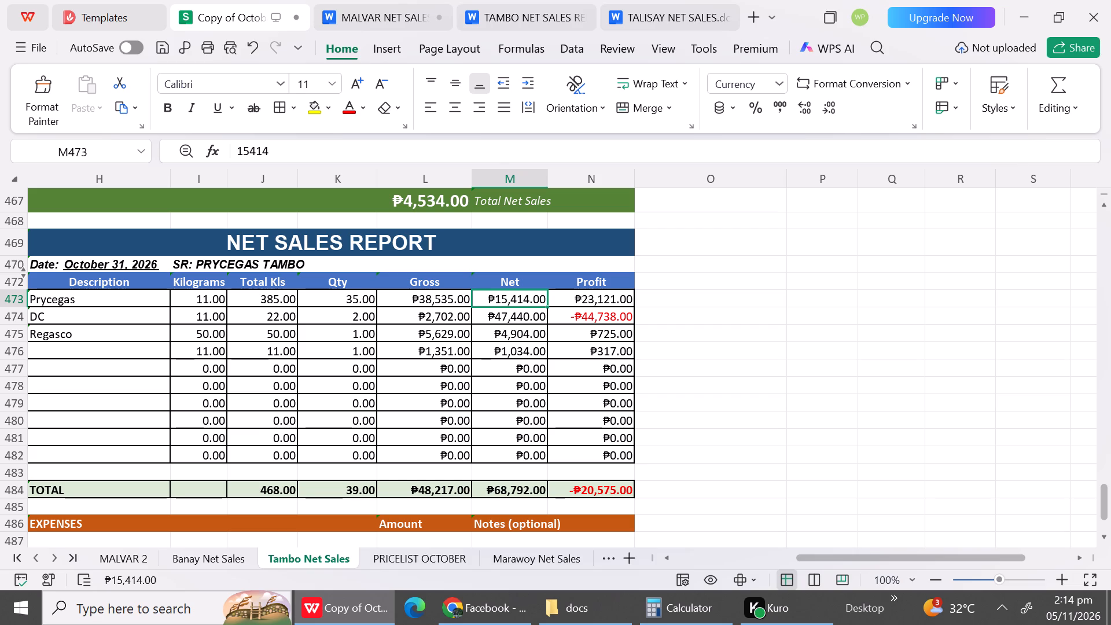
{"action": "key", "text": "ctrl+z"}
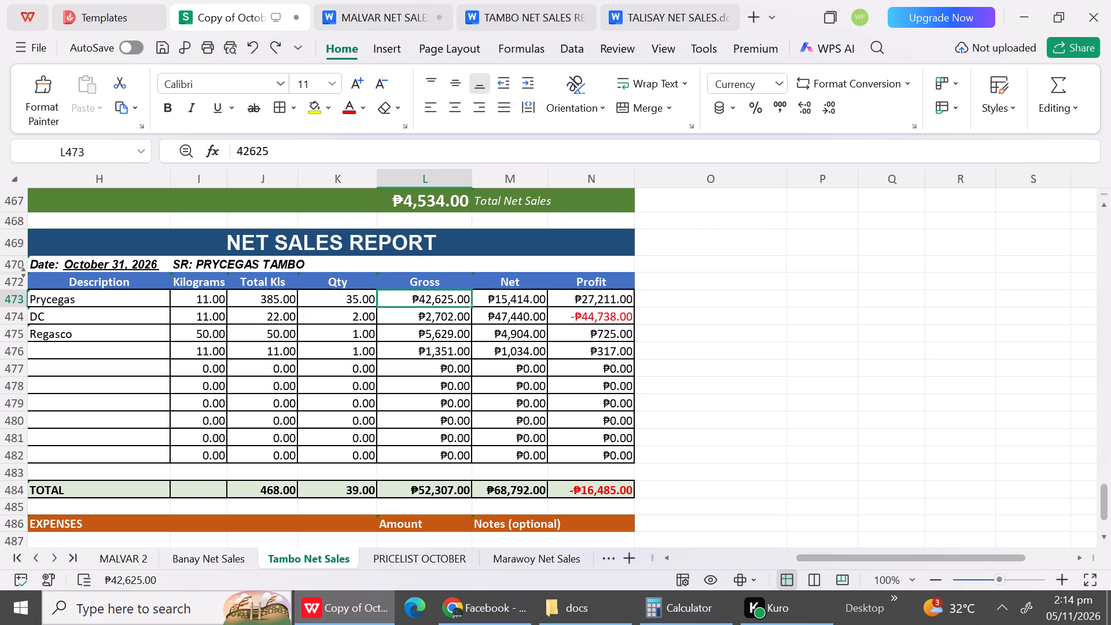
Set the Prycegas row's Net amount to 38535 in the October 31 Tambo report.
{"action": "left_click", "coordinate": [501, 302]}
{"action": "left_click", "coordinate": [705, 618]}
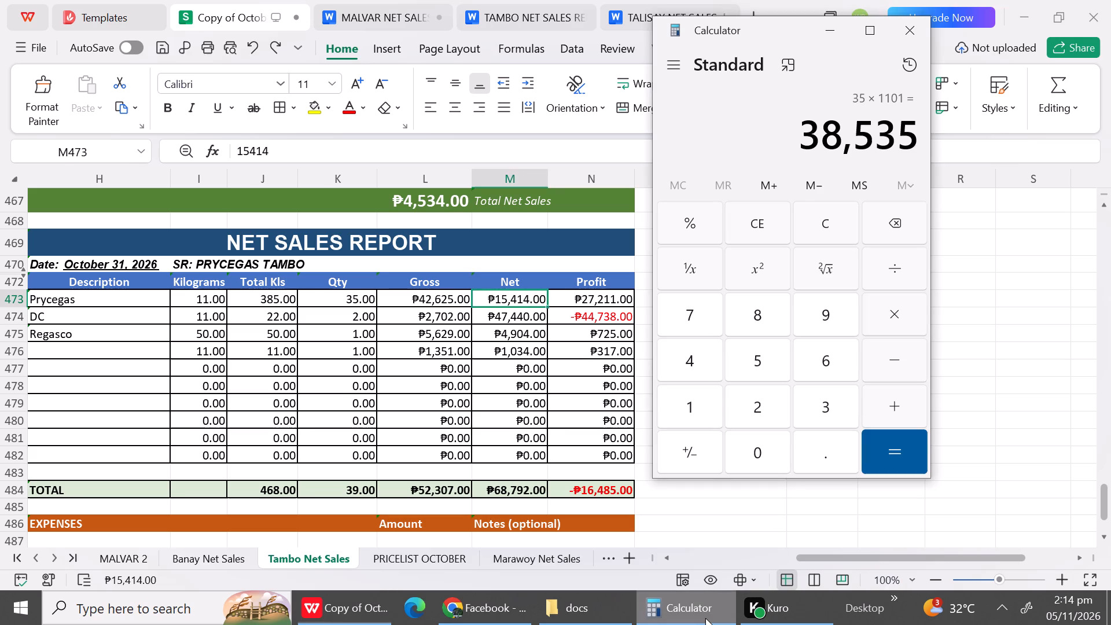
{"action": "left_click", "coordinate": [705, 618]}
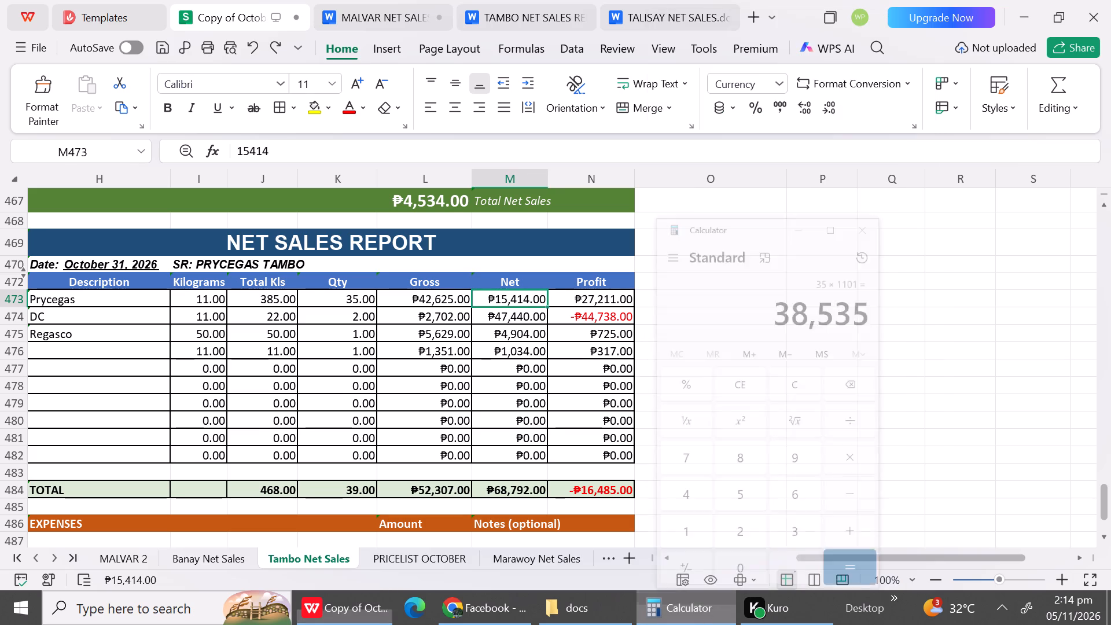
{"action": "left_click", "coordinate": [521, 299]}
{"action": "type", "text": "386"}
{"action": "key", "text": "BackSpace"}
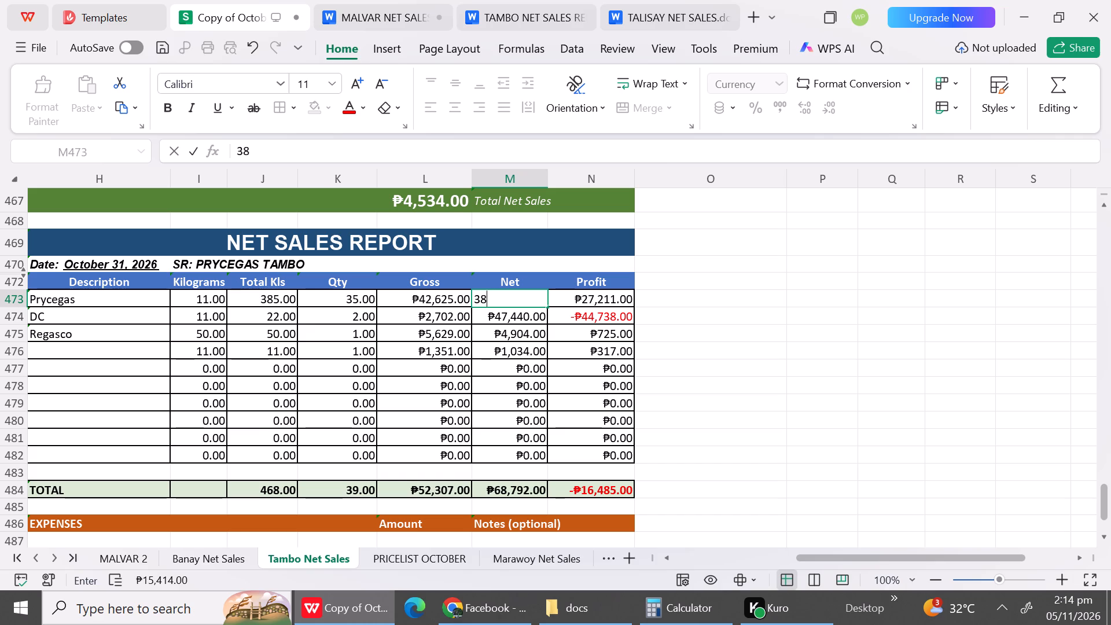
{"action": "type", "text": "535"}
{"action": "left_click", "coordinate": [510, 379]}
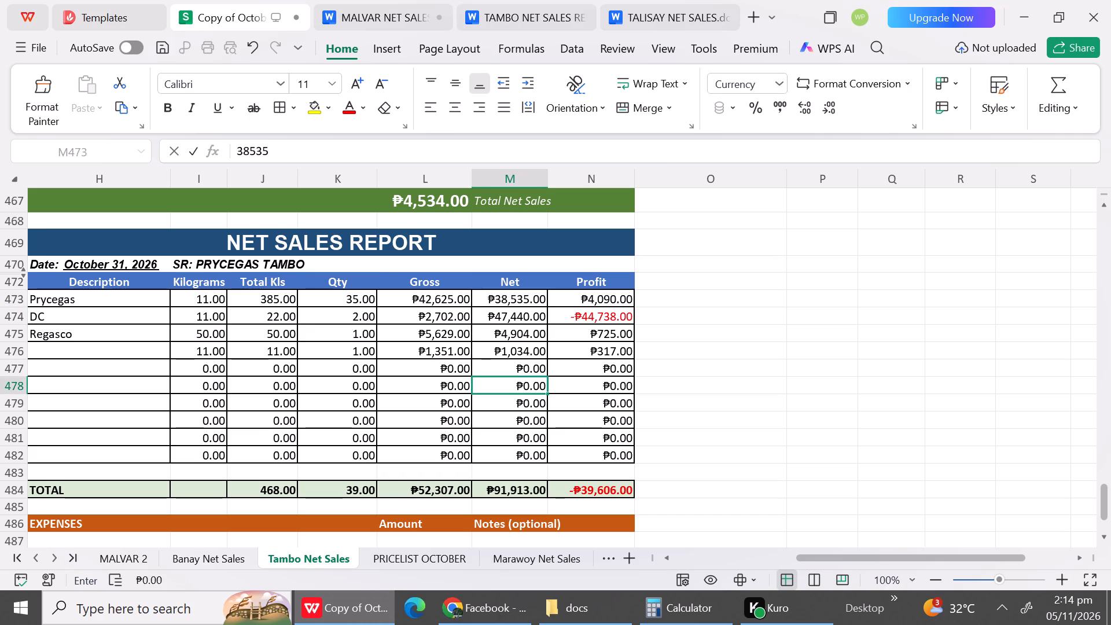
Calculate the DC net amount as 1034 × 2, using DC's 11 kg price dated 10/27/2026 in the October price list.
{"action": "left_click", "coordinate": [500, 321]}
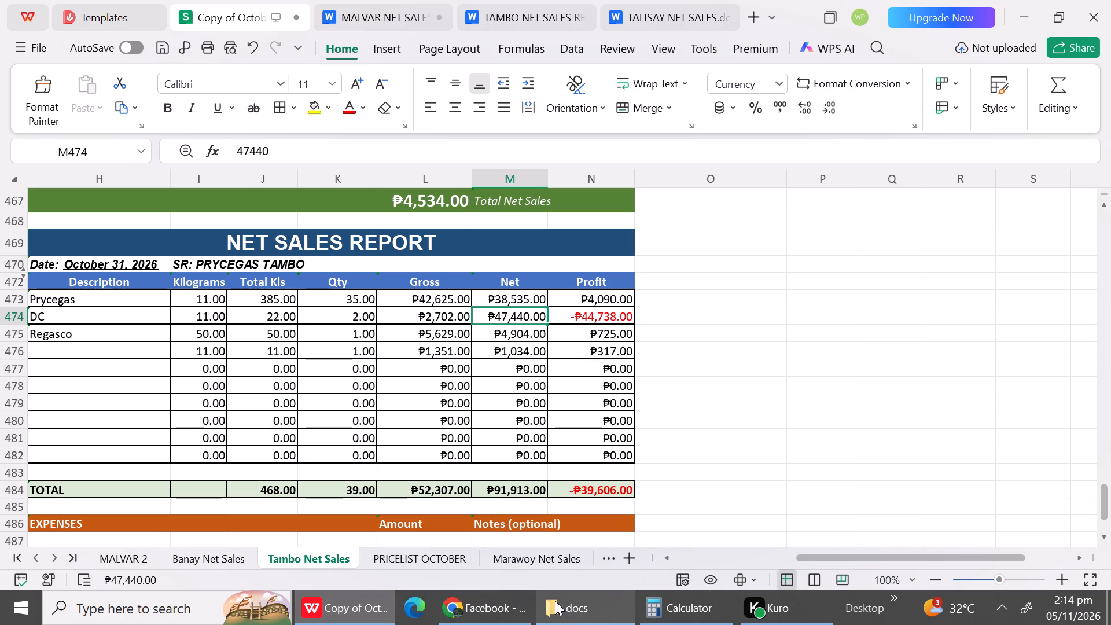
{"action": "left_click", "coordinate": [568, 624]}
{"action": "left_click", "coordinate": [568, 624]}
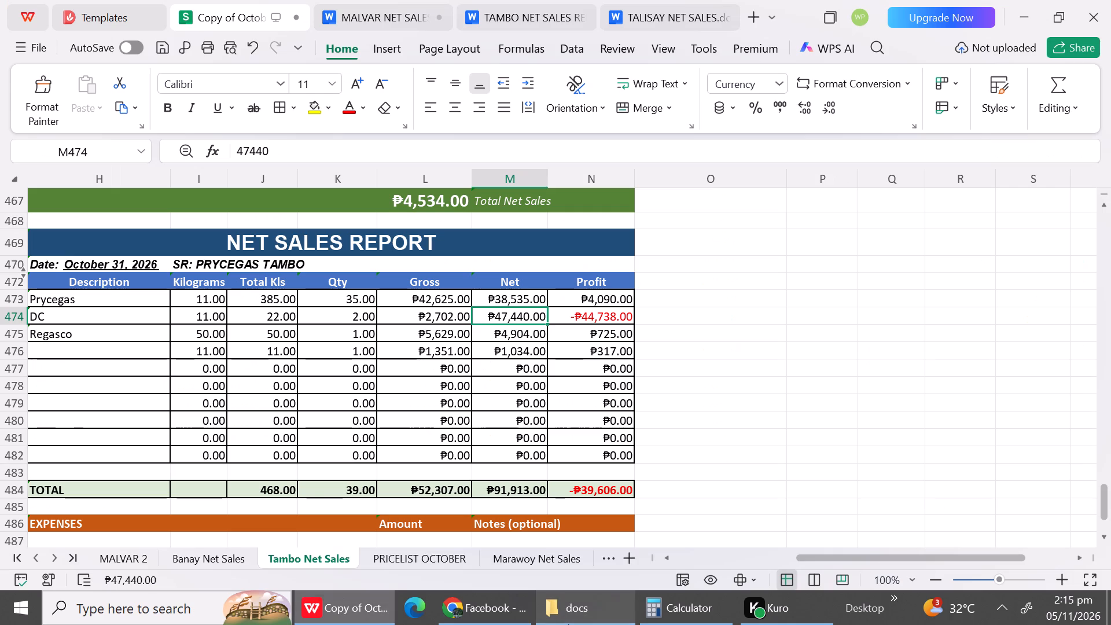
{"action": "left_click", "coordinate": [445, 561]}
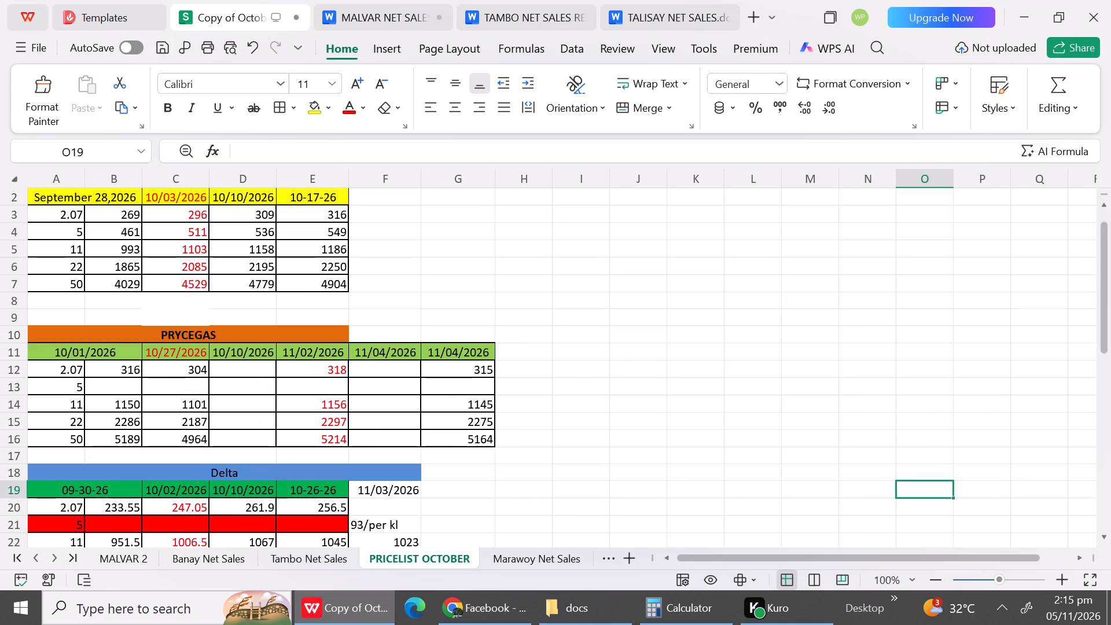
{"action": "left_click", "coordinate": [1108, 202]}
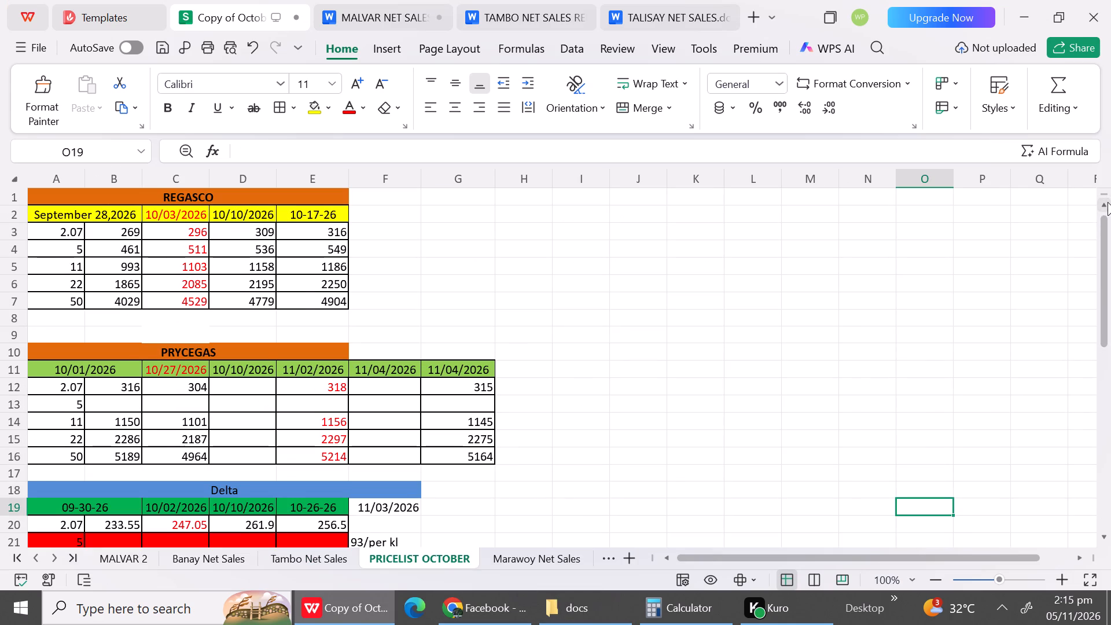
{"action": "left_click", "coordinate": [1100, 527]}
{"action": "left_click_drag", "start_coordinate": [1100, 527], "coordinate": [1102, 535]}
{"action": "triple_click", "coordinate": [1102, 535]}
{"action": "triple_click", "coordinate": [1102, 535]}
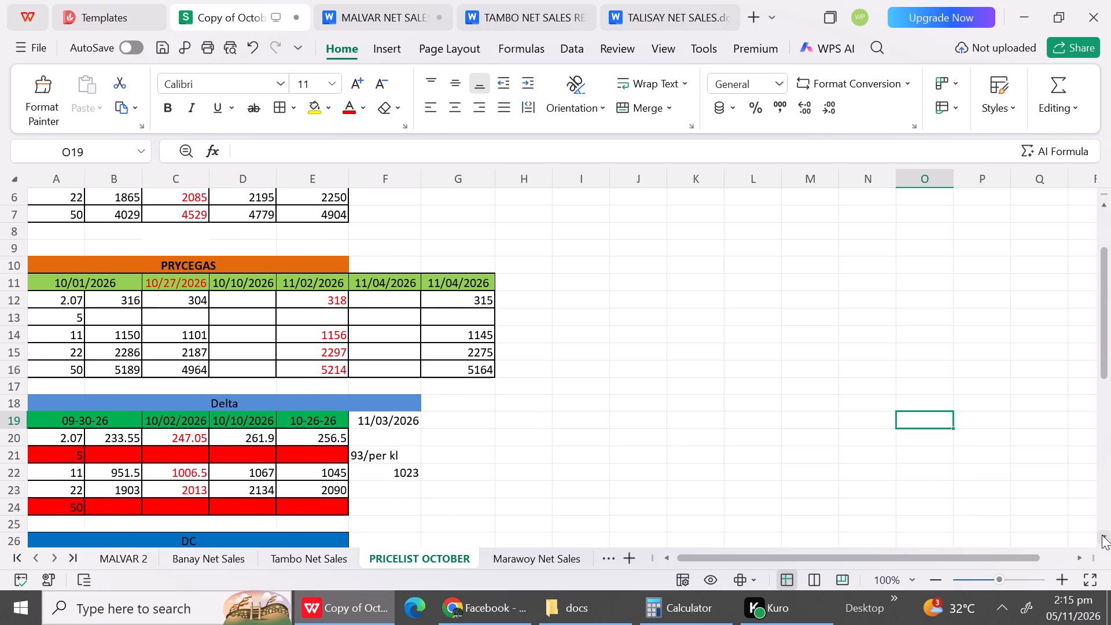
{"action": "triple_click", "coordinate": [1102, 535]}
{"action": "triple_click", "coordinate": [1102, 535]}
{"action": "left_click", "coordinate": [1102, 535]}
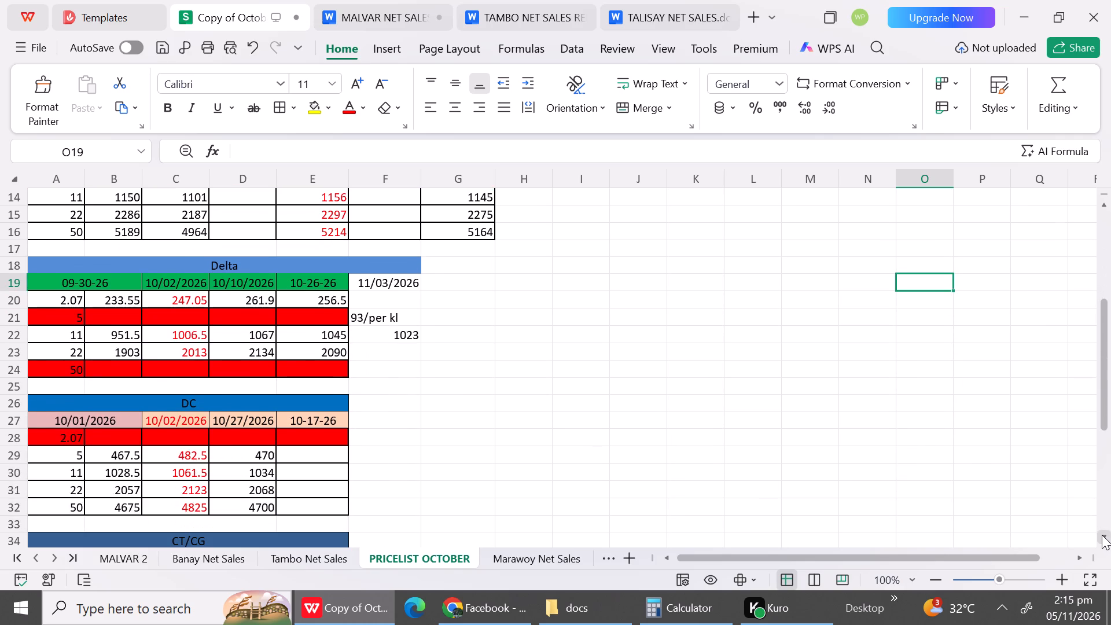
{"action": "left_click", "coordinate": [687, 612]}
{"action": "left_click", "coordinate": [768, 230]}
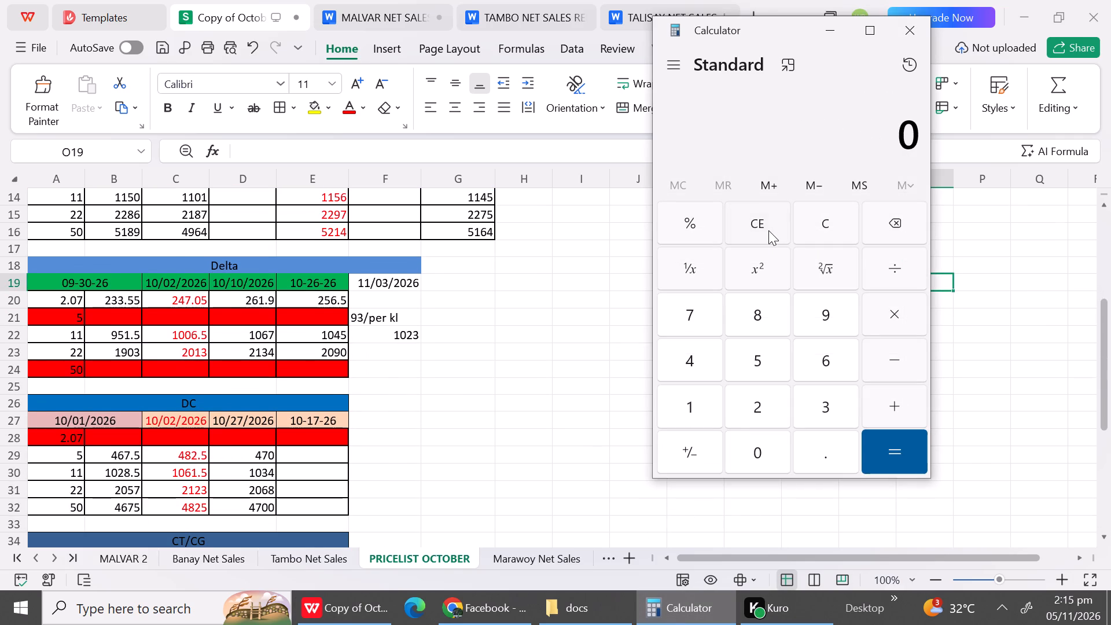
{"action": "type", "text": "10"}
{"action": "type", "text": "34"}
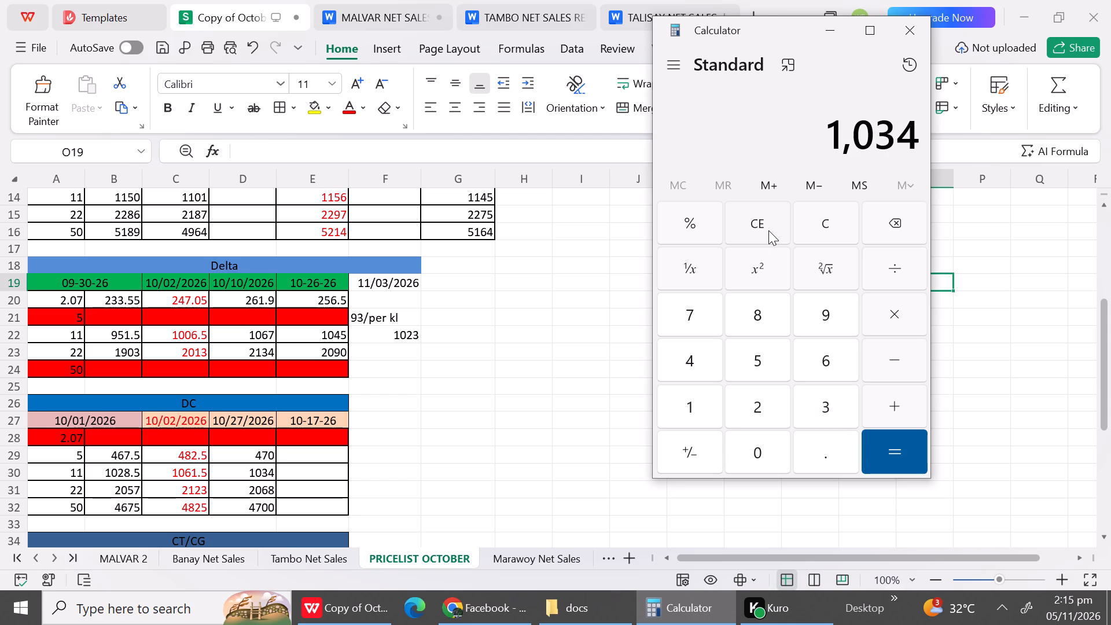
{"action": "key", "text": "shift+asterisk"}
{"action": "key", "text": "2"}
{"action": "key", "text": "Return"}
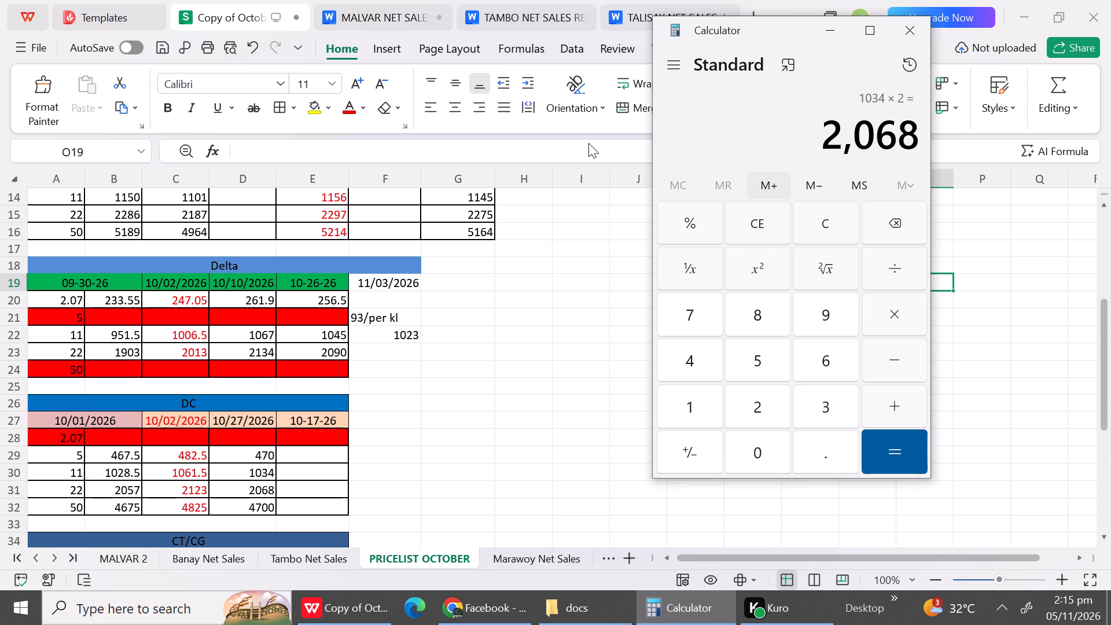
Set the DC row's Net amount to 2068 in the October 31 Tambo report.
{"action": "double_click", "coordinate": [1106, 201]}
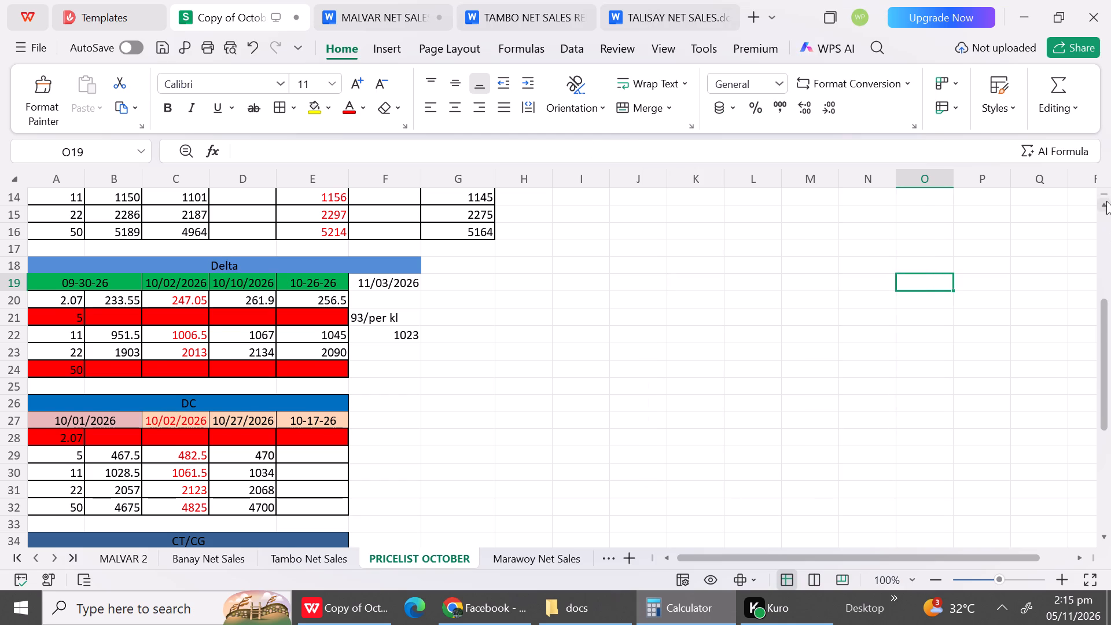
{"action": "triple_click", "coordinate": [1106, 201]}
{"action": "left_click", "coordinate": [1106, 201]}
{"action": "left_click_drag", "start_coordinate": [1106, 201], "coordinate": [368, 565]}
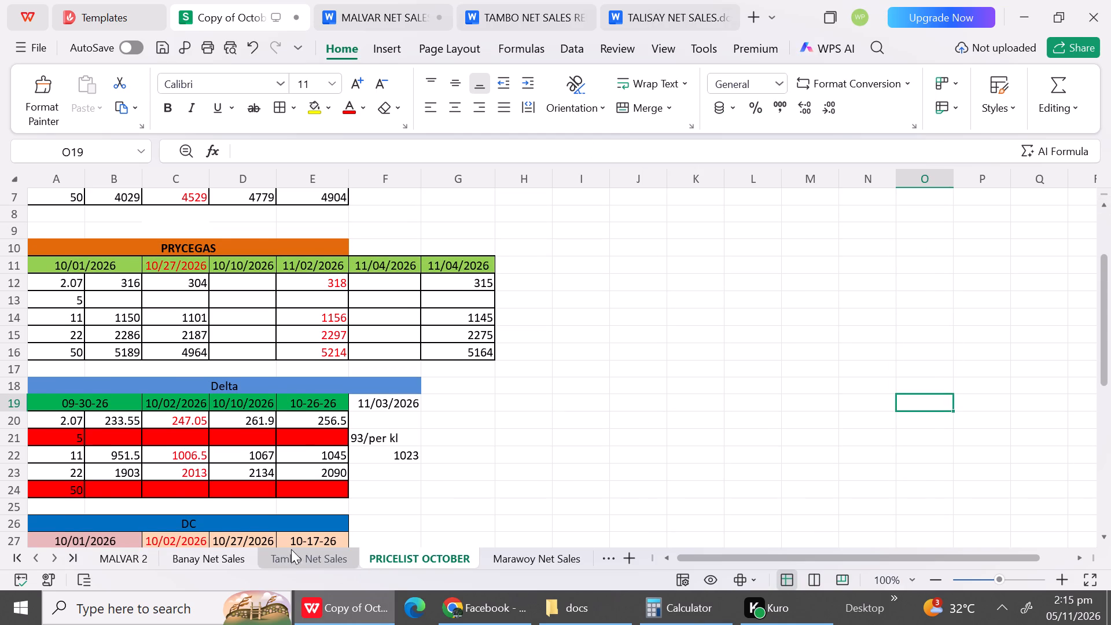
{"action": "left_click", "coordinate": [296, 558]}
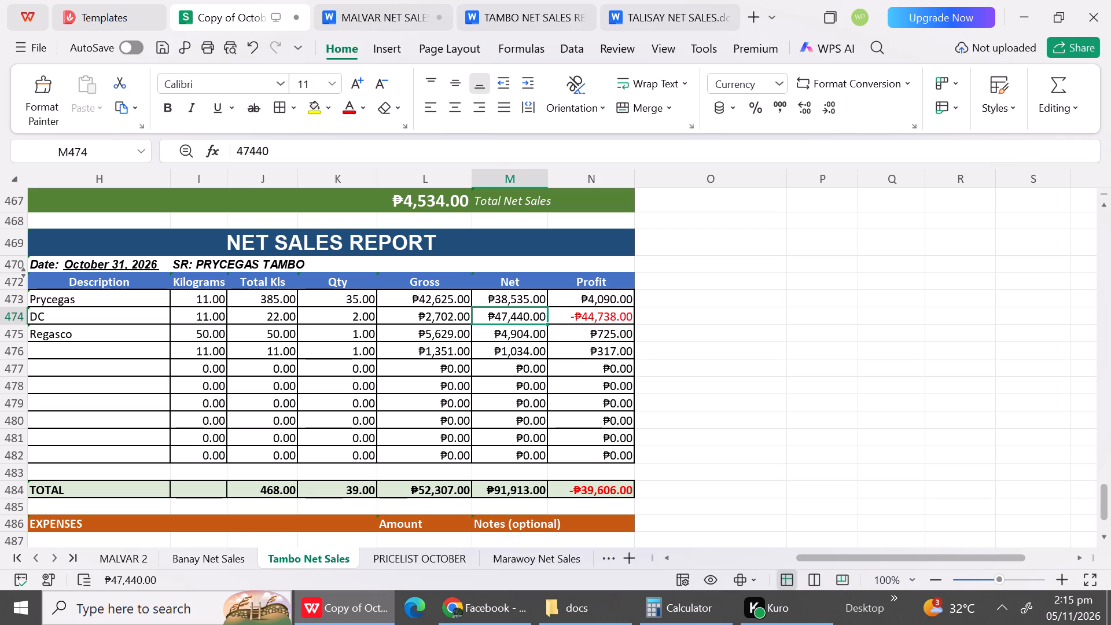
{"action": "left_click", "coordinate": [499, 319]}
{"action": "type", "text": "2068"}
{"action": "left_click", "coordinate": [782, 376]}
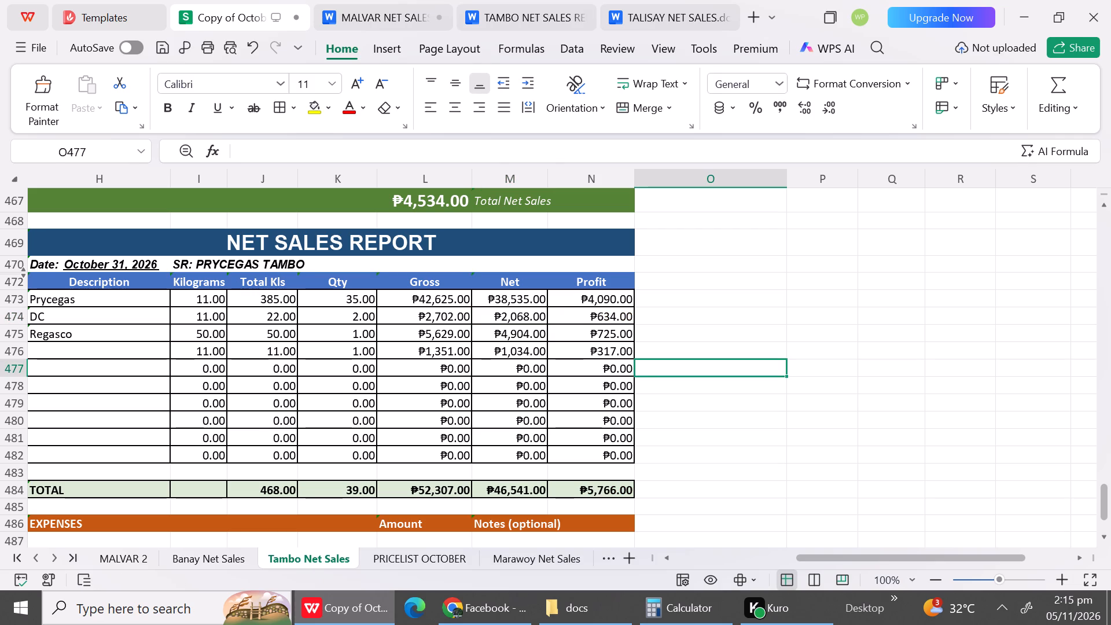
Set Kilograms, Total Kls, Qty, Gross and Net to 0 in the unnamed row below Regasco in the October 31 Tambo report.
{"action": "left_click", "coordinate": [485, 334]}
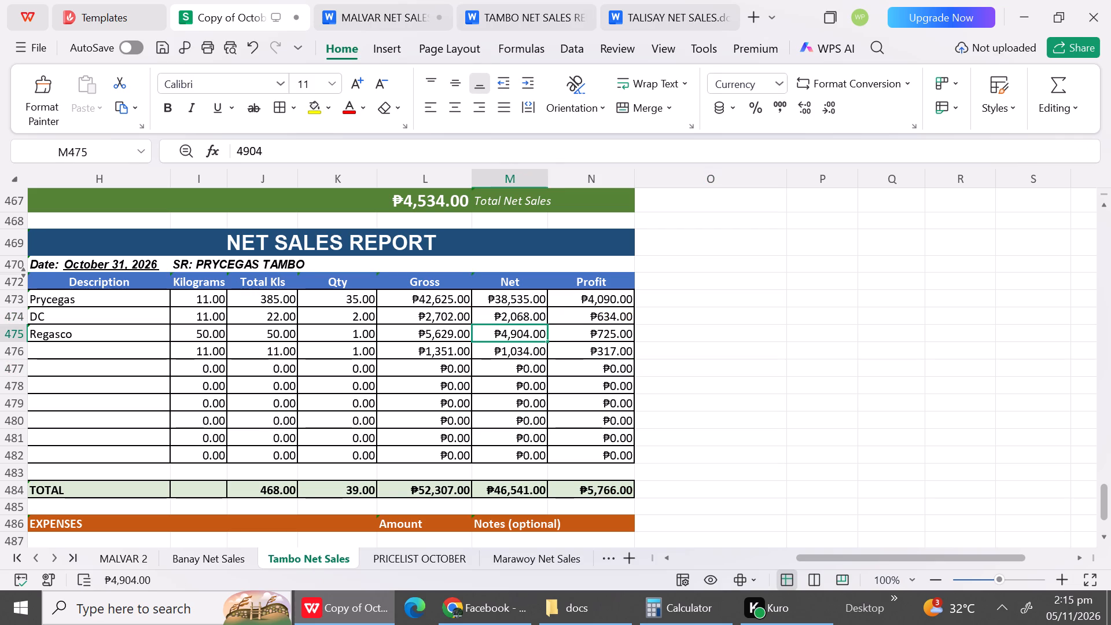
{"action": "left_click", "coordinate": [450, 557]}
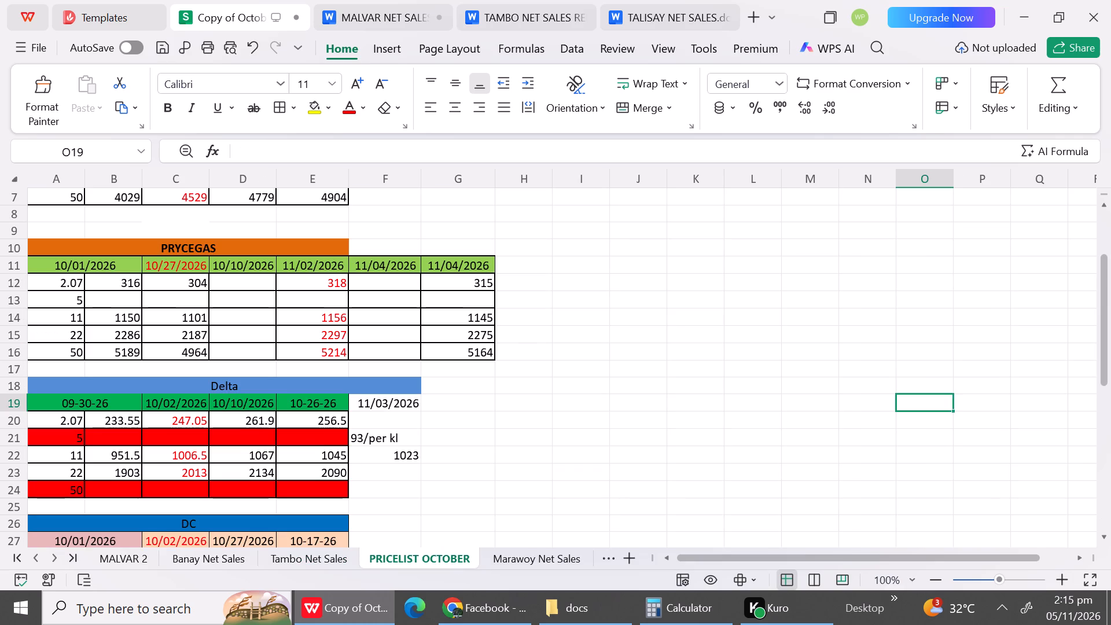
{"action": "left_click", "coordinate": [333, 558]}
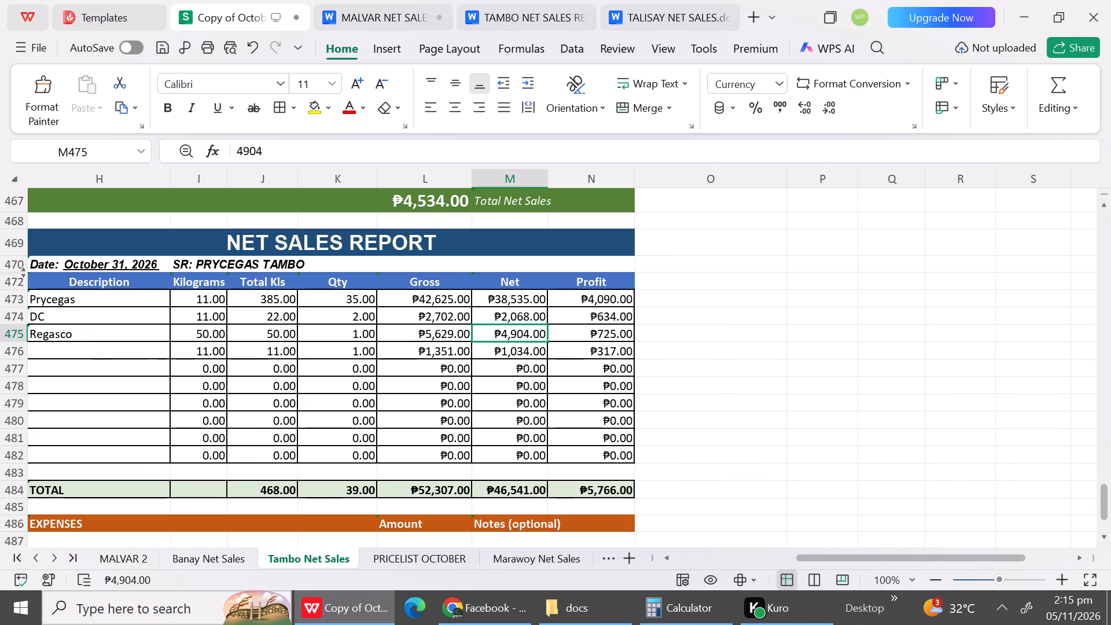
{"action": "left_click", "coordinate": [216, 351]}
{"action": "key", "text": "0"}
{"action": "key", "text": "Right"}
{"action": "key", "text": "0"}
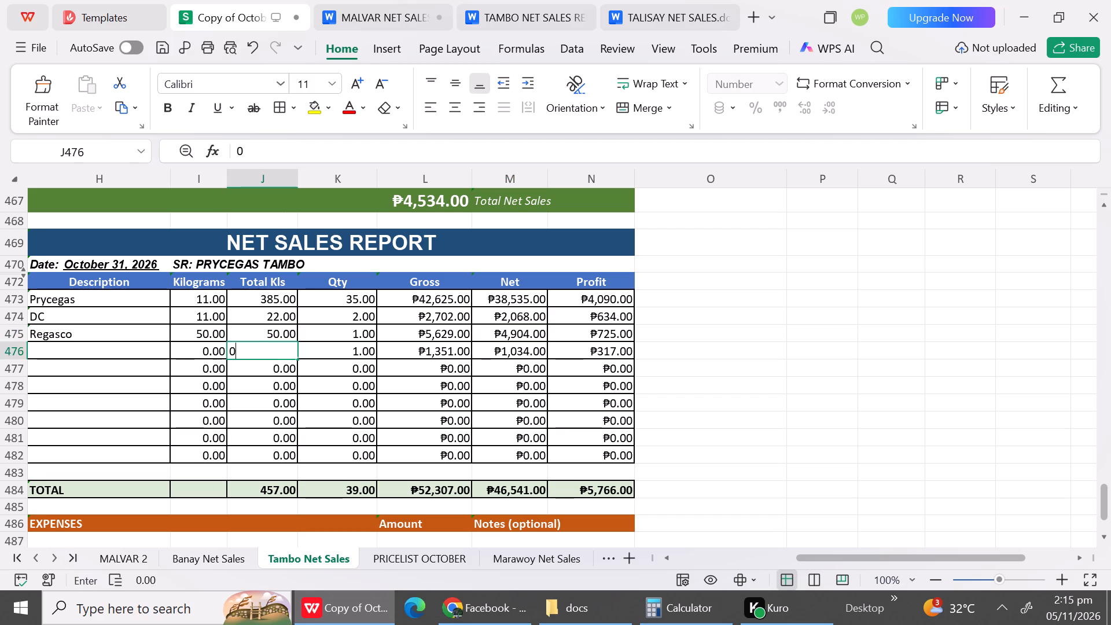
{"action": "key", "text": "Right"}
{"action": "key", "text": "Right"}
{"action": "key", "text": "Left"}
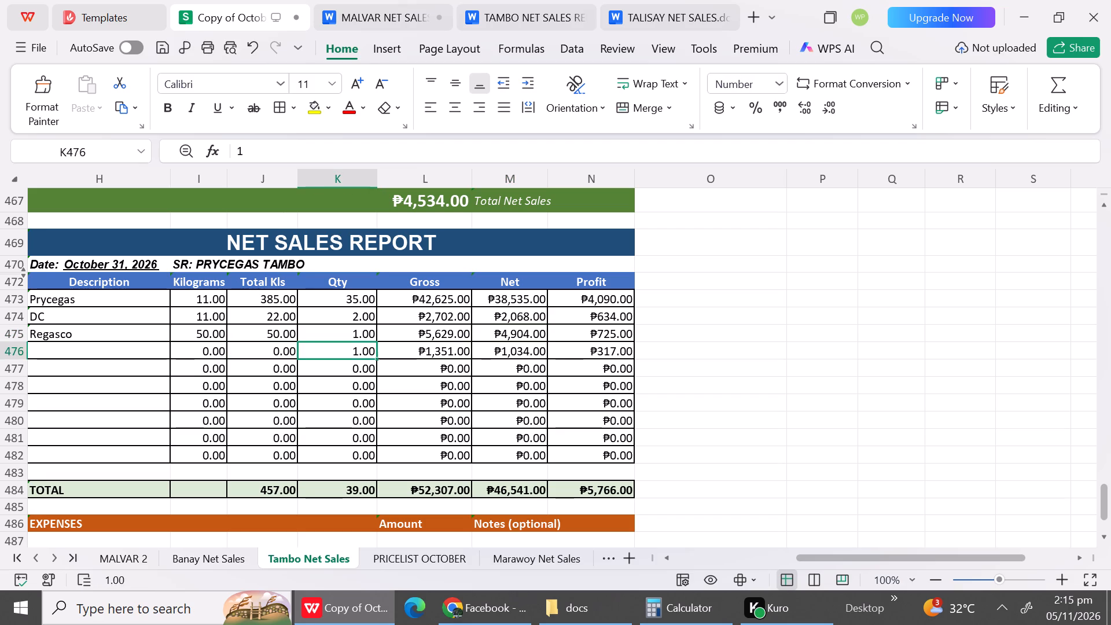
{"action": "key", "text": "0"}
{"action": "key", "text": "Right"}
{"action": "key", "text": "0"}
{"action": "key", "text": "Right"}
{"action": "key", "text": "0"}
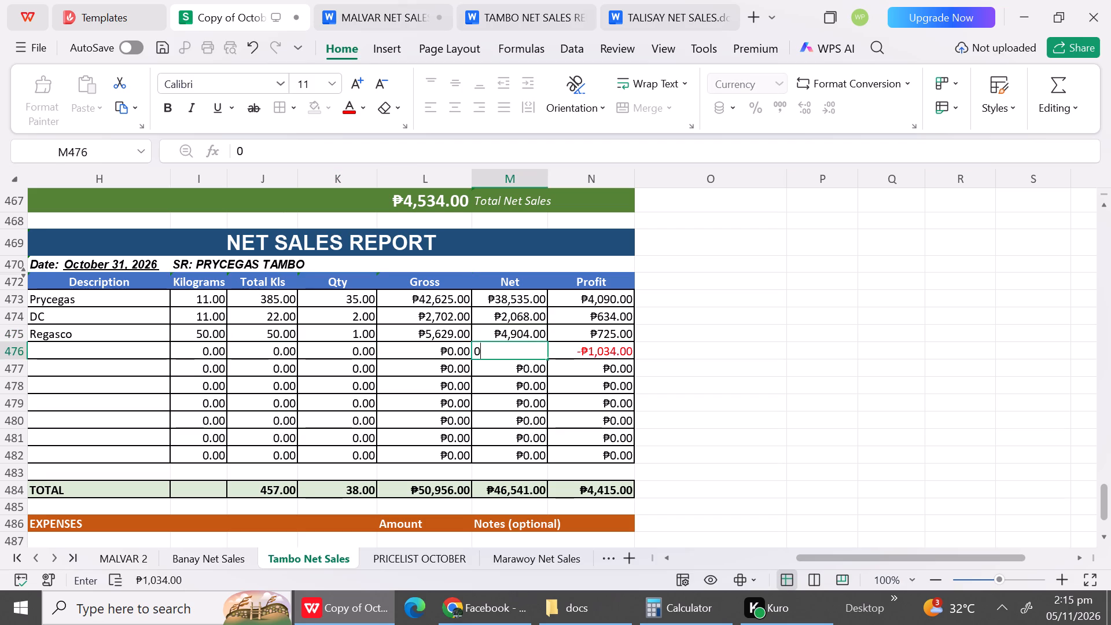
{"action": "left_click", "coordinate": [788, 383]}
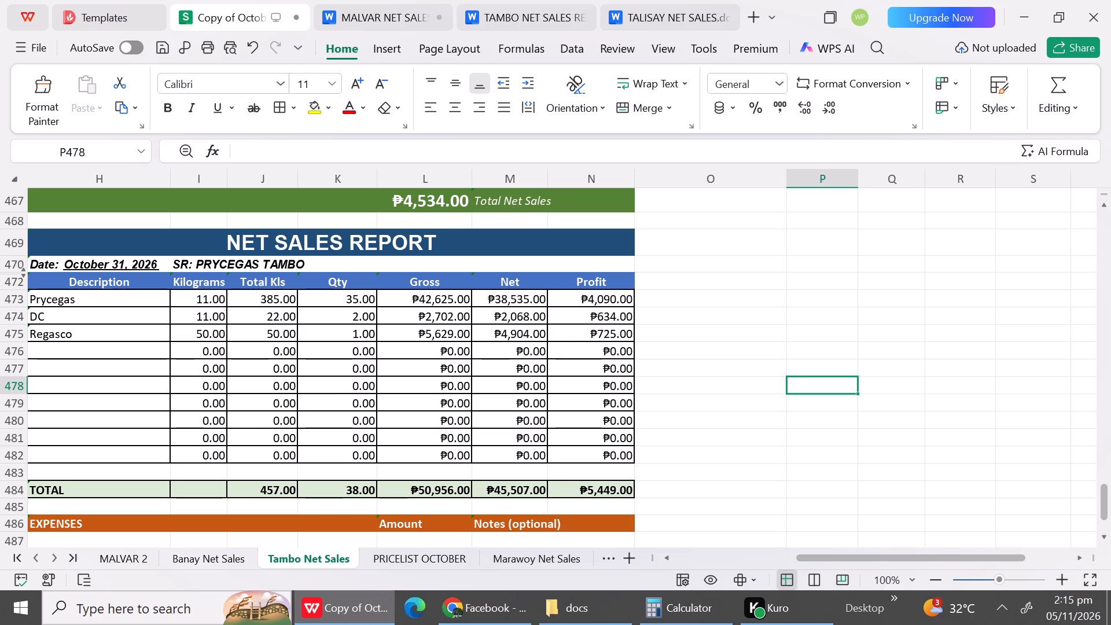
Hide the unused rows 476 to 483 between Regasco and TOTAL in the October 31 Tambo report.
{"action": "left_click_drag", "start_coordinate": [20, 352], "coordinate": [11, 472]}
{"action": "left_click", "coordinate": [11, 472]}
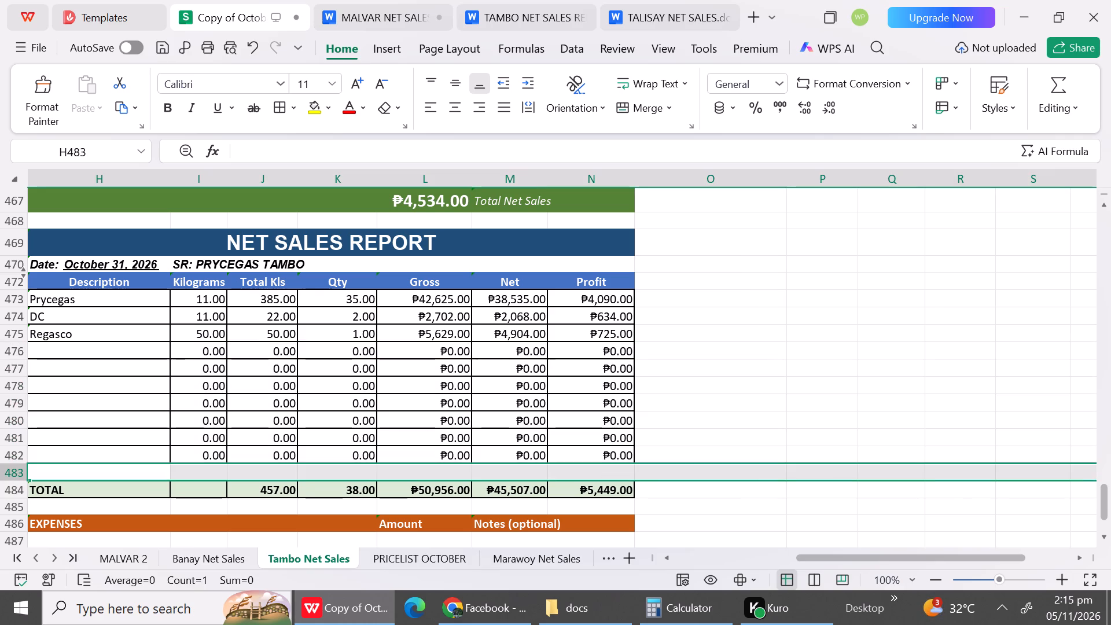
{"action": "left_click", "coordinate": [11, 350]}
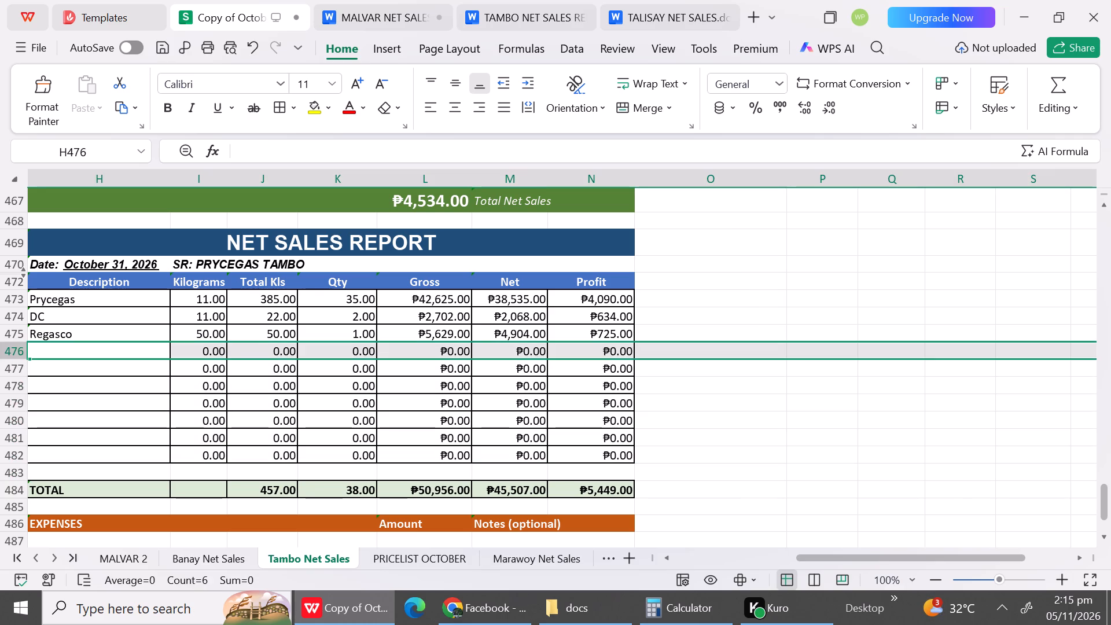
{"action": "left_click_drag", "start_coordinate": [11, 350], "coordinate": [0, 470]}
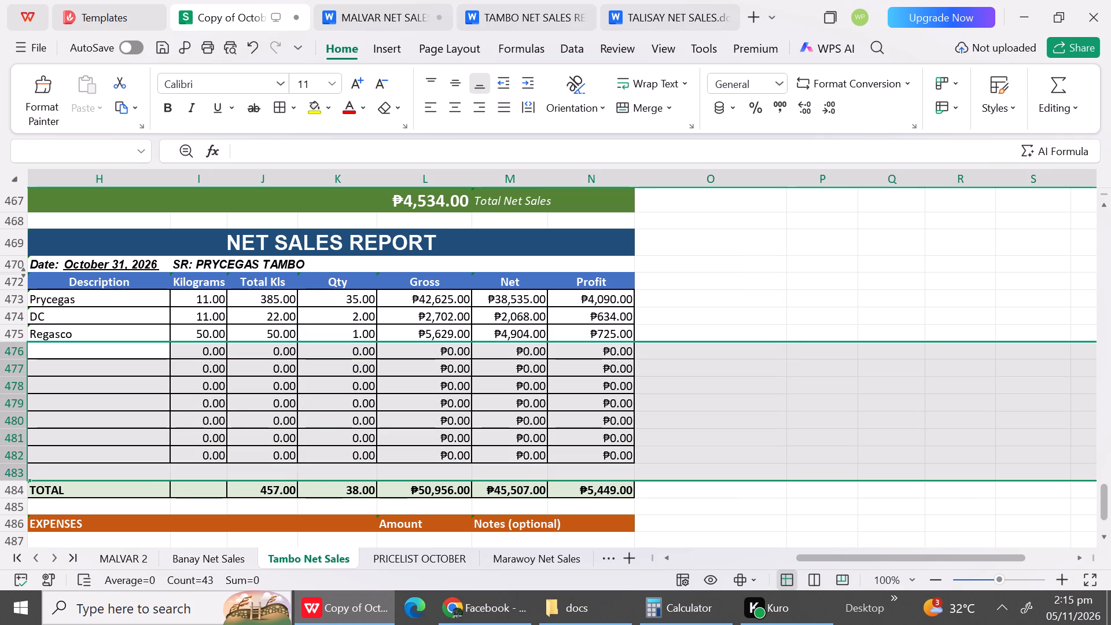
{"action": "left_click", "coordinate": [0, 470]}
{"action": "left_click", "coordinate": [16, 356]}
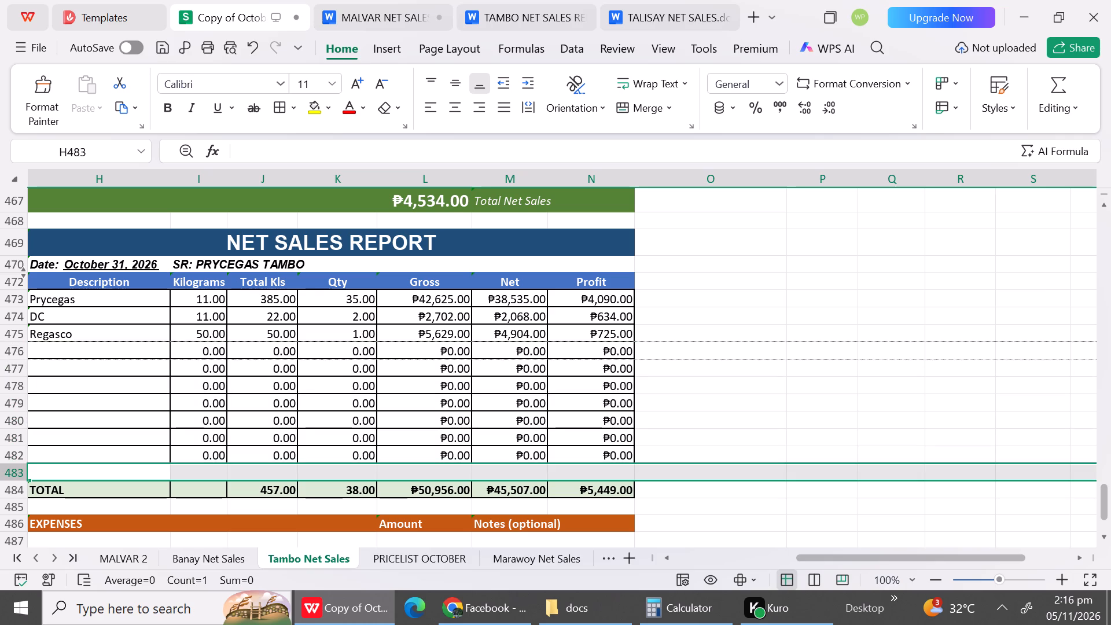
{"action": "left_click_drag", "start_coordinate": [15, 351], "coordinate": [0, 472]}
{"action": "right_click", "coordinate": [0, 472]}
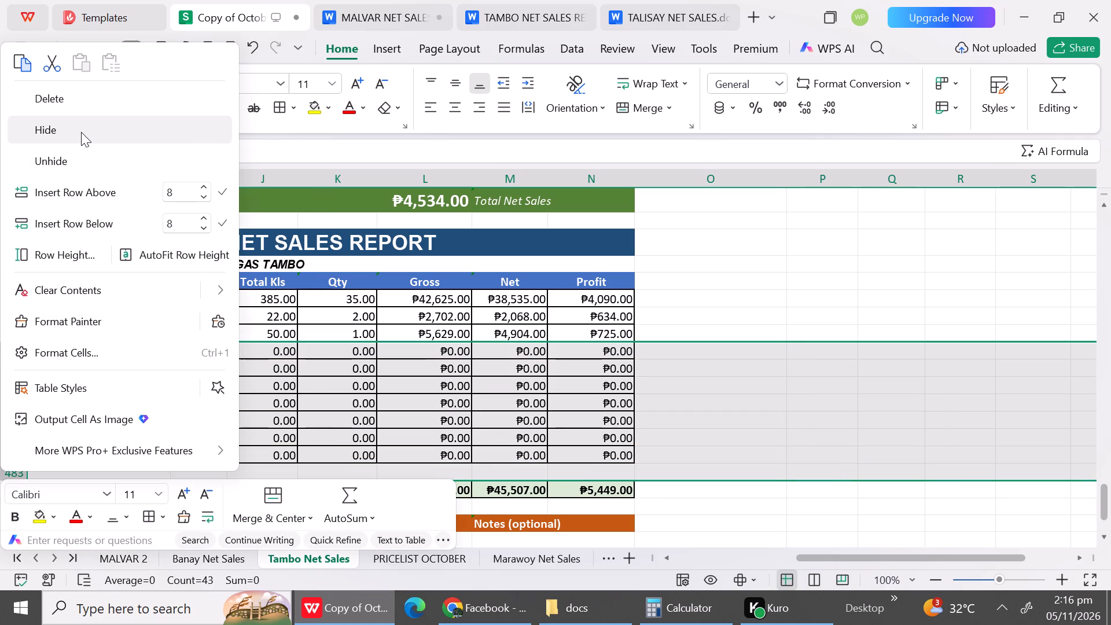
{"action": "left_click", "coordinate": [81, 132]}
{"action": "left_click", "coordinate": [736, 403]}
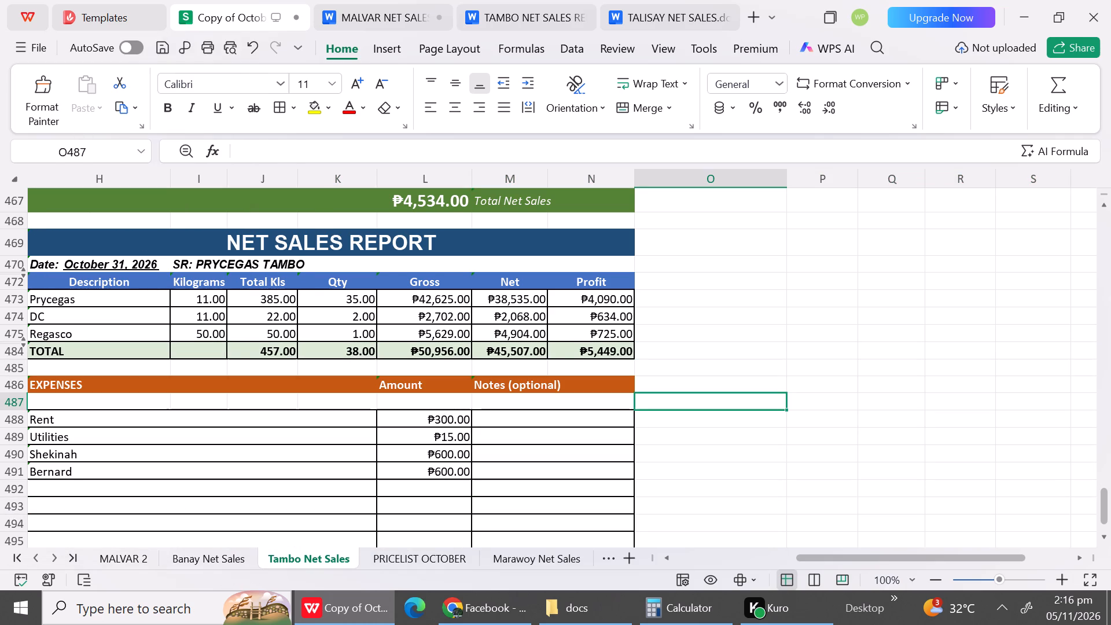
Hide the blank row 487 directly under the October 31 report's EXPENSES heading.
{"action": "left_click", "coordinate": [13, 400]}
{"action": "right_click", "coordinate": [13, 400]}
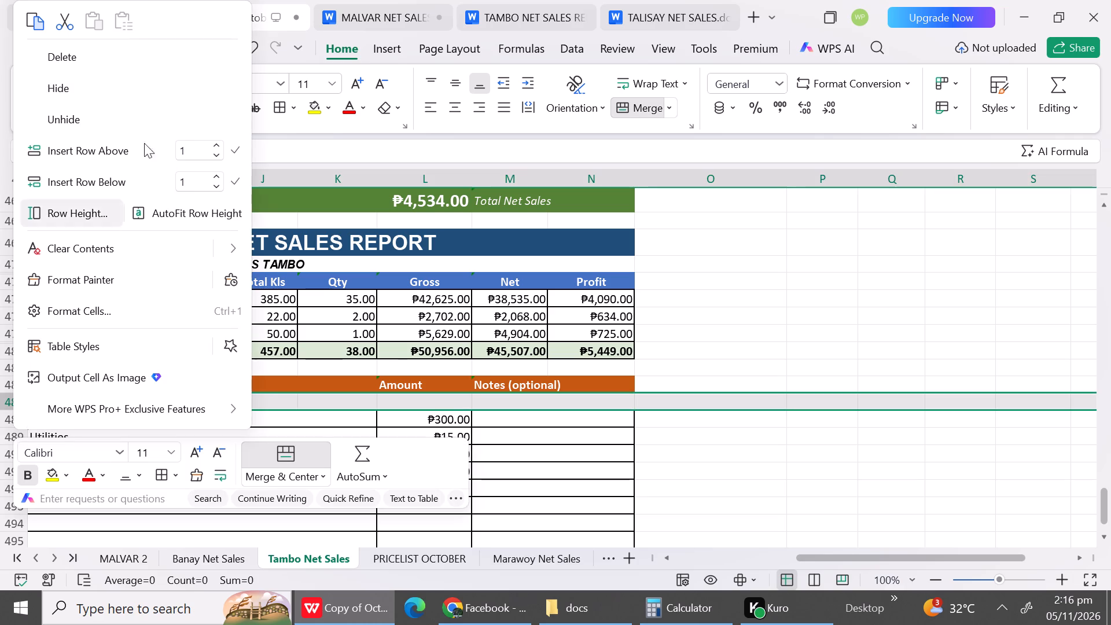
{"action": "left_click", "coordinate": [114, 92]}
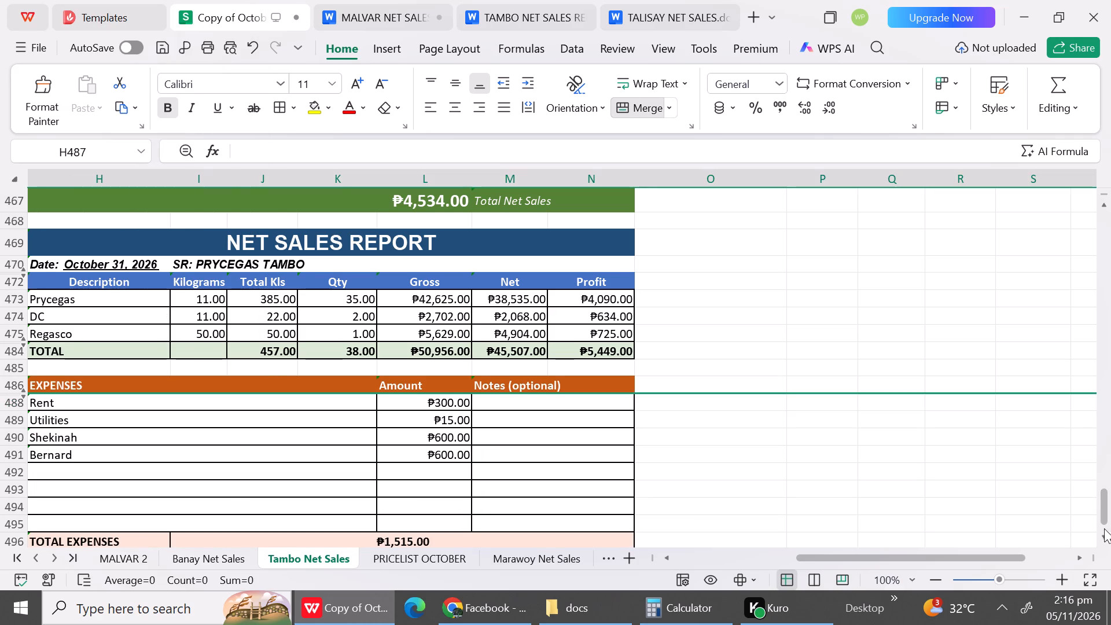
Replace the expense names Shekinah and Bernard with Leah and Jansen in the October 31 Tambo report.
{"action": "left_click", "coordinate": [1103, 535]}
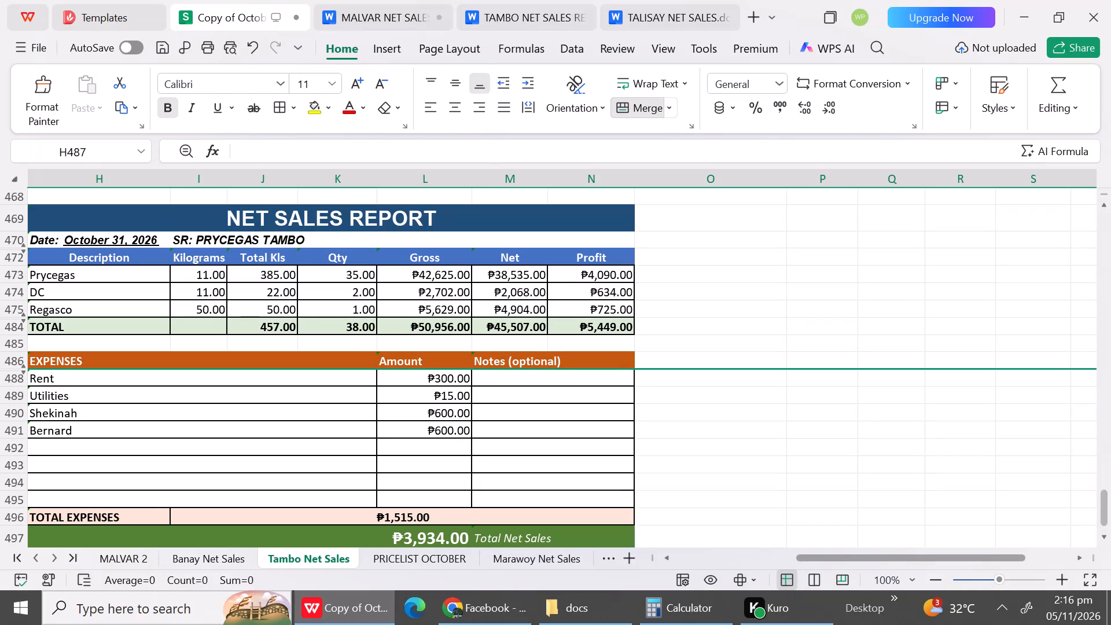
{"action": "left_click", "coordinate": [56, 414]}
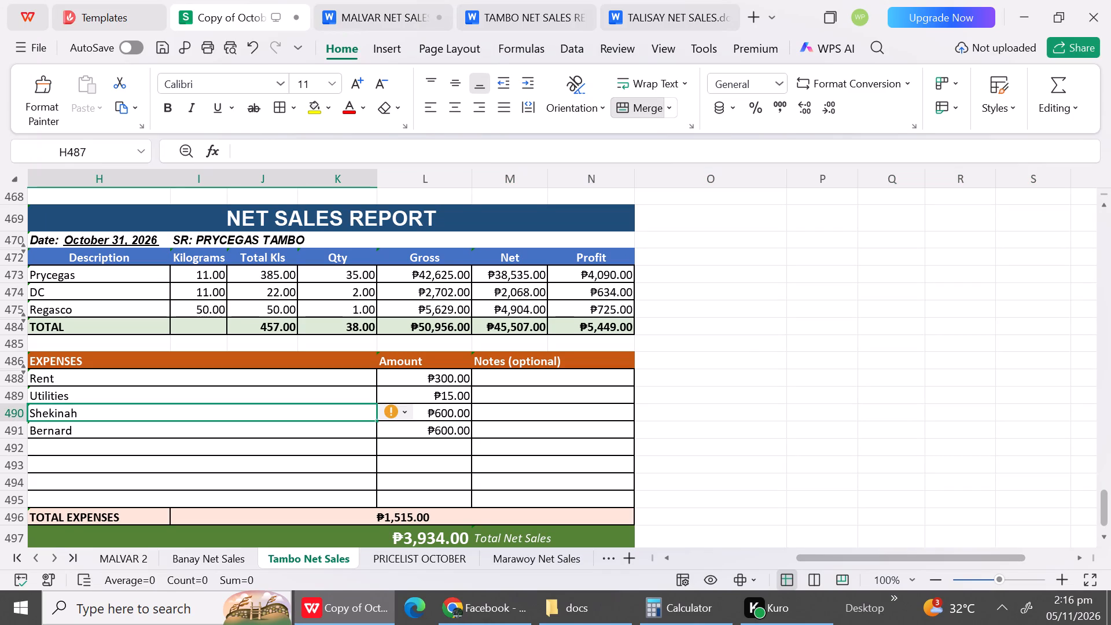
{"action": "type", "text": "lE"}
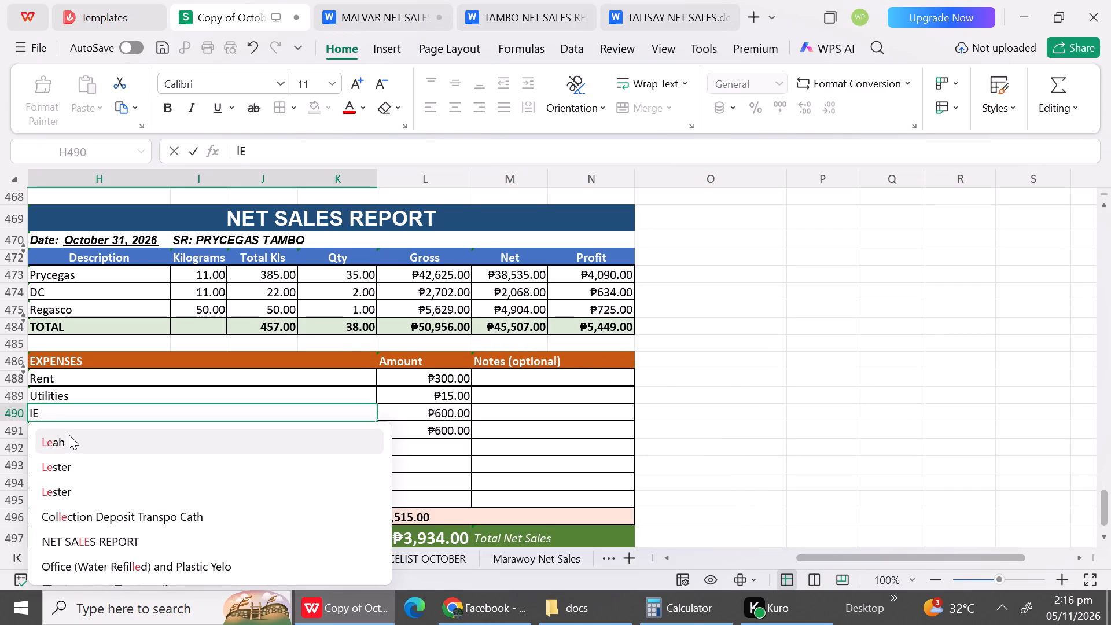
{"action": "left_click", "coordinate": [69, 435]}
{"action": "left_click", "coordinate": [69, 435]}
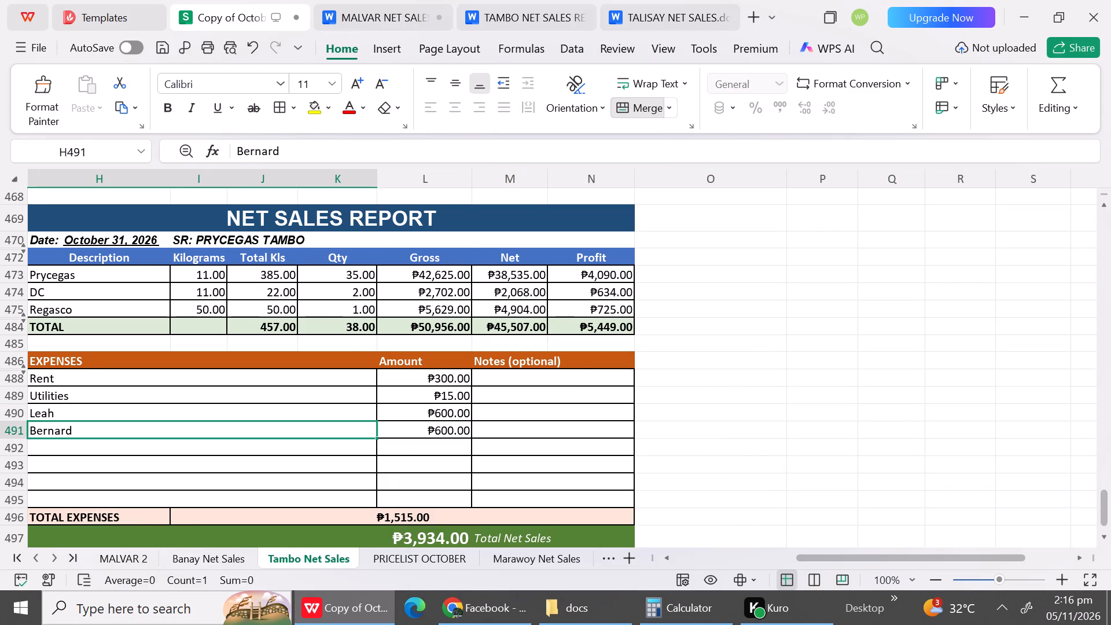
{"action": "type", "text": "jA"}
{"action": "left_click", "coordinate": [68, 467]}
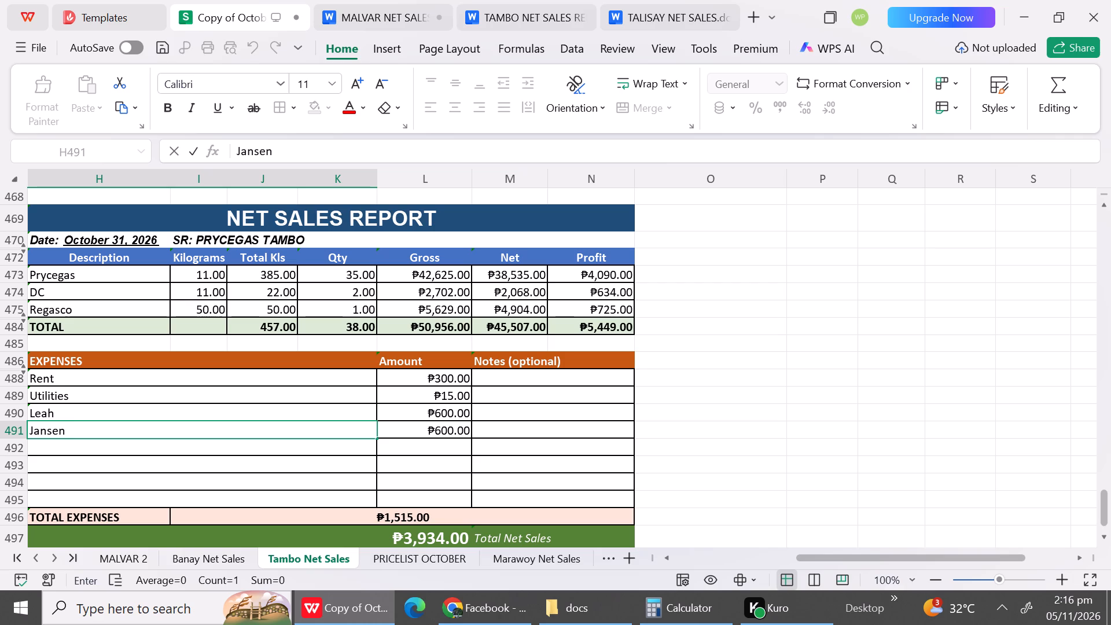
Add Truck Diesel and TMX Fuel as expense entries below Jansen in the October 31 Tambo report.
{"action": "left_click", "coordinate": [194, 447]}
{"action": "type", "text": "tR"}
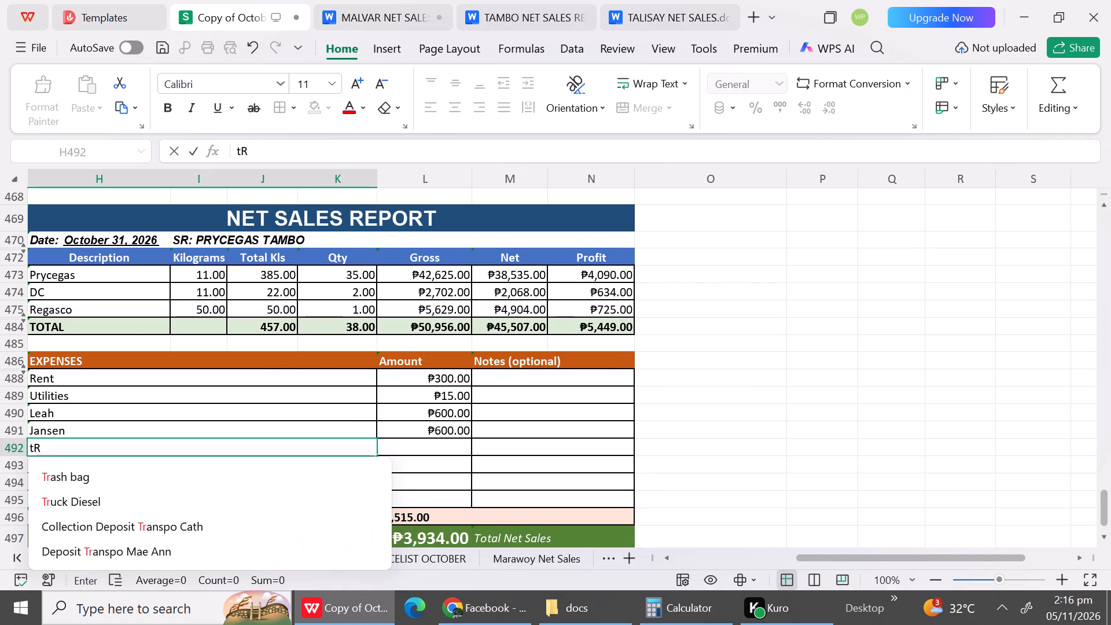
{"action": "key", "text": "BackSpace"}
{"action": "key", "text": "BackSpace"}
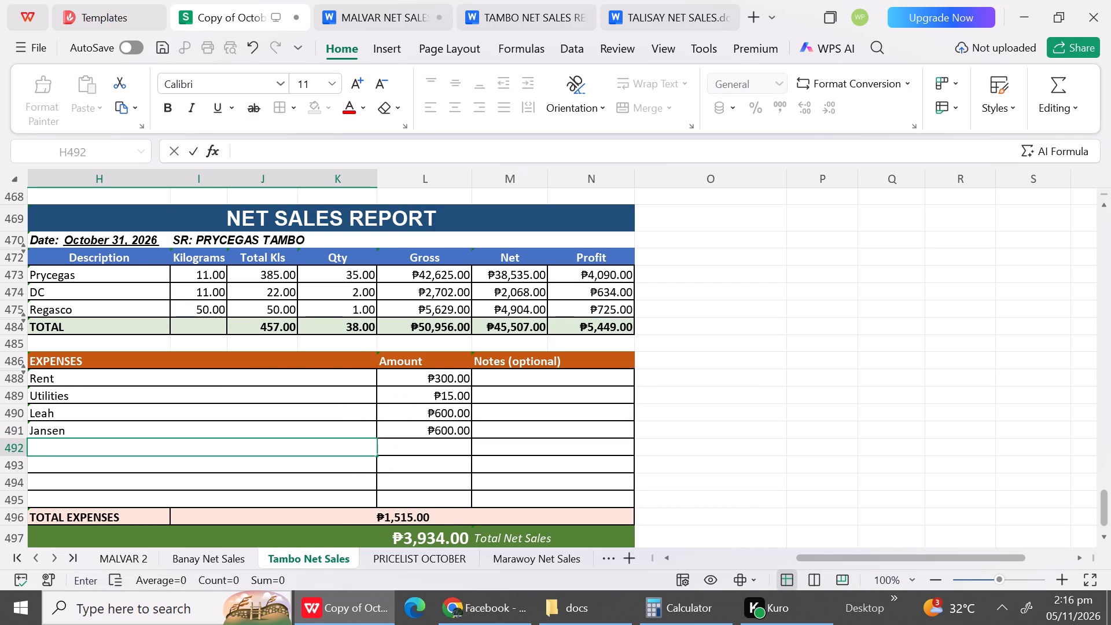
{"action": "key", "text": "shift+t"}
{"action": "type", "text": "ru"}
{"action": "left_click", "coordinate": [181, 471]}
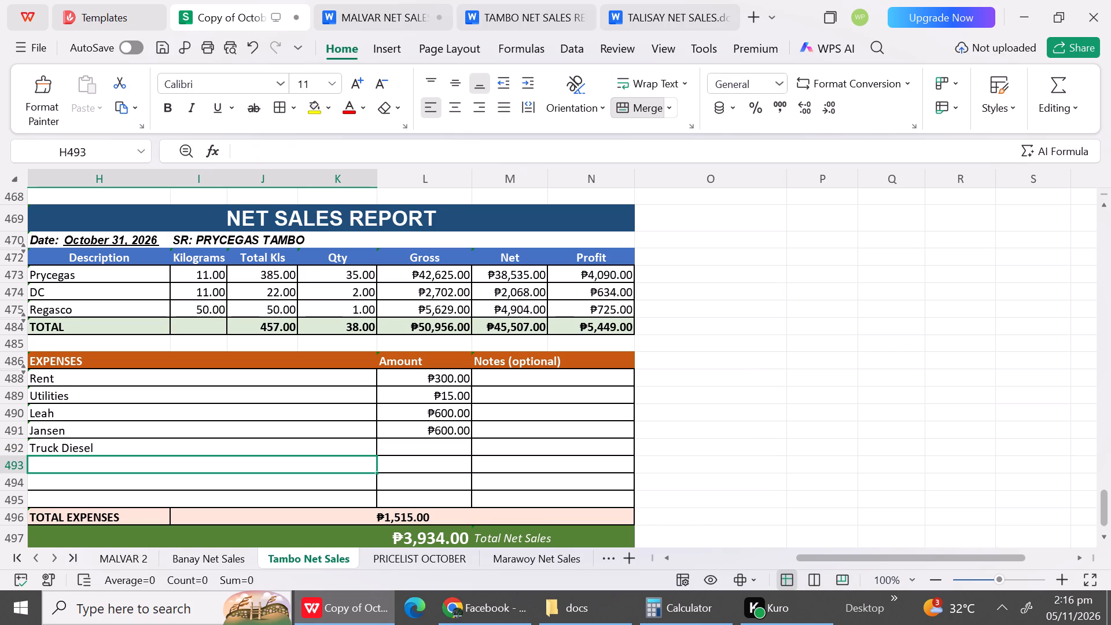
{"action": "key", "text": "shift+t"}
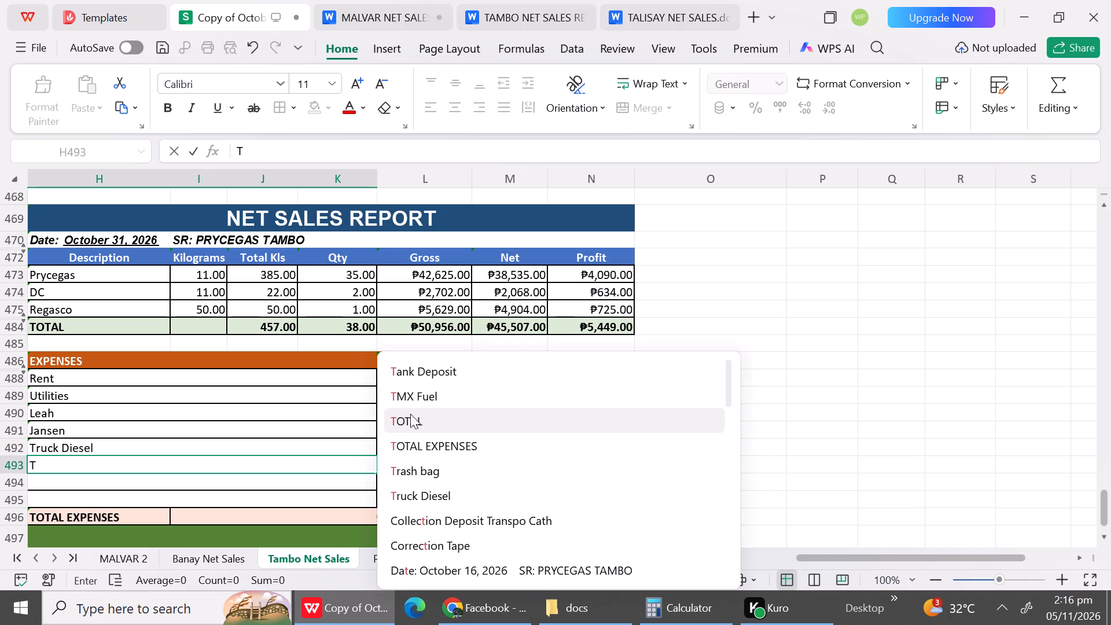
{"action": "left_click", "coordinate": [411, 390]}
Set the October 31 expense amounts to 1000 for Truck Diesel and 598 for TMX Fuel.
{"action": "left_click", "coordinate": [423, 450]}
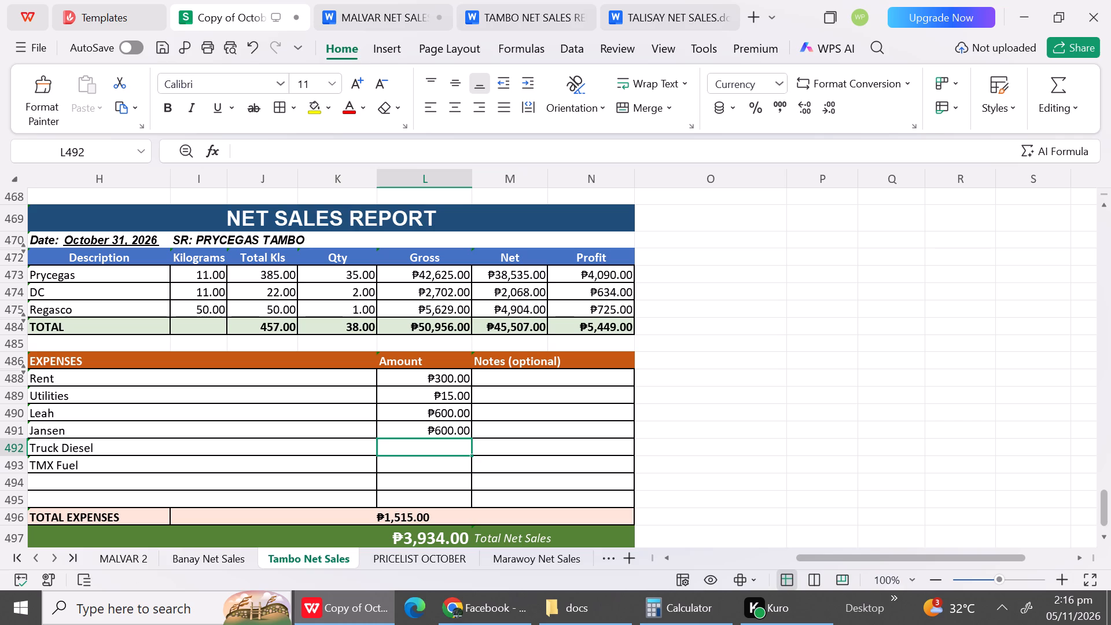
{"action": "type", "text": "598"}
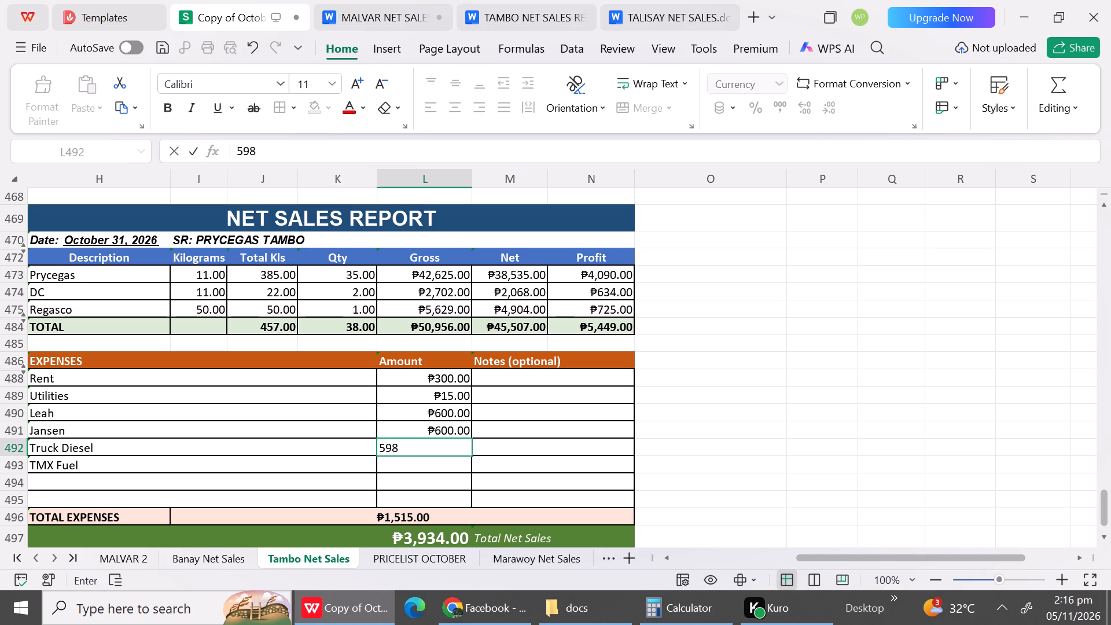
{"action": "key", "text": "BackSpace"}
{"action": "key", "text": "BackSpace"}
{"action": "key", "text": "BackSpace"}
{"action": "key", "text": "BackSpace"}
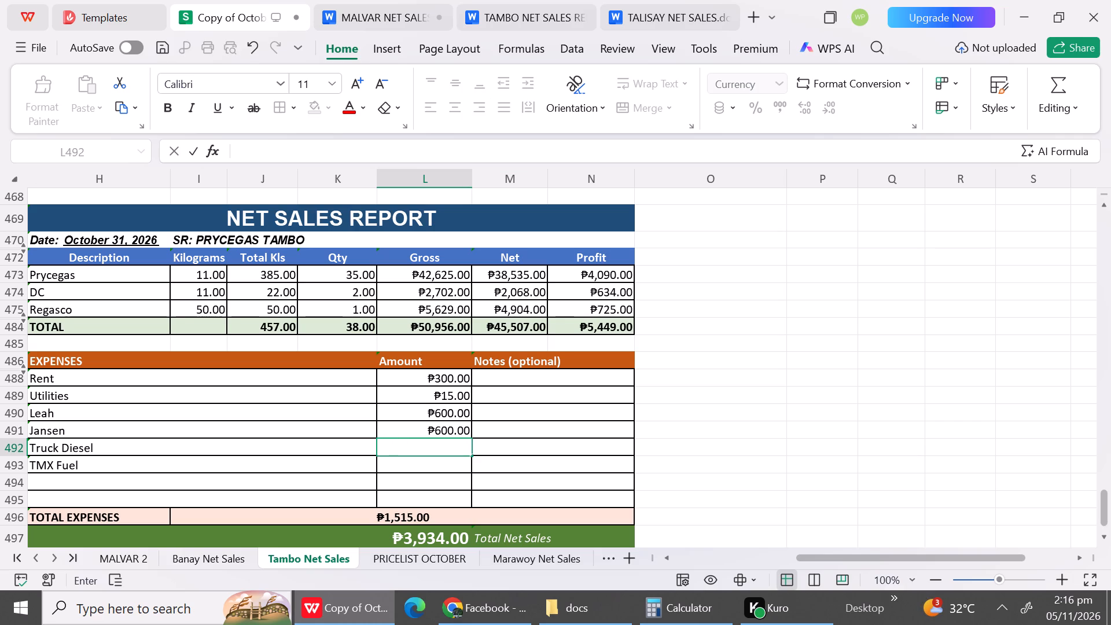
{"action": "type", "text": "1000"}
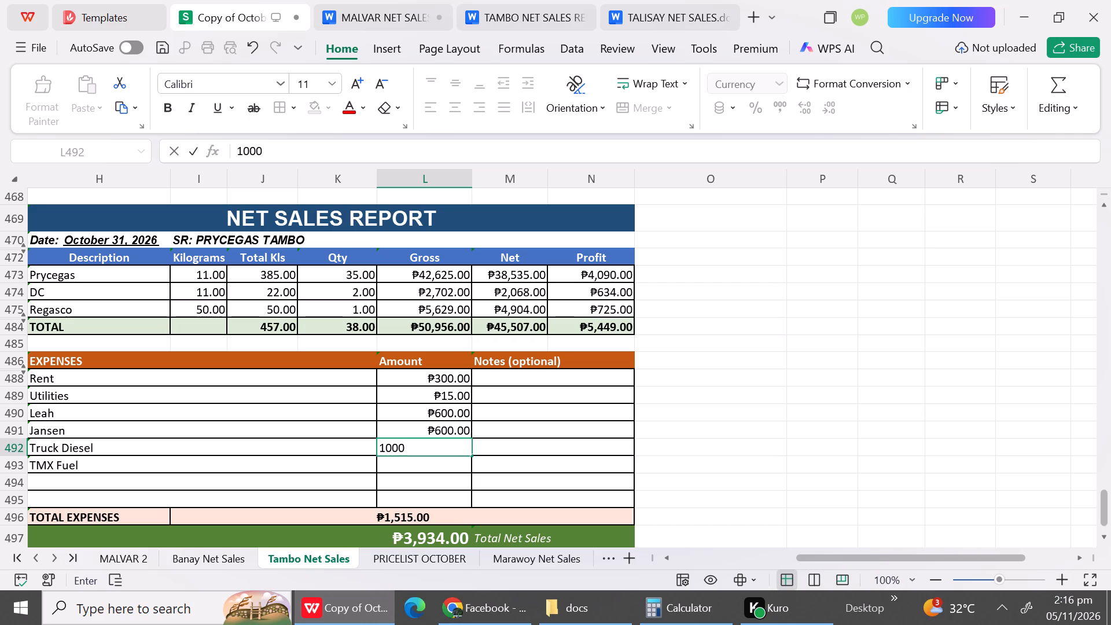
{"action": "left_click", "coordinate": [439, 465]}
{"action": "type", "text": "598"}
{"action": "left_click", "coordinate": [516, 487]}
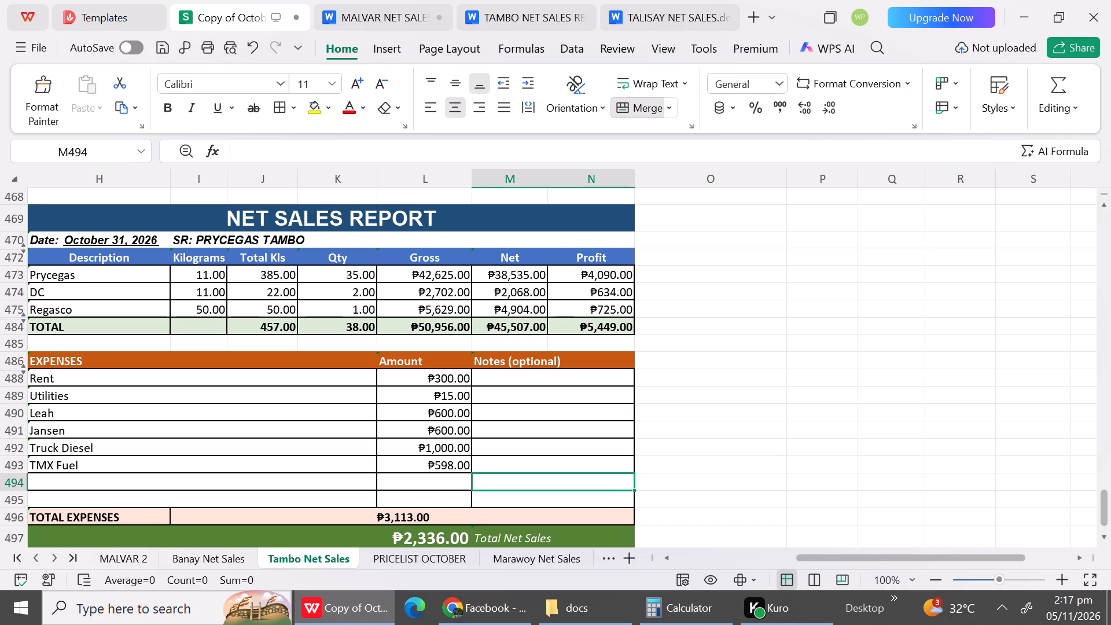
Hide the empty expense rows 494 and 495 above TOTAL EXPENSES in the October 31 Tambo report.
{"action": "left_click_drag", "start_coordinate": [11, 486], "coordinate": [10, 502]}
{"action": "left_click", "coordinate": [10, 502]}
{"action": "left_click", "coordinate": [9, 484]}
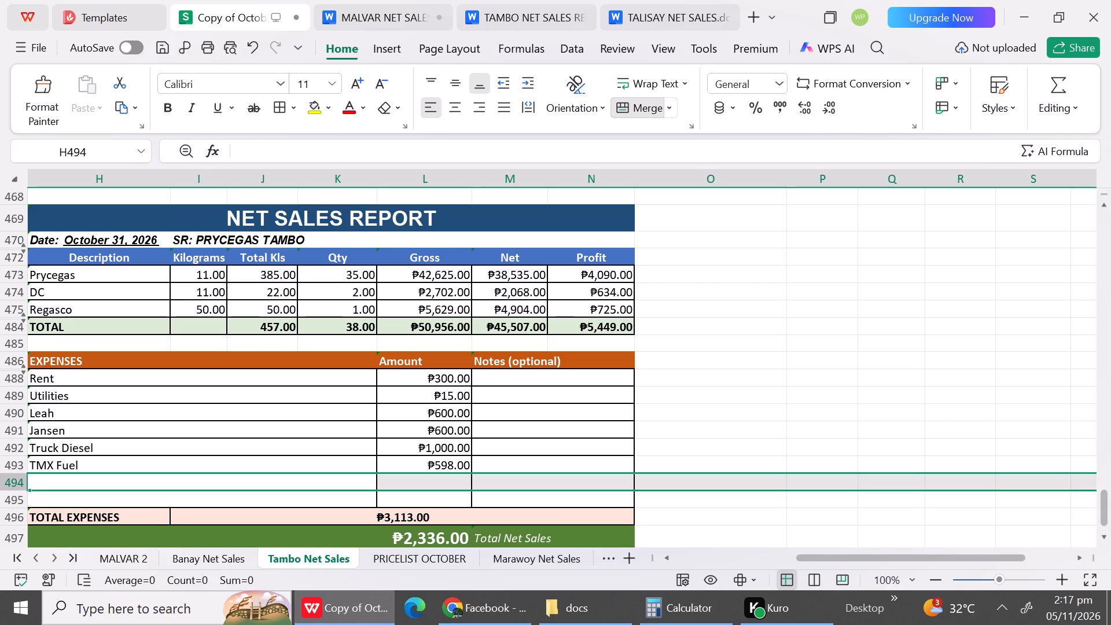
{"action": "left_click_drag", "start_coordinate": [9, 484], "coordinate": [9, 498]}
{"action": "right_click", "coordinate": [9, 498]}
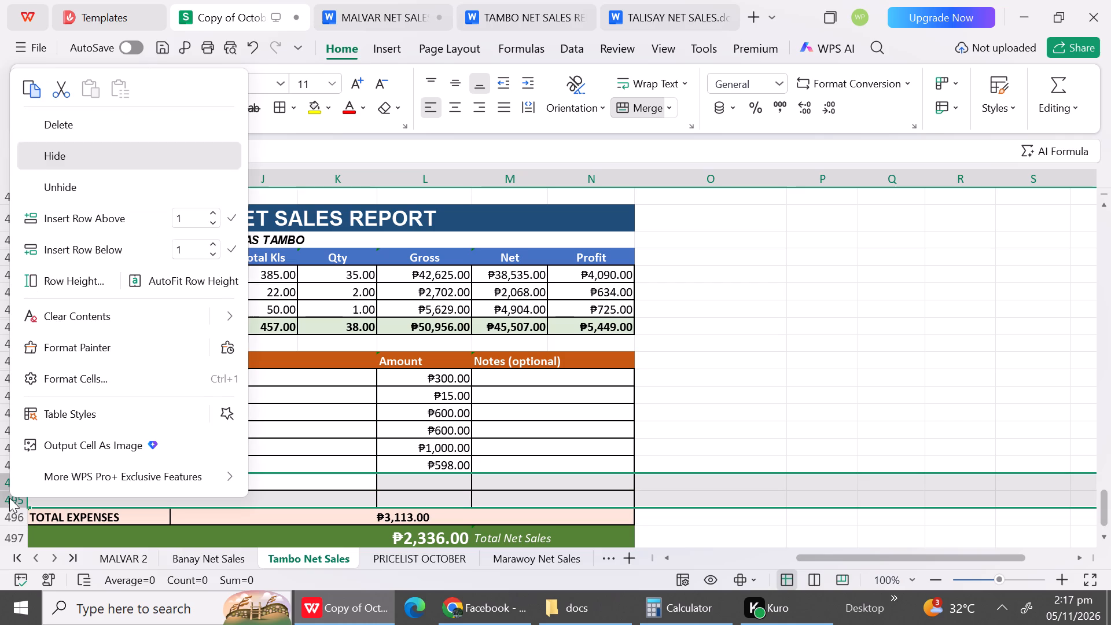
{"action": "left_click", "coordinate": [84, 166]}
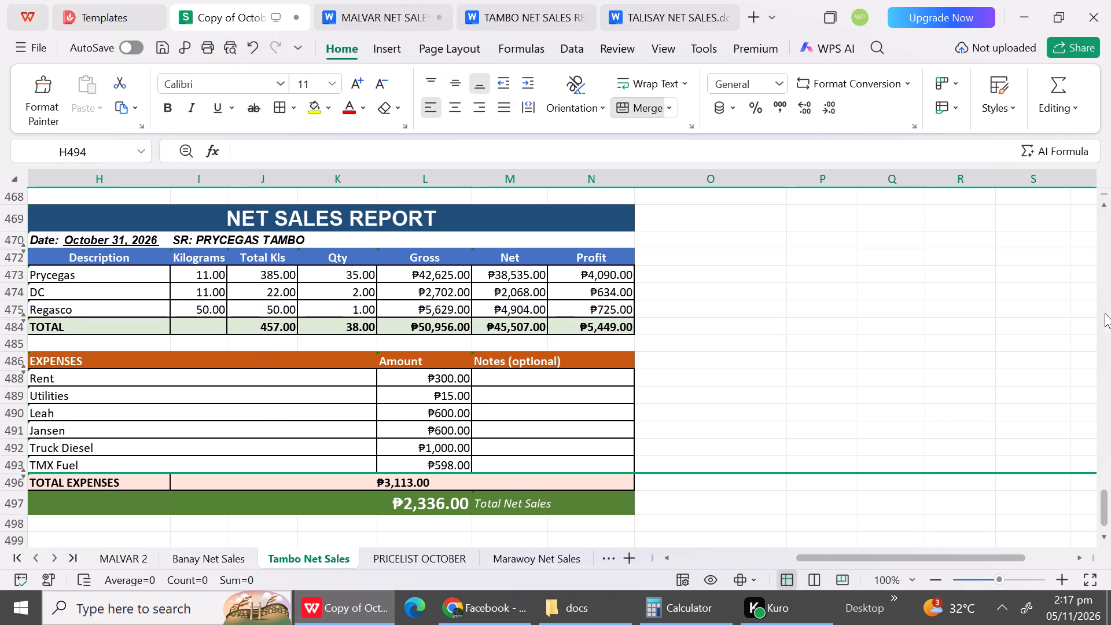
Review the expense entries in the Tambo reports from the one preceding October 30 through October 31.
{"action": "left_click", "coordinate": [1103, 313]}
{"action": "left_click", "coordinate": [1103, 313]}
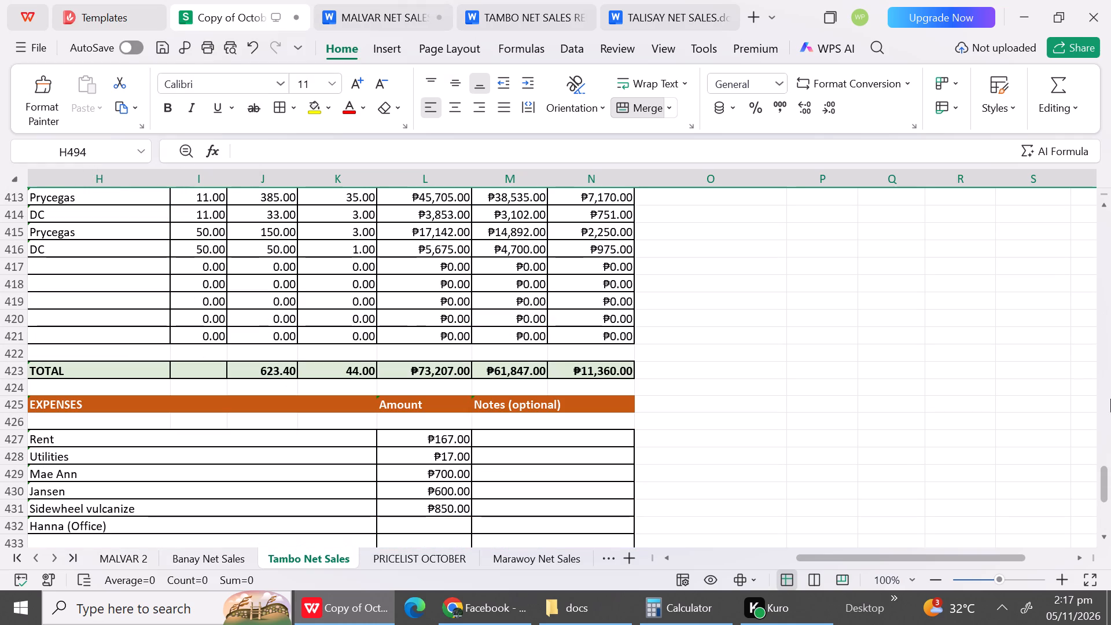
{"action": "triple_click", "coordinate": [1099, 535]}
{"action": "left_click", "coordinate": [1099, 535]}
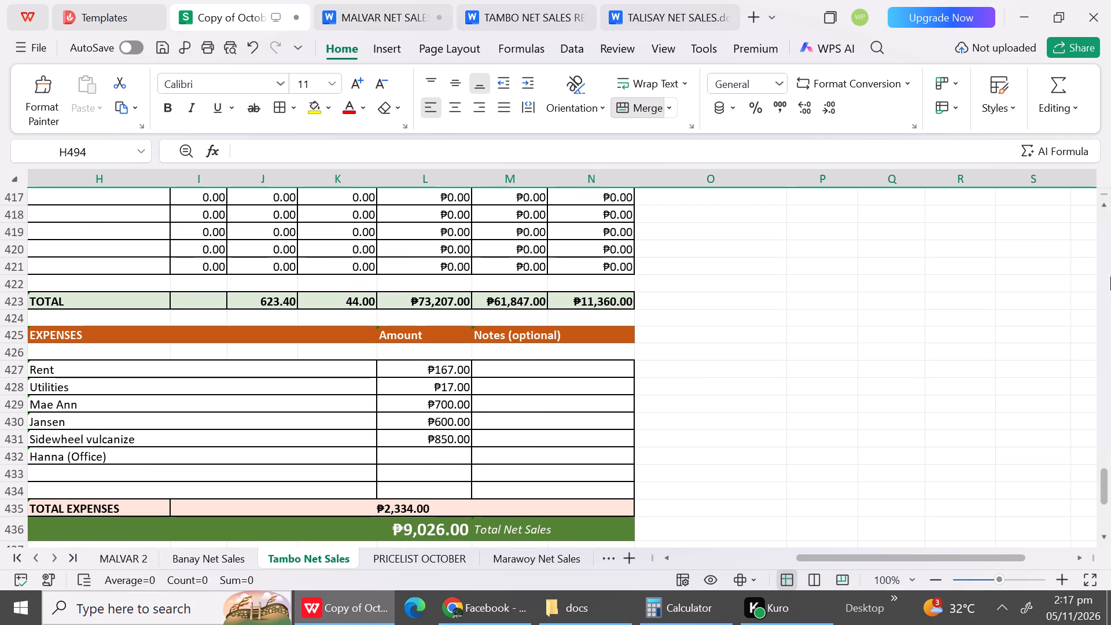
{"action": "triple_click", "coordinate": [1104, 535]}
{"action": "triple_click", "coordinate": [1104, 535]}
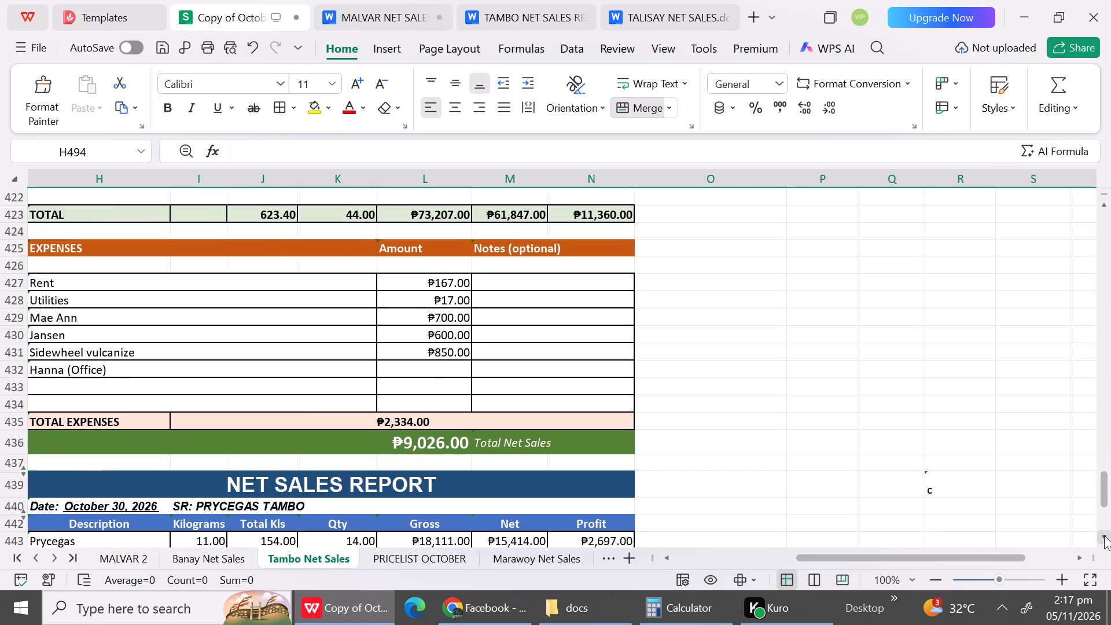
{"action": "triple_click", "coordinate": [1104, 535]}
{"action": "triple_click", "coordinate": [1104, 535]}
{"action": "triple_click", "coordinate": [1104, 535]}
{"action": "triple_click", "coordinate": [1104, 535]}
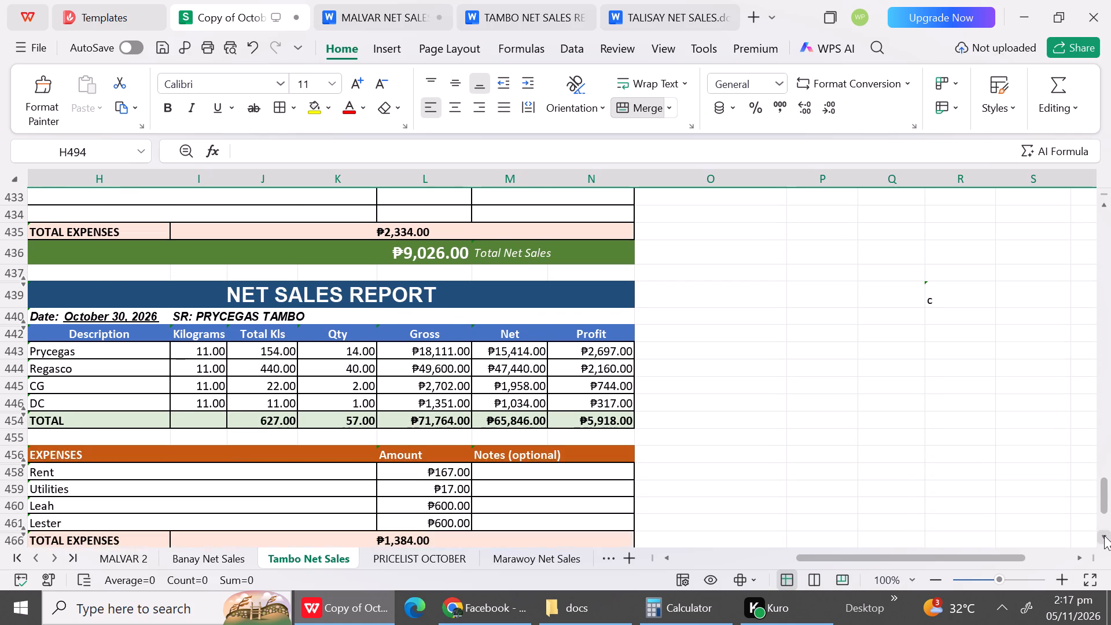
{"action": "left_click", "coordinate": [1104, 535]}
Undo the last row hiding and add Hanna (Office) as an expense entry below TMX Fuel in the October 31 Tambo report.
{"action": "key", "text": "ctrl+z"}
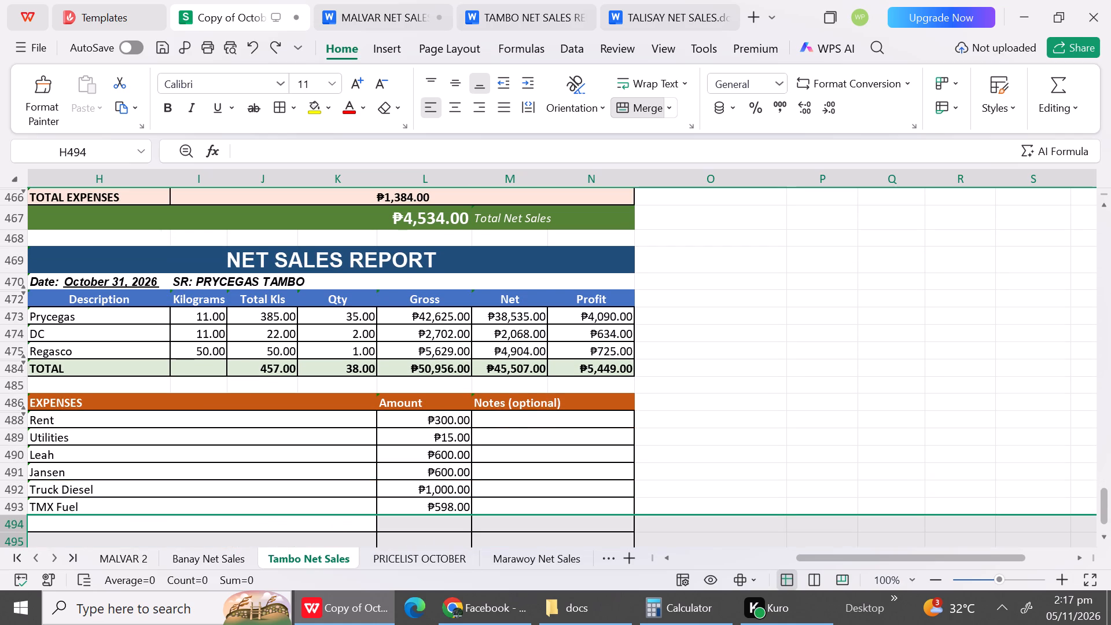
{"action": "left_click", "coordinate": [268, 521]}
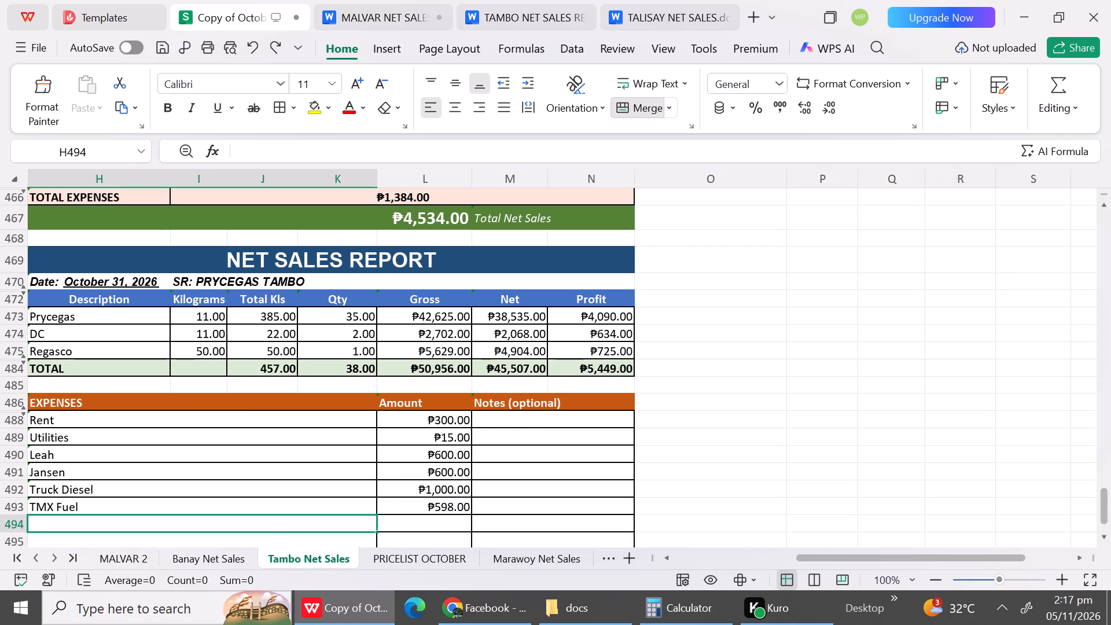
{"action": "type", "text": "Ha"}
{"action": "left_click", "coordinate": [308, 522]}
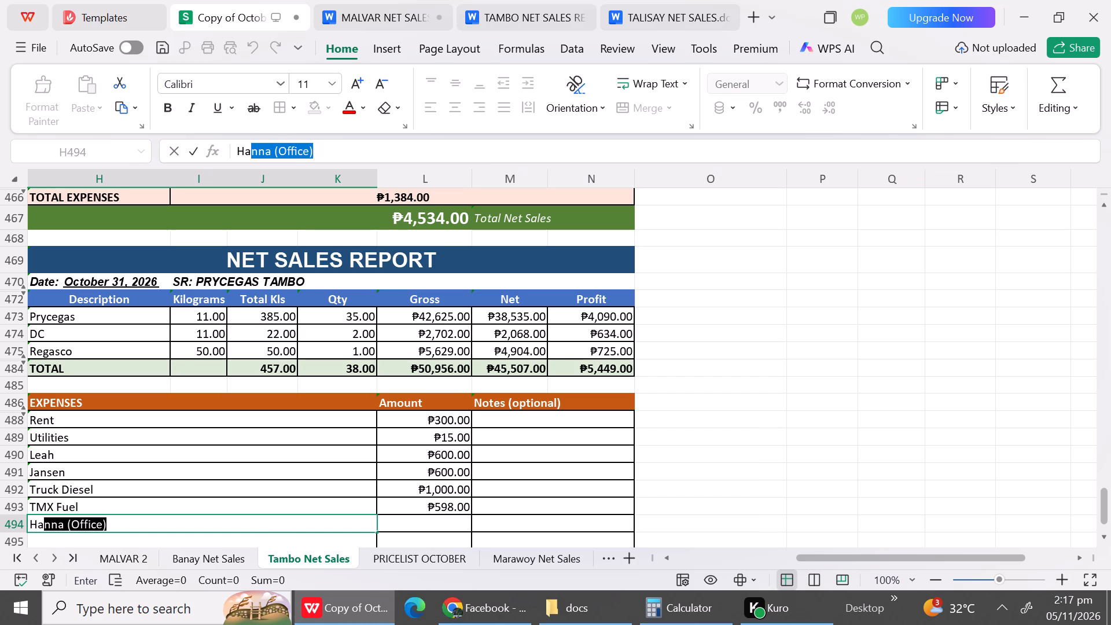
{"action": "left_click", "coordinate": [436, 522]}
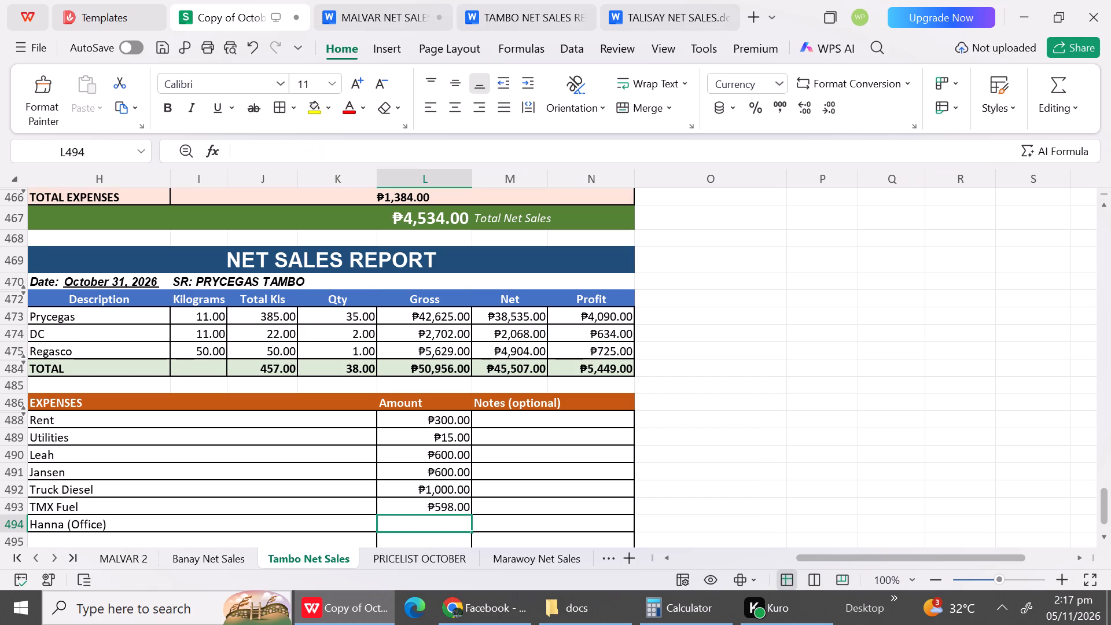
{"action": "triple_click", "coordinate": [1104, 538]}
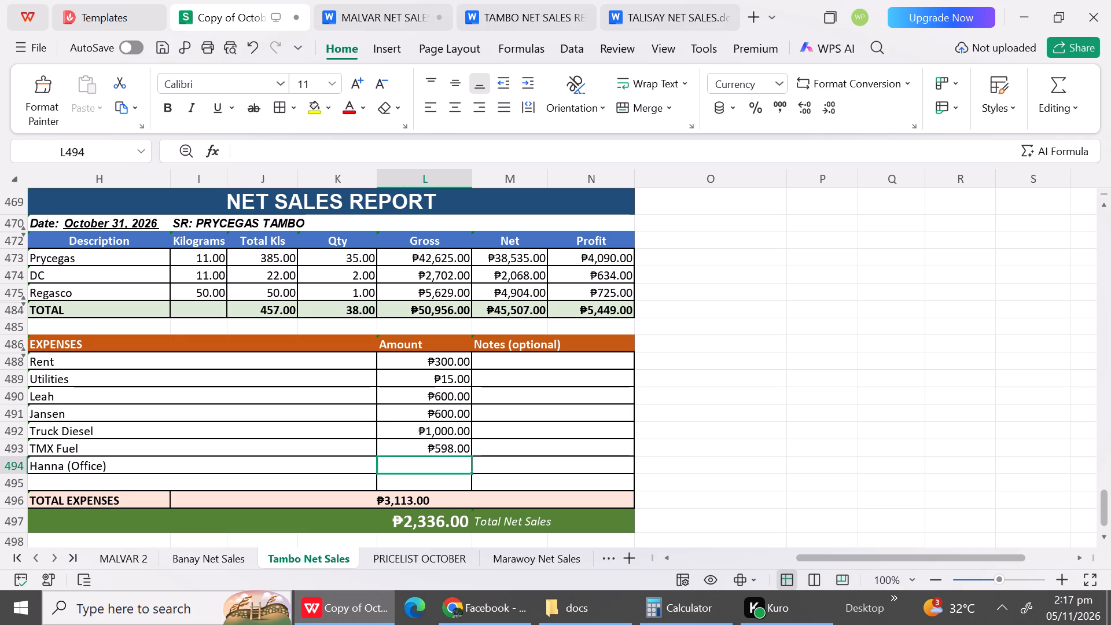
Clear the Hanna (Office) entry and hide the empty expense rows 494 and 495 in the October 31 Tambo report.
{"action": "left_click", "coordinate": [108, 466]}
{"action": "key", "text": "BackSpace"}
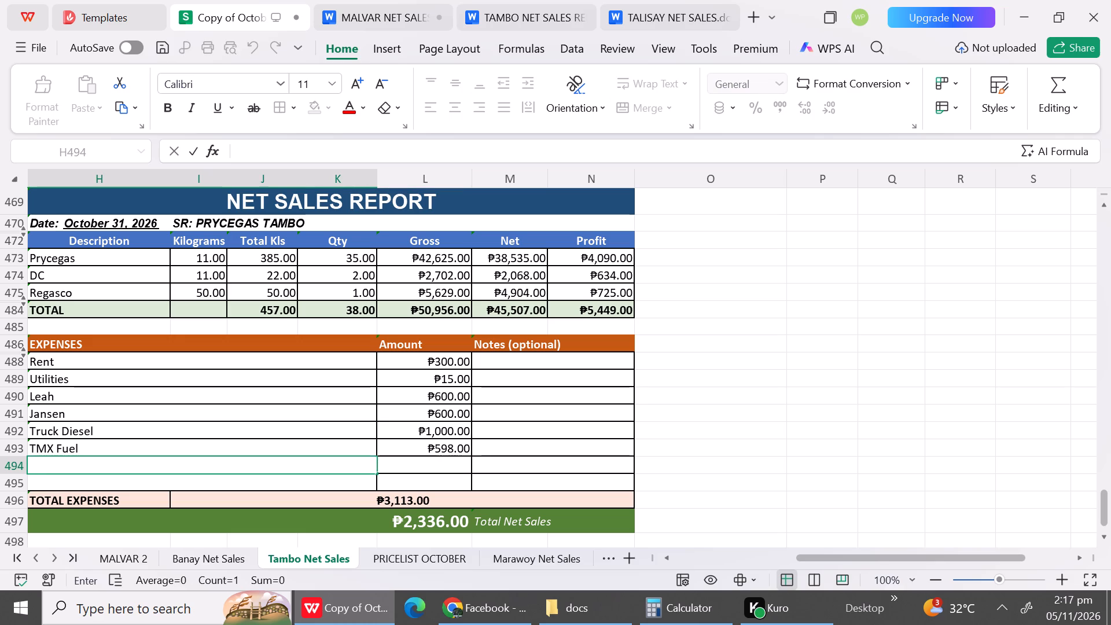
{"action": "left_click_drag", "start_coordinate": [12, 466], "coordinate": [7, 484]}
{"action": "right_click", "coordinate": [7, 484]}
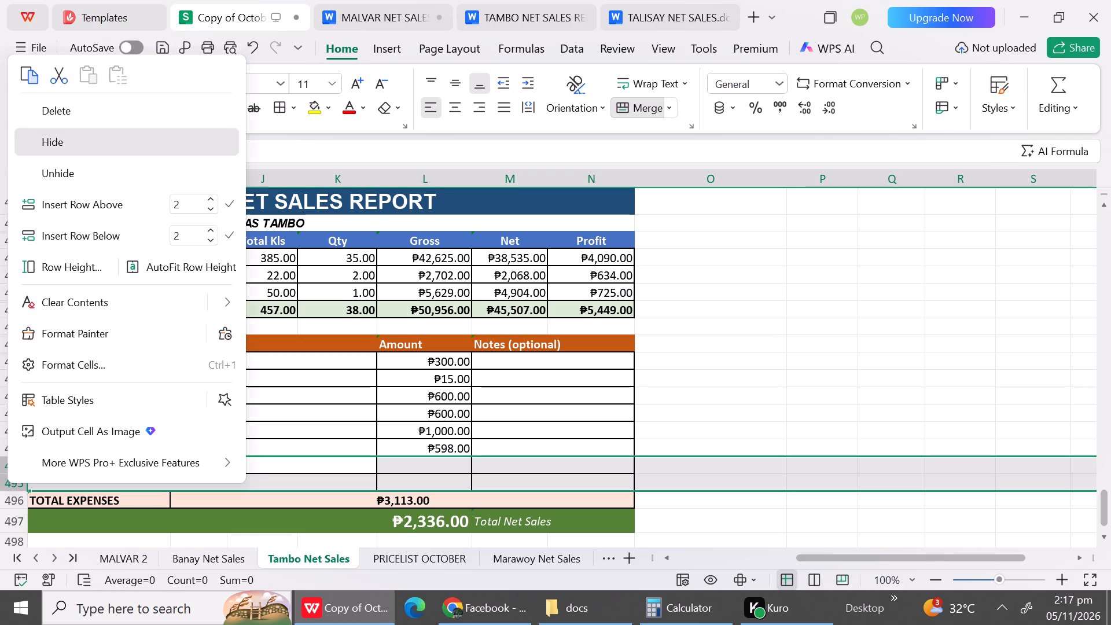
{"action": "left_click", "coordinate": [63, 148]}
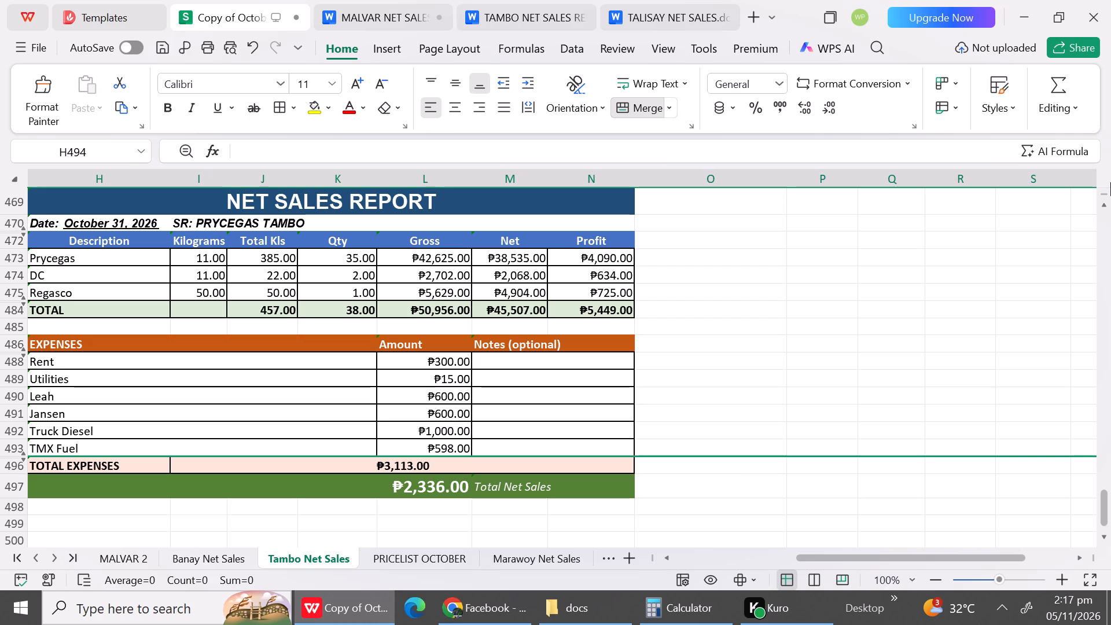
Set the Hanna (Office) expense amount to 850 in the Tambo report directly above October 30.
{"action": "triple_click", "coordinate": [1108, 205]}
{"action": "triple_click", "coordinate": [1108, 205]}
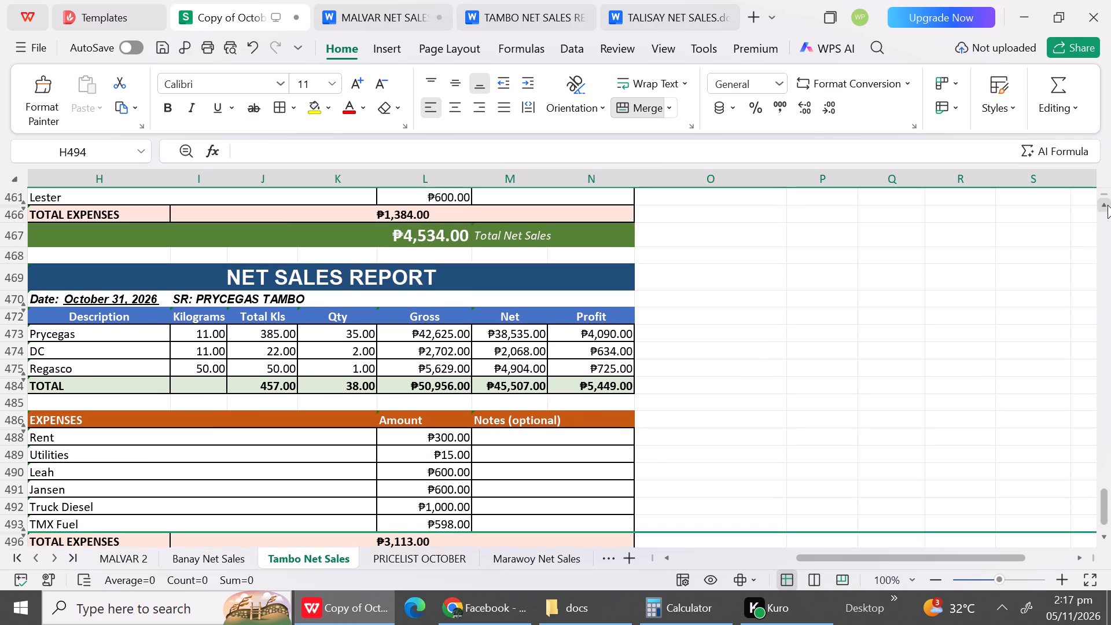
{"action": "double_click", "coordinate": [1108, 205]}
{"action": "triple_click", "coordinate": [1108, 205]}
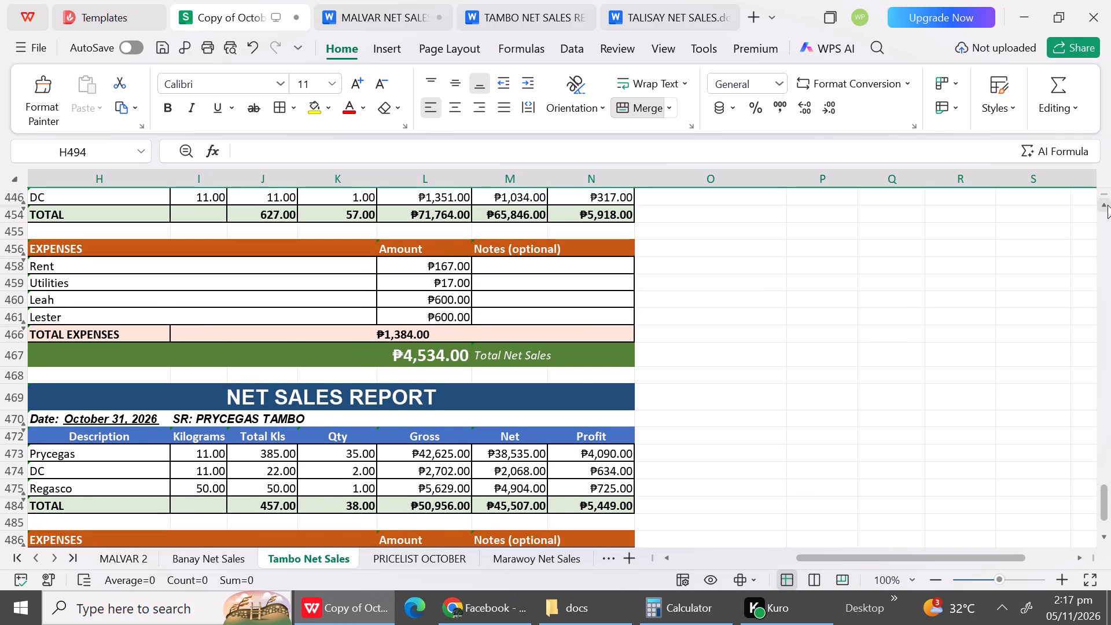
{"action": "triple_click", "coordinate": [1108, 205]}
{"action": "triple_click", "coordinate": [1108, 205]}
{"action": "triple_click", "coordinate": [1108, 205]}
{"action": "triple_click", "coordinate": [1108, 205]}
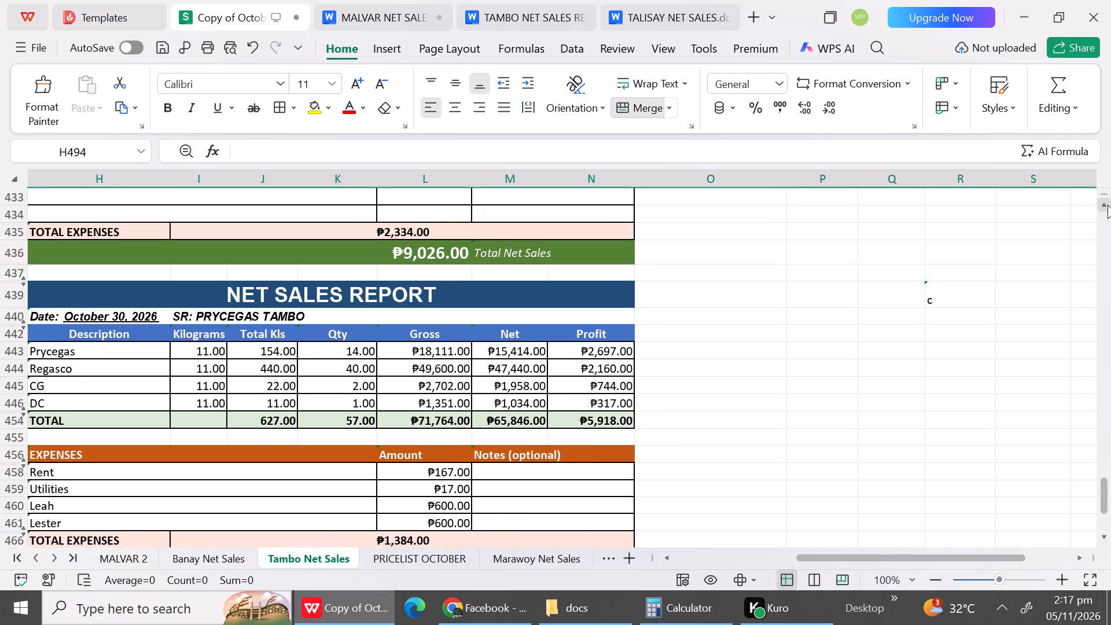
{"action": "triple_click", "coordinate": [1108, 205]}
{"action": "triple_click", "coordinate": [1108, 205]}
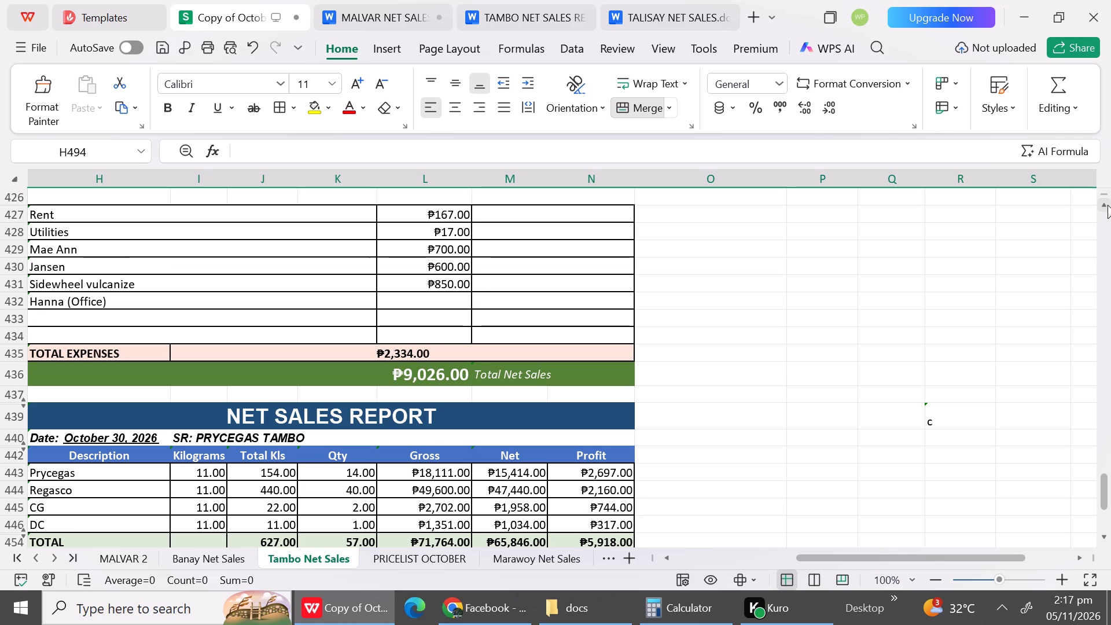
{"action": "left_click", "coordinate": [444, 300]}
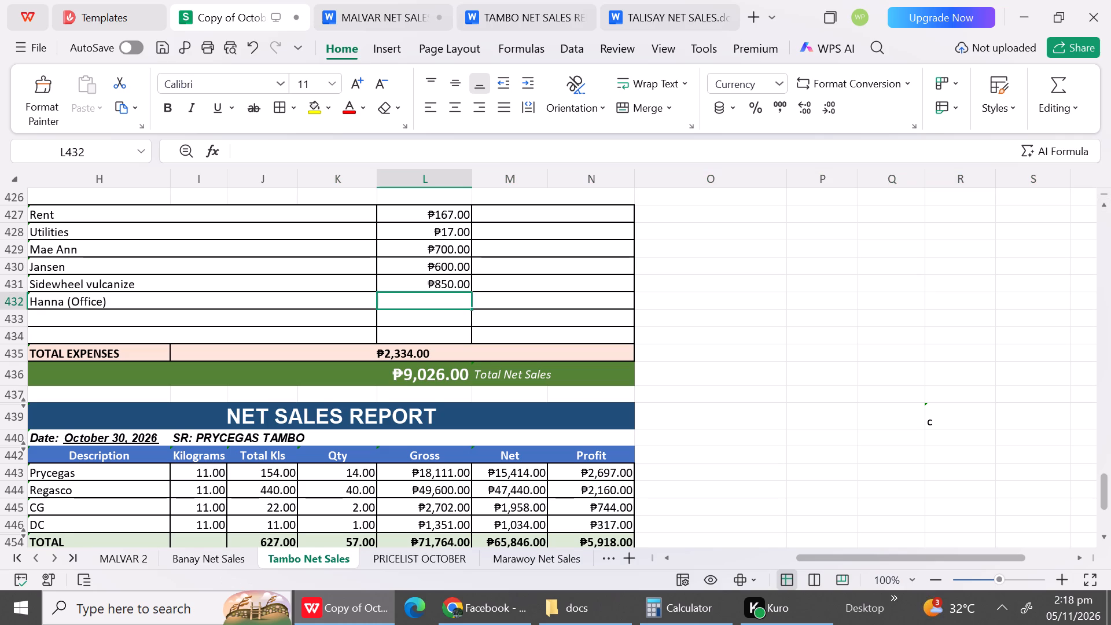
{"action": "type", "text": "850"}
{"action": "left_click", "coordinate": [392, 328]}
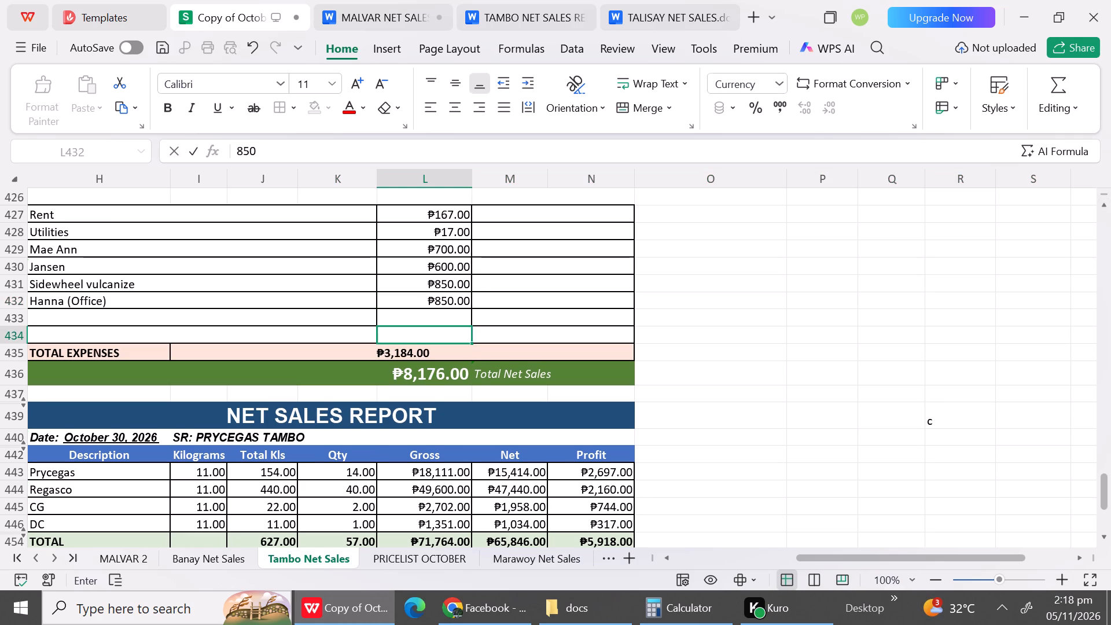
Set the Sidewheel vulcanize expense amount to 80 in the same report above October 30.
{"action": "left_click", "coordinate": [434, 289]}
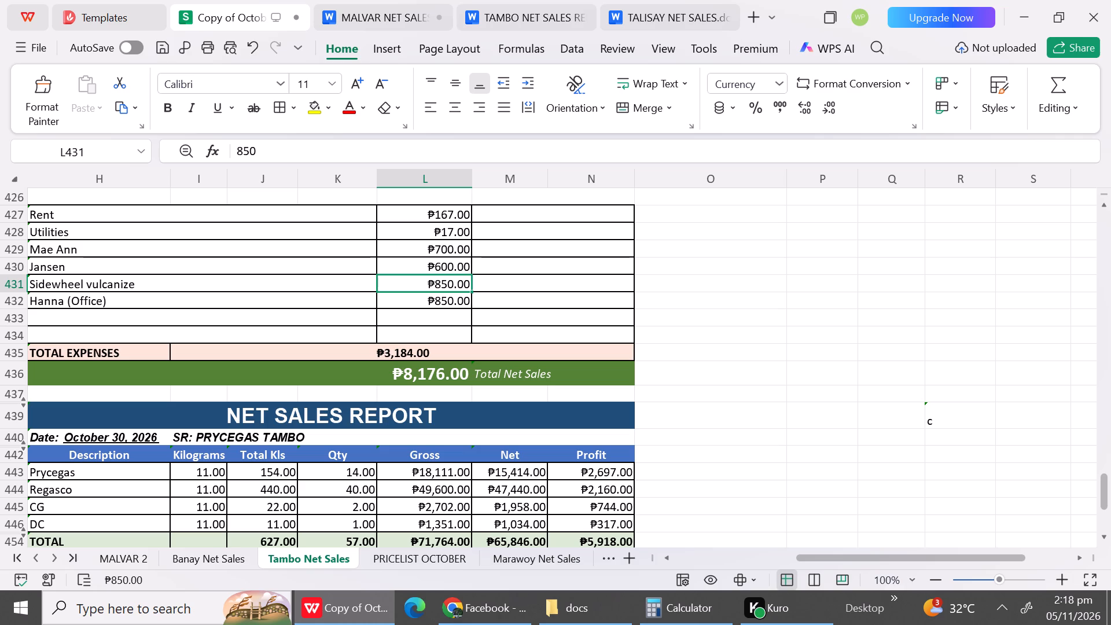
{"action": "left_click", "coordinate": [434, 289]}
{"action": "type", "text": "8-"}
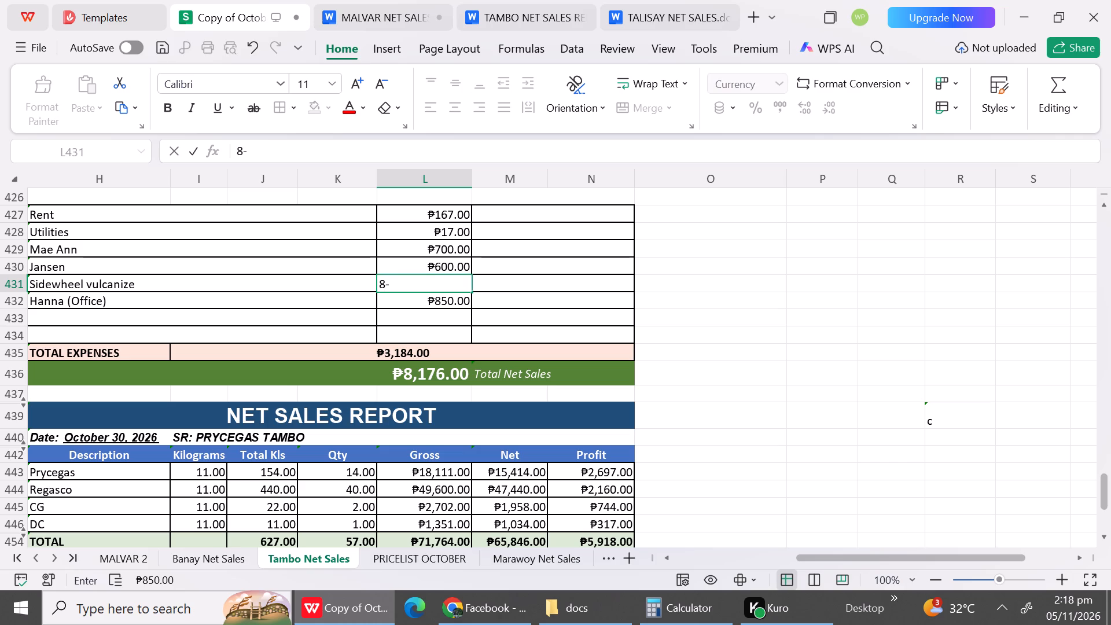
{"action": "key", "text": "BackSpace"}
{"action": "key", "text": "0"}
{"action": "left_click", "coordinate": [427, 332]}
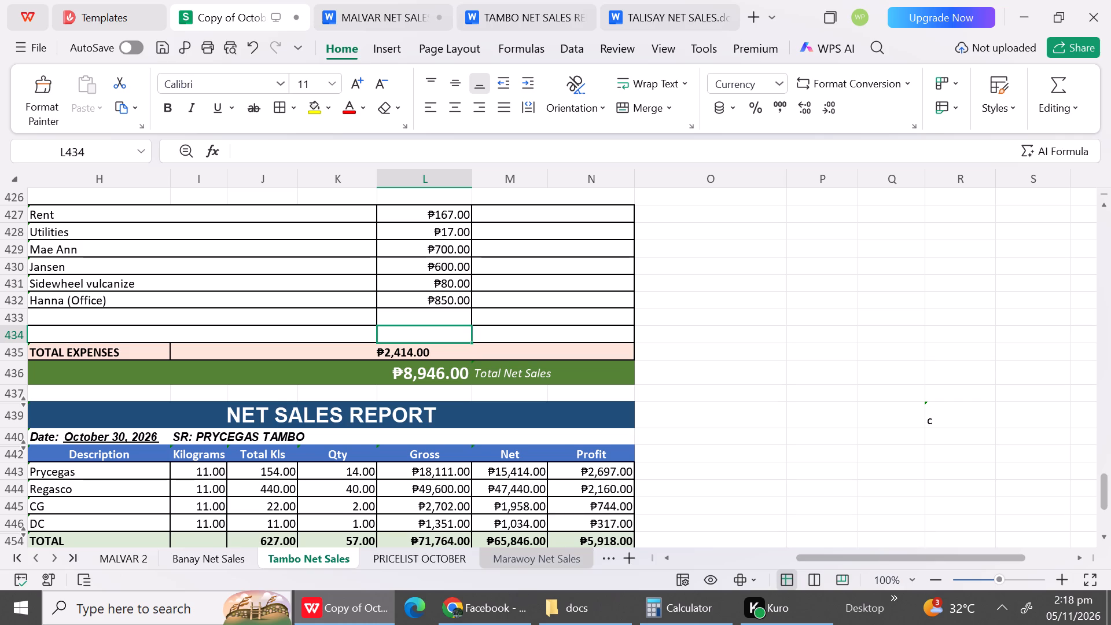
Hide the empty expense rows 433 and 434 above TOTAL EXPENSES in the report preceding October 30.
{"action": "left_click_drag", "start_coordinate": [13, 318], "coordinate": [14, 336]}
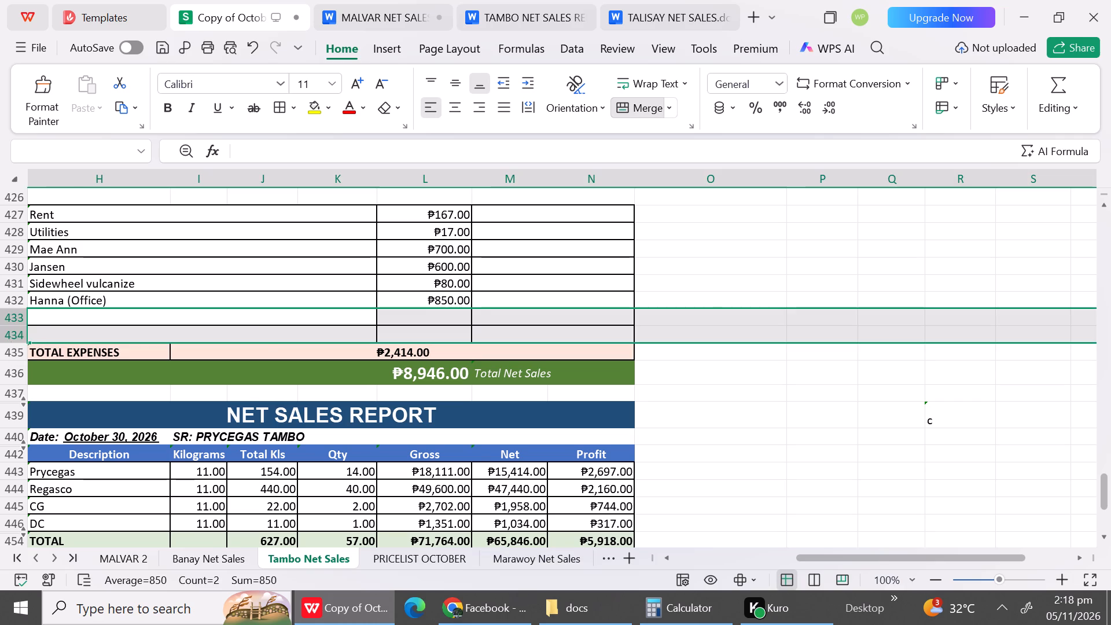
{"action": "right_click", "coordinate": [14, 336]}
{"action": "left_click", "coordinate": [94, 92]}
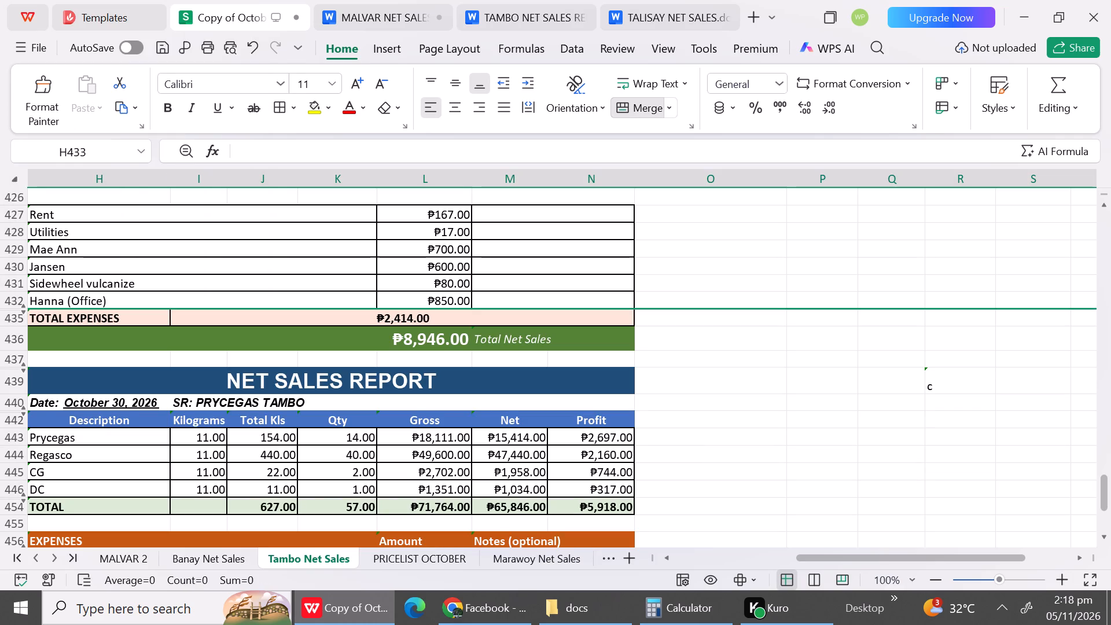
Review the sales and expense entries of the October 30 and October 31 Tambo reports.
{"action": "double_click", "coordinate": [1105, 532]}
{"action": "triple_click", "coordinate": [1105, 532]}
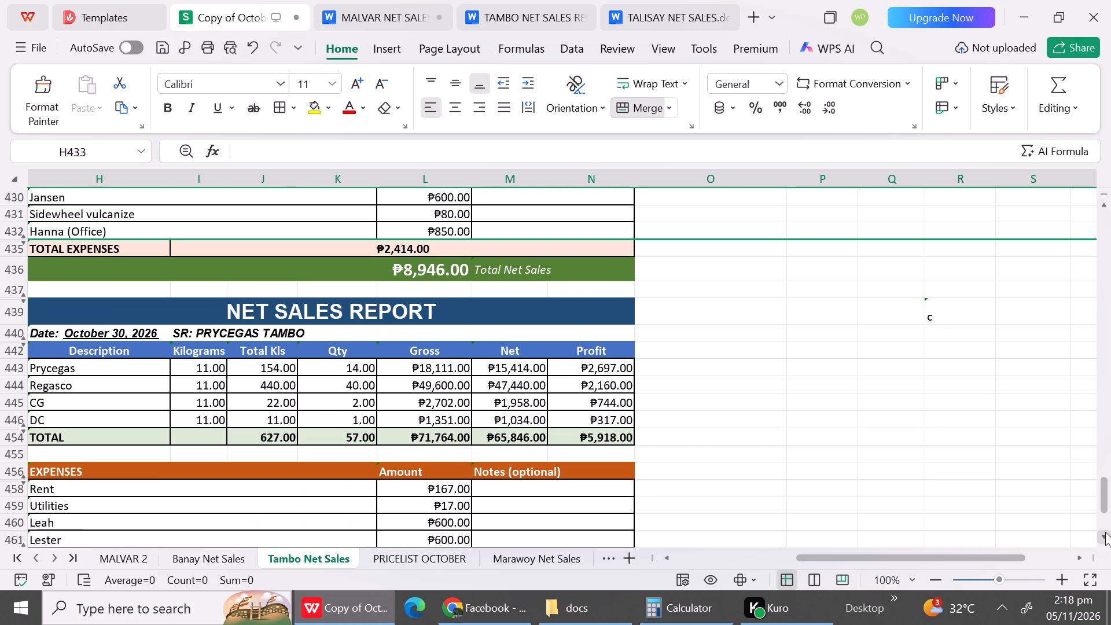
{"action": "triple_click", "coordinate": [1105, 532]}
{"action": "triple_click", "coordinate": [1105, 532]}
{"action": "triple_click", "coordinate": [1105, 532]}
{"action": "triple_click", "coordinate": [1105, 532]}
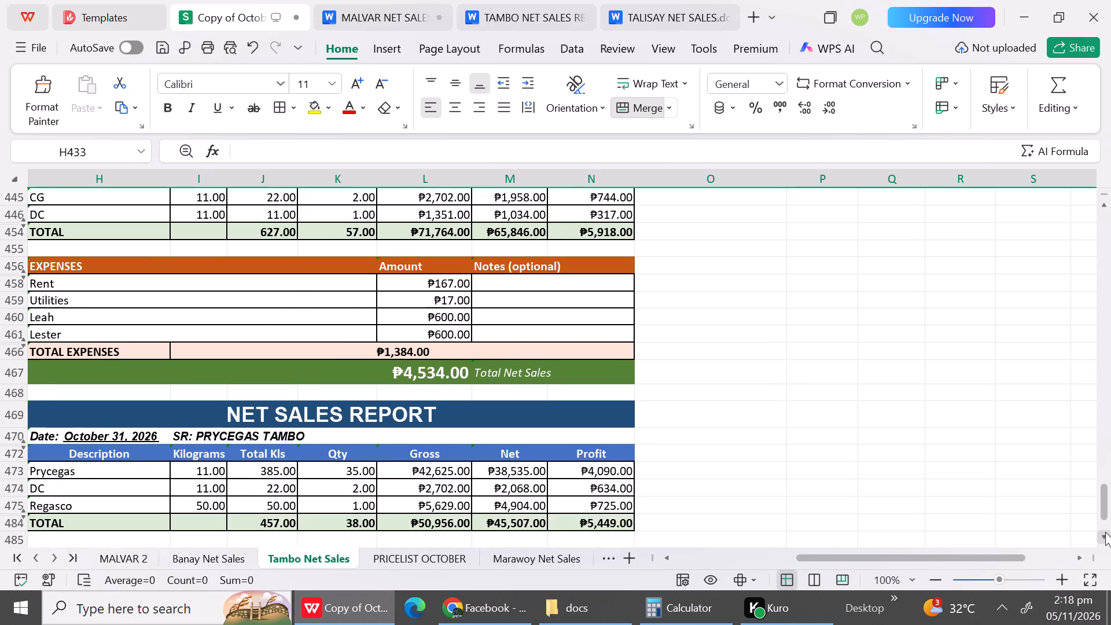
{"action": "triple_click", "coordinate": [1105, 532]}
{"action": "triple_click", "coordinate": [1105, 532]}
{"action": "double_click", "coordinate": [1105, 532]}
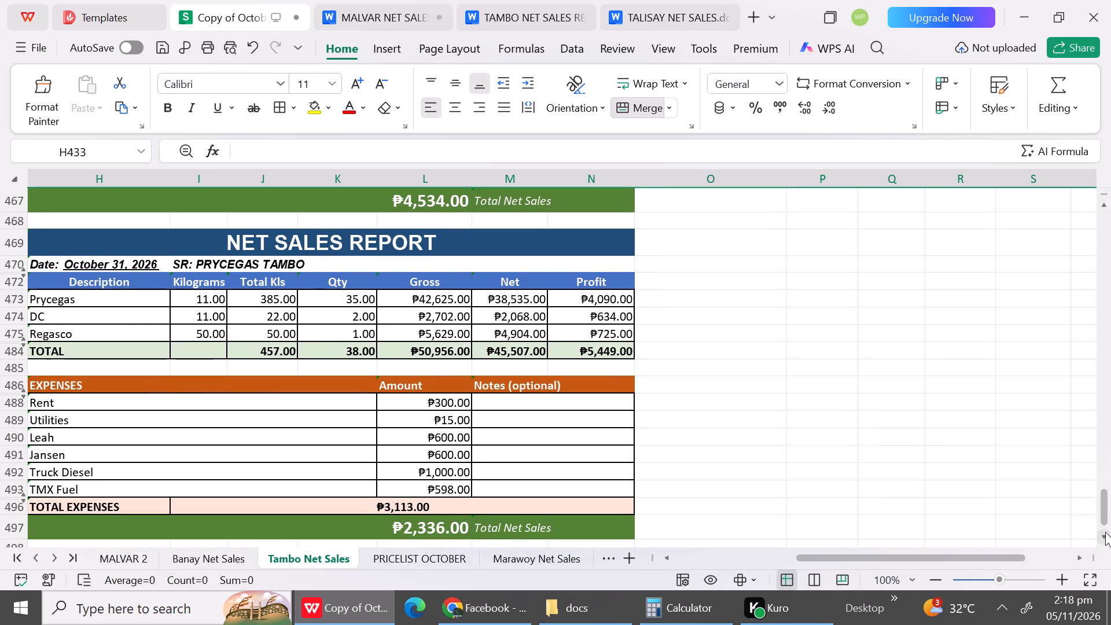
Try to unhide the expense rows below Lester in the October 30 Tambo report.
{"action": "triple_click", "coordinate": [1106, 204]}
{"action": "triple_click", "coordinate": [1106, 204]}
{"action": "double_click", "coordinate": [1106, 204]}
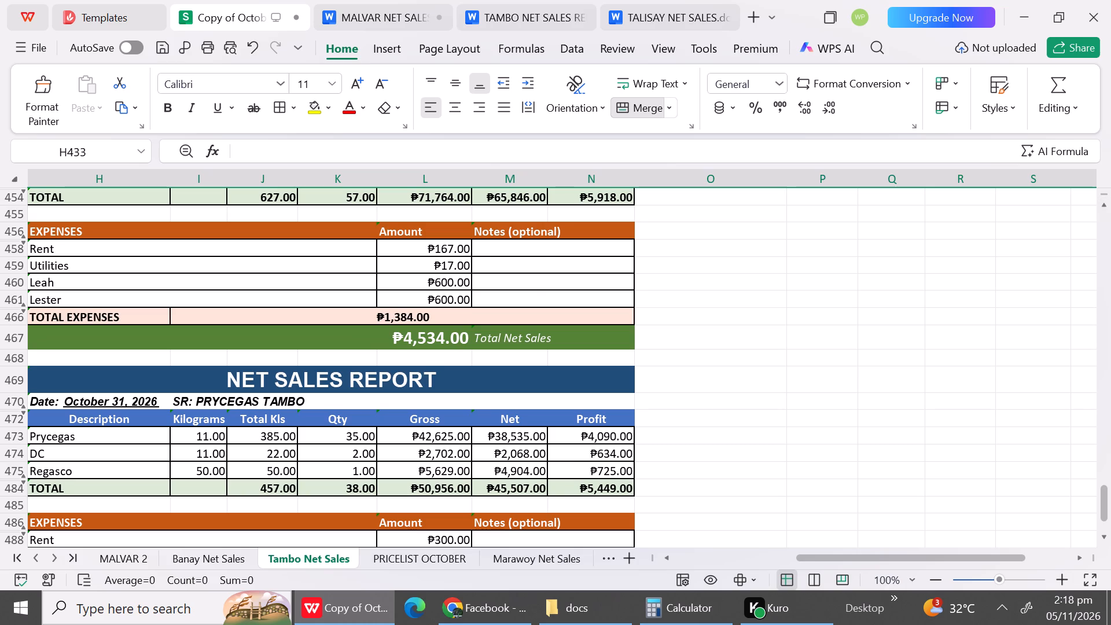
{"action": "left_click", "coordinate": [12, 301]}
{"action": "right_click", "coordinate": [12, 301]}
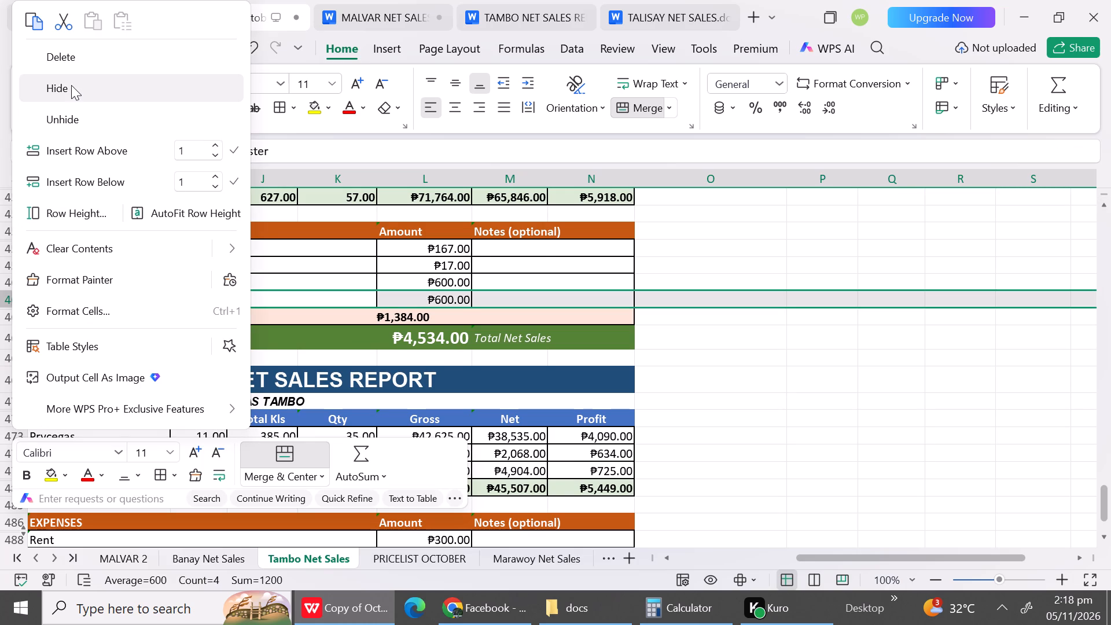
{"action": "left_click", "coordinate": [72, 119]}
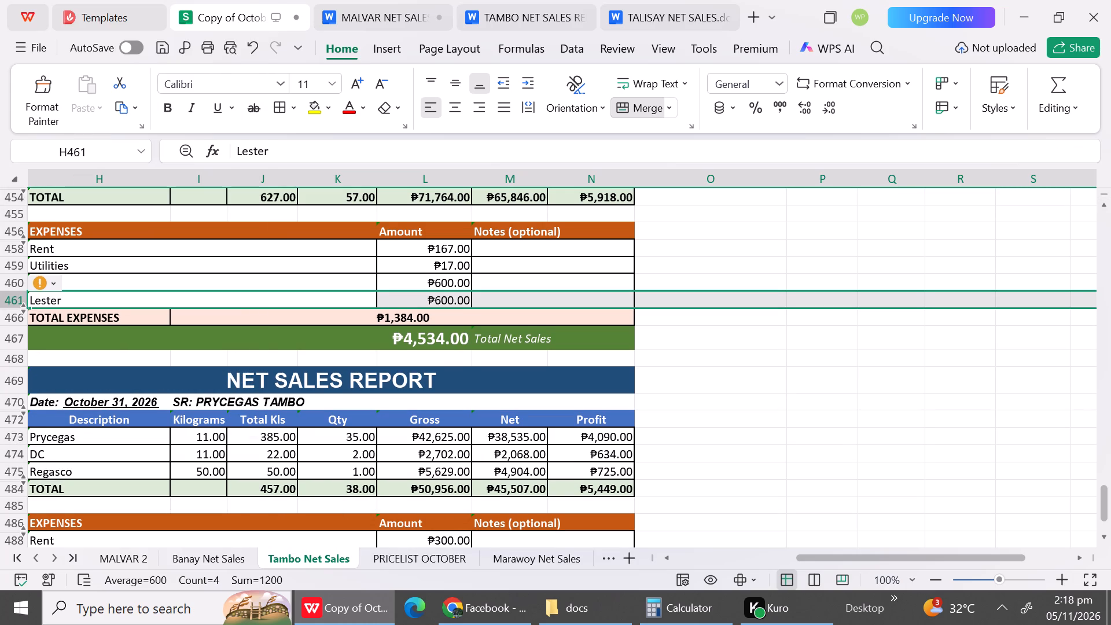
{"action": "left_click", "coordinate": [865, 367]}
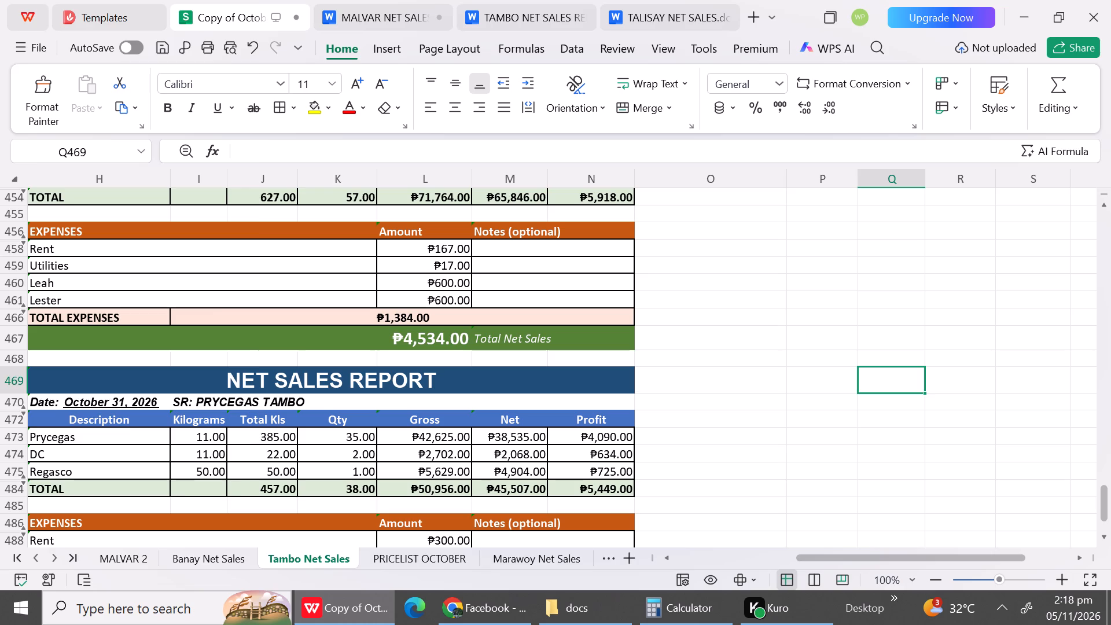
Insert one row below Lester in the October 30 Tambo expenses and copy Lester's name and amount into it.
{"action": "right_click", "coordinate": [8, 302]}
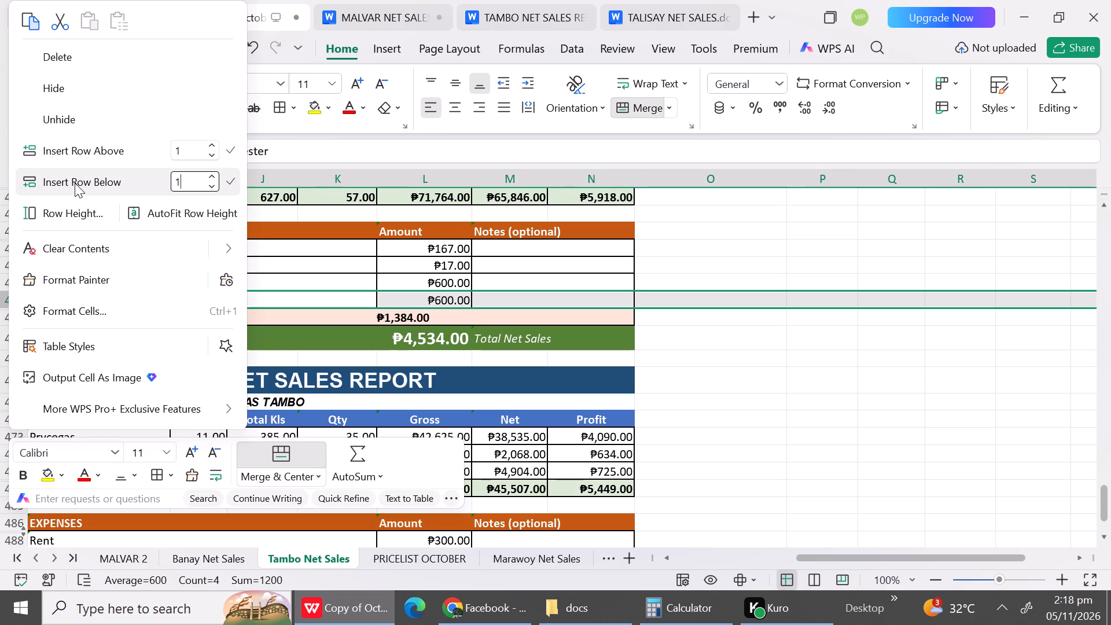
{"action": "left_click", "coordinate": [75, 183]}
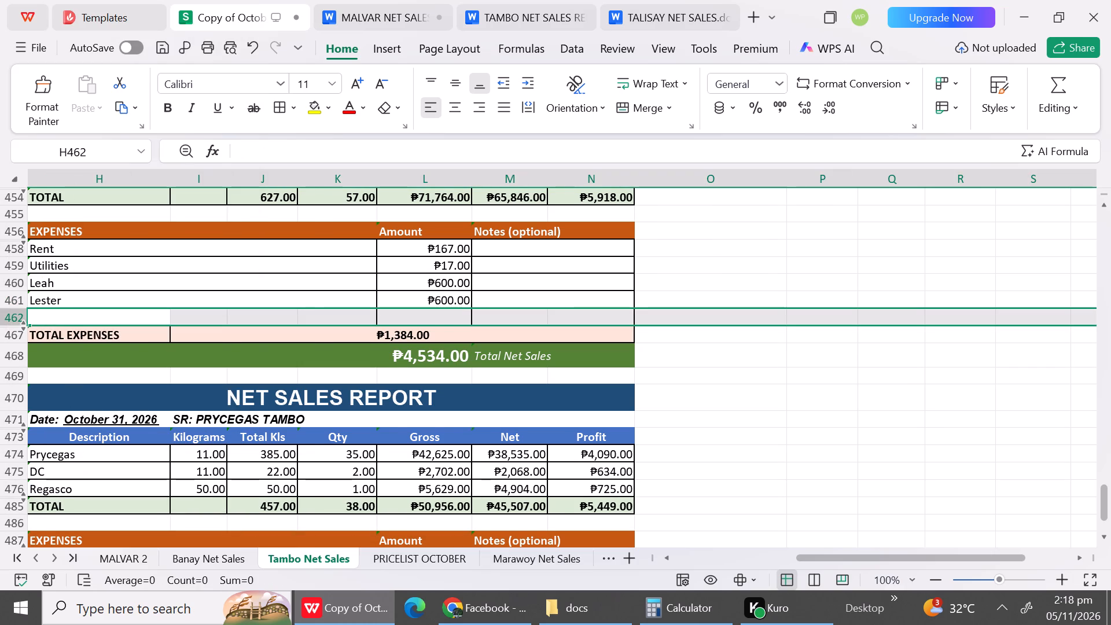
{"action": "left_click_drag", "start_coordinate": [95, 300], "coordinate": [448, 298]}
{"action": "key", "text": "ctrl+c"}
{"action": "left_click", "coordinate": [129, 319]}
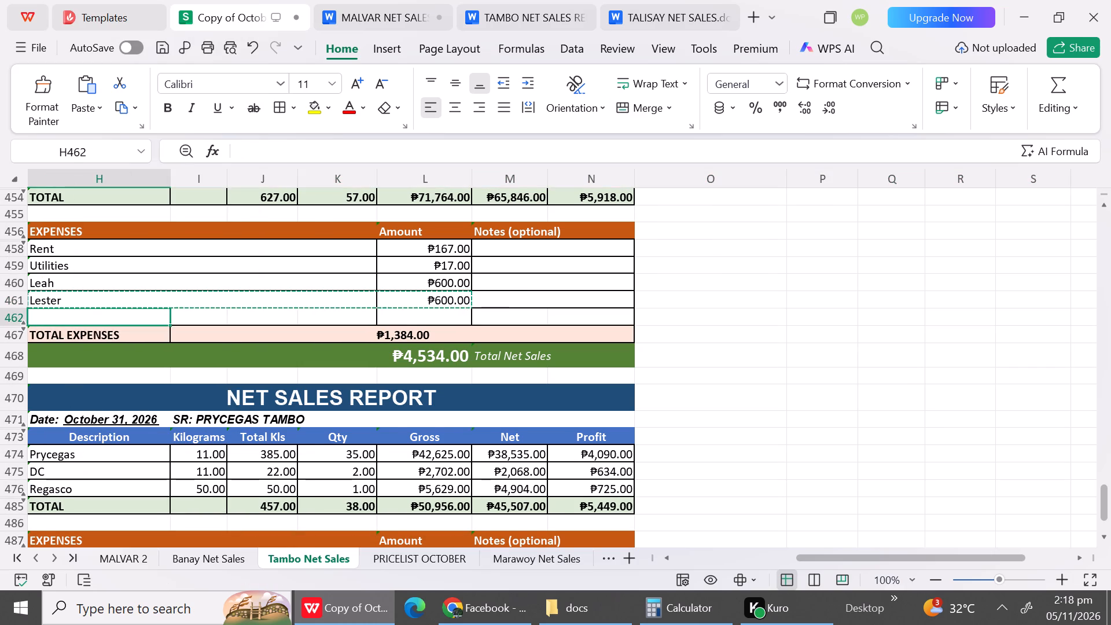
{"action": "key", "text": "ctrl+v"}
Rename the duplicate Lester expense entry in the October 30 Tambo report as Hanna (Office).
{"action": "double_click", "coordinate": [127, 319]}
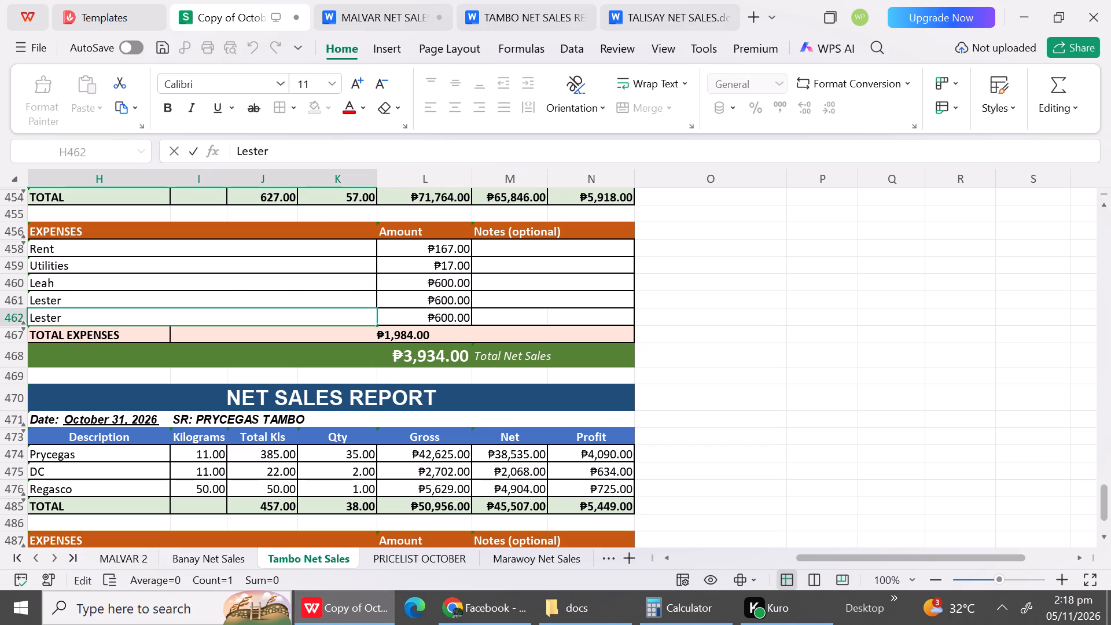
{"action": "key", "text": "BackSpace"}
{"action": "key", "text": "BackSpace"}
{"action": "key", "text": "BackSpace"}
{"action": "key", "text": "BackSpace"}
{"action": "key", "text": "BackSpace"}
{"action": "key", "text": "BackSpace"}
{"action": "key", "text": "BackSpace"}
{"action": "key", "text": "BackSpace"}
{"action": "key", "text": "BackSpace"}
{"action": "key", "text": "BackSpace"}
{"action": "key", "text": "BackSpace"}
{"action": "key", "text": "BackSpace"}
{"action": "key", "text": "BackSpace"}
{"action": "key", "text": "BackSpace"}
{"action": "key", "text": "BackSpace"}
{"action": "type", "text": "Ha"}
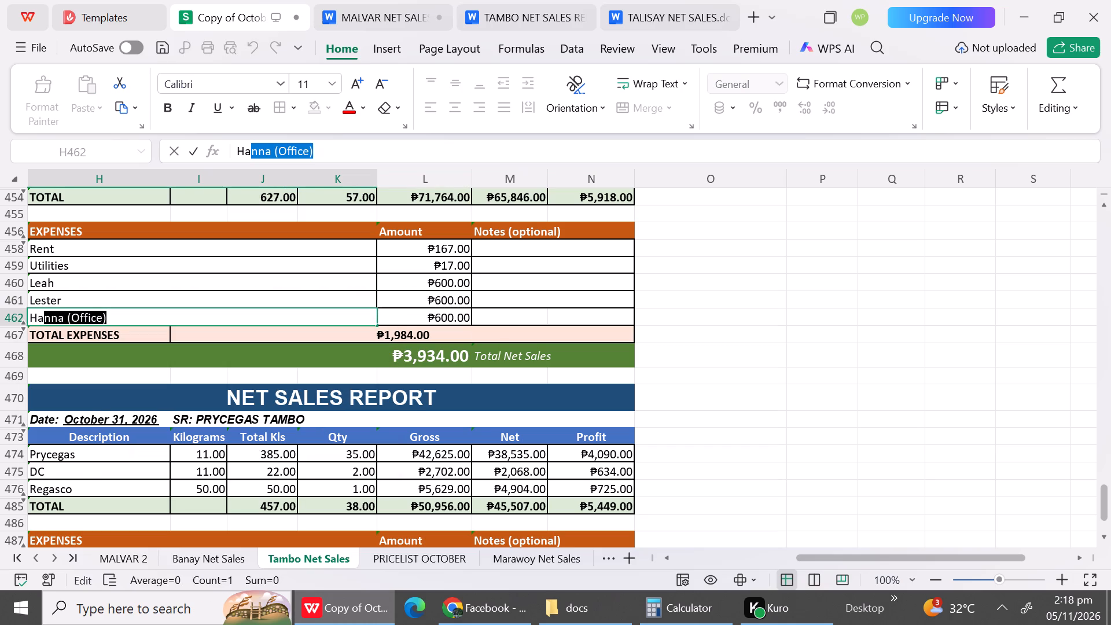
{"action": "left_click", "coordinate": [135, 319]}
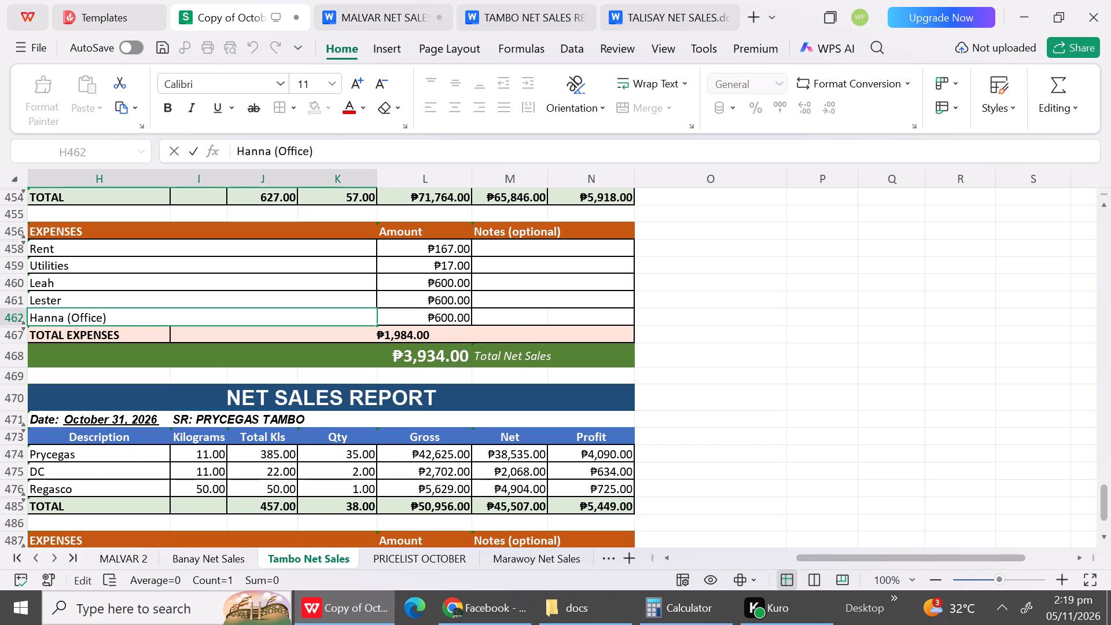
Set the amount of the Hanna (Office) expense in the October 30 Tambo report to 850.
{"action": "left_click", "coordinate": [448, 315]}
{"action": "type", "text": "85"}
{"action": "key", "text": "0"}
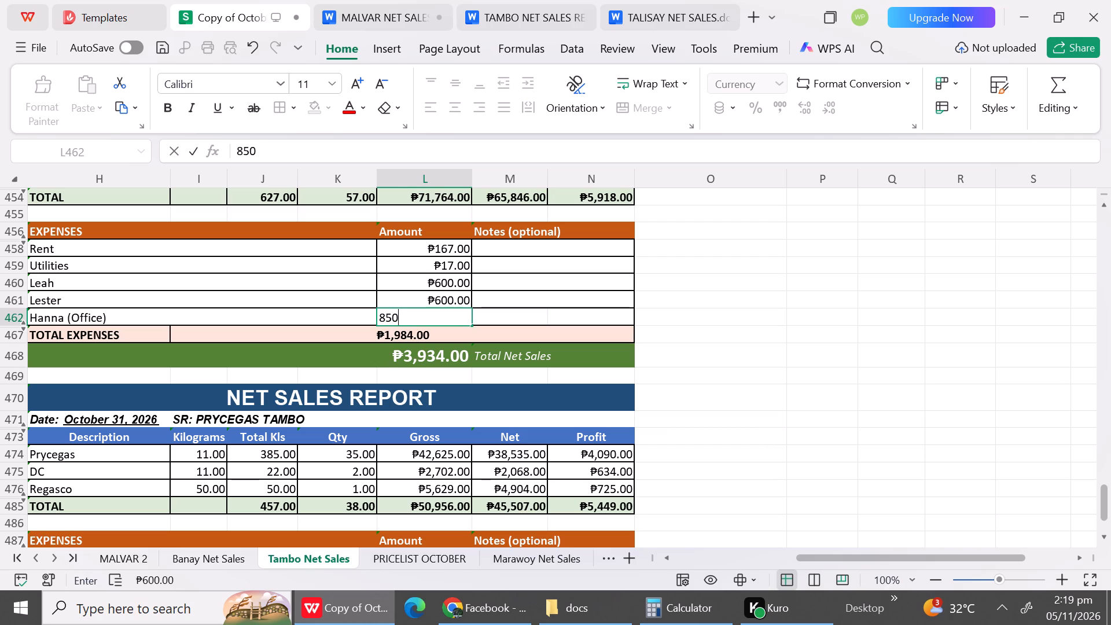
{"action": "left_click", "coordinate": [743, 377]}
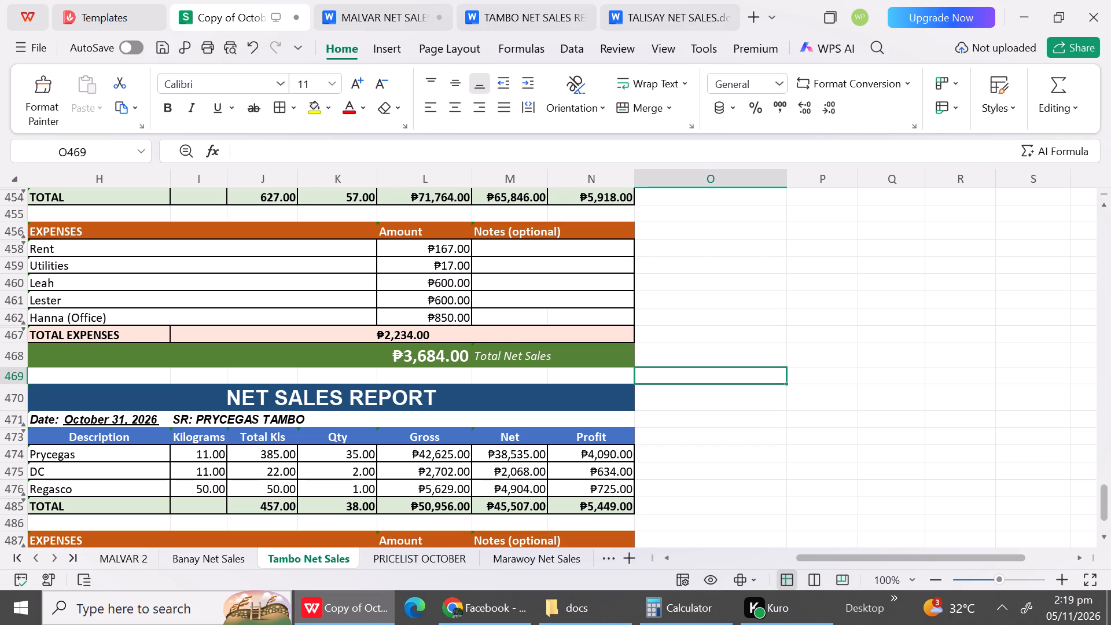
Hide the empty sales rows 417 to 422 above TOTAL in the October 29 Tambo report.
{"action": "left_click_drag", "start_coordinate": [1108, 501], "coordinate": [1108, 507]}
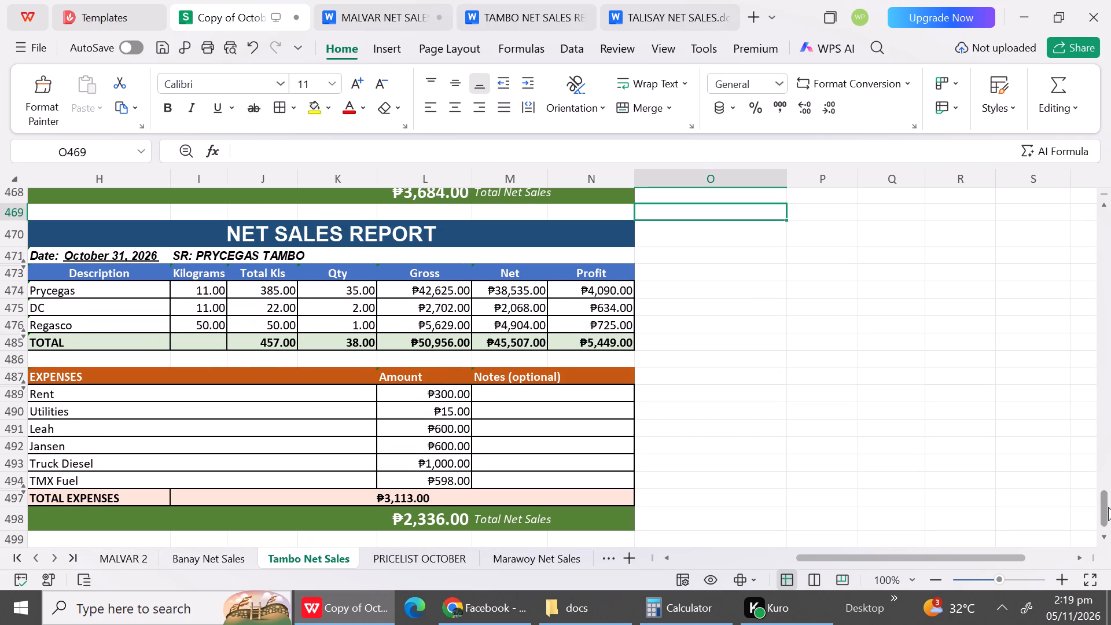
{"action": "left_click_drag", "start_coordinate": [1108, 507], "coordinate": [1109, 474]}
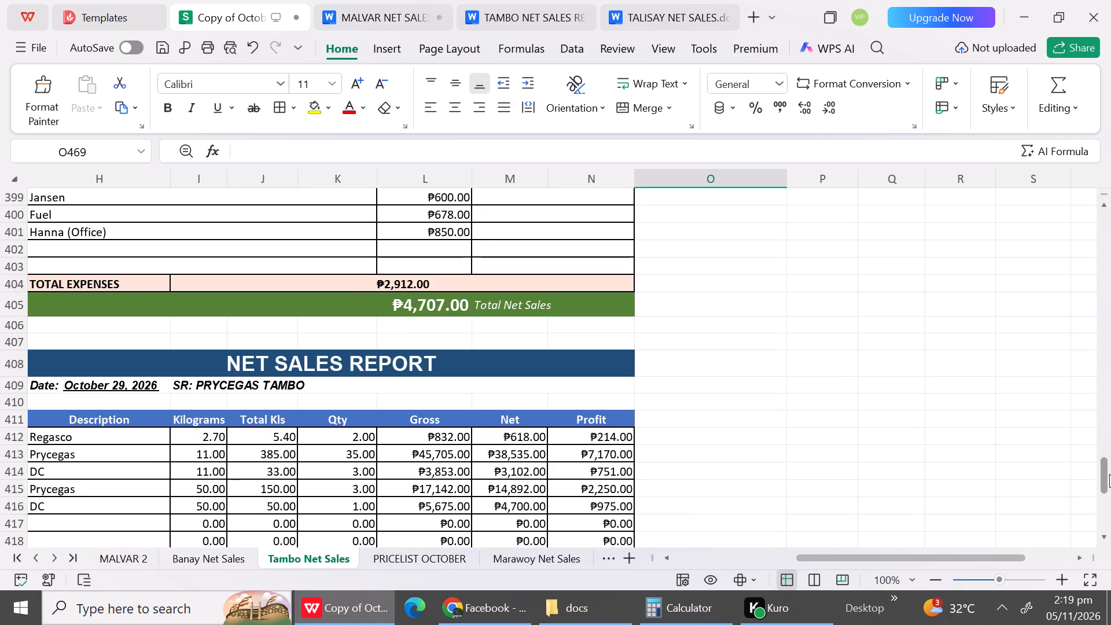
{"action": "left_click_drag", "start_coordinate": [1109, 474], "coordinate": [1109, 484]}
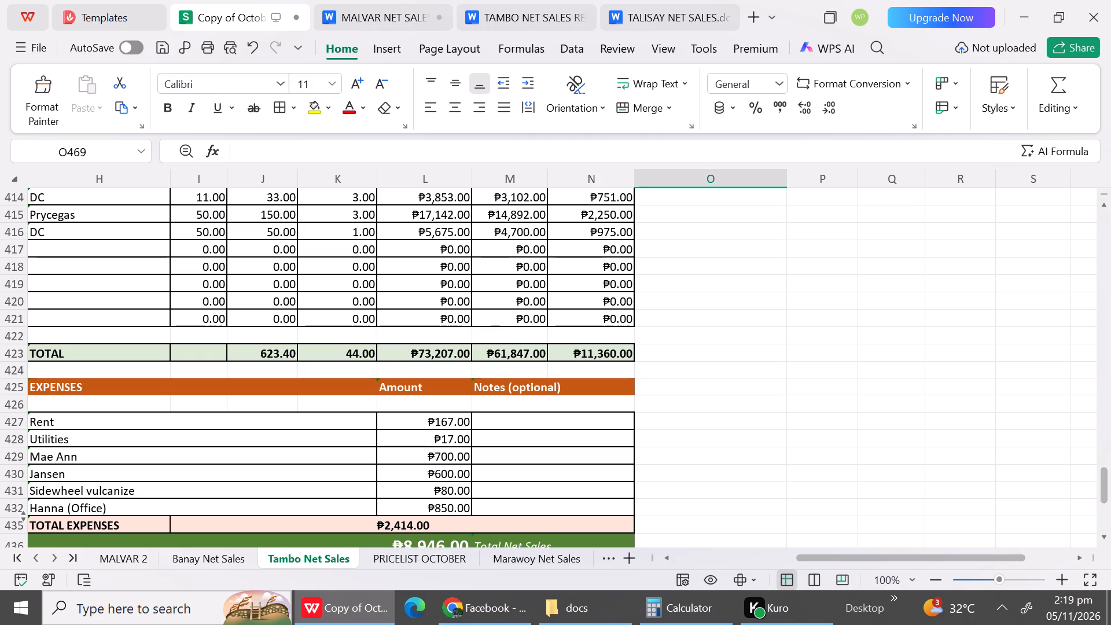
{"action": "left_click_drag", "start_coordinate": [16, 249], "coordinate": [19, 336]}
{"action": "right_click", "coordinate": [19, 336]}
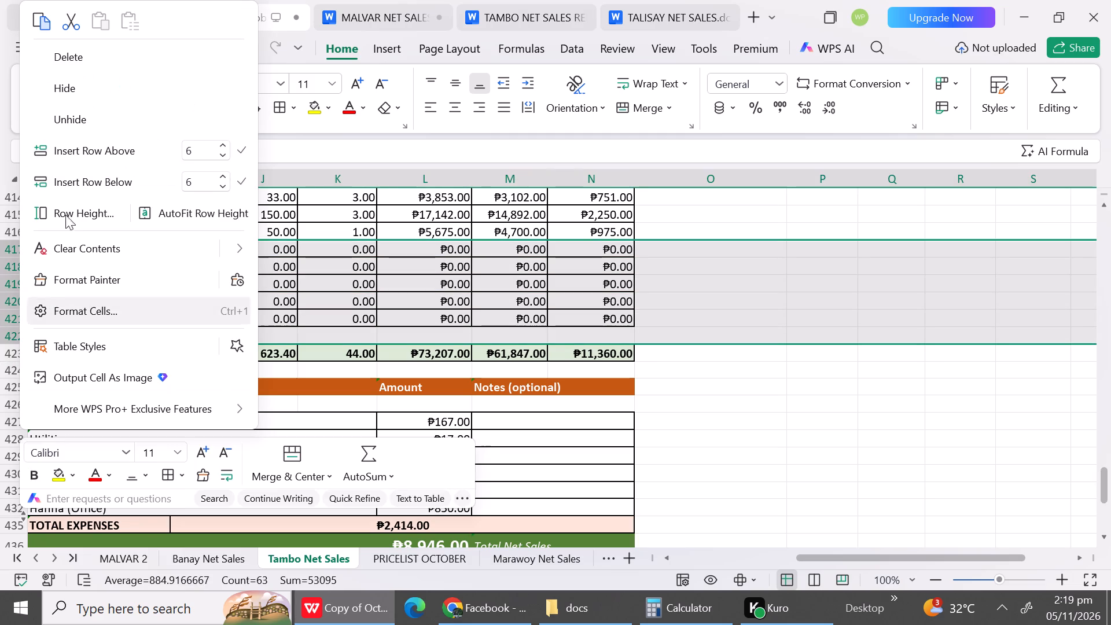
{"action": "left_click", "coordinate": [84, 79]}
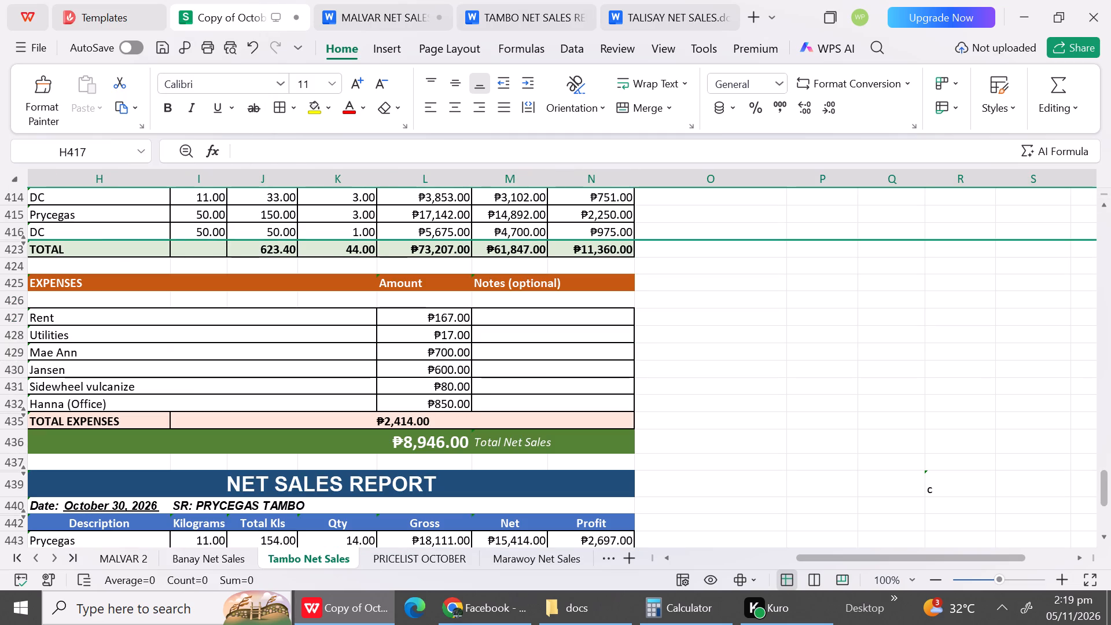
Hide blank row 426 below the EXPENSES header and blank row 410 below the date in the October 29 report.
{"action": "left_click", "coordinate": [5, 303]}
{"action": "right_click", "coordinate": [5, 303]}
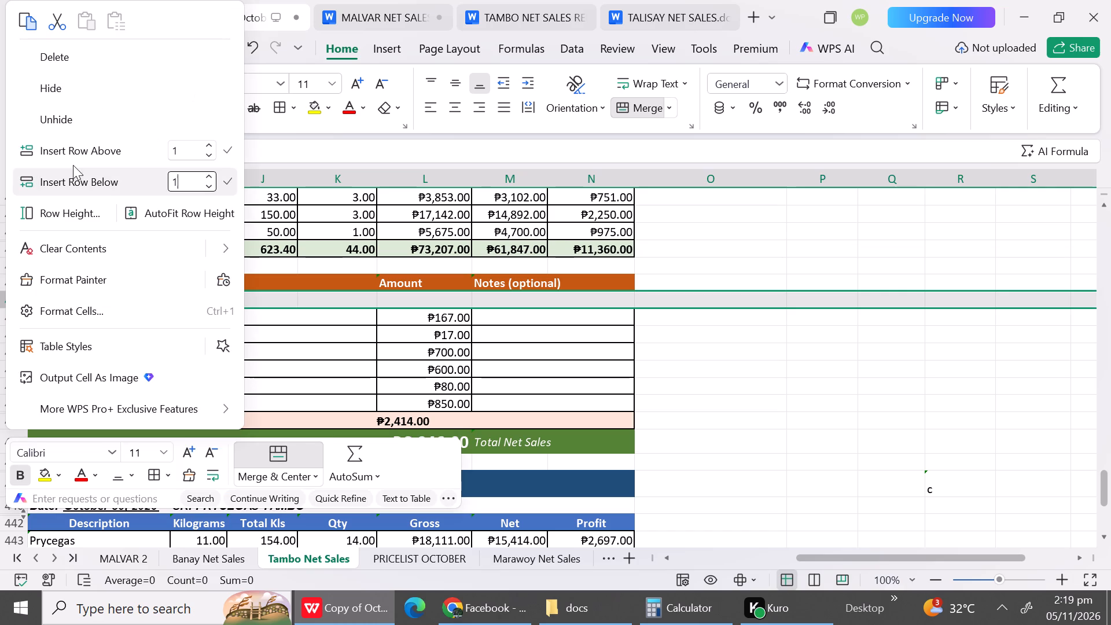
{"action": "left_click", "coordinate": [66, 87]}
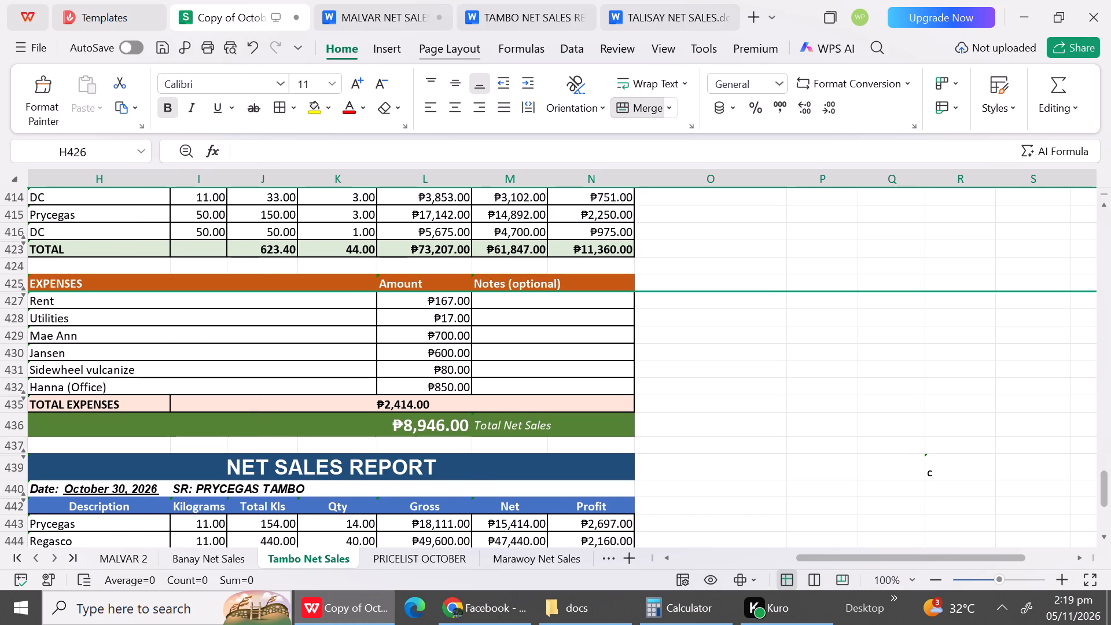
{"action": "triple_click", "coordinate": [1105, 207]}
{"action": "triple_click", "coordinate": [1105, 207]}
{"action": "triple_click", "coordinate": [1105, 207]}
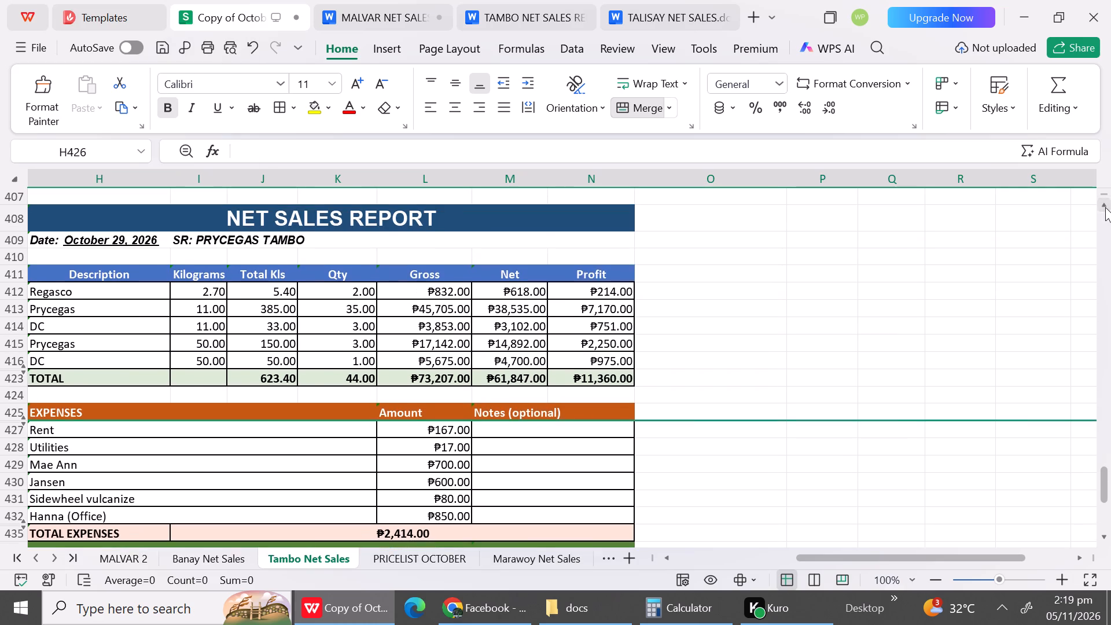
{"action": "triple_click", "coordinate": [1105, 207]}
{"action": "triple_click", "coordinate": [1105, 207]}
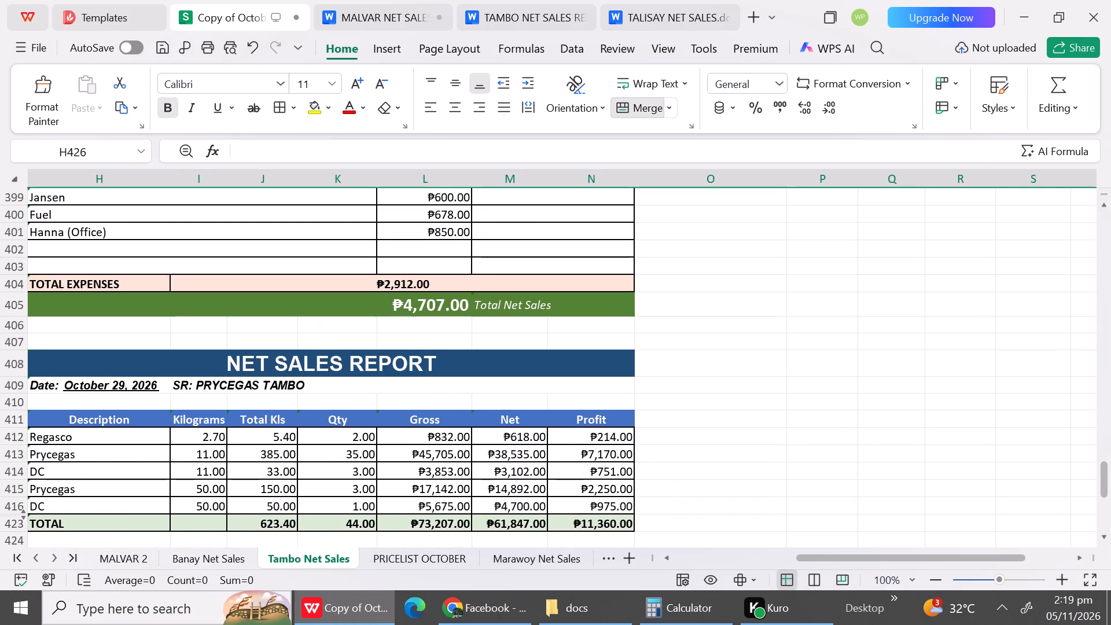
{"action": "left_click", "coordinate": [16, 402]}
{"action": "right_click", "coordinate": [16, 402]}
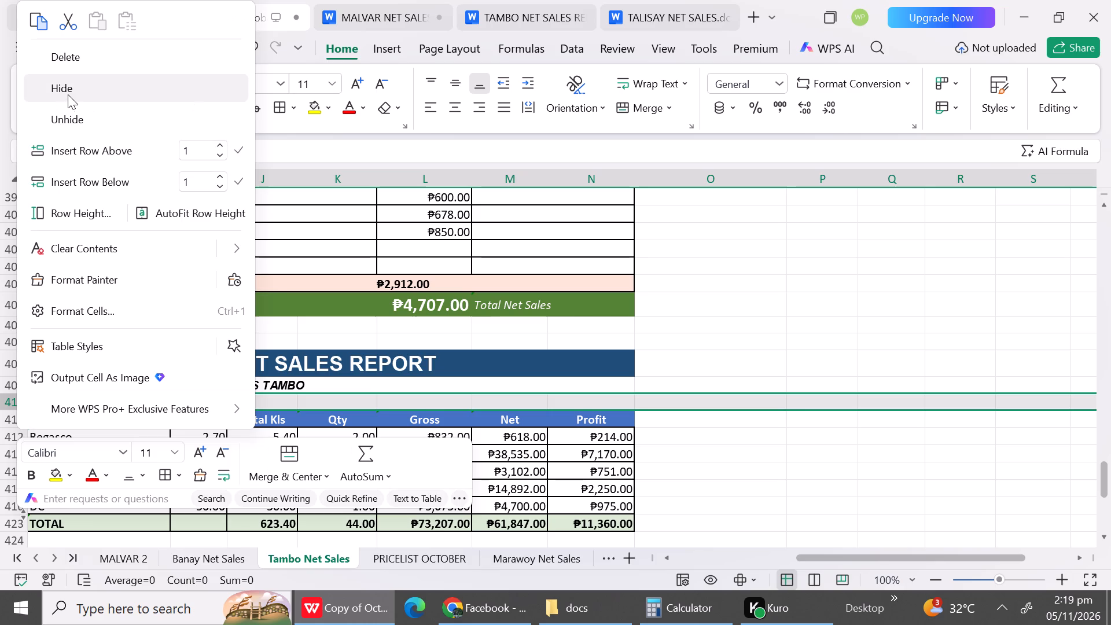
{"action": "left_click", "coordinate": [68, 94]}
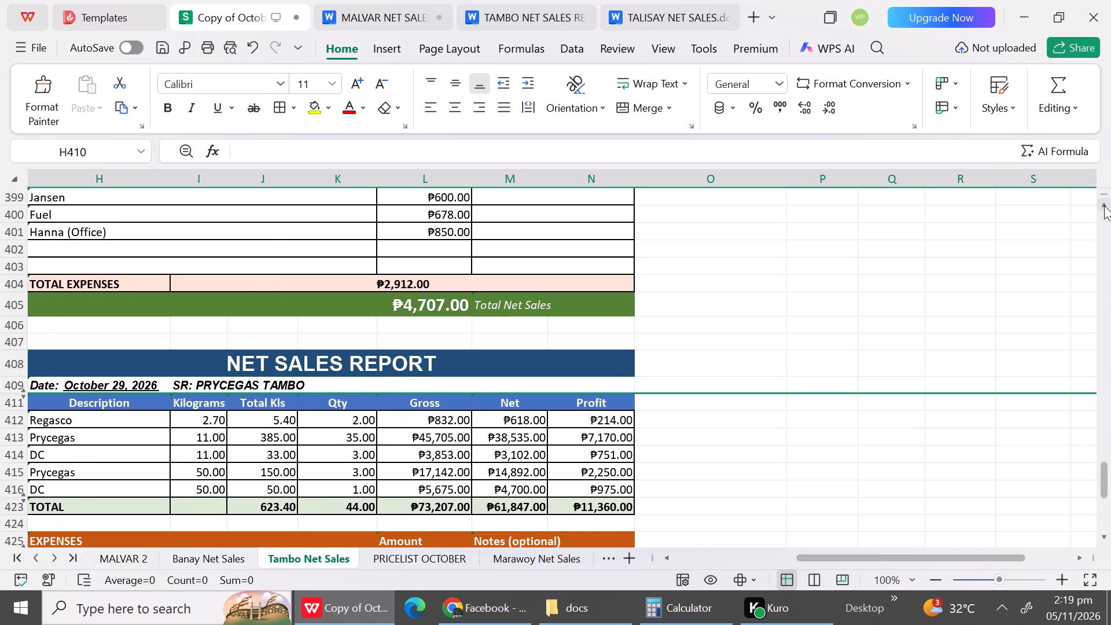
Hide the empty expense rows 402 and 403 above TOTAL EXPENSES in the October 28 Tambo report.
{"action": "triple_click", "coordinate": [1104, 205]}
{"action": "left_click", "coordinate": [1104, 205]}
{"action": "triple_click", "coordinate": [1104, 205]}
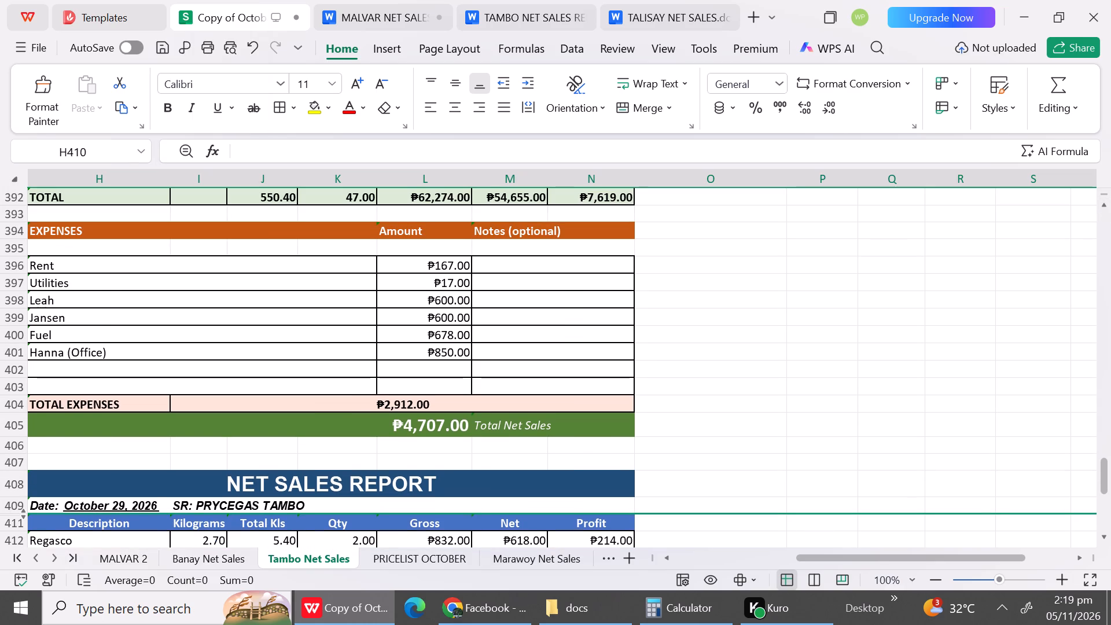
{"action": "left_click_drag", "start_coordinate": [20, 369], "coordinate": [17, 388]}
{"action": "right_click", "coordinate": [17, 388]}
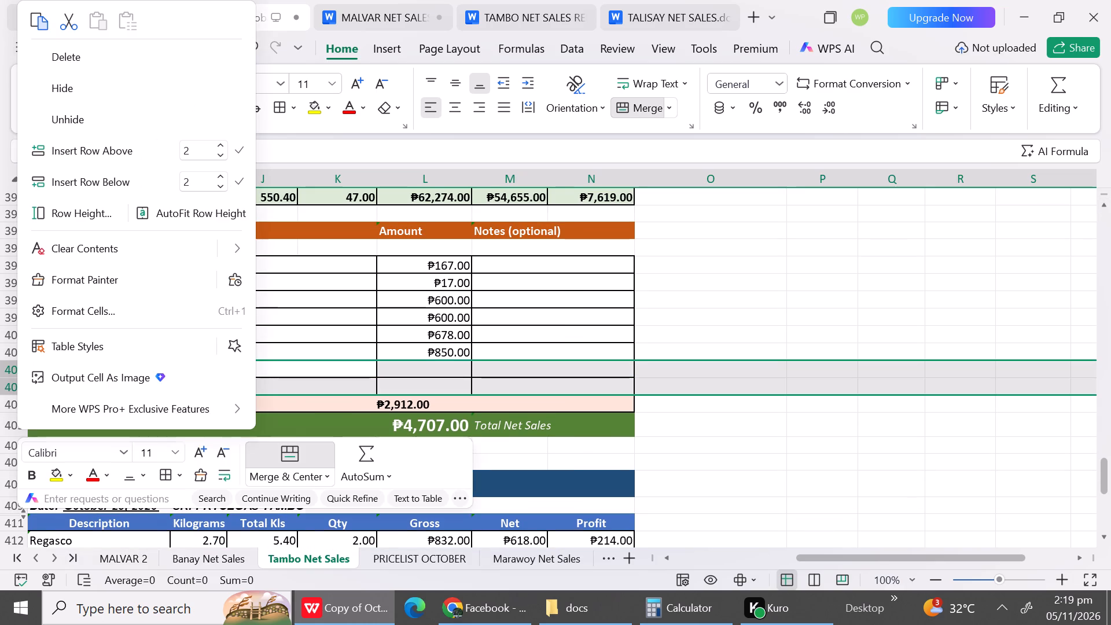
{"action": "left_click", "coordinate": [79, 86]}
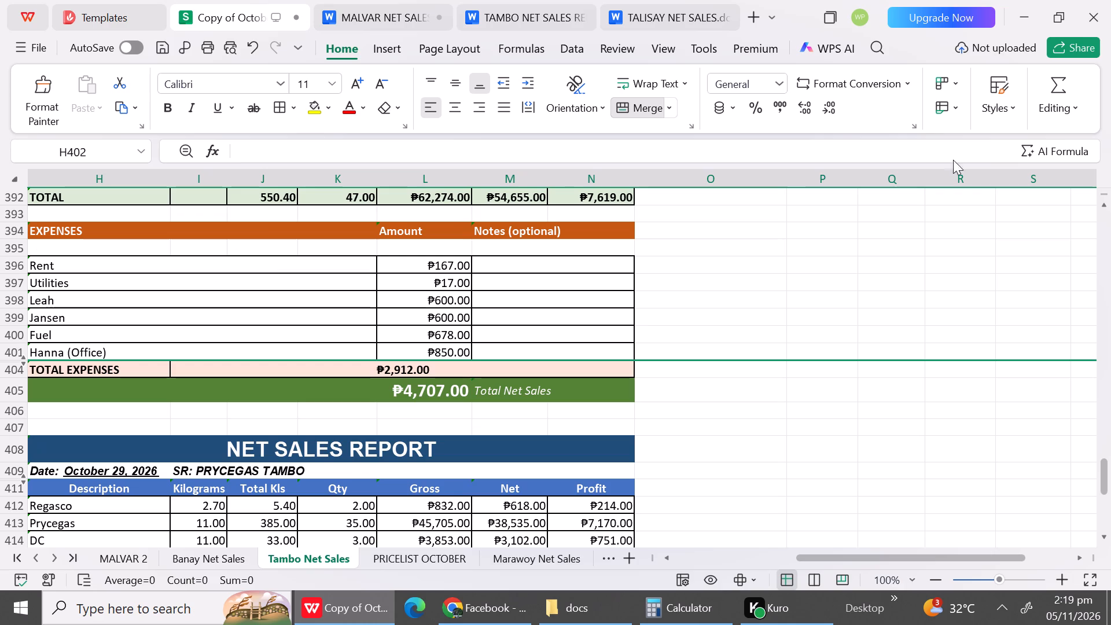
Hide the empty sales rows 387 to 391 above TOTAL in the October 28 Tambo report.
{"action": "triple_click", "coordinate": [1106, 203]}
{"action": "triple_click", "coordinate": [1106, 203]}
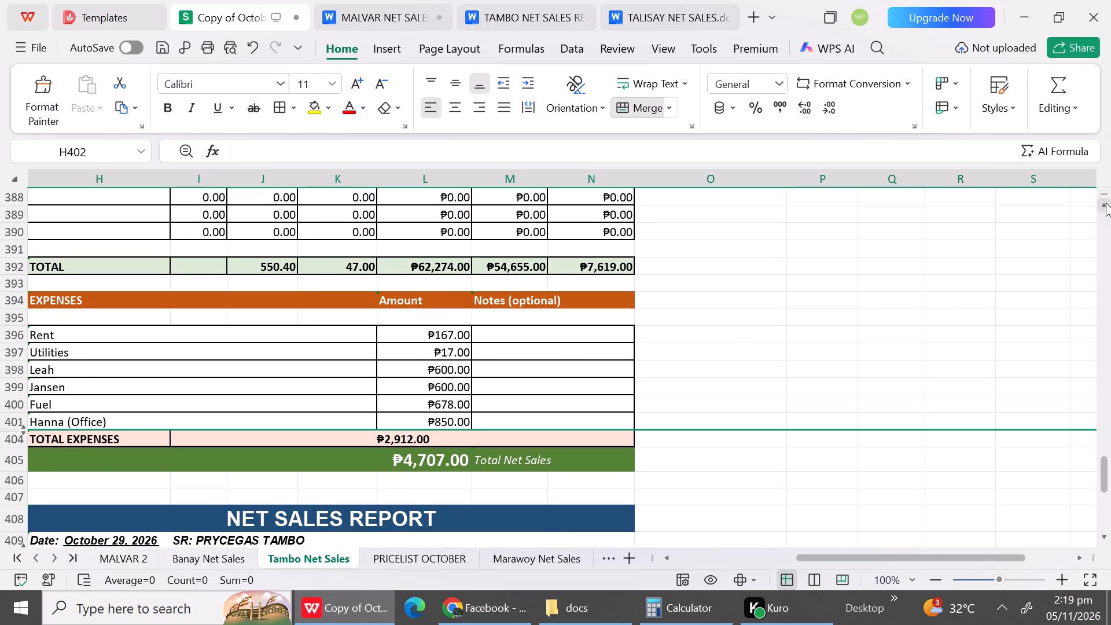
{"action": "triple_click", "coordinate": [1106, 203]}
{"action": "left_click", "coordinate": [1106, 203]}
{"action": "left_click_drag", "start_coordinate": [1106, 203], "coordinate": [332, 289]}
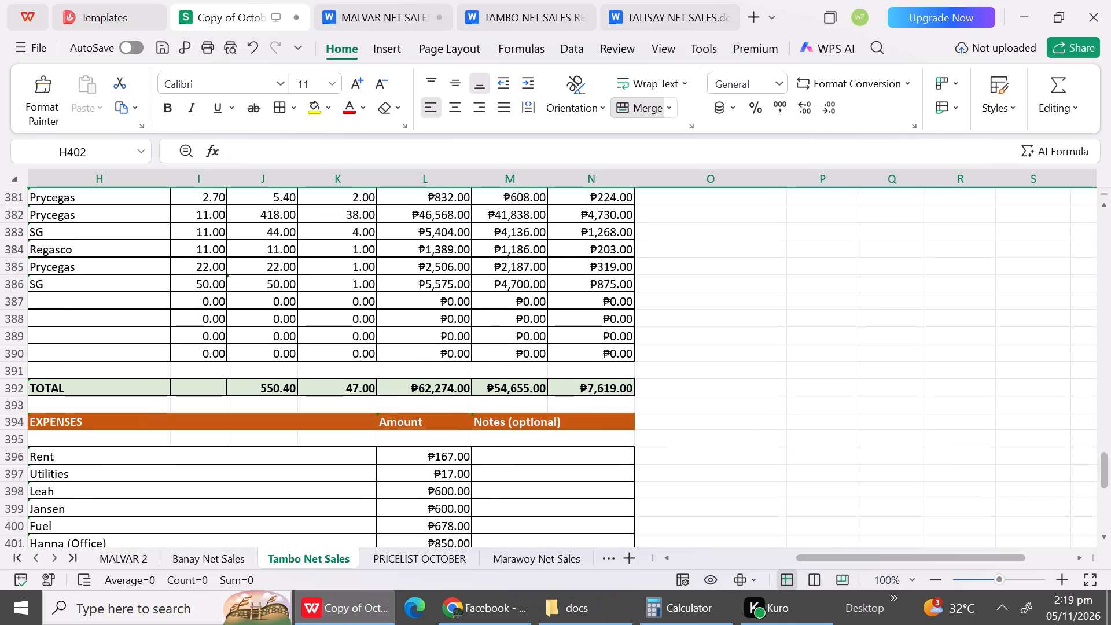
{"action": "left_click_drag", "start_coordinate": [15, 297], "coordinate": [18, 367]}
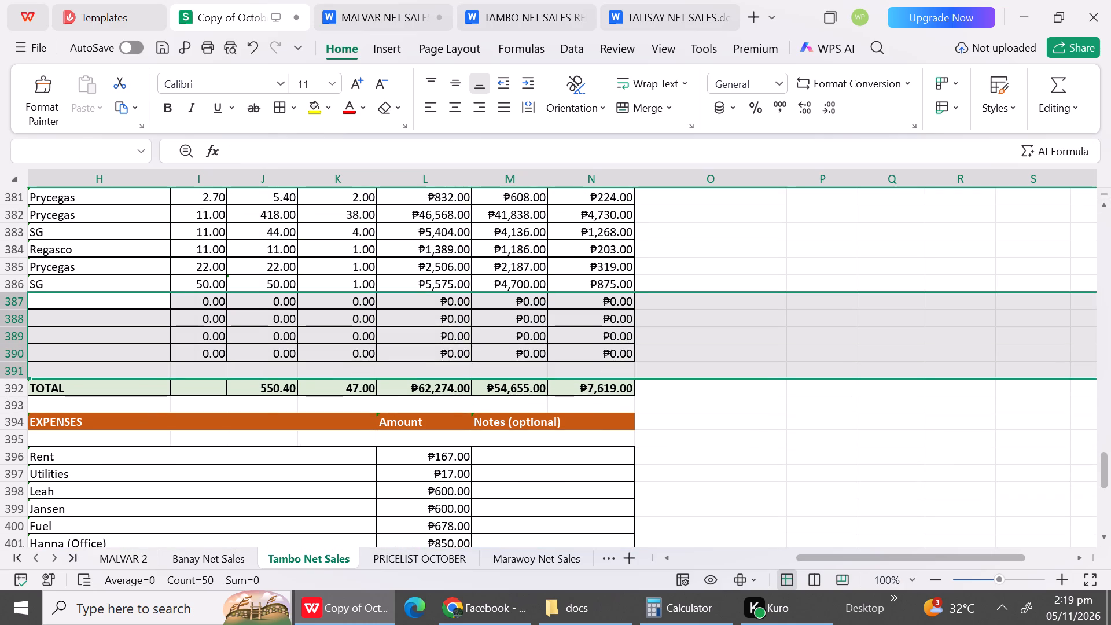
{"action": "right_click", "coordinate": [18, 367]}
{"action": "left_click", "coordinate": [69, 94]}
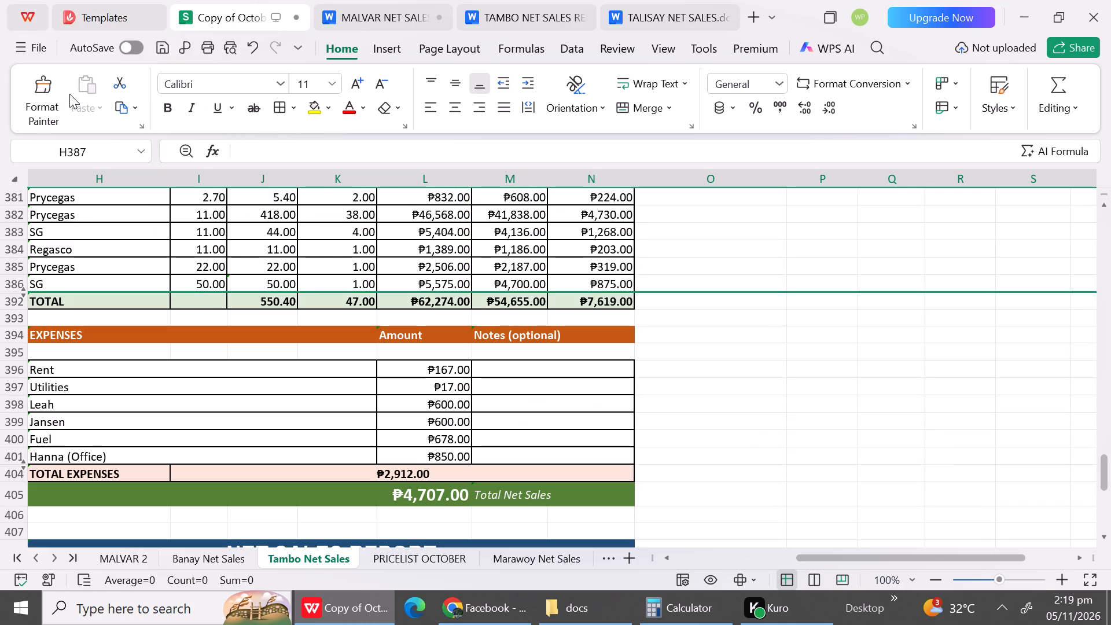
Hide blank row 379 below the date and blank row 395 below the EXPENSES header in the October 28 report.
{"action": "triple_click", "coordinate": [1106, 209]}
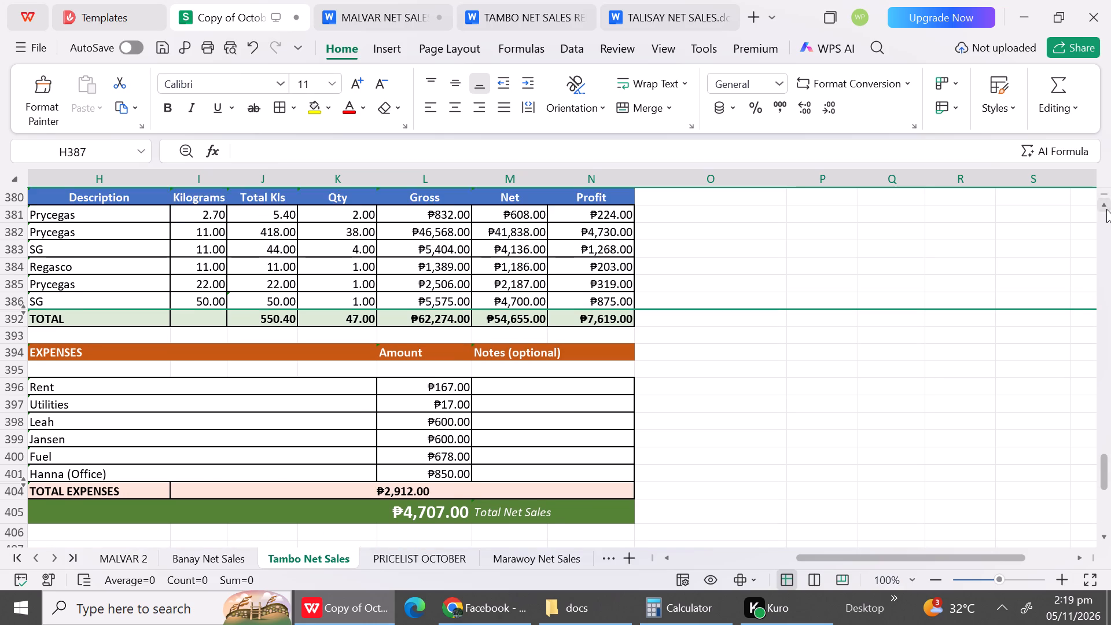
{"action": "triple_click", "coordinate": [1106, 209]}
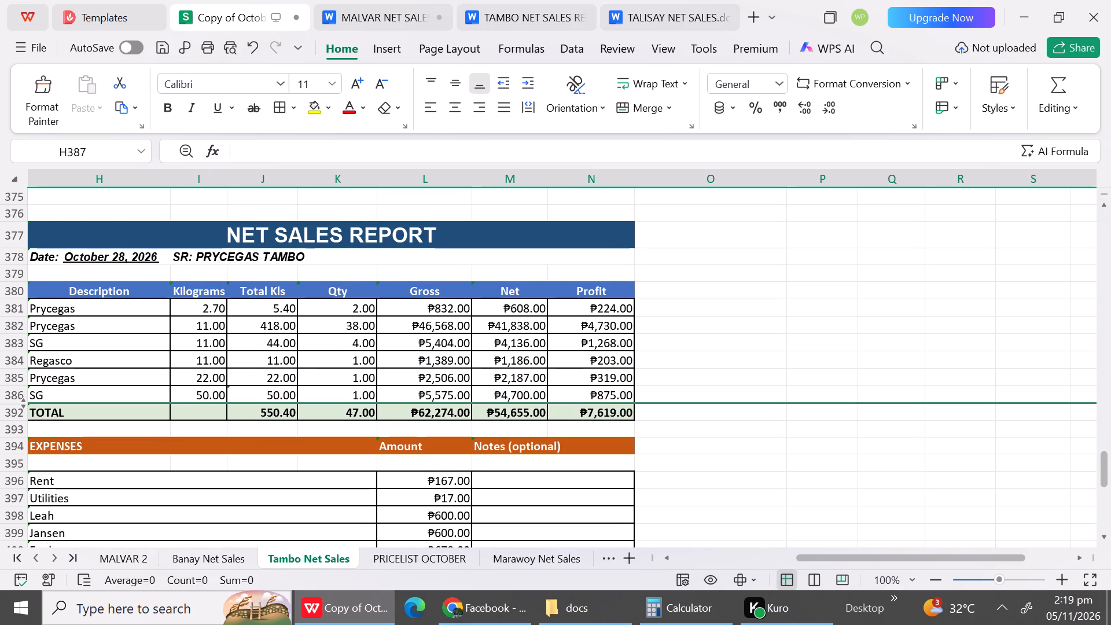
{"action": "left_click", "coordinate": [6, 273]}
{"action": "right_click", "coordinate": [6, 273]}
{"action": "left_click", "coordinate": [68, 90]}
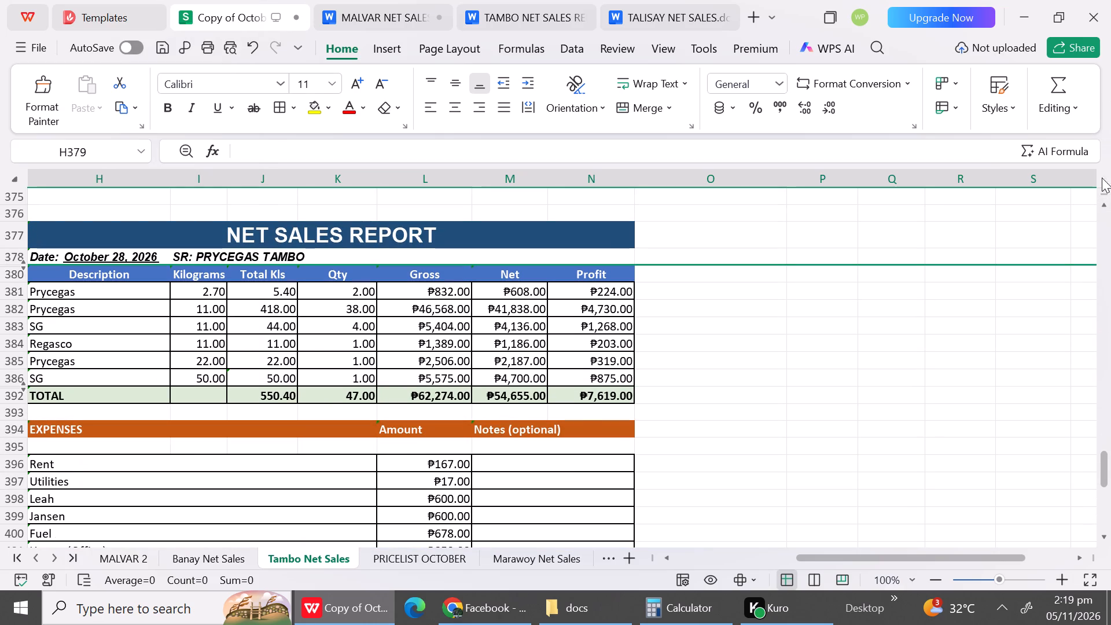
{"action": "left_click", "coordinate": [19, 450]}
{"action": "right_click", "coordinate": [19, 450]}
{"action": "left_click", "coordinate": [76, 113]}
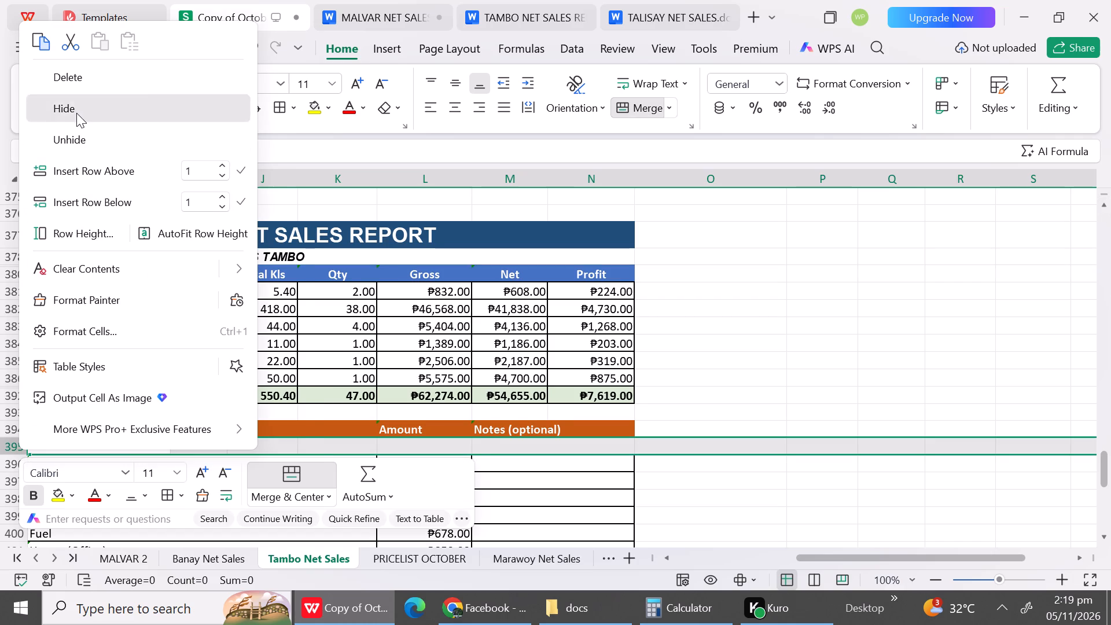
Hide the blank row 376 directly above the October 28 report's title.
{"action": "triple_click", "coordinate": [1108, 206]}
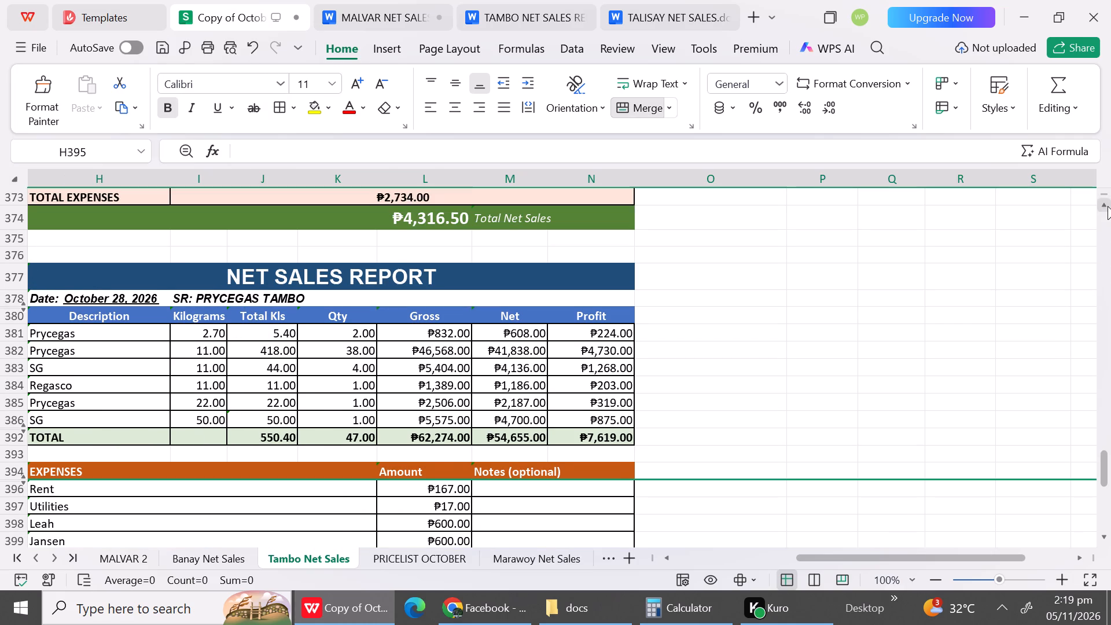
{"action": "triple_click", "coordinate": [1108, 206]}
{"action": "left_click", "coordinate": [1108, 206]}
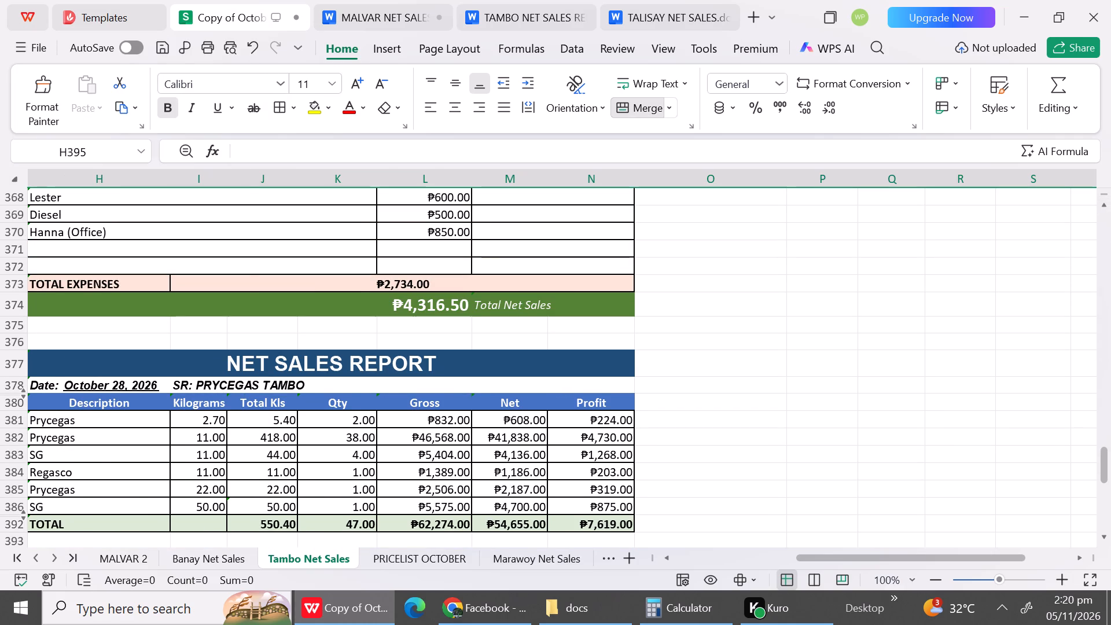
{"action": "left_click", "coordinate": [13, 345]}
{"action": "right_click", "coordinate": [13, 345]}
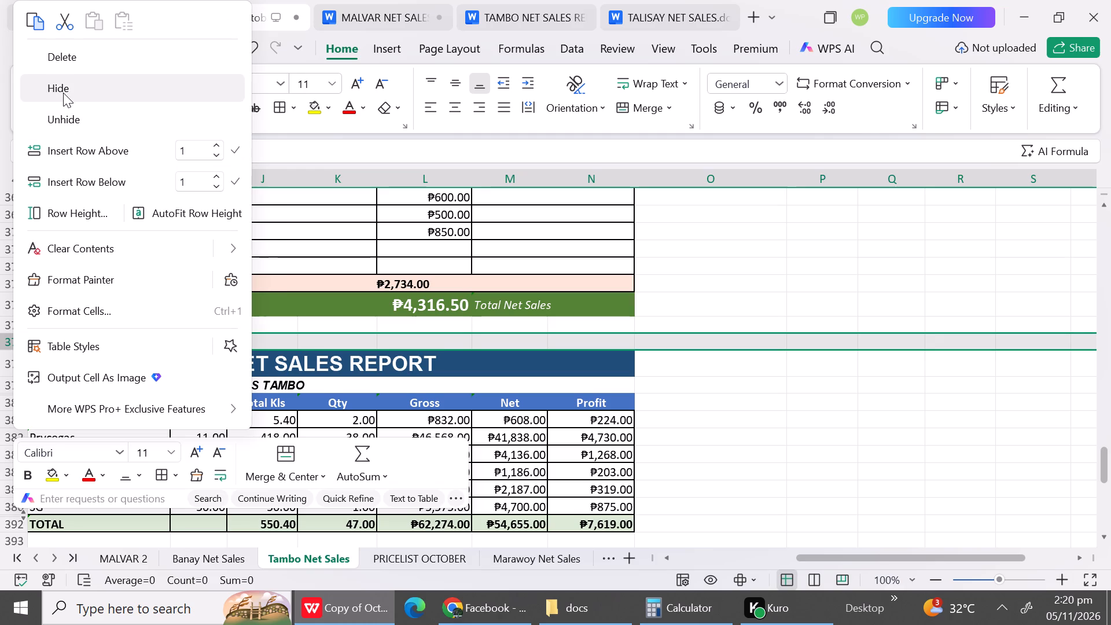
{"action": "left_click", "coordinate": [63, 93]}
Hide the empty expense rows 371 and 372 above TOTAL EXPENSES in the report preceding October 28.
{"action": "left_click_drag", "start_coordinate": [13, 246], "coordinate": [10, 263]}
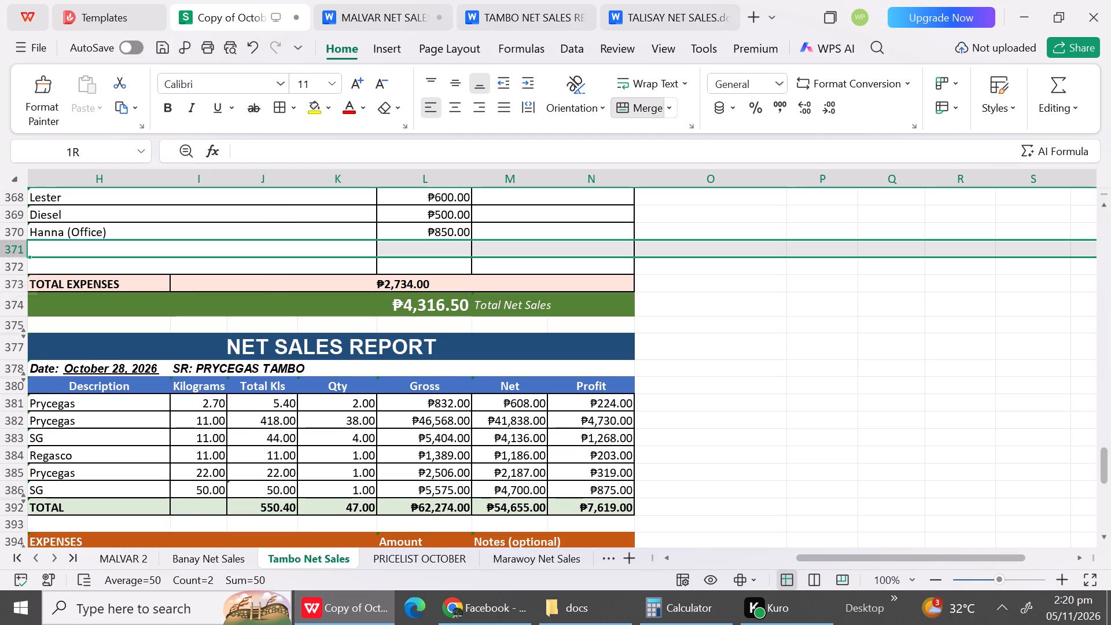
{"action": "left_click_drag", "start_coordinate": [10, 263], "coordinate": [9, 266]}
{"action": "right_click", "coordinate": [9, 266]}
{"action": "left_click", "coordinate": [68, 83]}
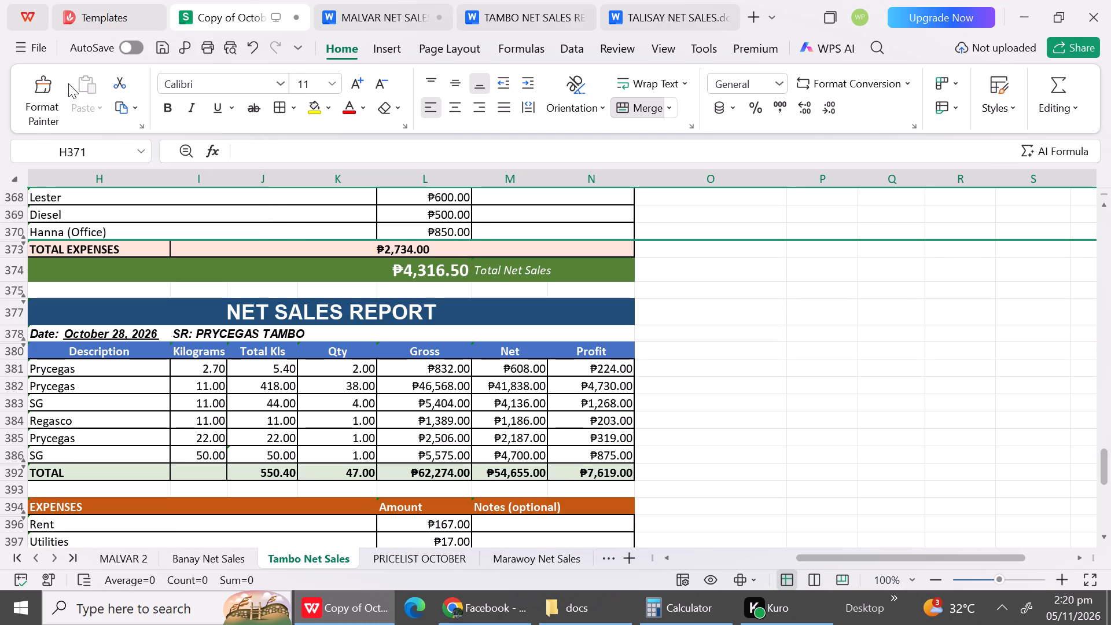
Hide blank row 364 below the EXPENSES header in the October 27 Tambo report.
{"action": "double_click", "coordinate": [1106, 208]}
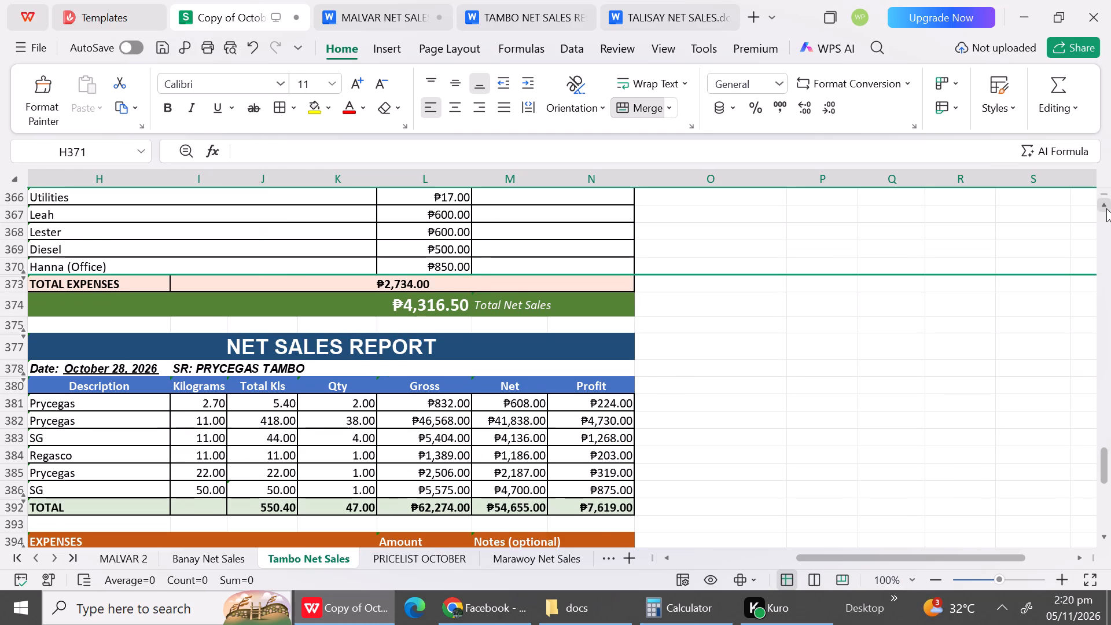
{"action": "triple_click", "coordinate": [1106, 208]}
{"action": "triple_click", "coordinate": [1106, 208]}
{"action": "double_click", "coordinate": [1106, 208]}
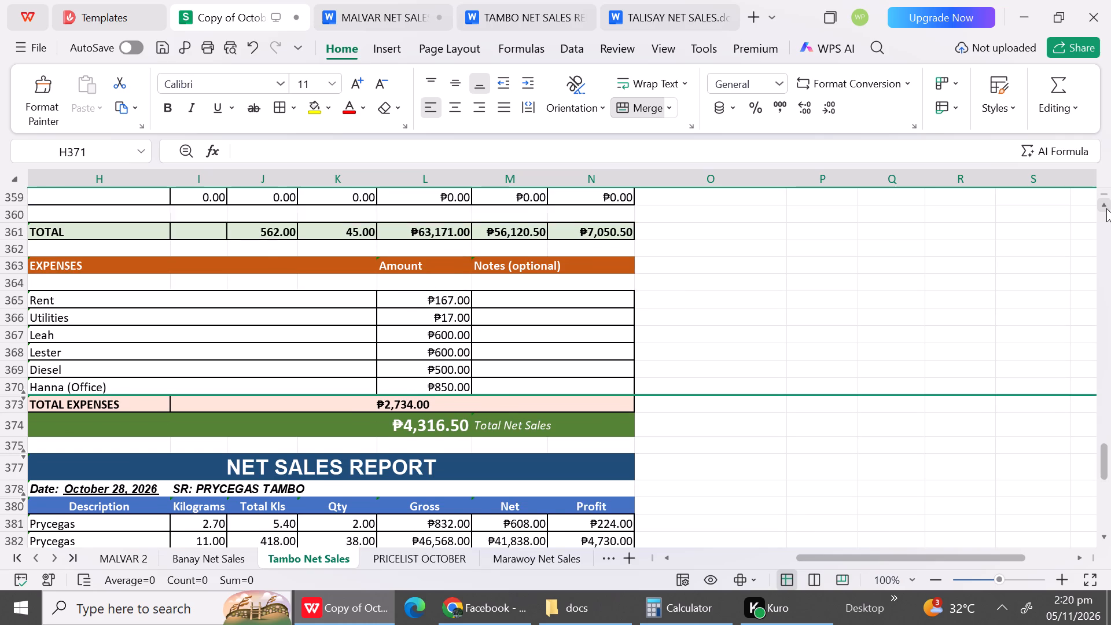
{"action": "left_click", "coordinate": [15, 302]}
{"action": "right_click", "coordinate": [15, 302]}
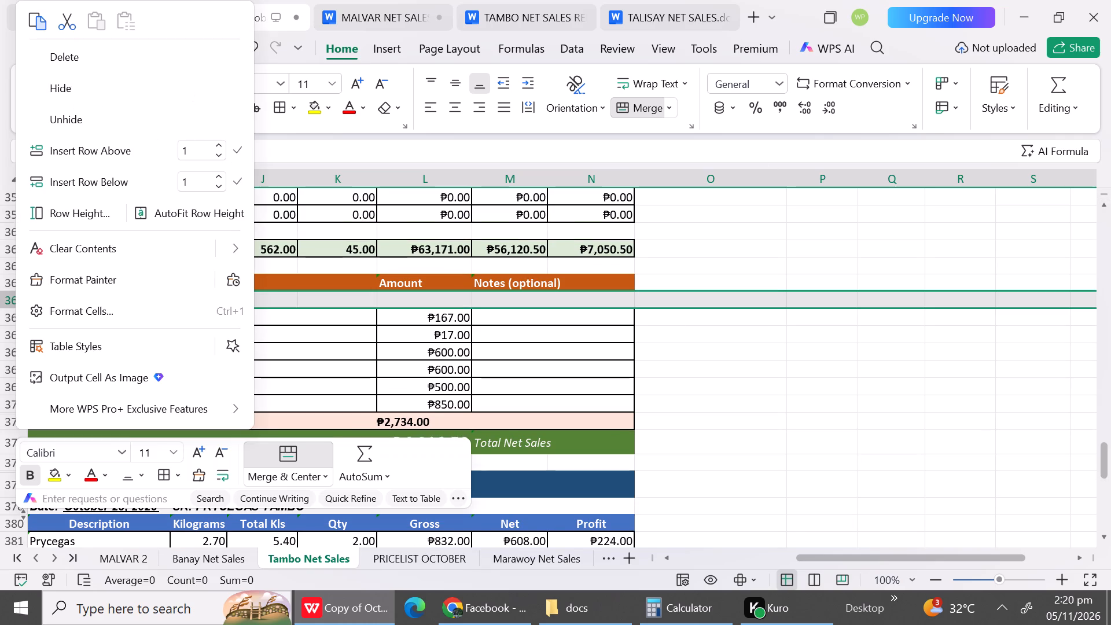
{"action": "left_click", "coordinate": [62, 86]}
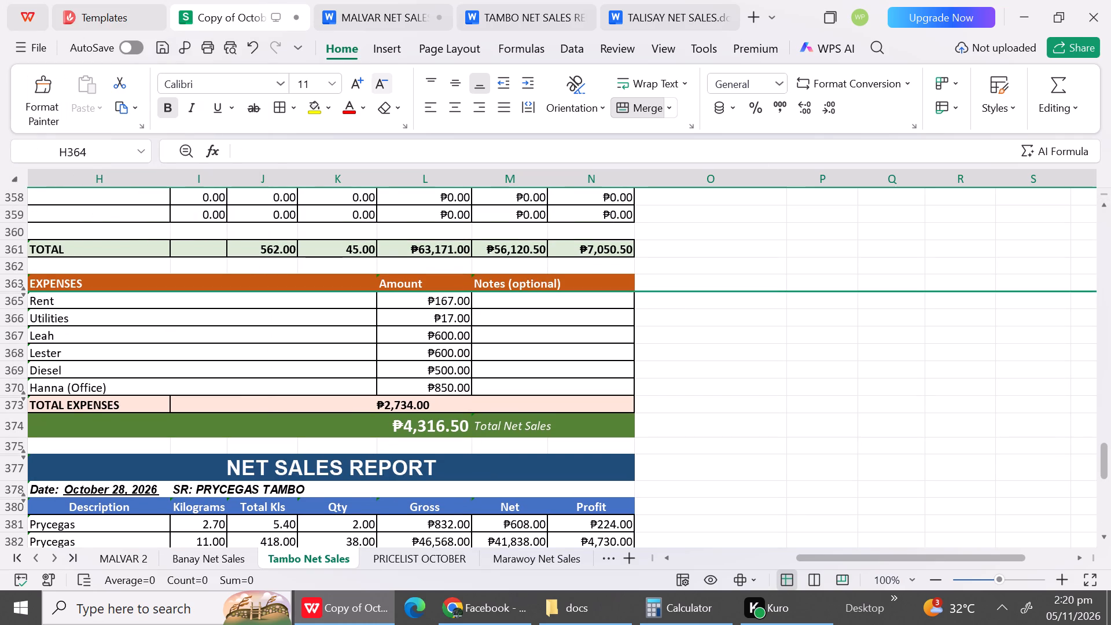
Hide the empty rows 355 to 360 between Regulator and TOTAL in the October 27 report.
{"action": "triple_click", "coordinate": [1107, 206]}
{"action": "triple_click", "coordinate": [1107, 206]}
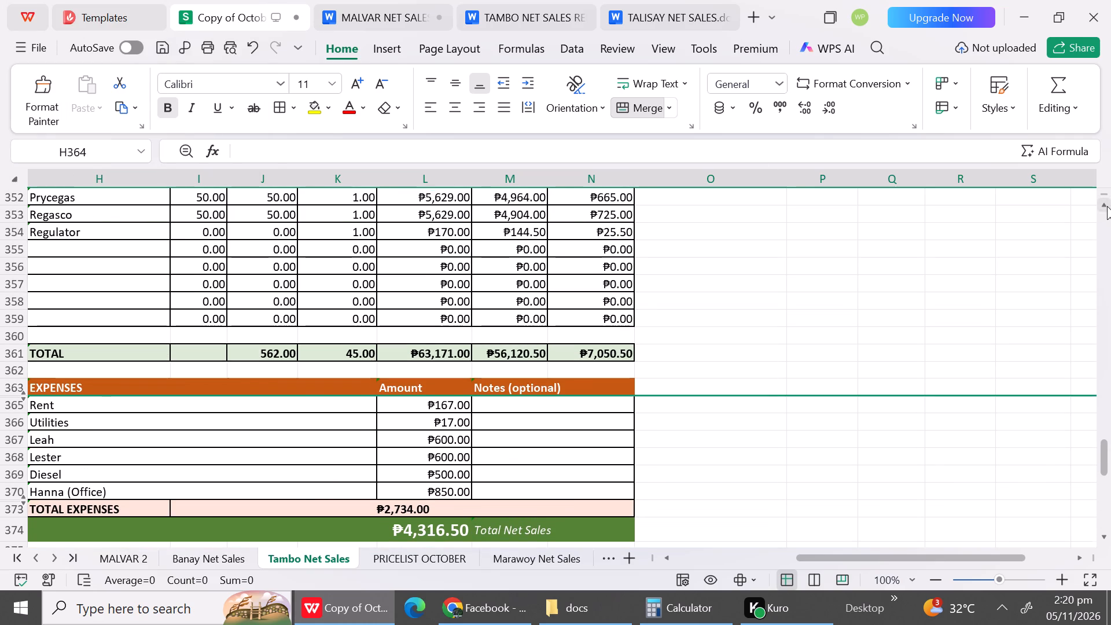
{"action": "double_click", "coordinate": [1107, 206]}
{"action": "left_click_drag", "start_coordinate": [1107, 206], "coordinate": [68, 360]}
{"action": "left_click_drag", "start_coordinate": [11, 302], "coordinate": [8, 314]}
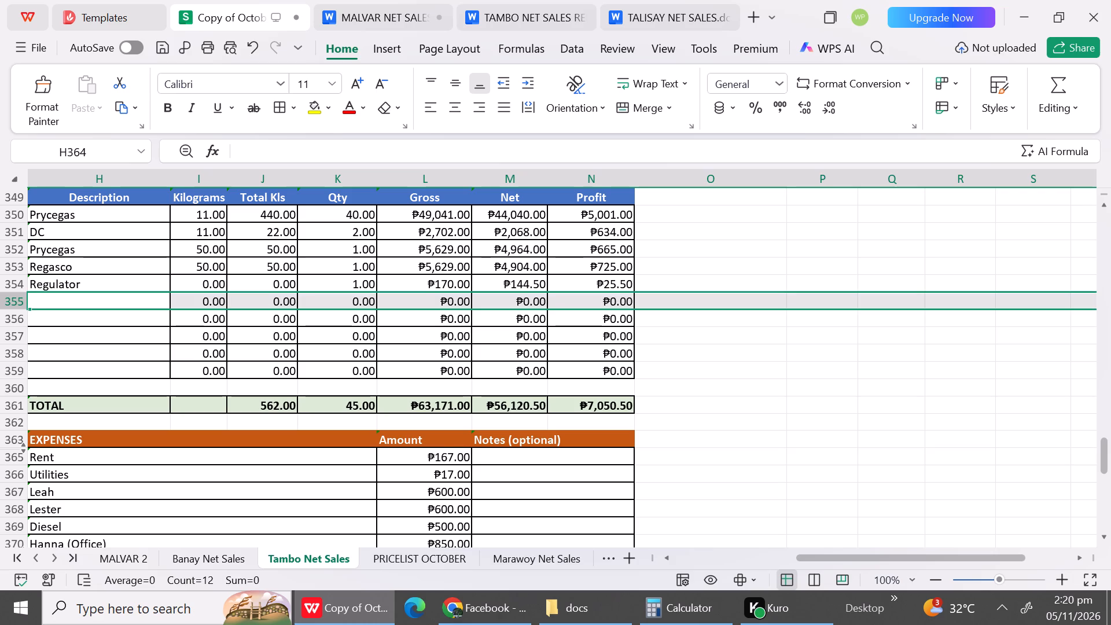
{"action": "left_click_drag", "start_coordinate": [8, 314], "coordinate": [11, 388]}
{"action": "right_click", "coordinate": [11, 388]}
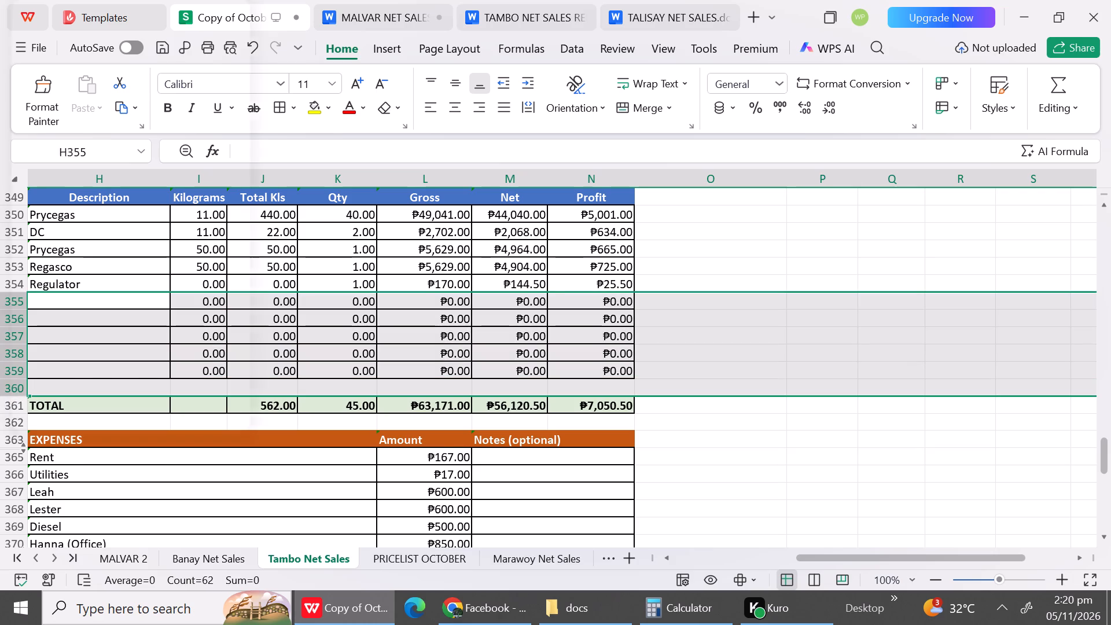
{"action": "left_click", "coordinate": [80, 92]}
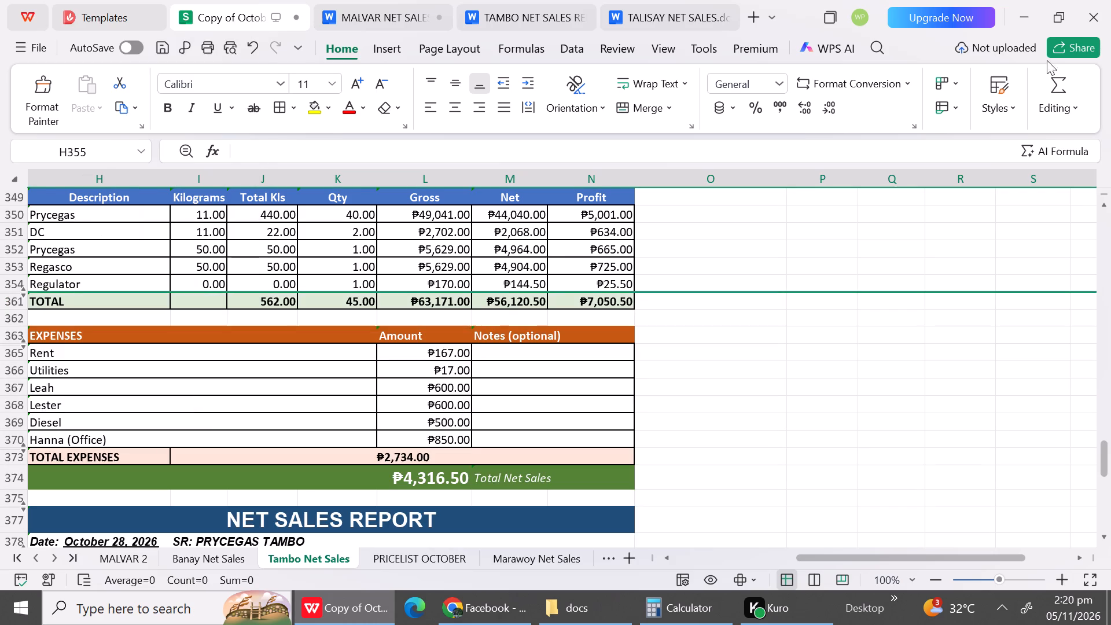
Hide blank row 348 between the date line and the sales table header in the October 27 report.
{"action": "triple_click", "coordinate": [1105, 204]}
{"action": "triple_click", "coordinate": [1105, 204]}
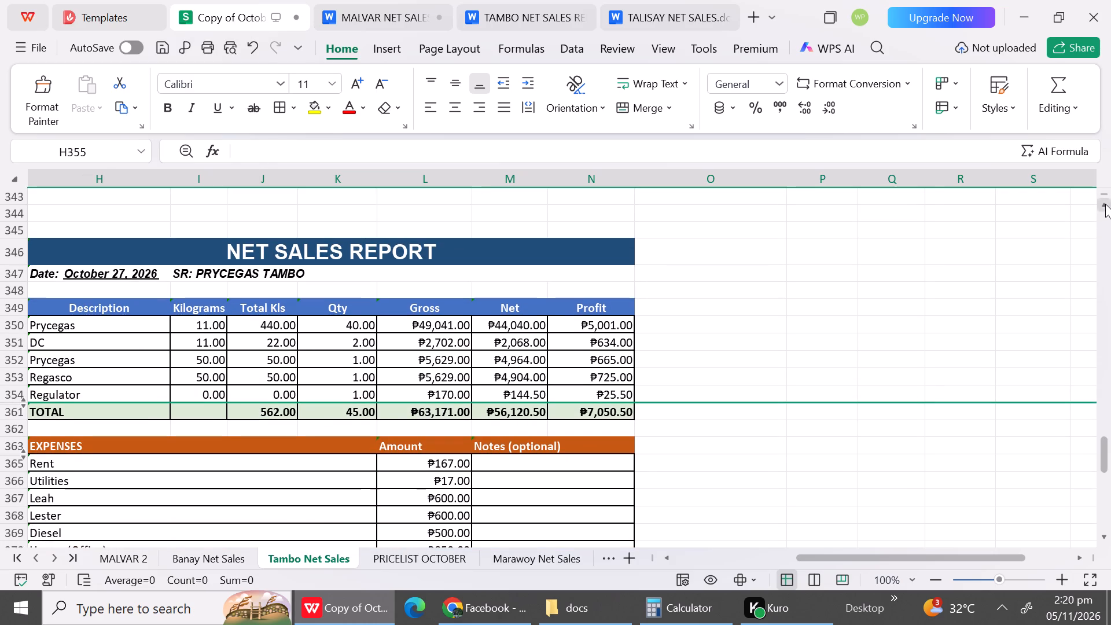
{"action": "left_click", "coordinate": [18, 290]}
{"action": "right_click_drag", "start_coordinate": [18, 290], "coordinate": [14, 280]}
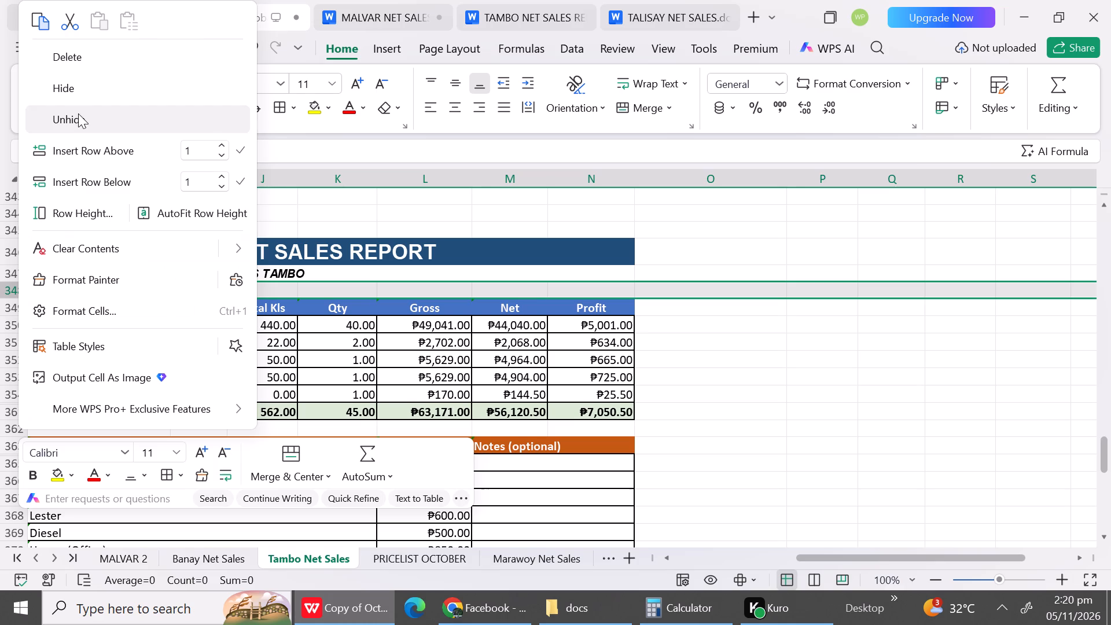
{"action": "left_click", "coordinate": [71, 90]}
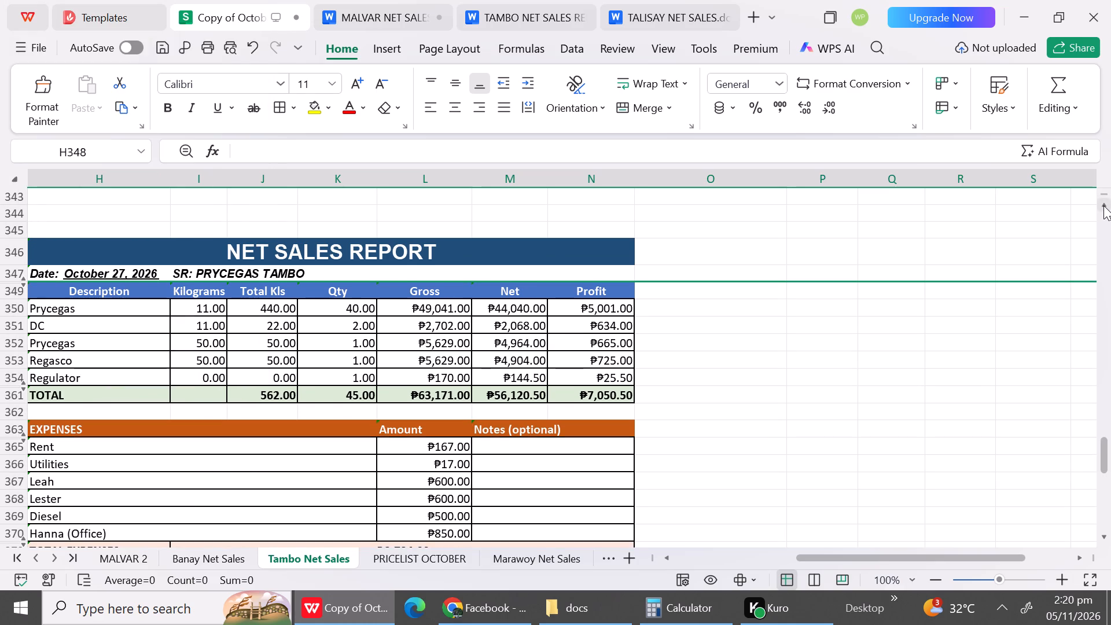
Hide blank rows 344 and 345 directly above the October 27 report's title.
{"action": "triple_click", "coordinate": [1103, 205]}
{"action": "double_click", "coordinate": [1103, 205]}
{"action": "left_click_drag", "start_coordinate": [1103, 205], "coordinate": [53, 197]}
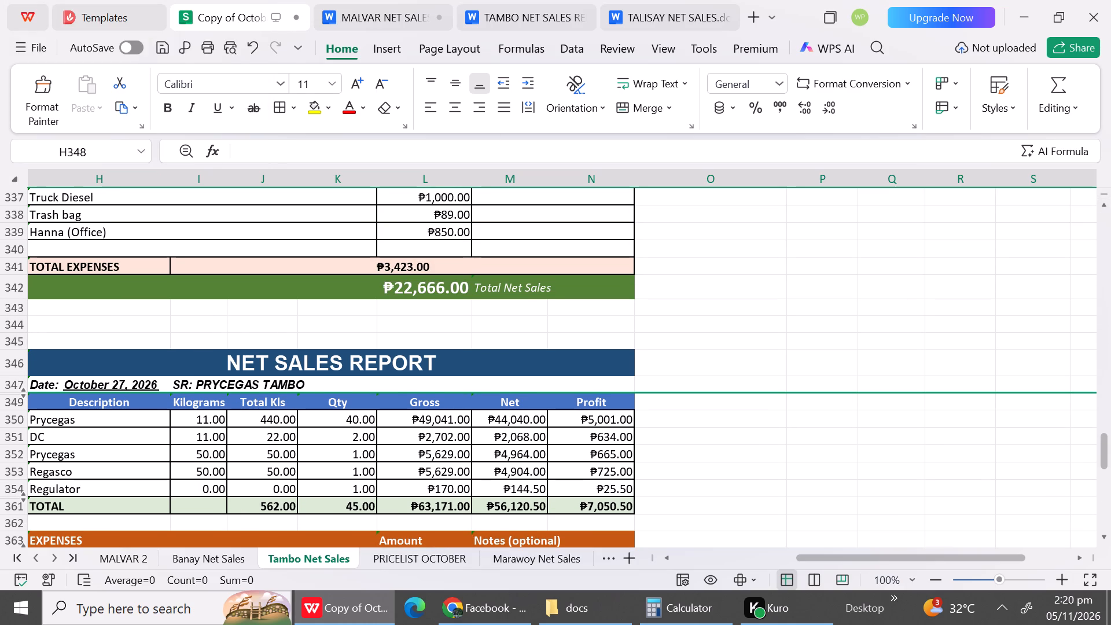
{"action": "left_click_drag", "start_coordinate": [23, 325], "coordinate": [13, 347]}
{"action": "right_click", "coordinate": [13, 347]}
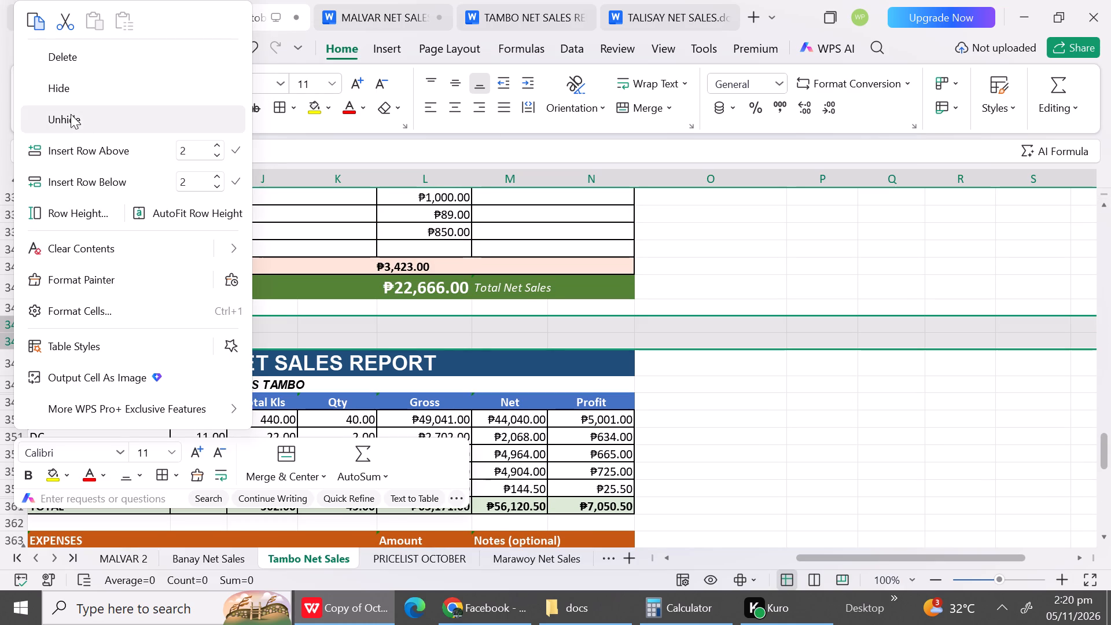
{"action": "left_click", "coordinate": [68, 87]}
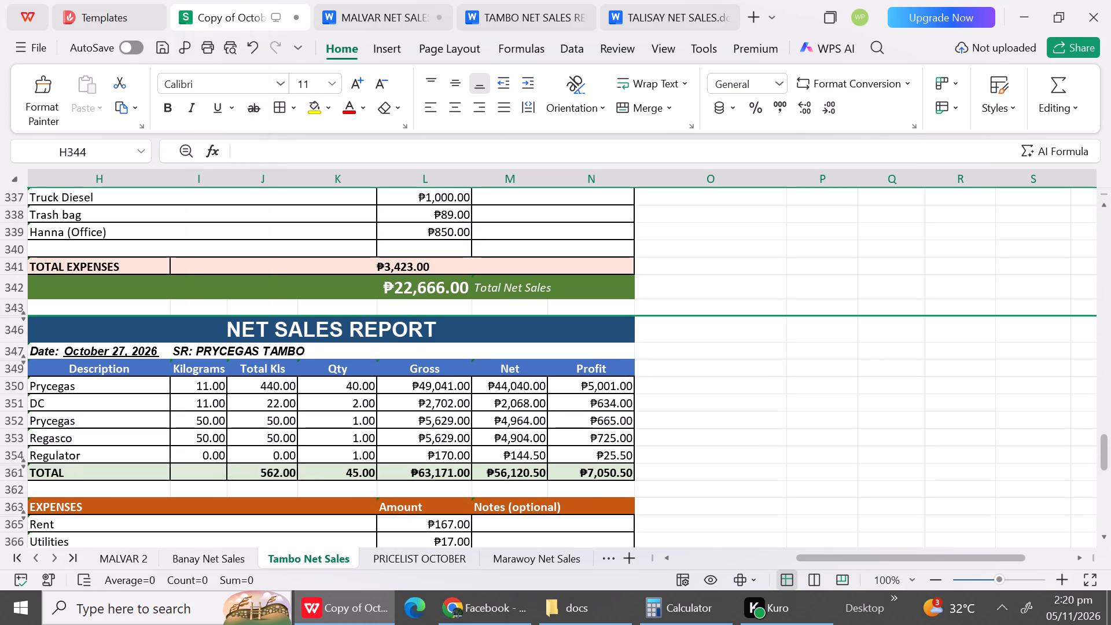
Hide the empty expense row 340 above TOTAL EXPENSES in the report preceding October 27.
{"action": "triple_click", "coordinate": [1102, 204]}
{"action": "triple_click", "coordinate": [1102, 204]}
{"action": "left_click", "coordinate": [1102, 204]}
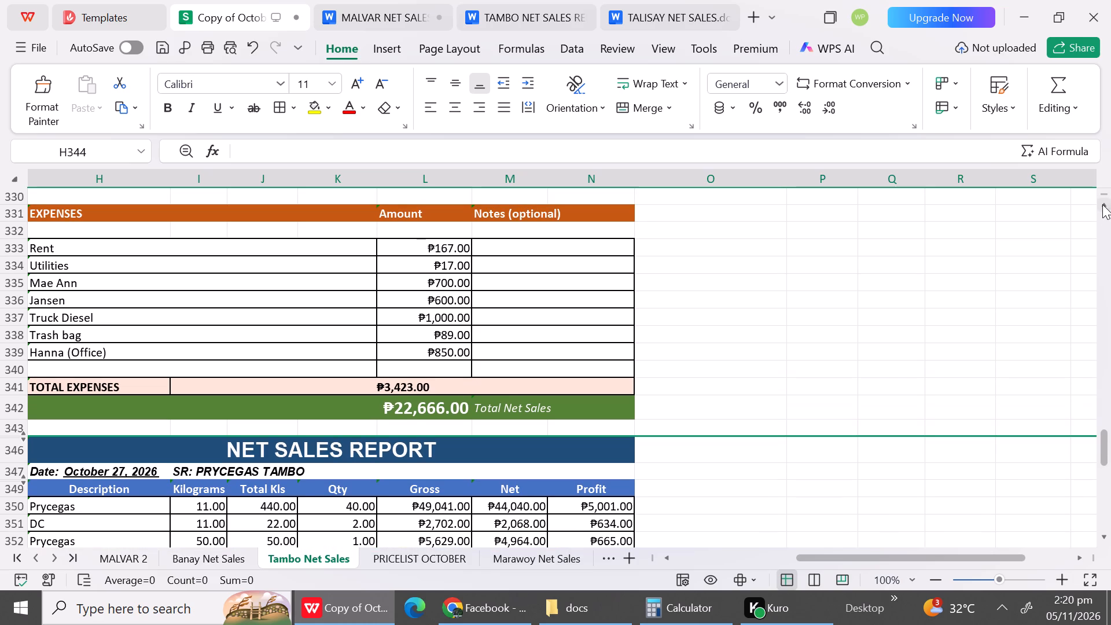
{"action": "left_click", "coordinate": [10, 366]}
{"action": "right_click", "coordinate": [10, 366]}
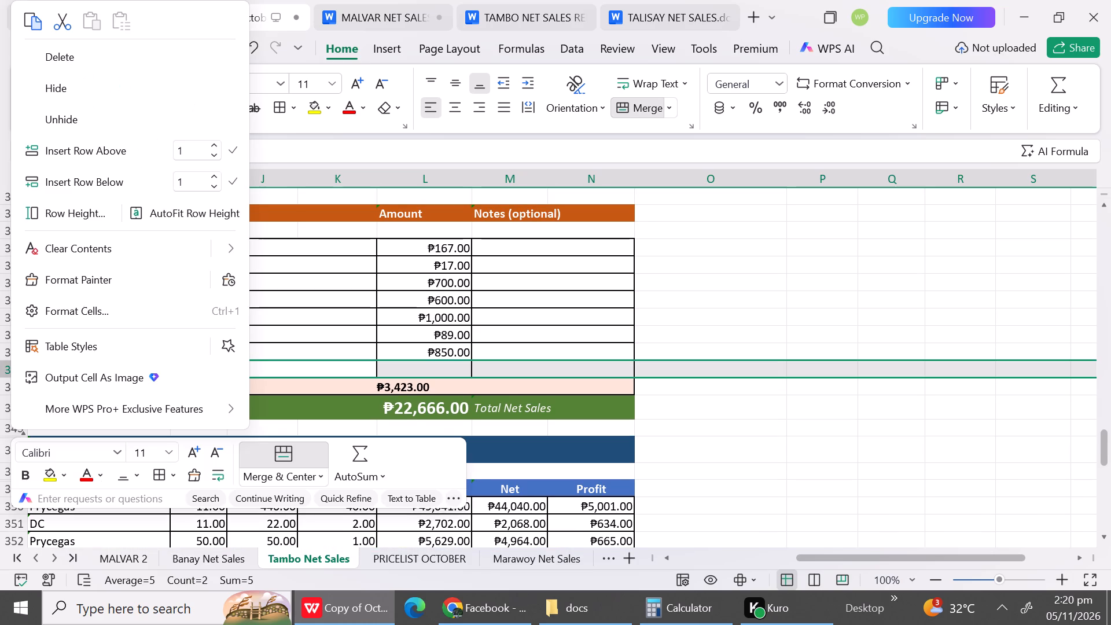
{"action": "left_click", "coordinate": [71, 85]}
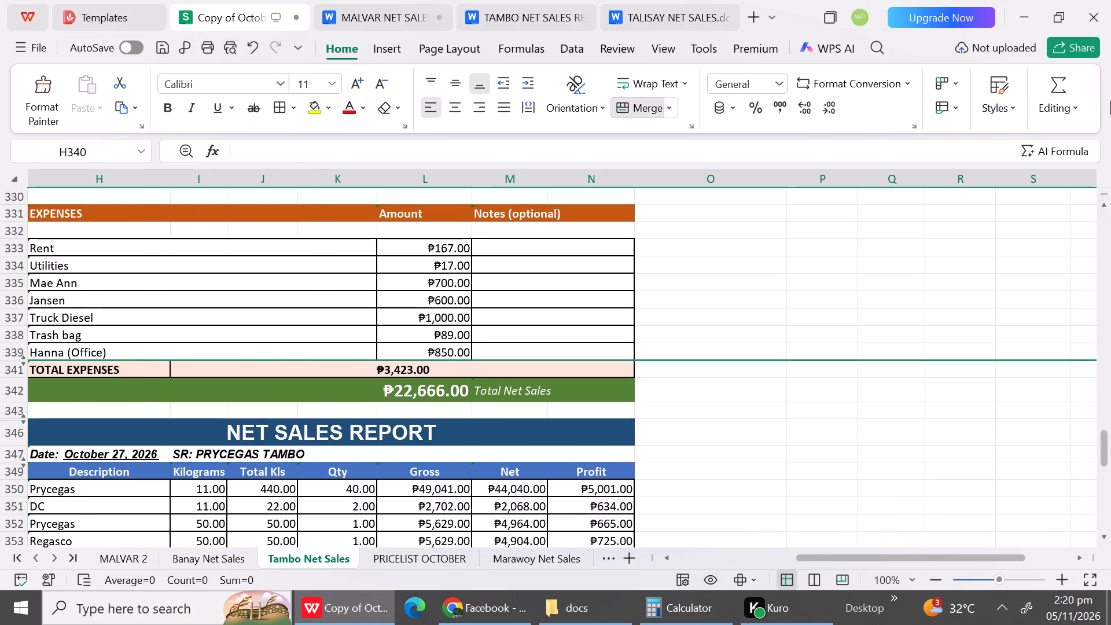
Hide blank row 332 below the EXPENSES header and blank row 328 above TOTAL in the same report.
{"action": "triple_click", "coordinate": [1105, 203]}
{"action": "triple_click", "coordinate": [1105, 203]}
{"action": "triple_click", "coordinate": [1105, 203]}
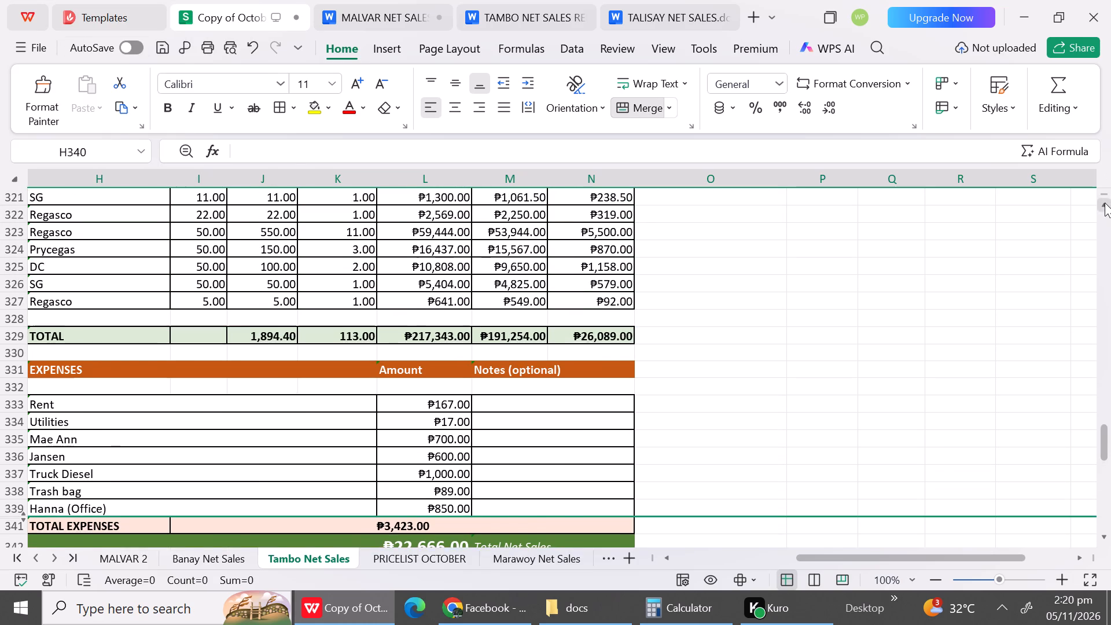
{"action": "left_click_drag", "start_coordinate": [1105, 203], "coordinate": [149, 302]}
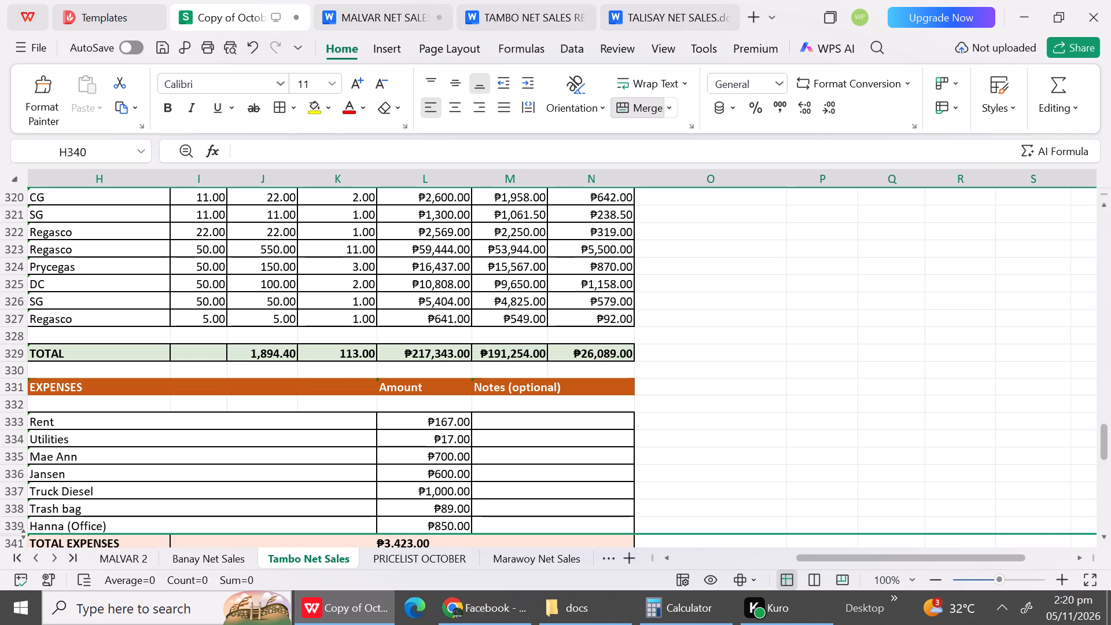
{"action": "left_click", "coordinate": [8, 404]}
{"action": "right_click", "coordinate": [8, 404]}
{"action": "left_click", "coordinate": [67, 93]}
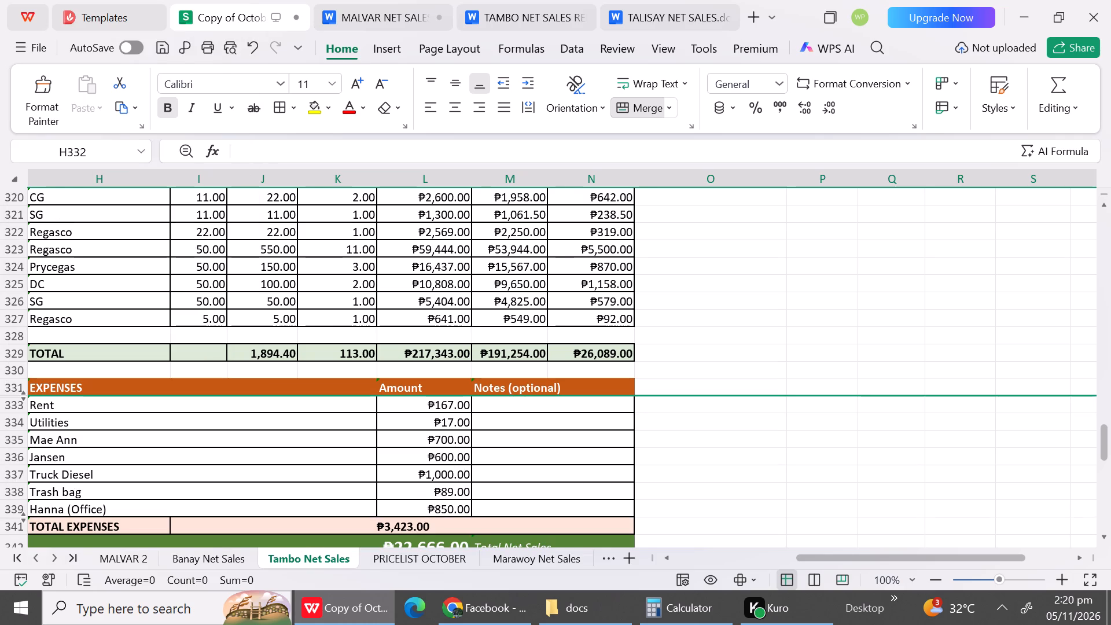
{"action": "left_click", "coordinate": [8, 333]}
{"action": "right_click", "coordinate": [8, 333]}
{"action": "left_click", "coordinate": [79, 87]}
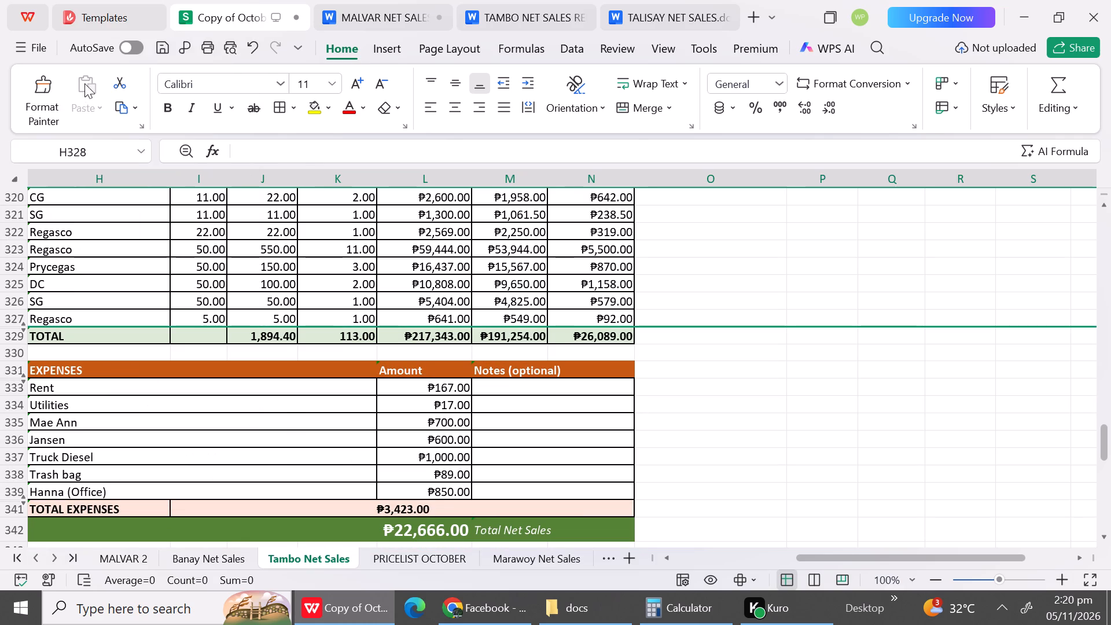
Hide blank row 313 below the date and blank row 310 directly above the title of the October 26 report.
{"action": "triple_click", "coordinate": [1108, 205]}
{"action": "triple_click", "coordinate": [1108, 205]}
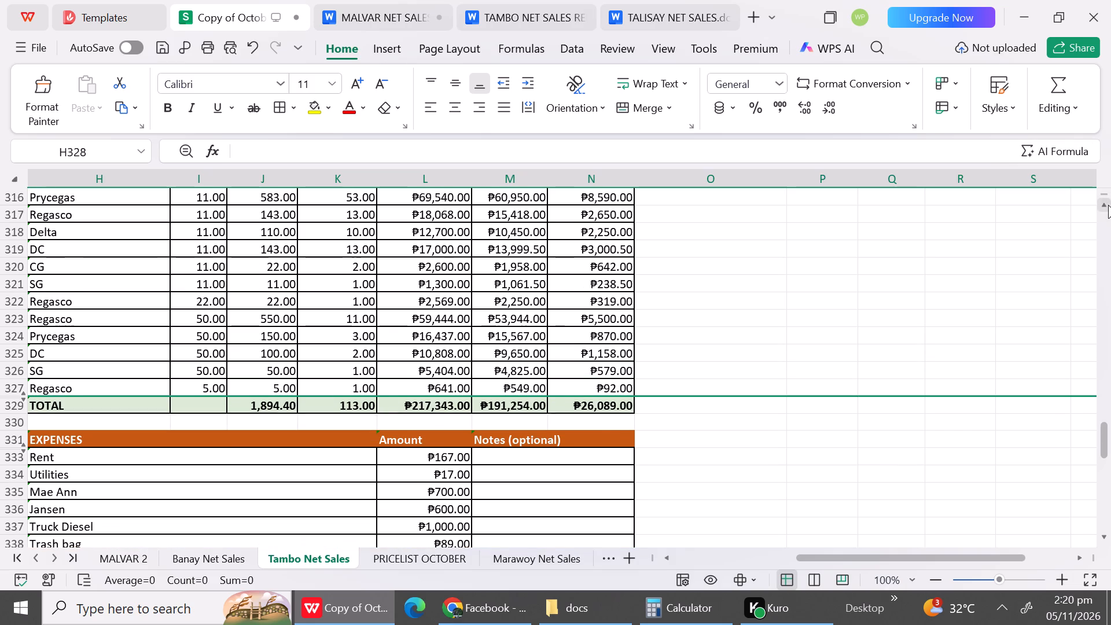
{"action": "triple_click", "coordinate": [1108, 205]}
{"action": "triple_click", "coordinate": [1108, 205]}
{"action": "triple_click", "coordinate": [1108, 205]}
{"action": "left_click_drag", "start_coordinate": [1108, 205], "coordinate": [133, 218]}
{"action": "left_click", "coordinate": [23, 365]}
{"action": "right_click_drag", "start_coordinate": [23, 365], "coordinate": [13, 356]}
{"action": "left_click", "coordinate": [61, 86]}
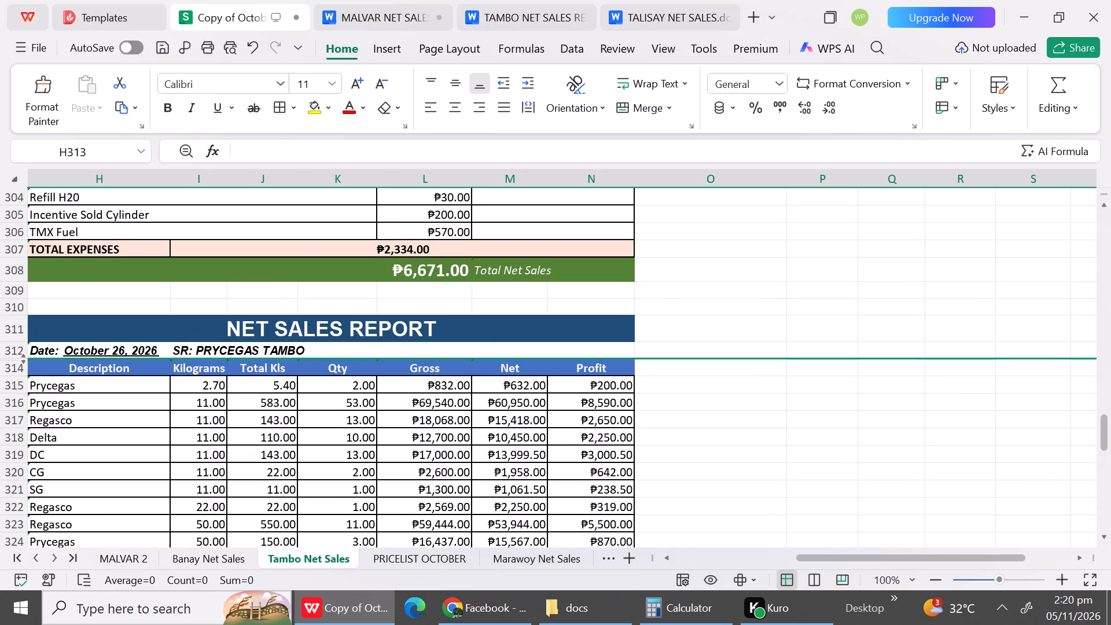
{"action": "left_click", "coordinate": [14, 307]}
{"action": "right_click", "coordinate": [14, 307]}
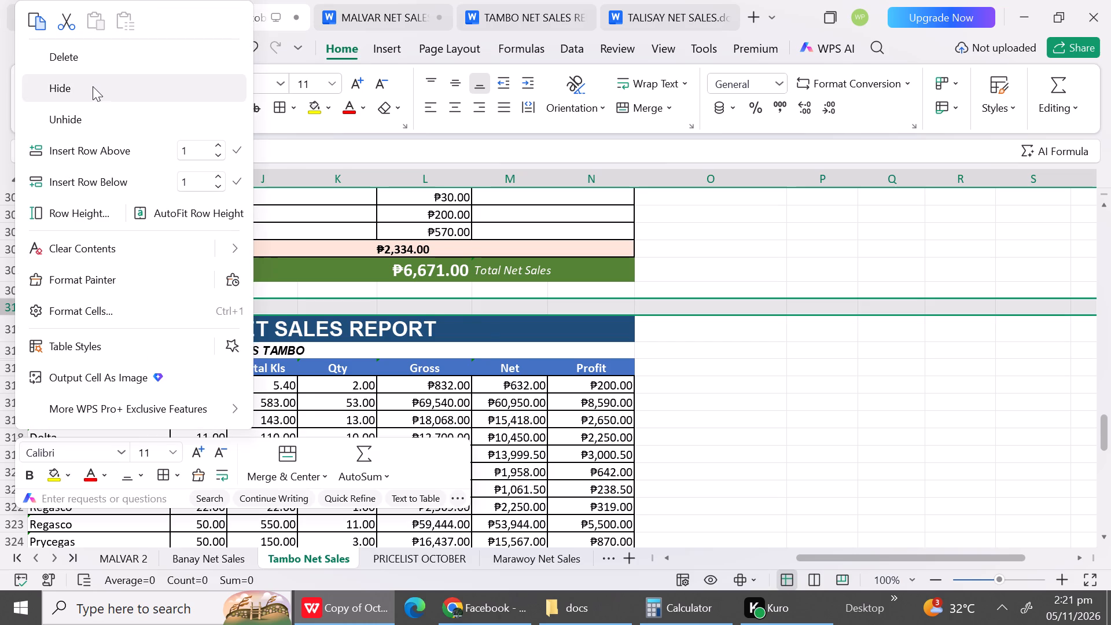
{"action": "left_click", "coordinate": [93, 86]}
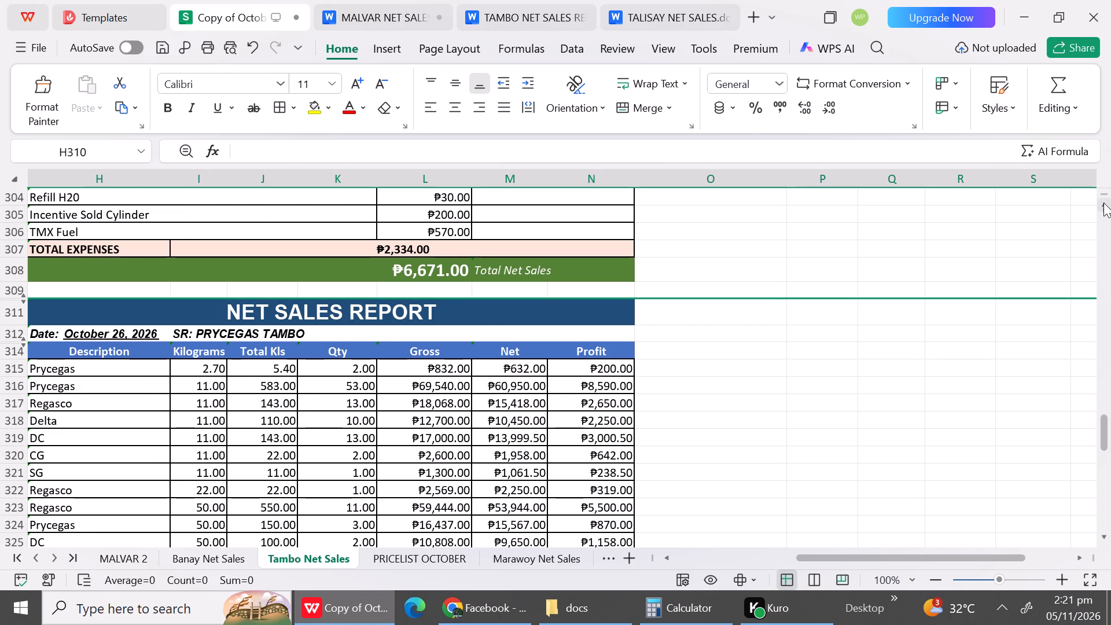
Hide blank row 298 below the EXPENSES header in the report preceding October 26.
{"action": "left_click", "coordinate": [1103, 197]}
{"action": "triple_click", "coordinate": [1105, 207]}
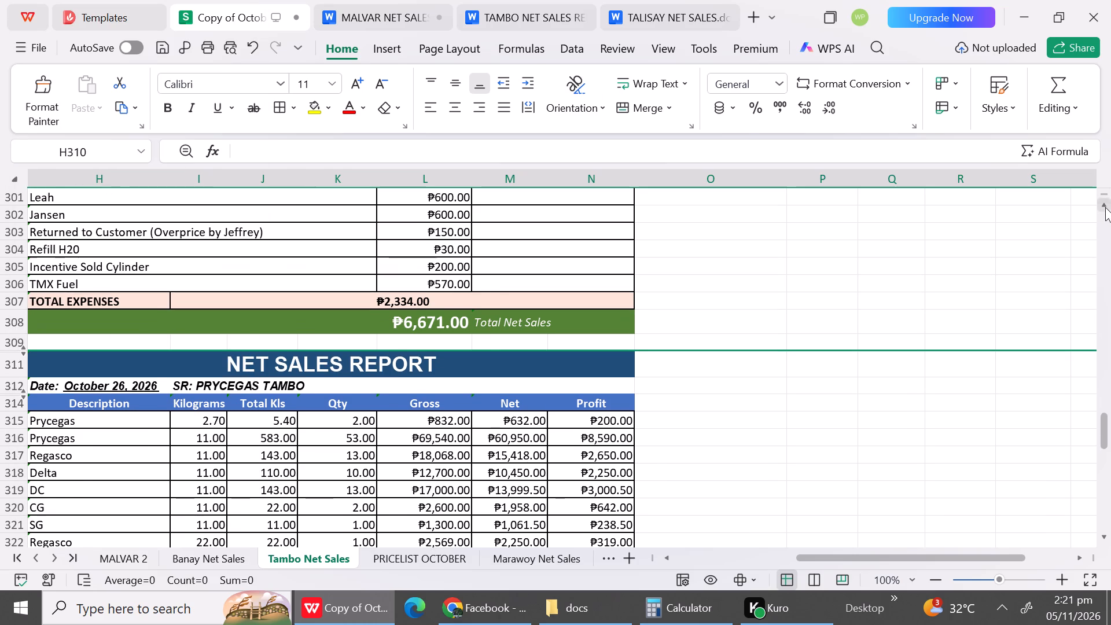
{"action": "triple_click", "coordinate": [1105, 207]}
{"action": "triple_click", "coordinate": [1105, 207]}
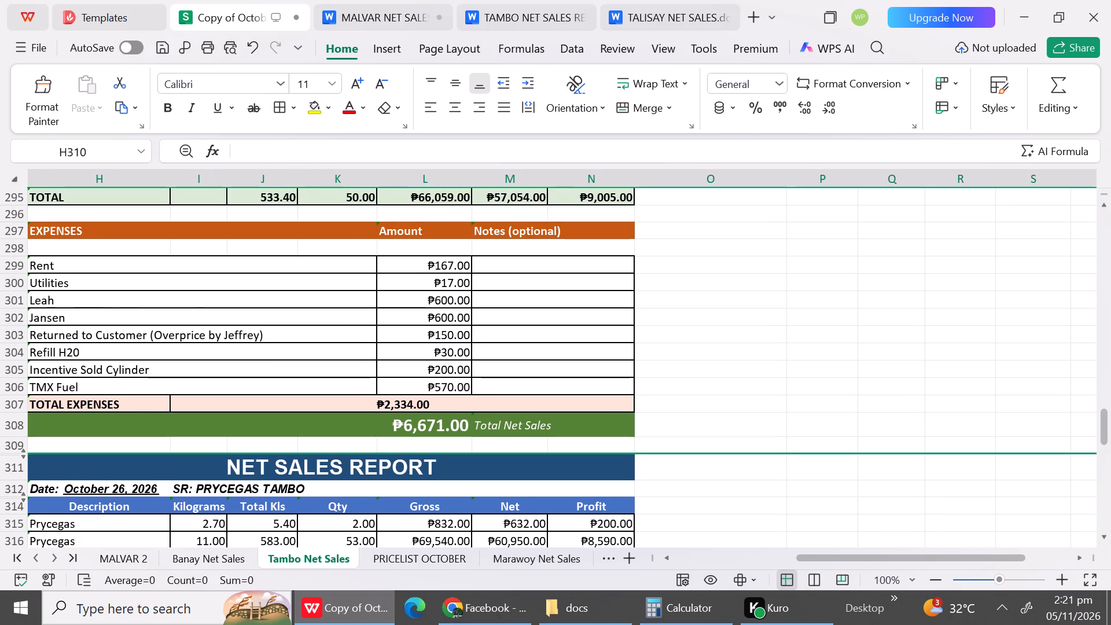
{"action": "left_click", "coordinate": [16, 251]}
{"action": "right_click", "coordinate": [16, 251]}
{"action": "left_click", "coordinate": [85, 95]}
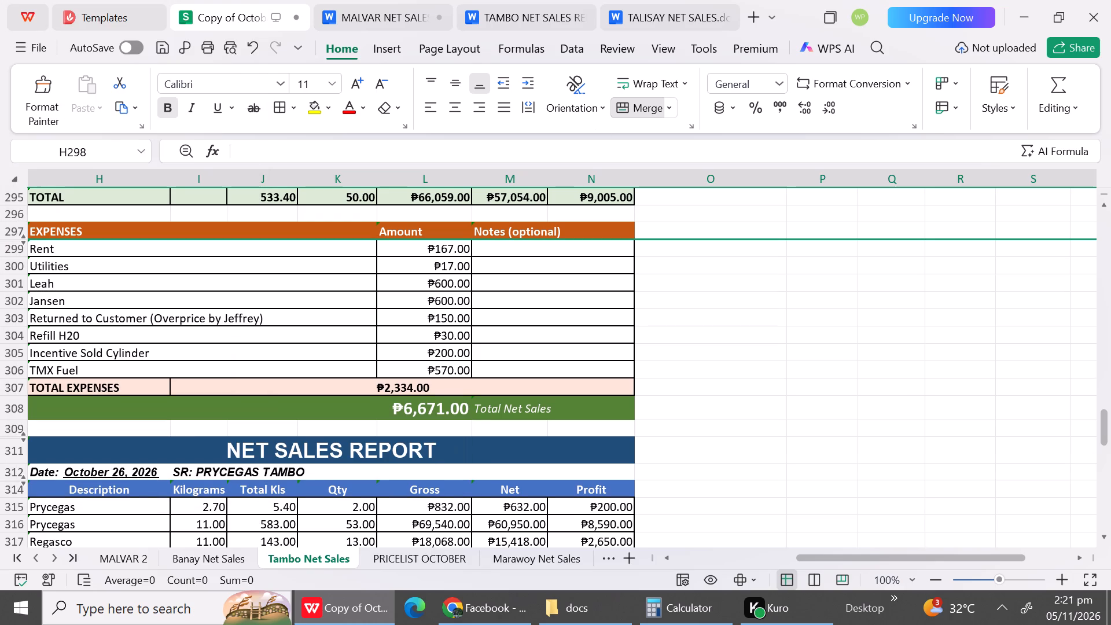
Hide the empty rows 289 to 294 between Sold Cylinder and TOTAL in the October 25 report.
{"action": "left_click", "coordinate": [1102, 210]}
{"action": "triple_click", "coordinate": [1102, 210]}
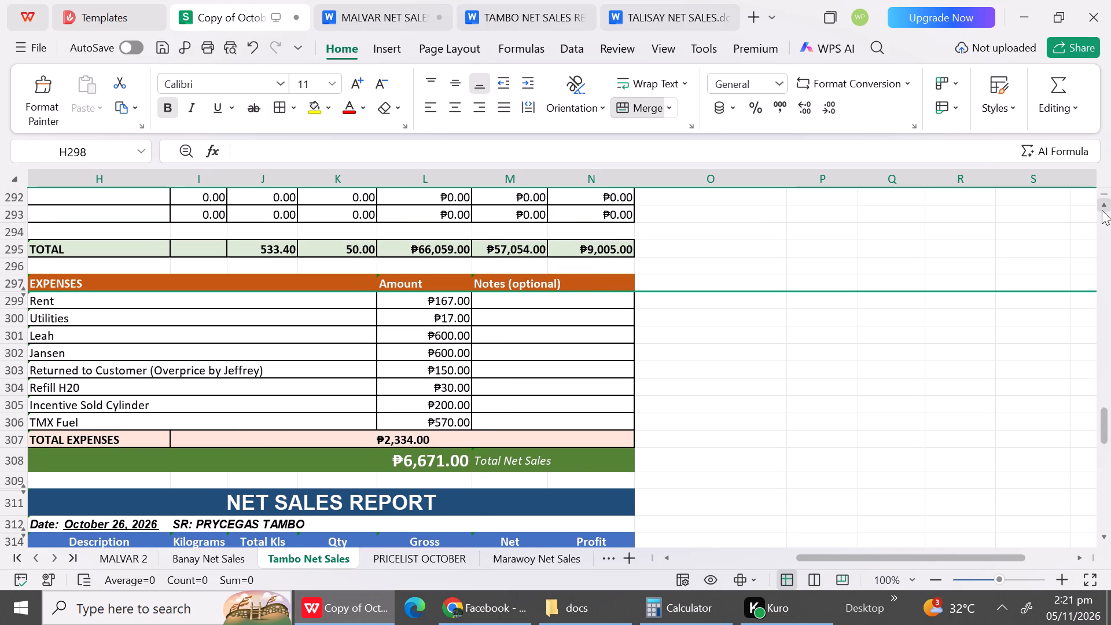
{"action": "triple_click", "coordinate": [1102, 210]}
{"action": "triple_click", "coordinate": [1102, 210]}
{"action": "left_click_drag", "start_coordinate": [1102, 210], "coordinate": [232, 290]}
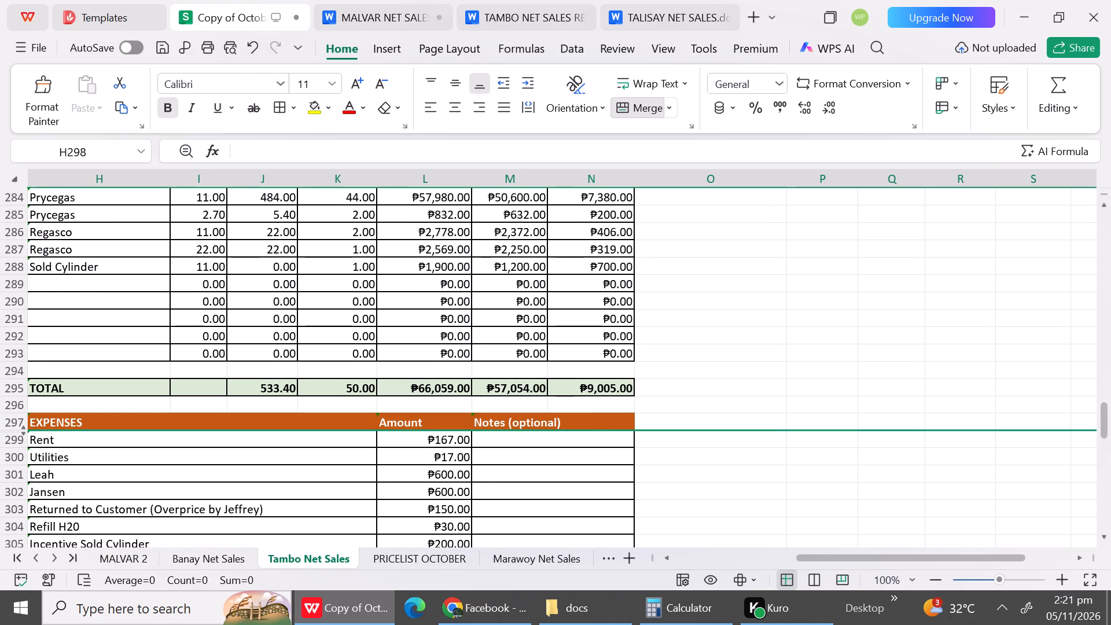
{"action": "left_click_drag", "start_coordinate": [17, 285], "coordinate": [8, 362]}
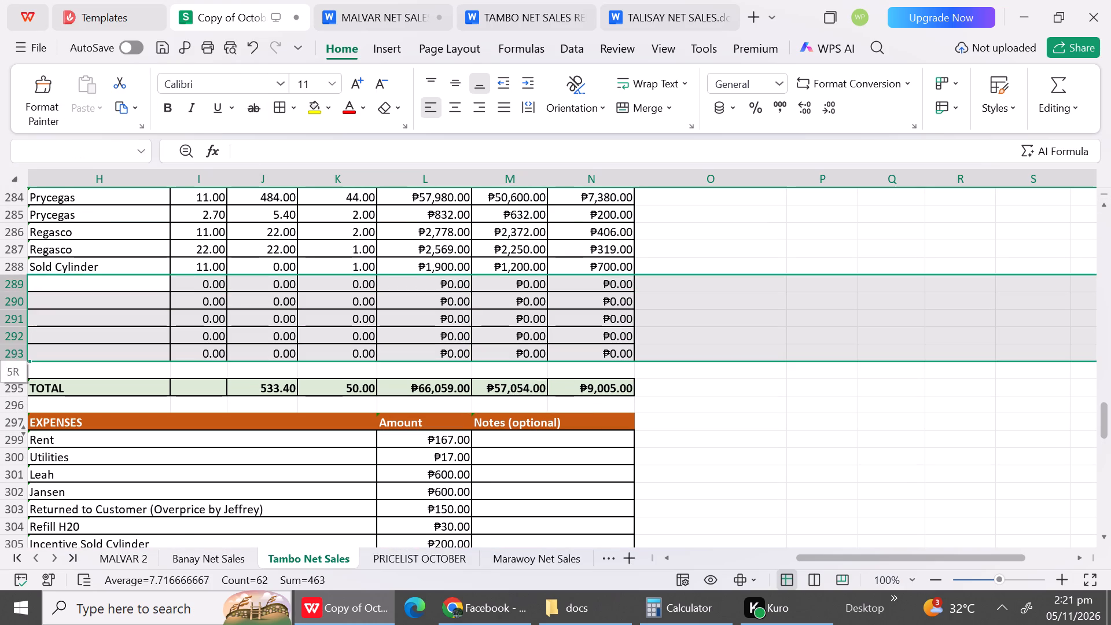
{"action": "left_click_drag", "start_coordinate": [8, 362], "coordinate": [8, 367]}
{"action": "right_click", "coordinate": [8, 367]}
{"action": "left_click", "coordinate": [145, 94]}
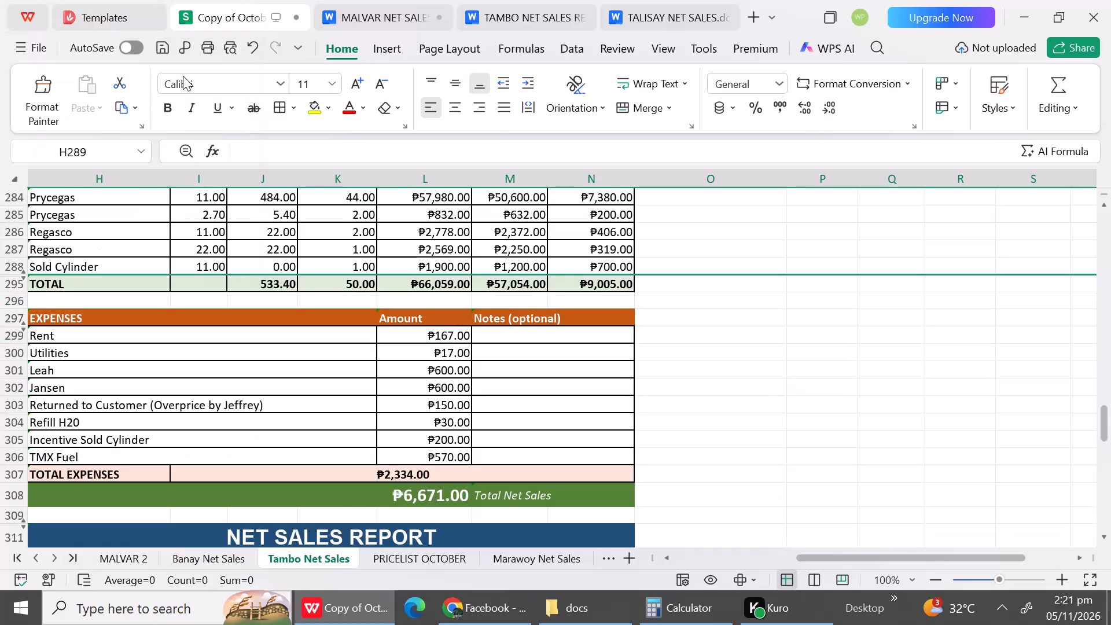
Hide blank row 282 between the date line and the sales table header in the October 25 report.
{"action": "triple_click", "coordinate": [1102, 204]}
{"action": "triple_click", "coordinate": [1102, 204]}
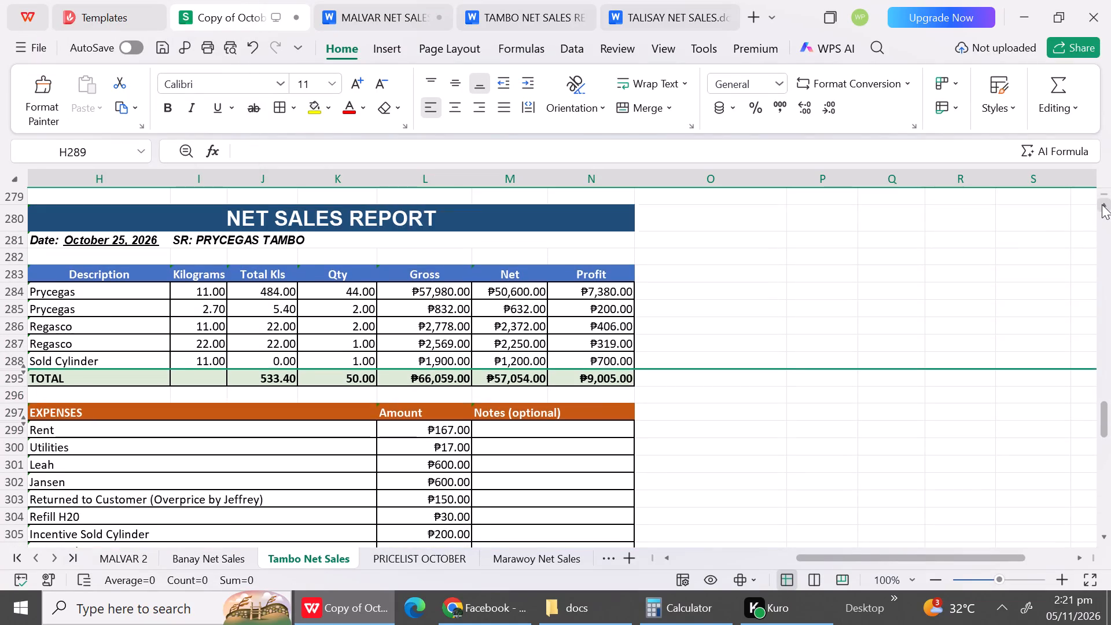
{"action": "double_click", "coordinate": [1102, 204]}
{"action": "left_click", "coordinate": [16, 318]}
{"action": "right_click", "coordinate": [16, 318]}
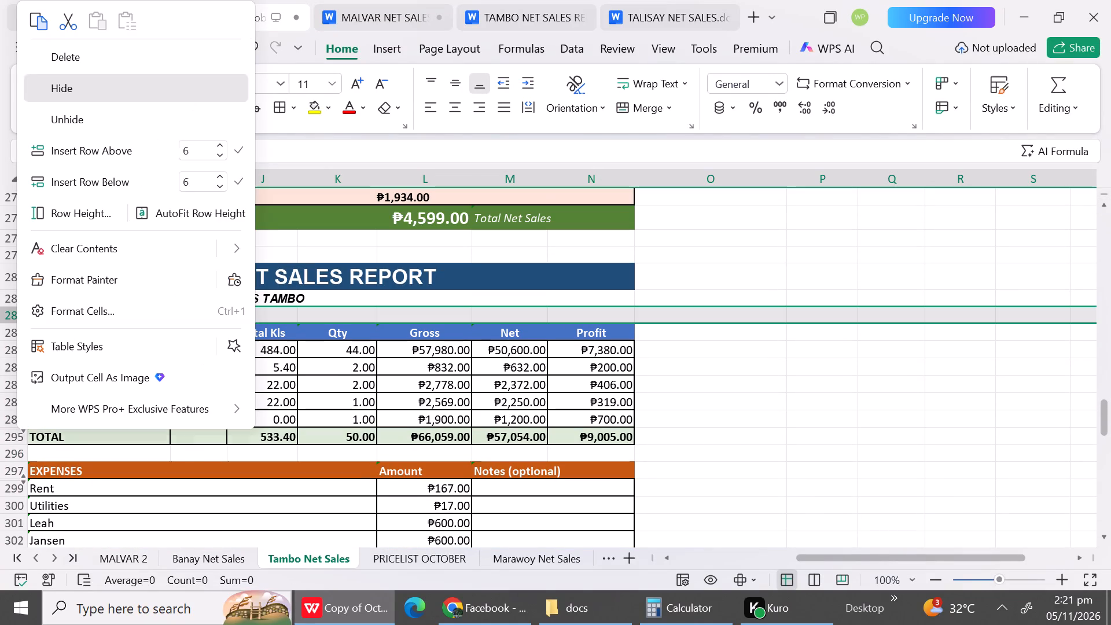
{"action": "left_click", "coordinate": [56, 82]}
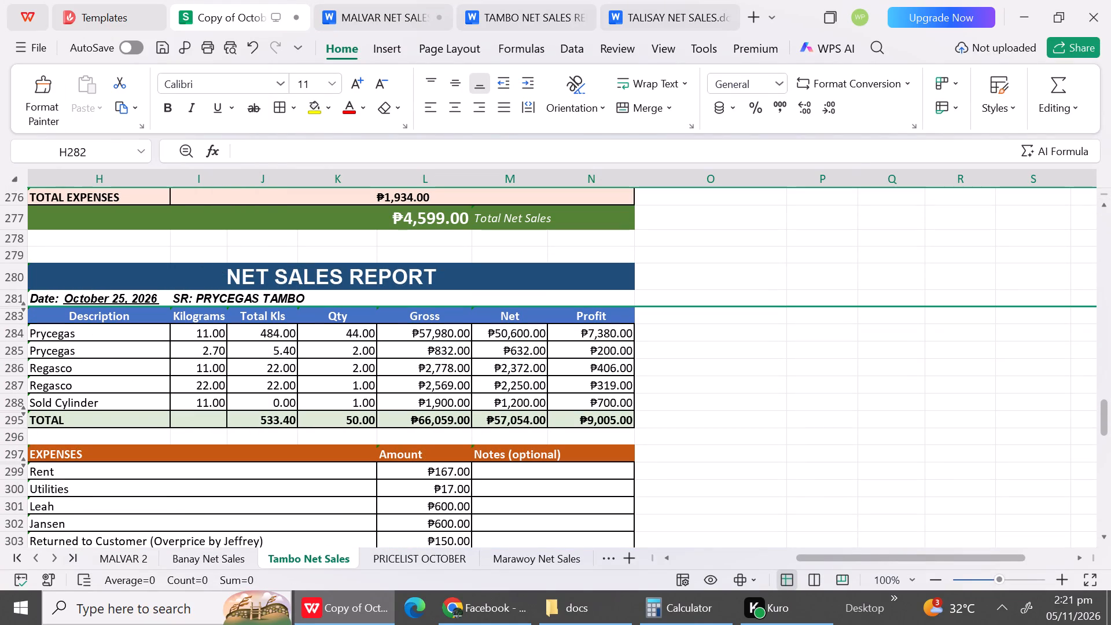
Hide blank row 279 above the October 25 report title together with empty expense rows 274 and 275 in the preceding report.
{"action": "triple_click", "coordinate": [1104, 202]}
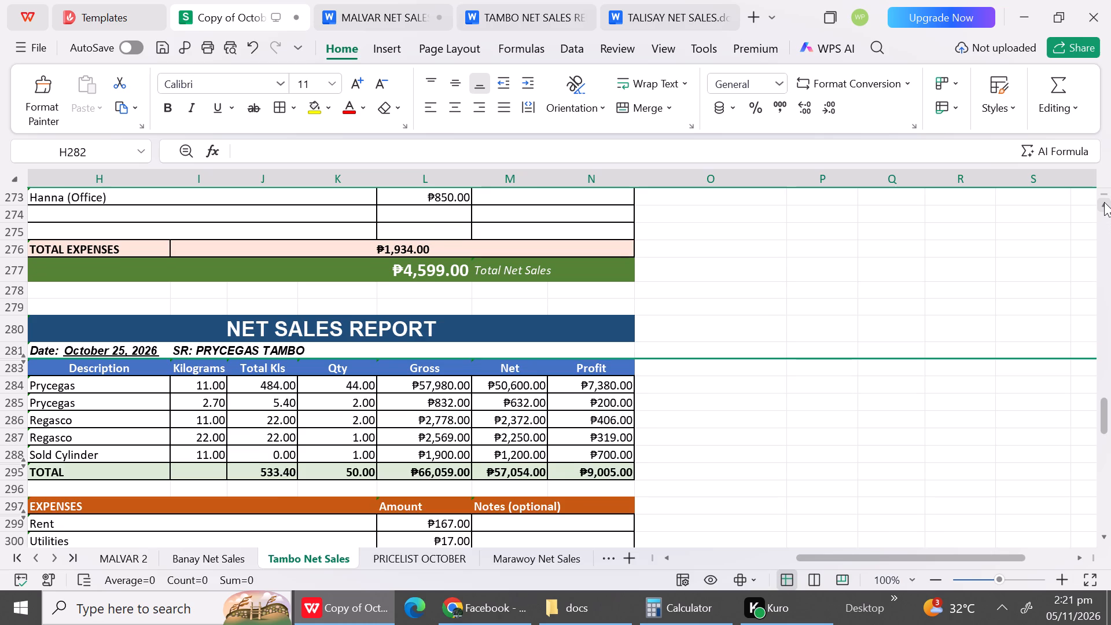
{"action": "triple_click", "coordinate": [1104, 202]}
{"action": "left_click_drag", "start_coordinate": [1104, 202], "coordinate": [111, 365]}
{"action": "left_click", "coordinate": [16, 381]}
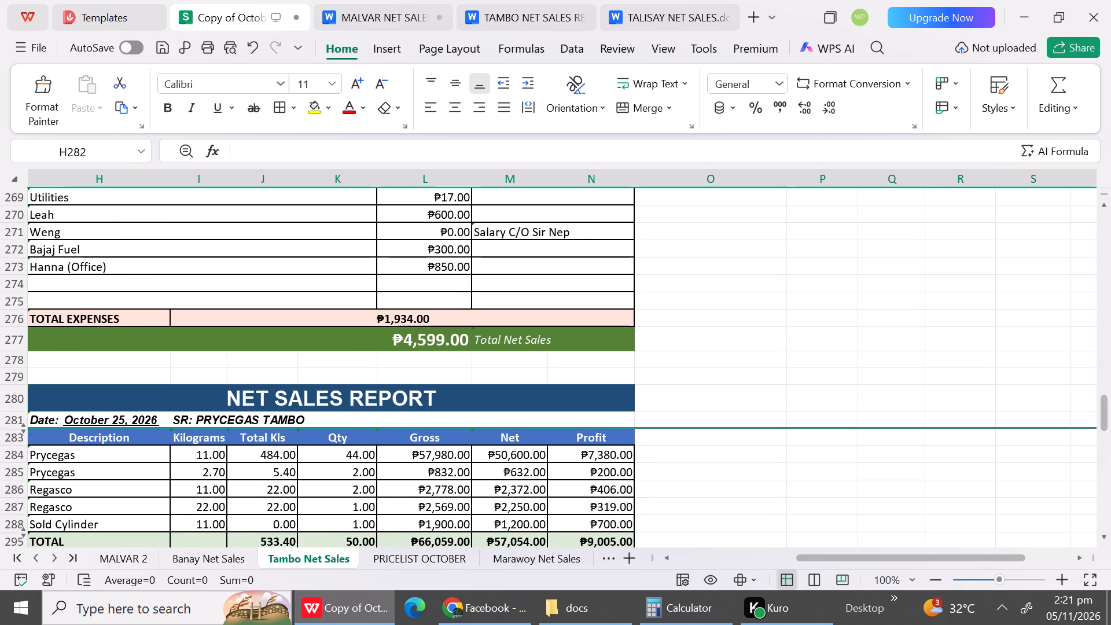
{"action": "left_click", "coordinate": [12, 377]}
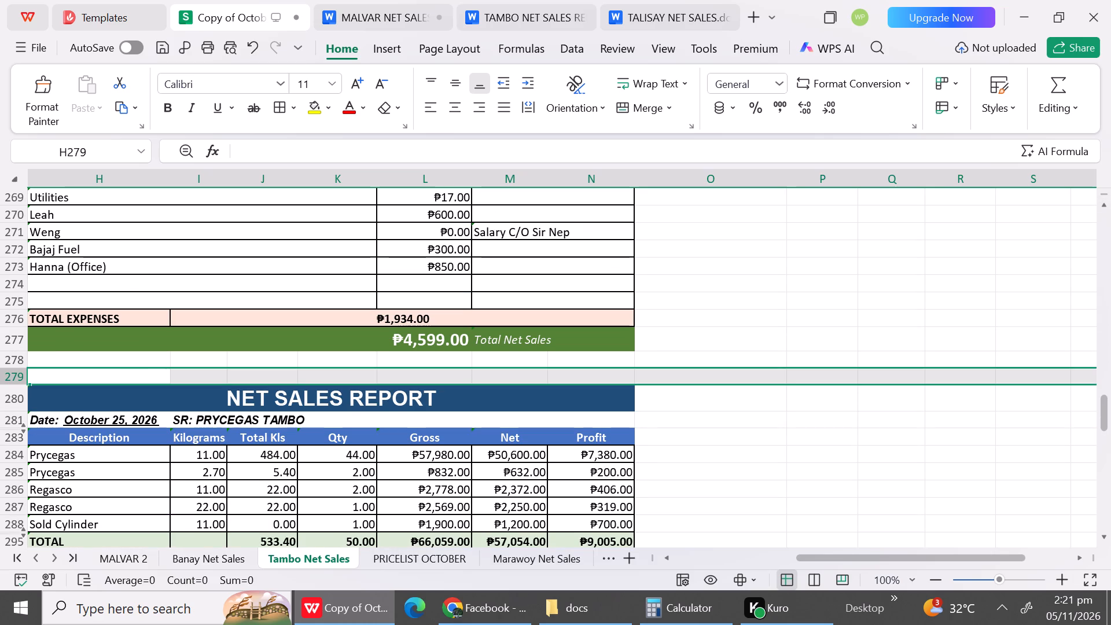
{"action": "left_click", "coordinate": [15, 306], "text": "ctrl"}
{"action": "left_click", "coordinate": [15, 299], "text": "ctrl"}
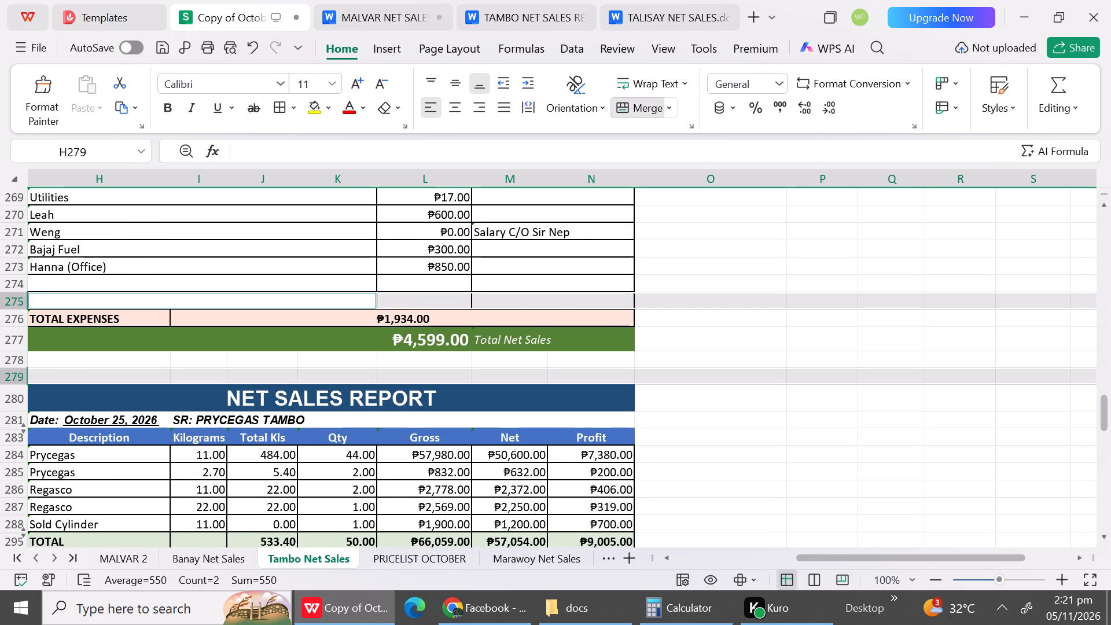
{"action": "left_click", "coordinate": [10, 284], "text": "ctrl"}
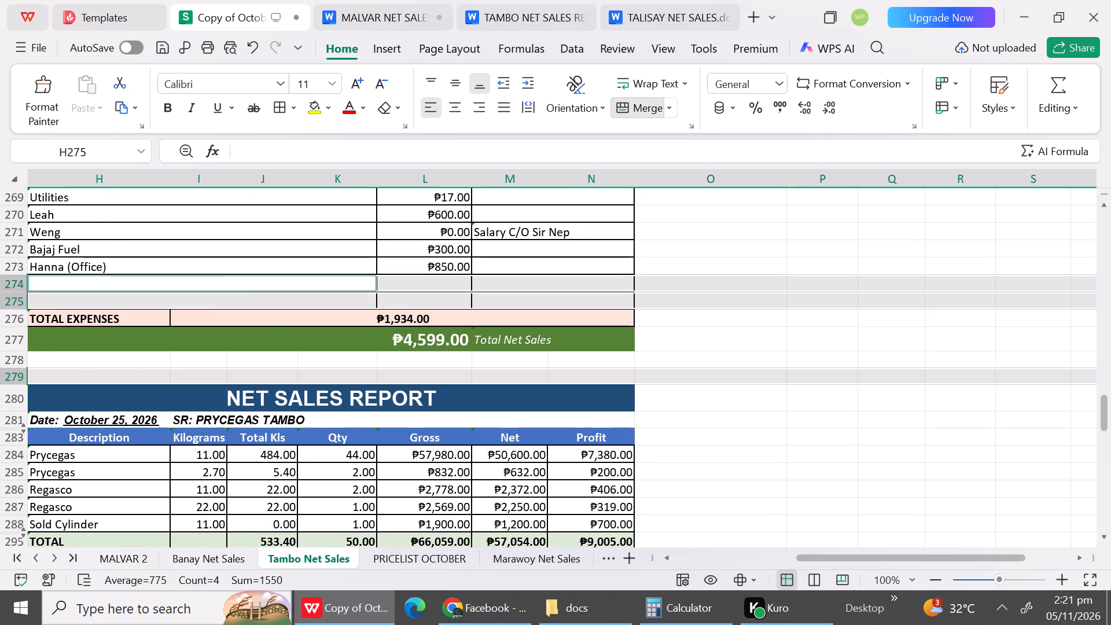
{"action": "right_click", "coordinate": [10, 284], "text": "ctrl"}
{"action": "left_click", "coordinate": [85, 89], "text": "ctrl"}
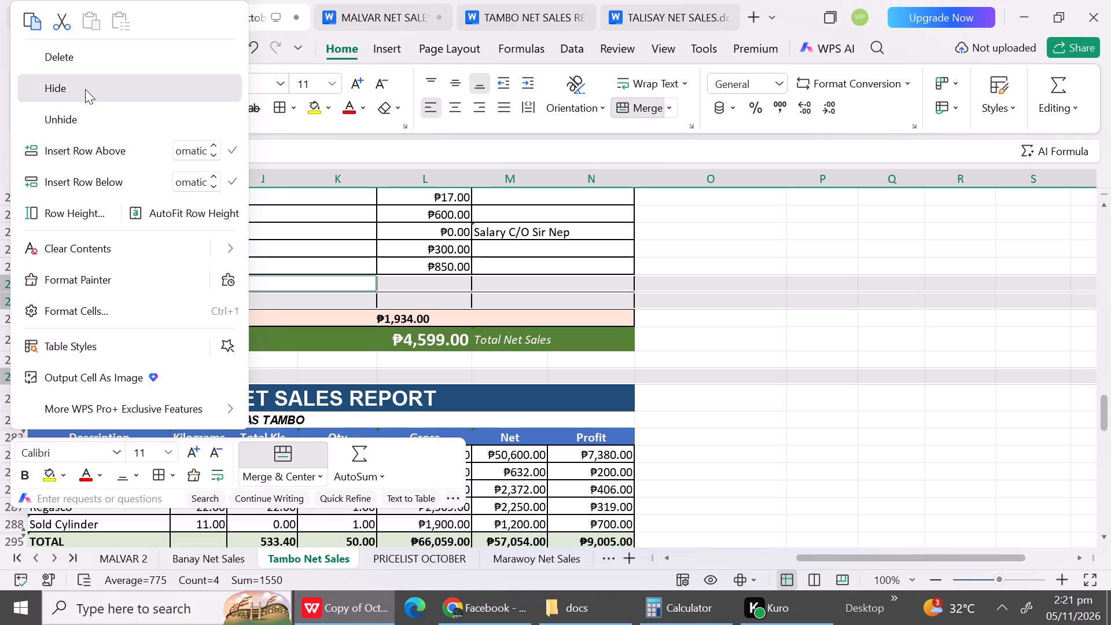
Hide blank row 267 below the EXPENSES header in the report preceding October 25.
{"action": "triple_click", "coordinate": [1106, 203]}
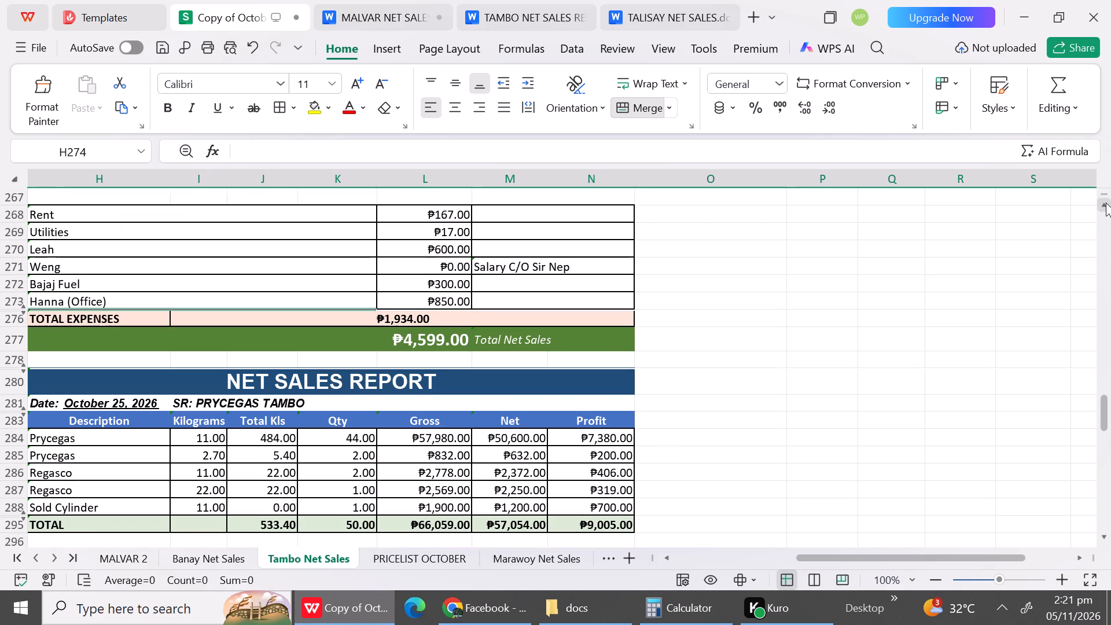
{"action": "triple_click", "coordinate": [1106, 203]}
{"action": "double_click", "coordinate": [1106, 203]}
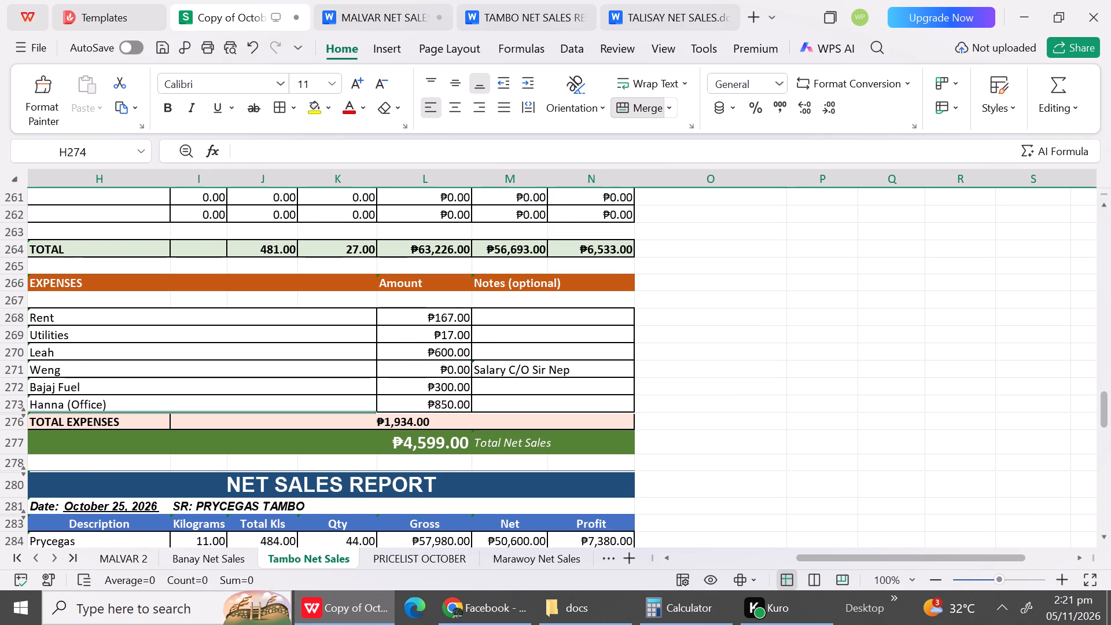
{"action": "left_click", "coordinate": [17, 306]}
{"action": "left_click", "coordinate": [9, 305]}
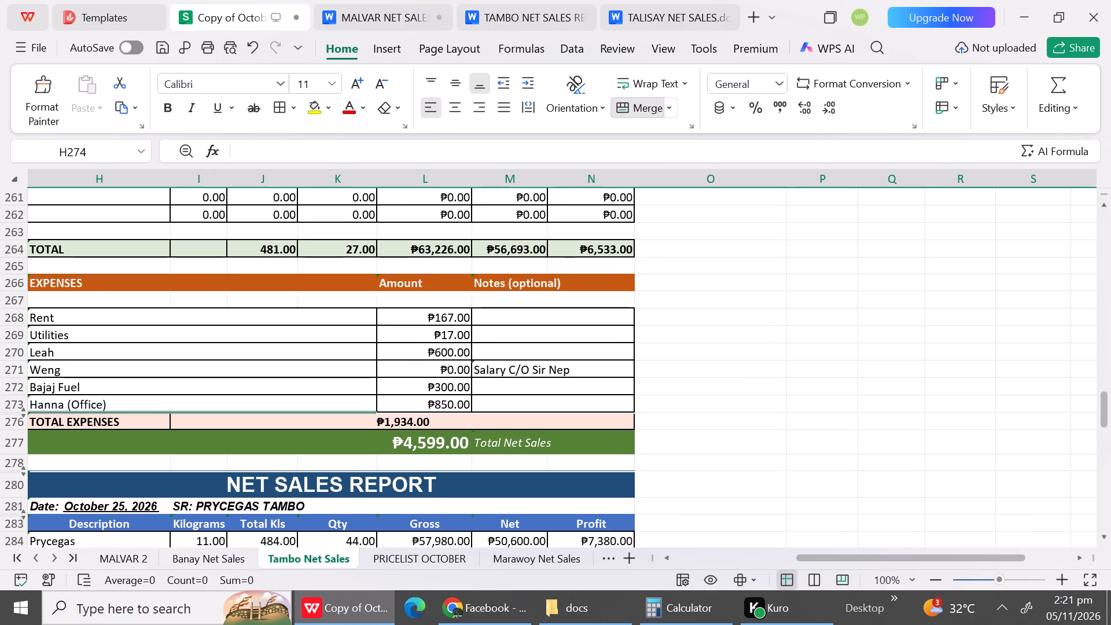
{"action": "left_click", "coordinate": [9, 303]}
{"action": "right_click", "coordinate": [9, 303]}
{"action": "left_click", "coordinate": [60, 80]}
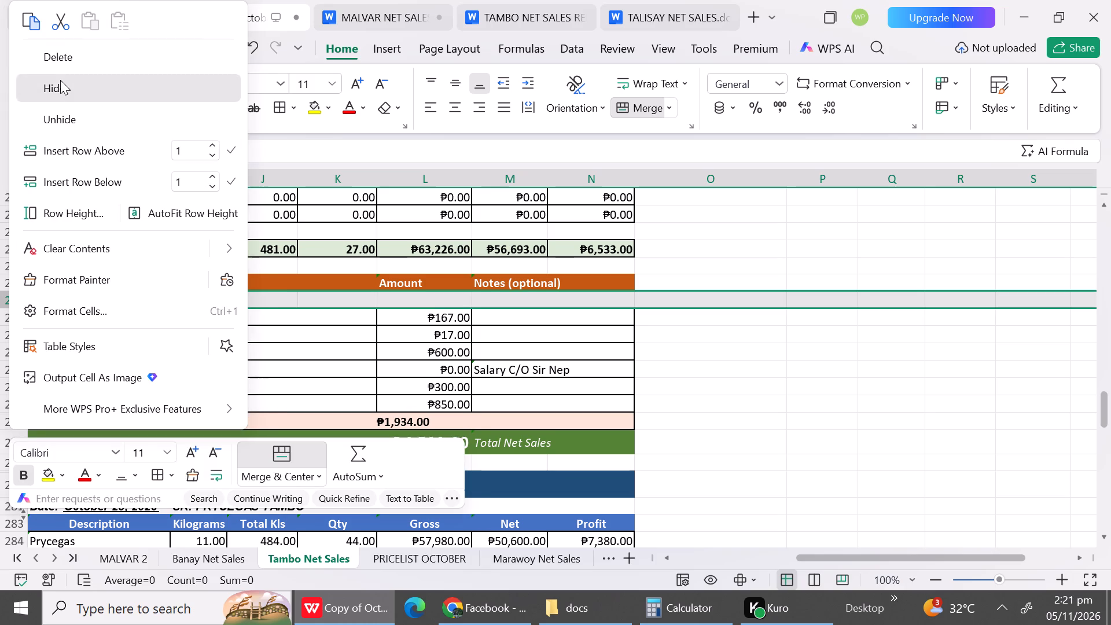
Hide the empty rows 260 to 263 between Sold Cylinder and TOTAL in the October 24 report.
{"action": "triple_click", "coordinate": [1103, 209]}
{"action": "double_click", "coordinate": [1103, 209]}
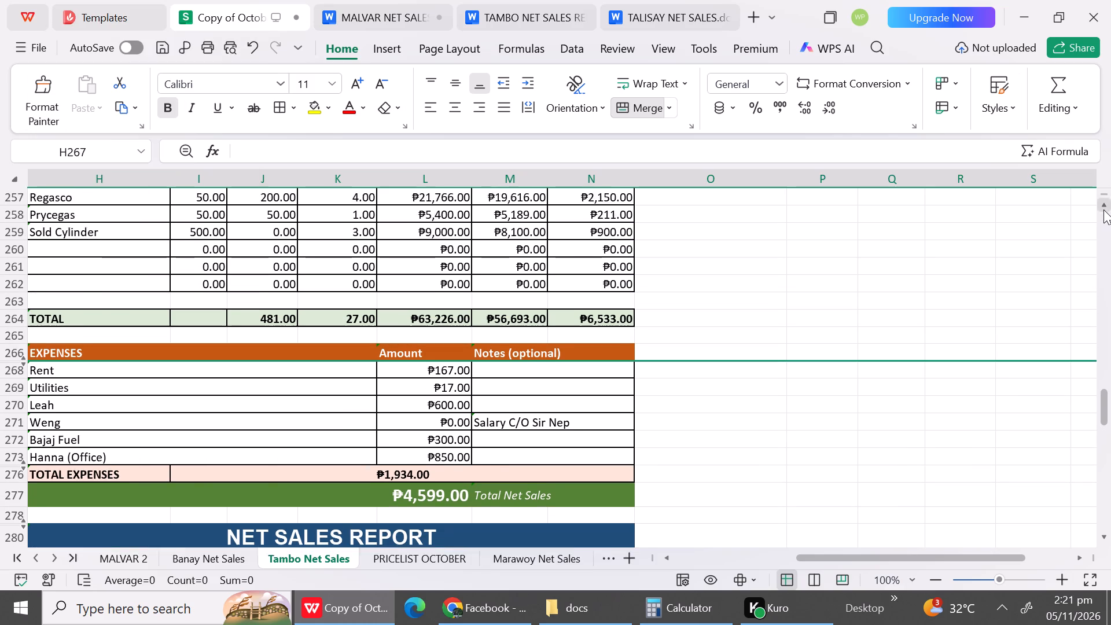
{"action": "left_click_drag", "start_coordinate": [1103, 209], "coordinate": [183, 334]}
{"action": "left_click_drag", "start_coordinate": [8, 282], "coordinate": [6, 324]}
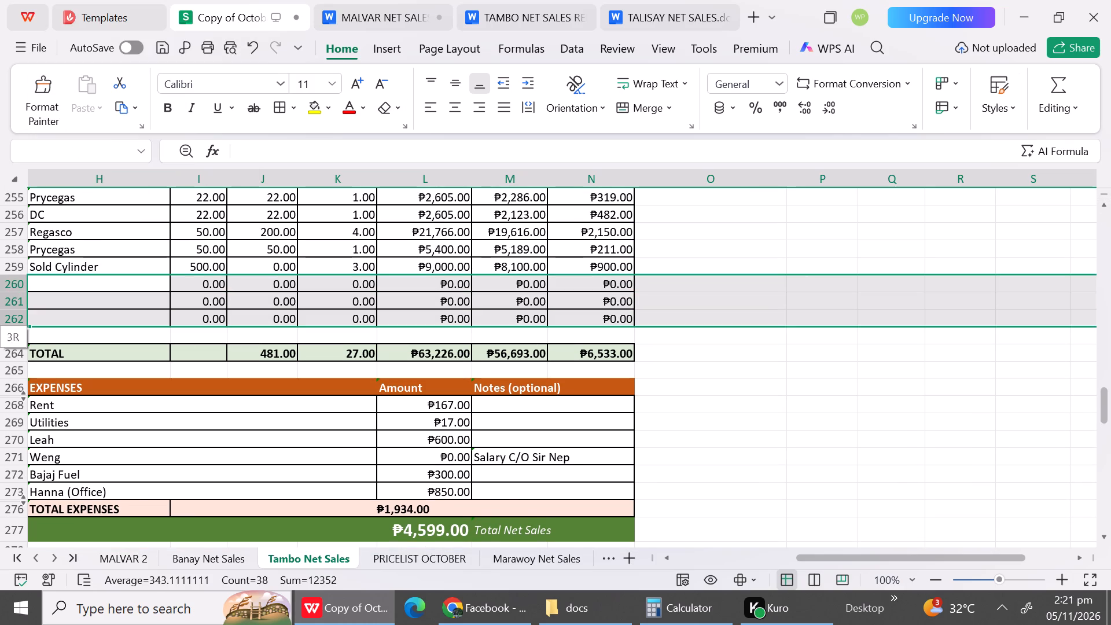
{"action": "left_click_drag", "start_coordinate": [6, 324], "coordinate": [7, 339]}
{"action": "right_click", "coordinate": [7, 339]}
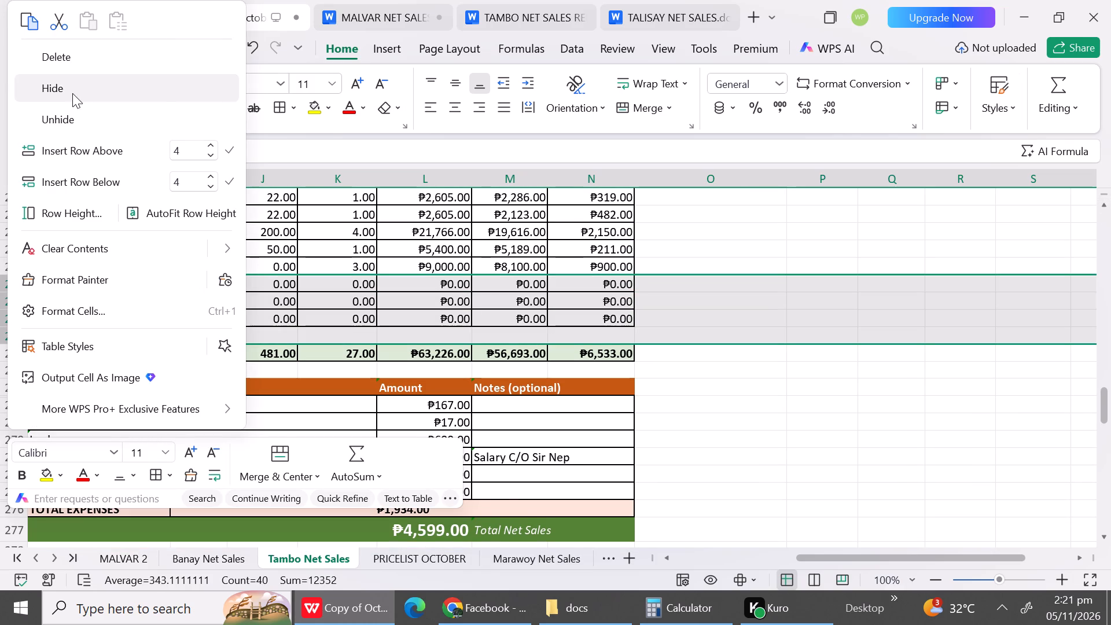
{"action": "left_click", "coordinate": [72, 93]}
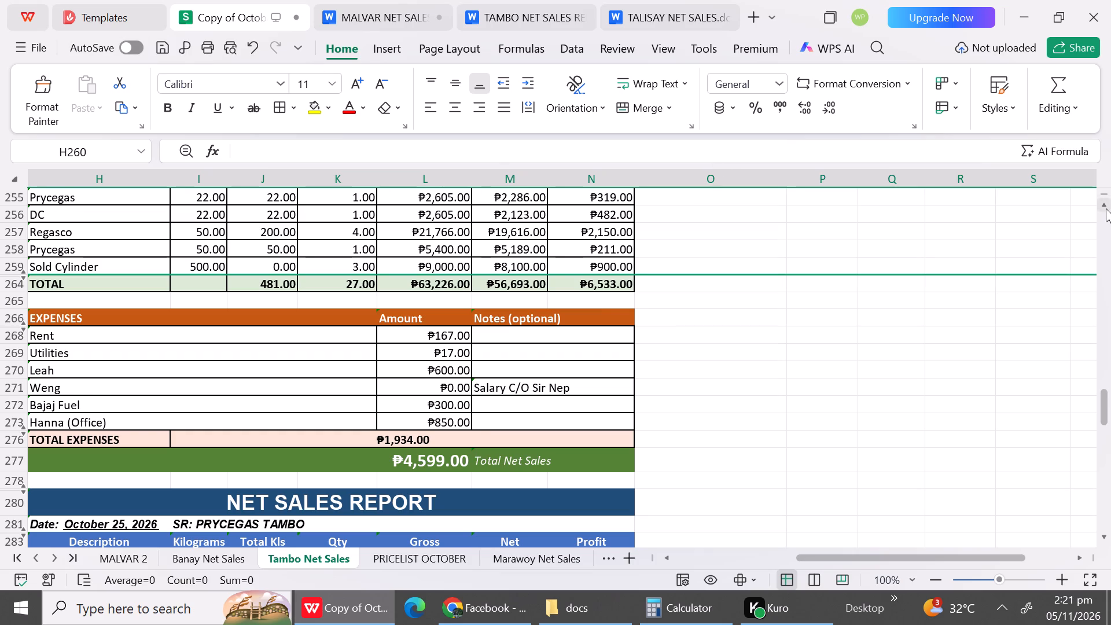
Hide blank row 251 below the date and blank row 248 directly above the title of the October 24 report.
{"action": "triple_click", "coordinate": [1106, 208]}
{"action": "triple_click", "coordinate": [1106, 208]}
{"action": "triple_click", "coordinate": [1106, 208]}
{"action": "left_click", "coordinate": [1106, 208]}
{"action": "left_click_drag", "start_coordinate": [1106, 208], "coordinate": [322, 280]}
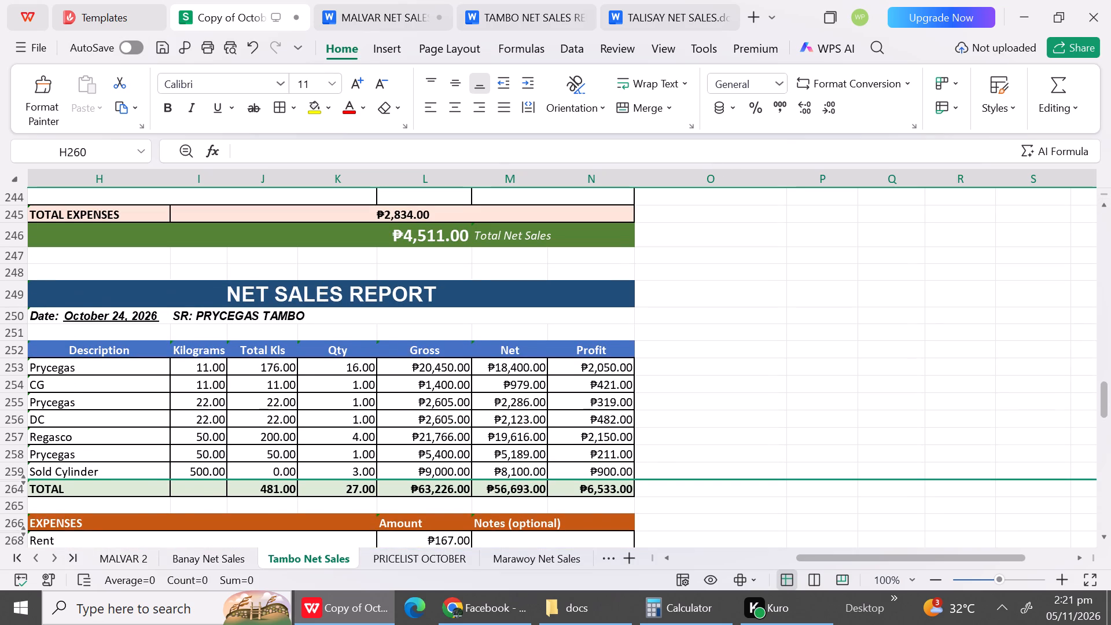
{"action": "left_click", "coordinate": [13, 333]}
{"action": "right_click", "coordinate": [13, 333]}
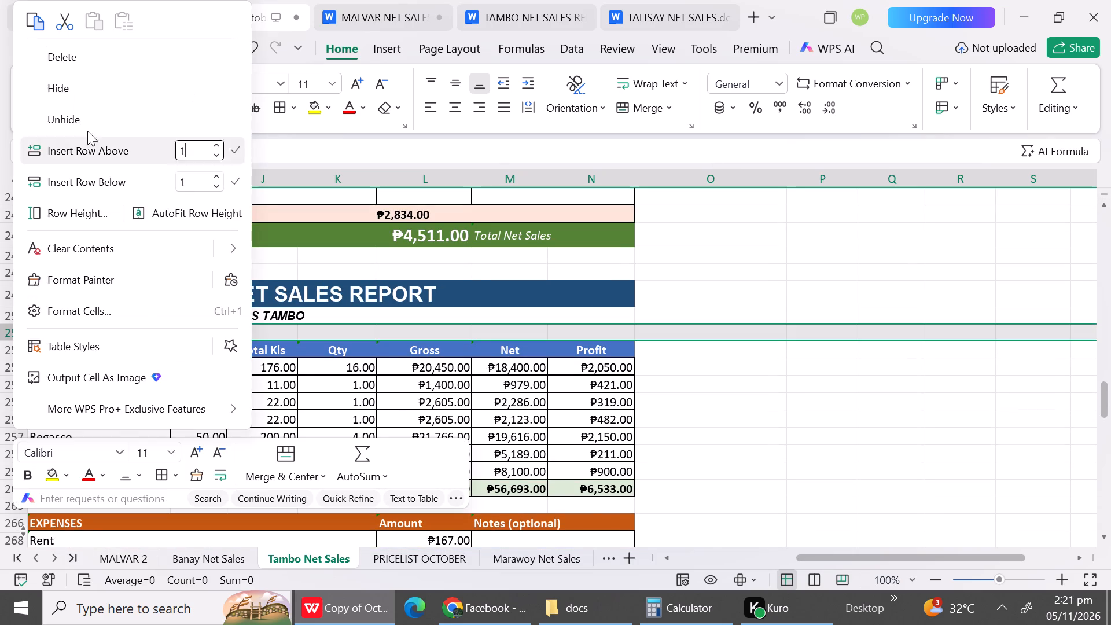
{"action": "left_click", "coordinate": [64, 87]}
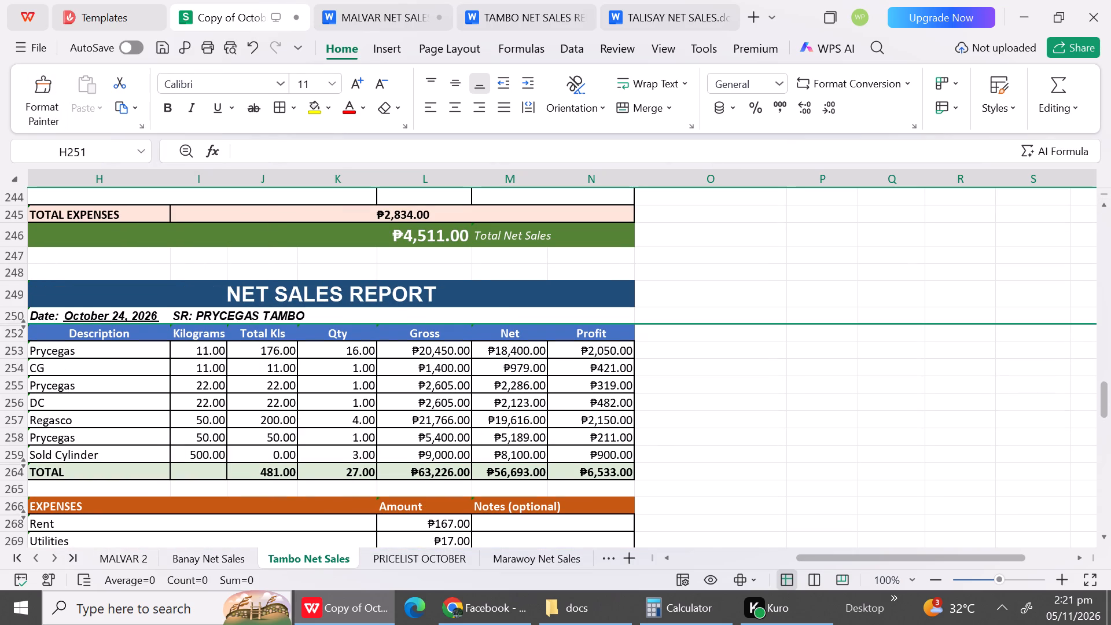
{"action": "left_click", "coordinate": [10, 271]}
{"action": "right_click", "coordinate": [10, 271]}
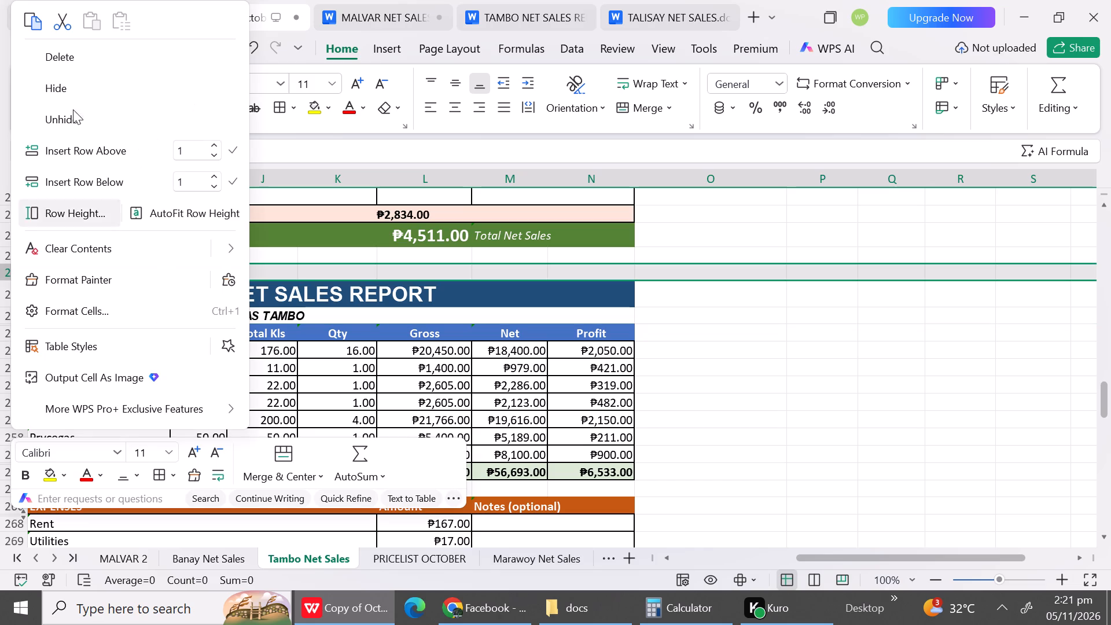
{"action": "left_click", "coordinate": [82, 90]}
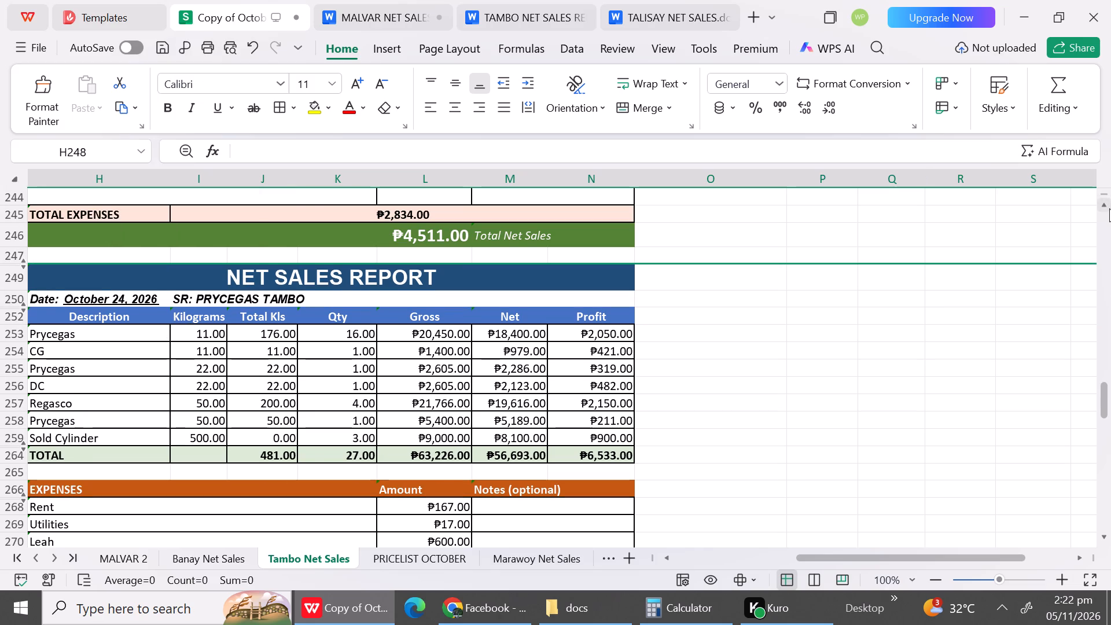
Hide the empty expense rows 243 and 244 above TOTAL EXPENSES in the report preceding October 24.
{"action": "triple_click", "coordinate": [1109, 208]}
{"action": "triple_click", "coordinate": [1109, 208]}
{"action": "left_click", "coordinate": [1109, 208]}
{"action": "left_click_drag", "start_coordinate": [1109, 208], "coordinate": [193, 364]}
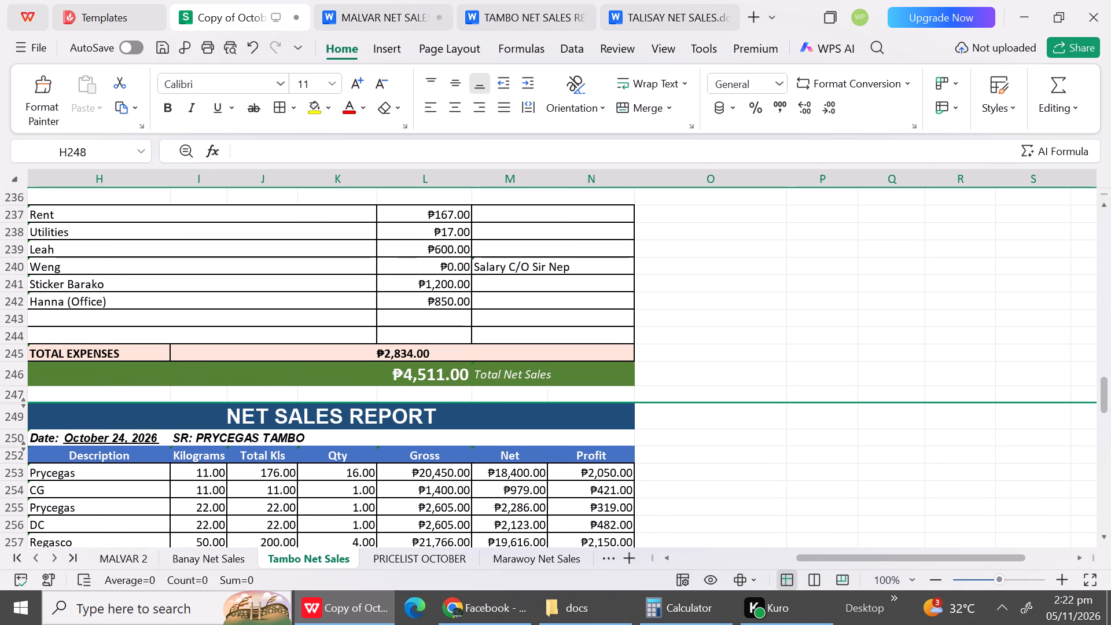
{"action": "left_click_drag", "start_coordinate": [8, 315], "coordinate": [8, 340]}
{"action": "right_click", "coordinate": [8, 340]}
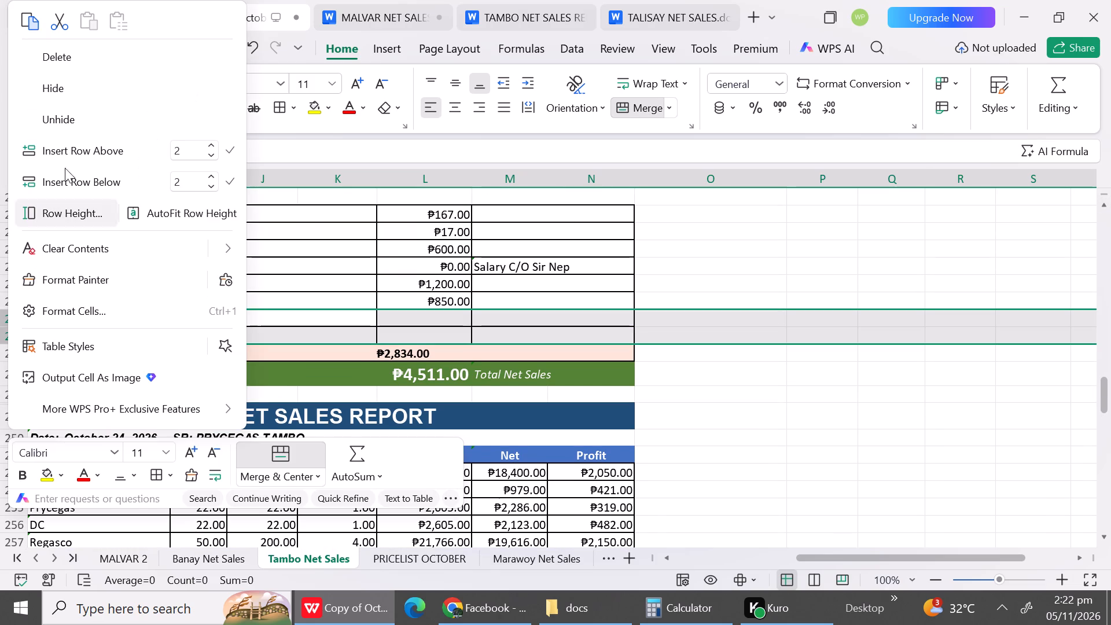
{"action": "left_click", "coordinate": [63, 87]}
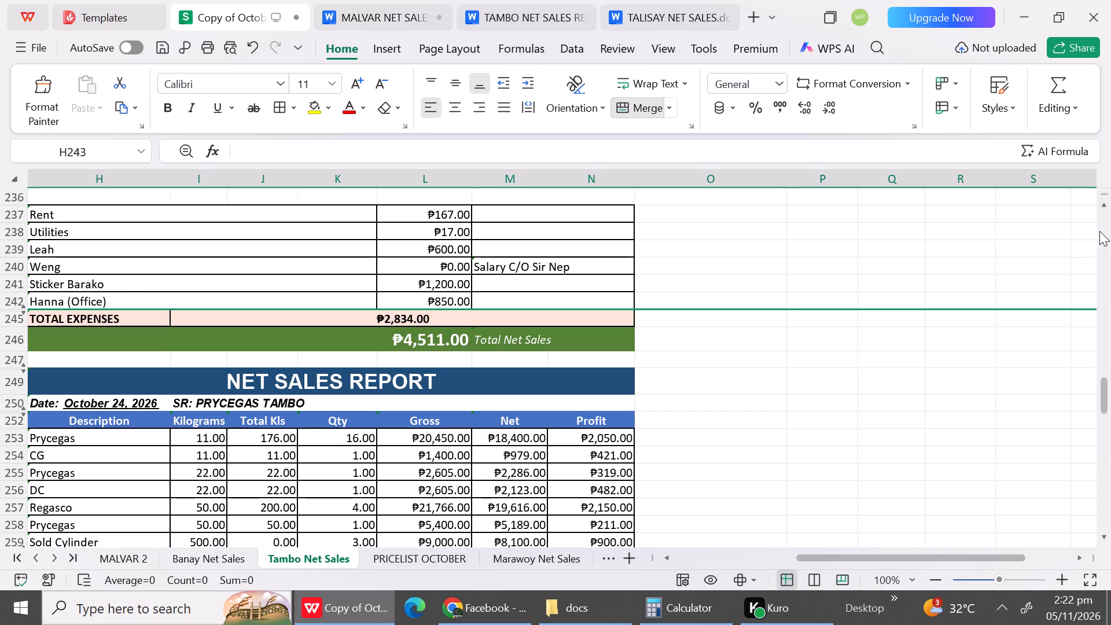
Hide blank row 236 below the EXPENSES header in the report preceding October 24.
{"action": "triple_click", "coordinate": [1108, 204]}
{"action": "triple_click", "coordinate": [1108, 204]}
{"action": "left_click", "coordinate": [1108, 204]}
{"action": "left_click_drag", "start_coordinate": [1108, 204], "coordinate": [272, 292]}
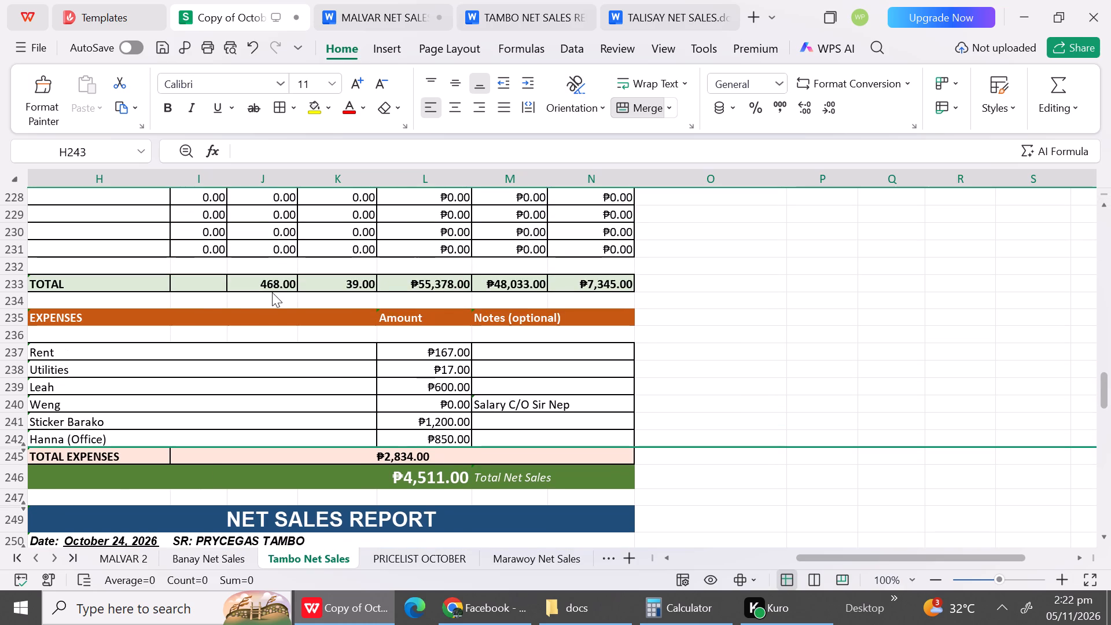
{"action": "left_click", "coordinate": [8, 339]}
{"action": "right_click", "coordinate": [8, 339]}
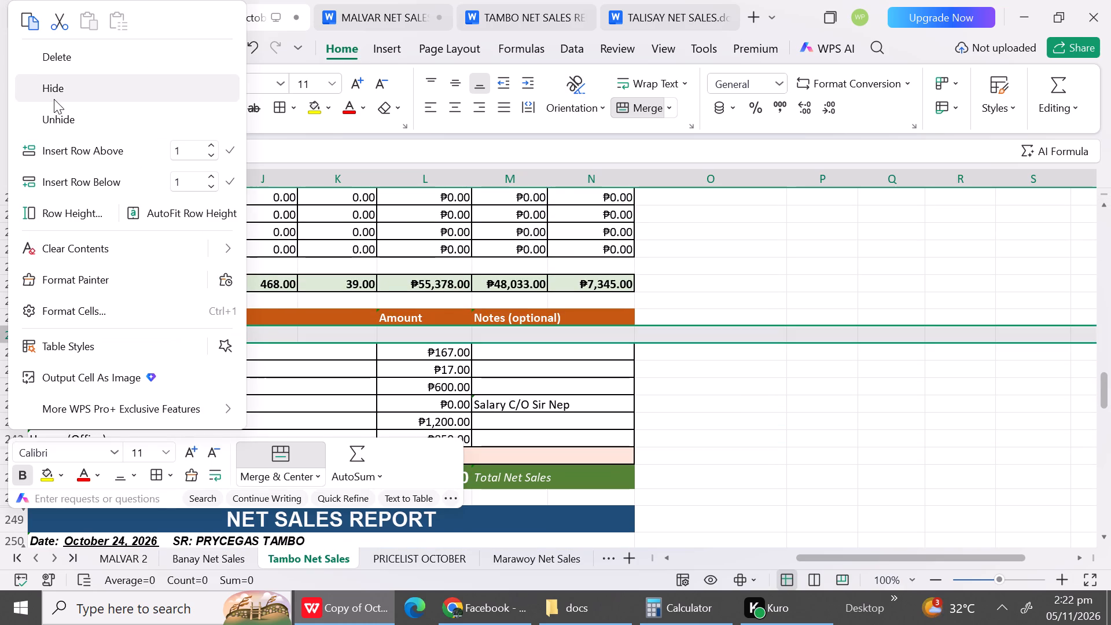
{"action": "left_click", "coordinate": [54, 98]}
Hide blank row 232 and the empty rows 226 to 231 between the last CG entry and TOTAL in the October 23 report.
{"action": "left_click", "coordinate": [17, 264]}
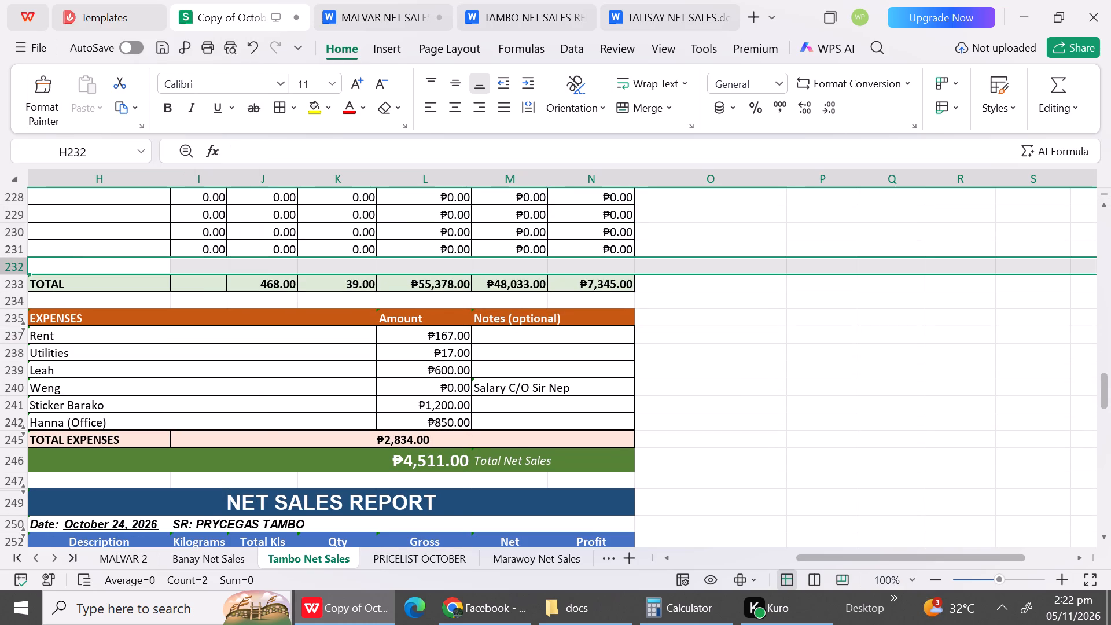
{"action": "right_click", "coordinate": [17, 264]}
{"action": "left_click", "coordinate": [60, 84]}
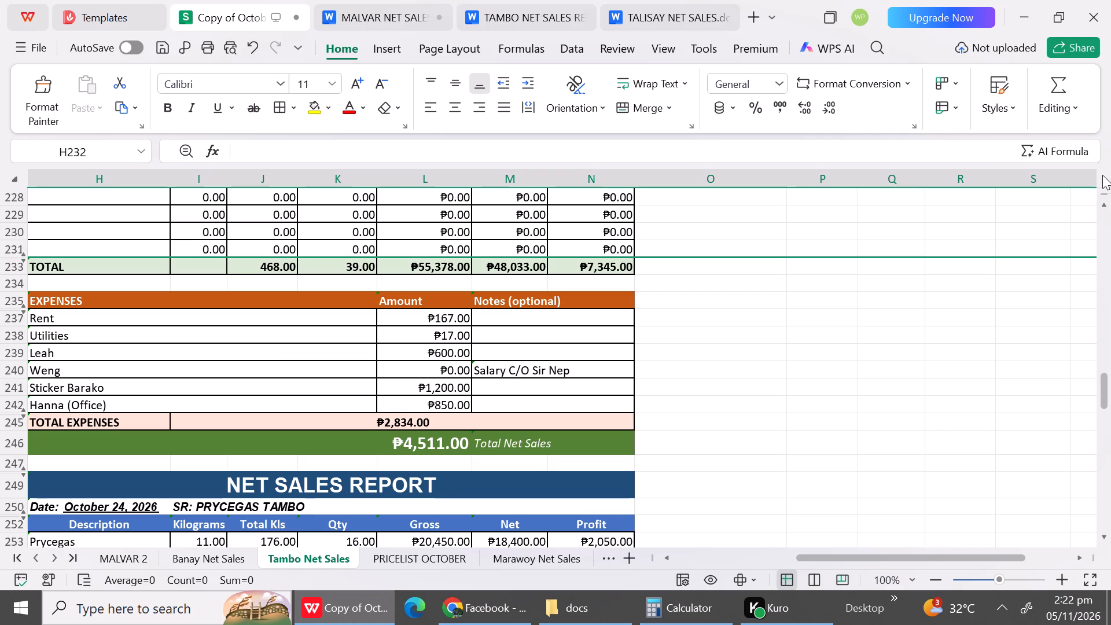
{"action": "triple_click", "coordinate": [1109, 209]}
{"action": "double_click", "coordinate": [1109, 209]}
{"action": "left_click_drag", "start_coordinate": [1109, 209], "coordinate": [387, 273]}
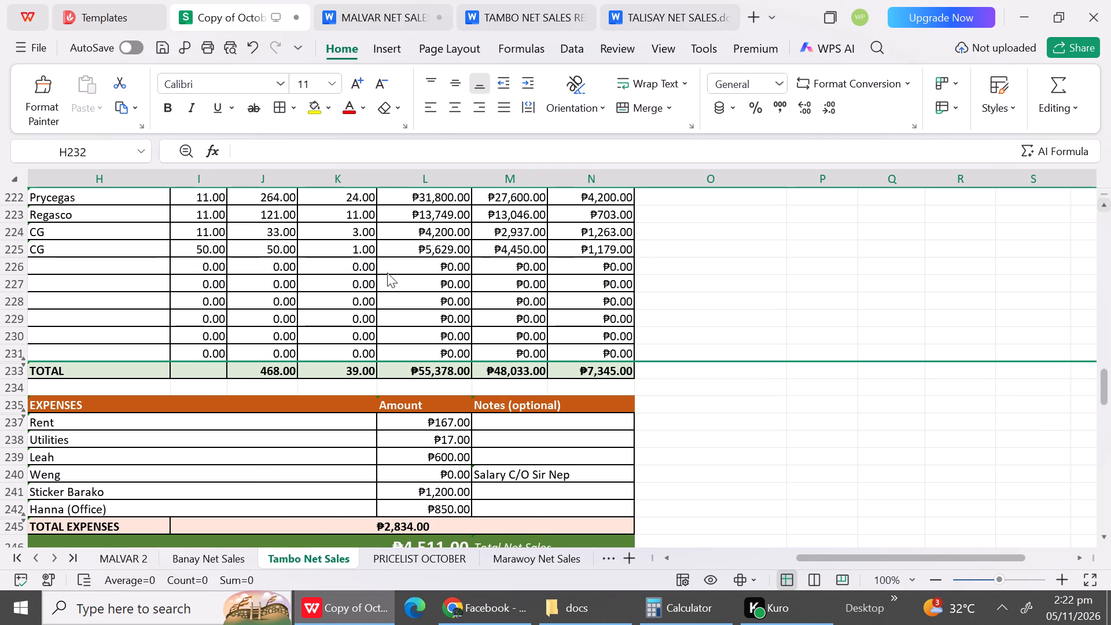
{"action": "left_click_drag", "start_coordinate": [387, 273], "coordinate": [304, 308]}
{"action": "left_click_drag", "start_coordinate": [13, 269], "coordinate": [5, 292]}
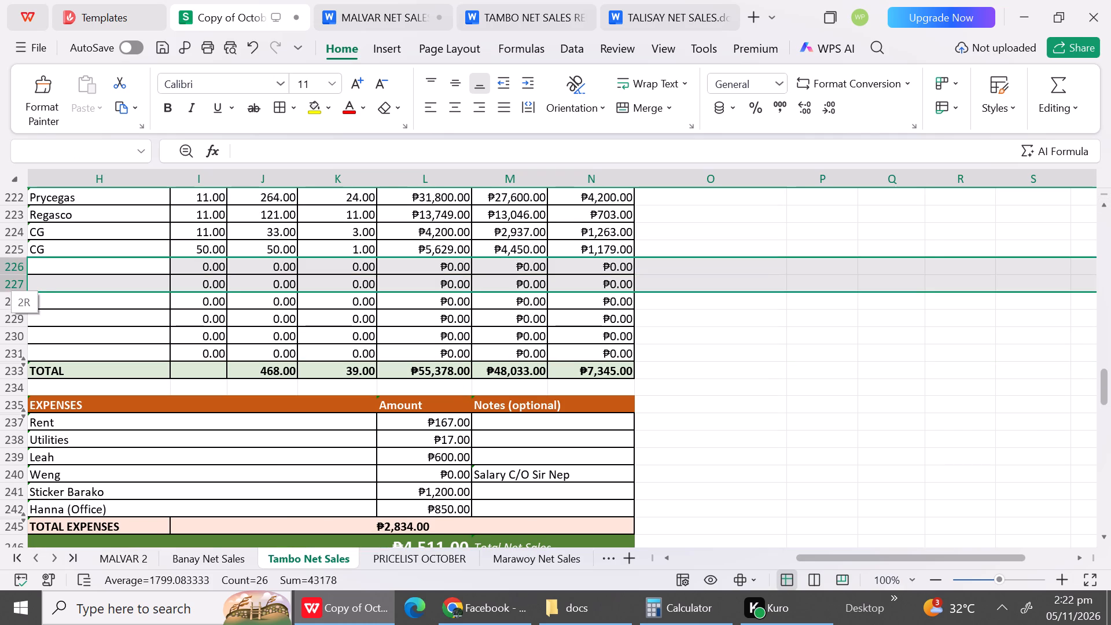
{"action": "left_click_drag", "start_coordinate": [5, 292], "coordinate": [9, 350]}
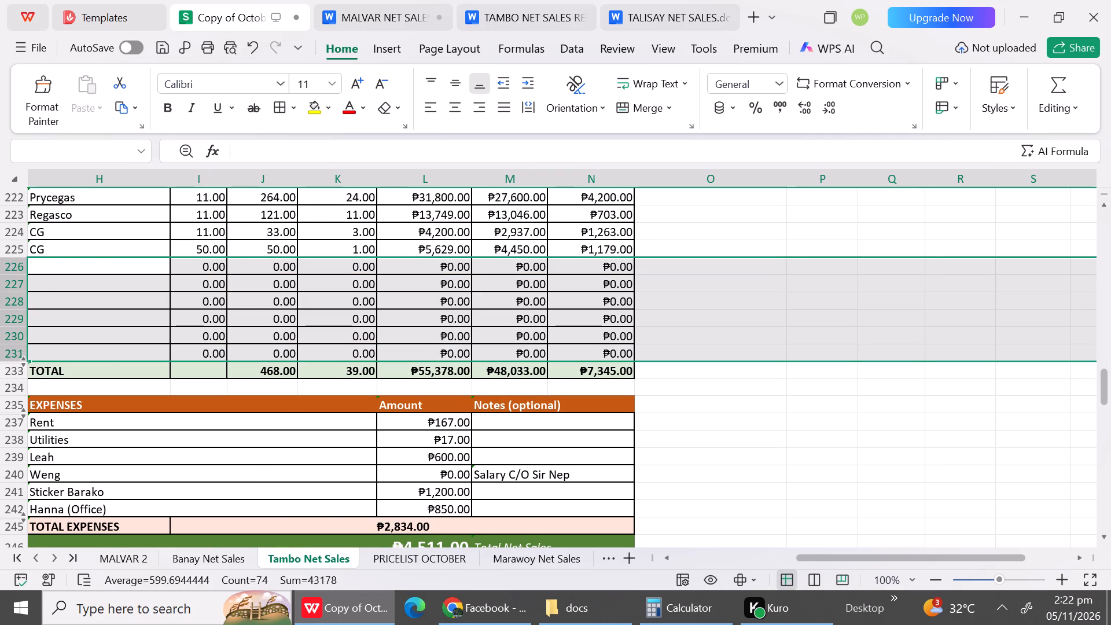
{"action": "right_click", "coordinate": [9, 350]}
{"action": "left_click", "coordinate": [53, 97]}
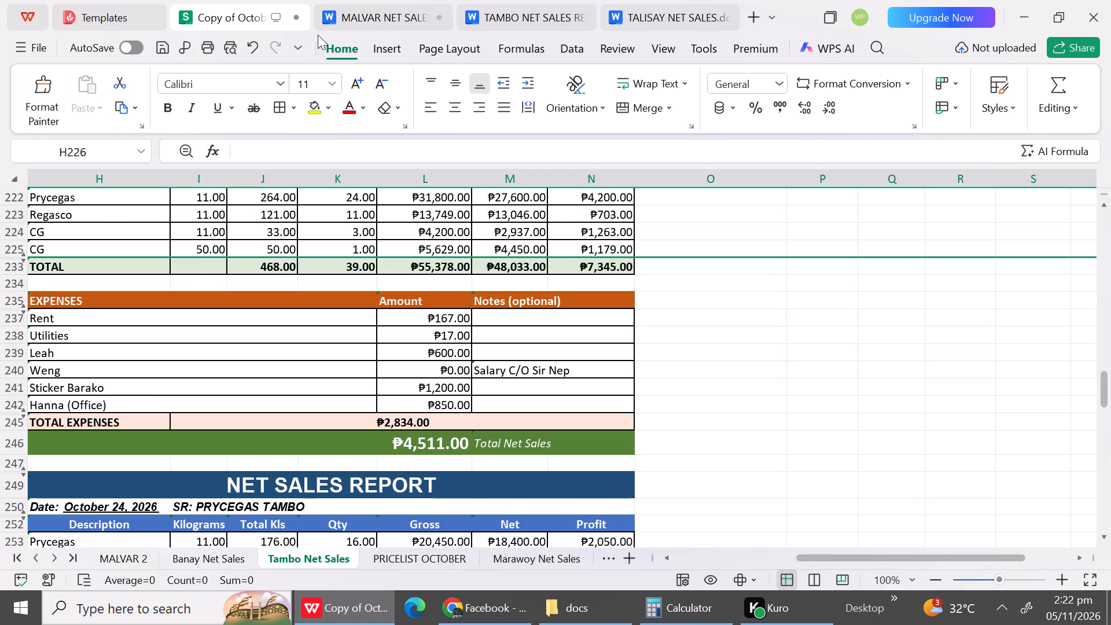
Hide blank row 220 below the date and blank row 217 directly above the title of the October 23 report.
{"action": "triple_click", "coordinate": [1103, 201]}
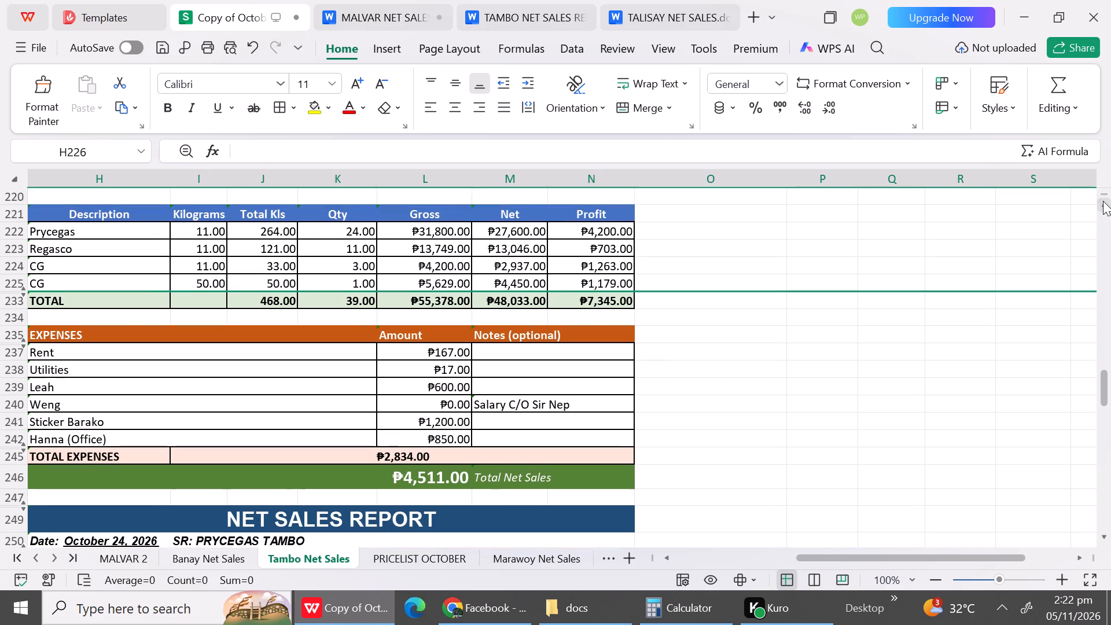
{"action": "triple_click", "coordinate": [1103, 201]}
{"action": "left_click", "coordinate": [1103, 201]}
{"action": "left_click_drag", "start_coordinate": [1103, 201], "coordinate": [210, 298]}
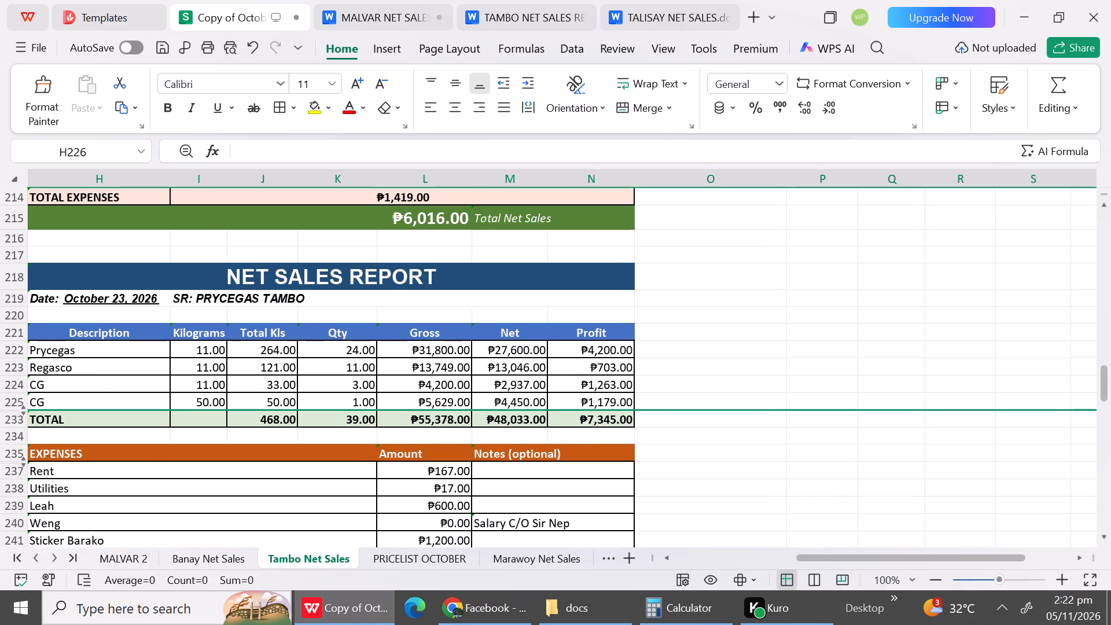
{"action": "left_click", "coordinate": [8, 315]}
{"action": "right_click", "coordinate": [8, 315]}
{"action": "left_click", "coordinate": [55, 91]}
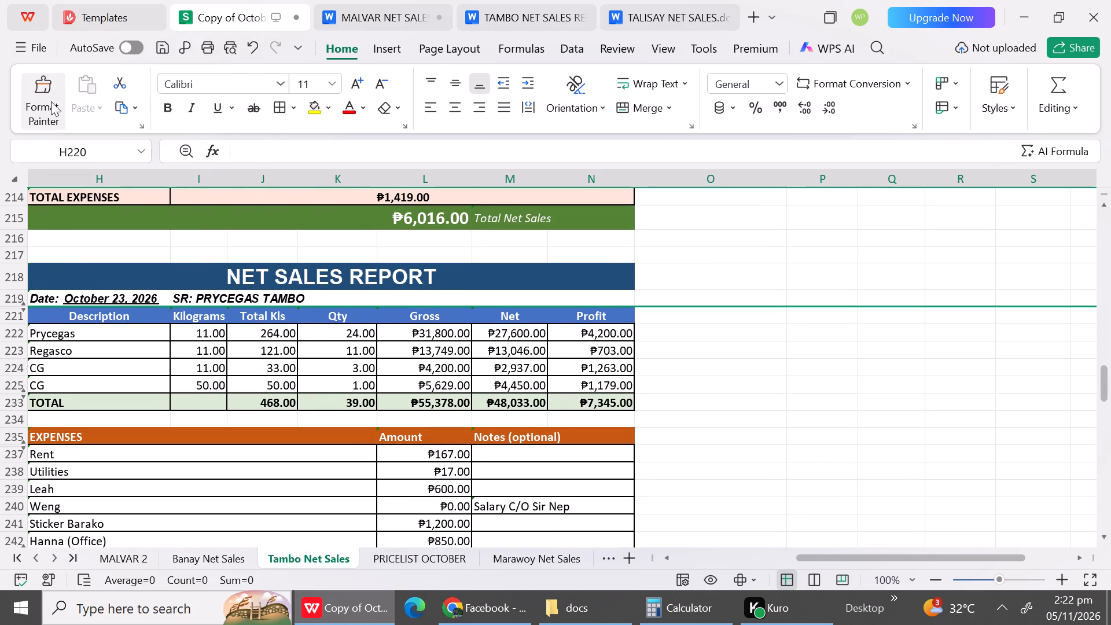
{"action": "left_click", "coordinate": [11, 253]}
{"action": "right_click", "coordinate": [11, 253]}
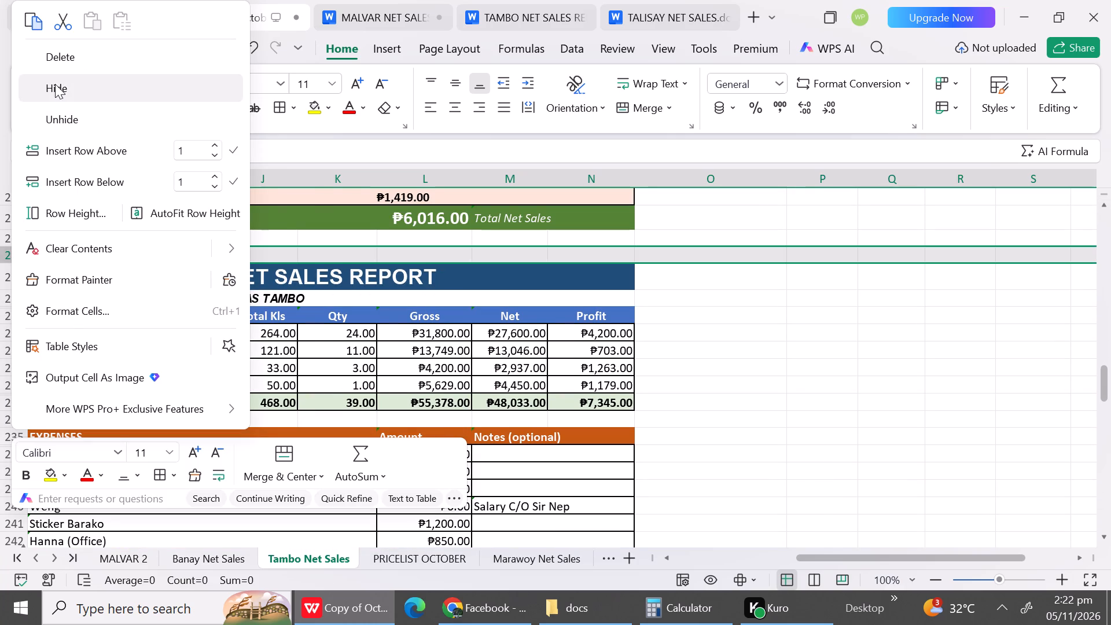
{"action": "left_click", "coordinate": [55, 84]}
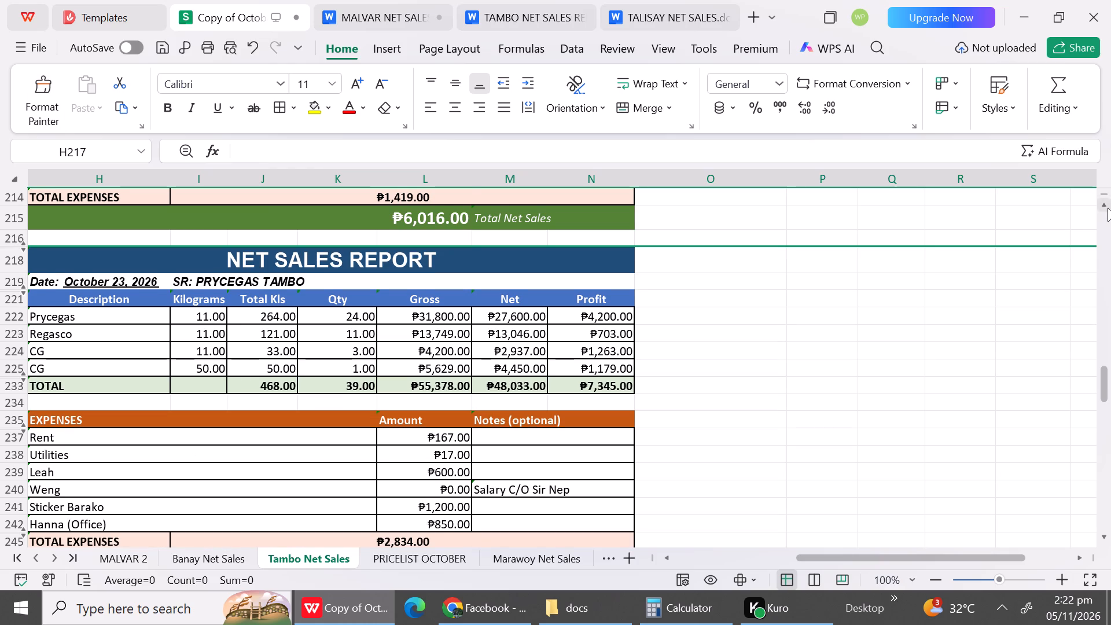
Hide empty rows 195 to 201 above TOTAL and blank row 205 below the EXPENSES header in the October 22 report.
{"action": "triple_click", "coordinate": [1108, 208]}
{"action": "triple_click", "coordinate": [1108, 208]}
{"action": "triple_click", "coordinate": [1108, 208]}
{"action": "triple_click", "coordinate": [1108, 208]}
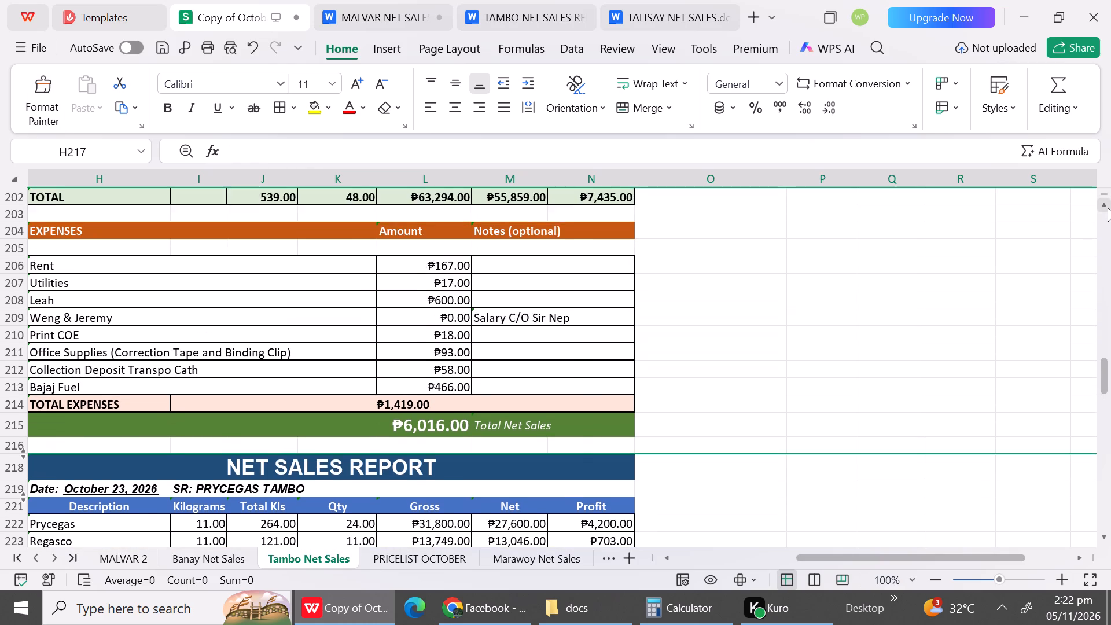
{"action": "triple_click", "coordinate": [1108, 208]}
{"action": "triple_click", "coordinate": [1108, 208]}
{"action": "triple_click", "coordinate": [1108, 208]}
{"action": "left_click", "coordinate": [1108, 208]}
{"action": "left_click_drag", "start_coordinate": [1108, 208], "coordinate": [366, 391]}
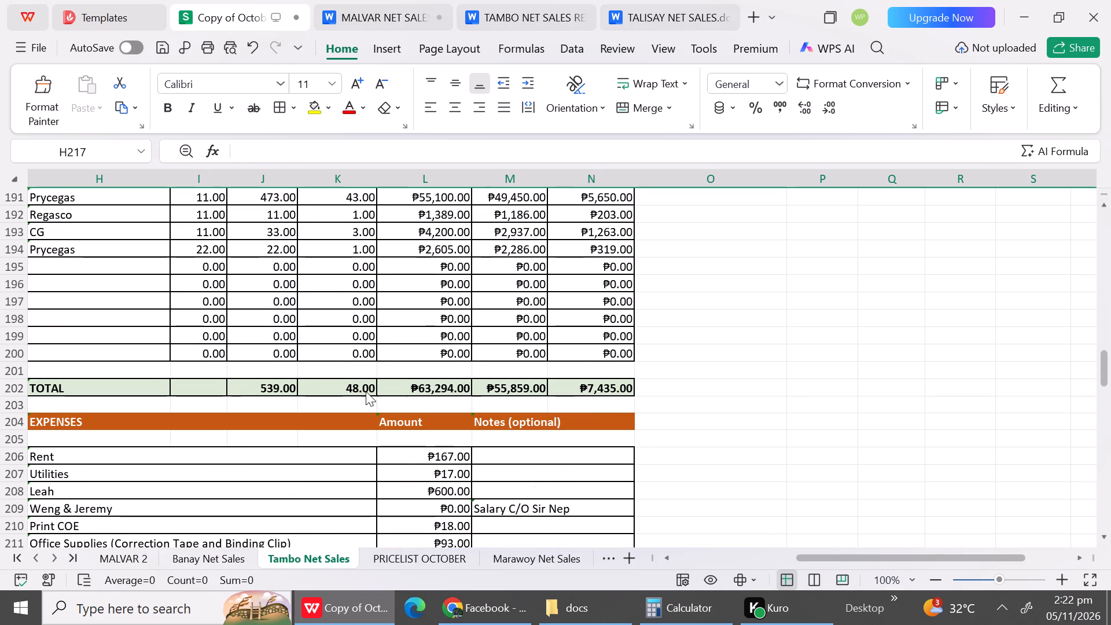
{"action": "left_click", "coordinate": [9, 443]}
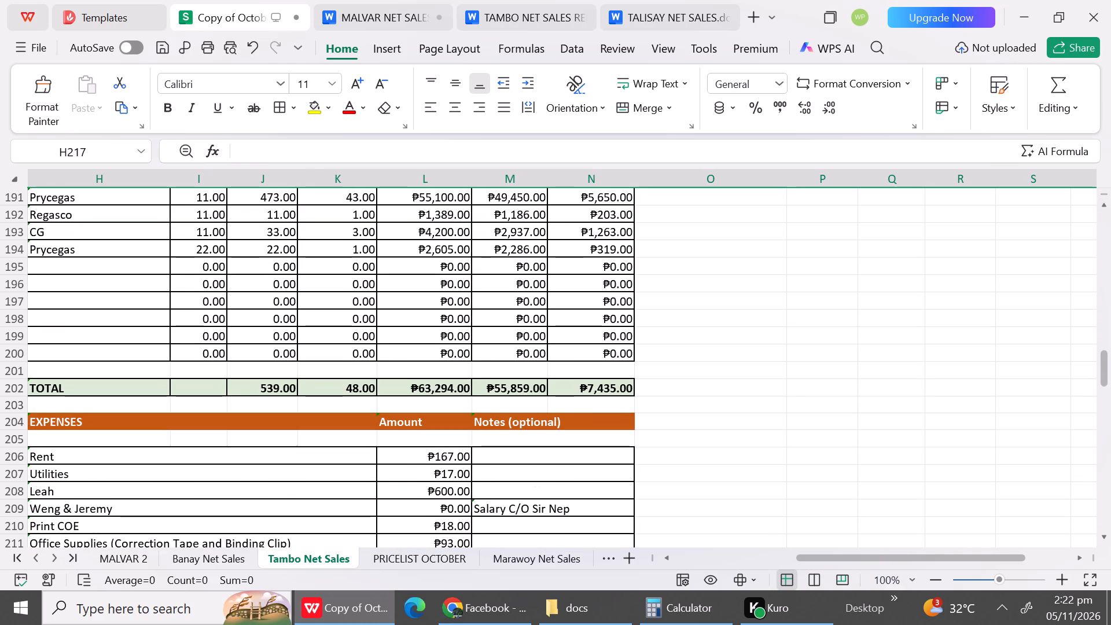
{"action": "left_click", "coordinate": [9, 442]}
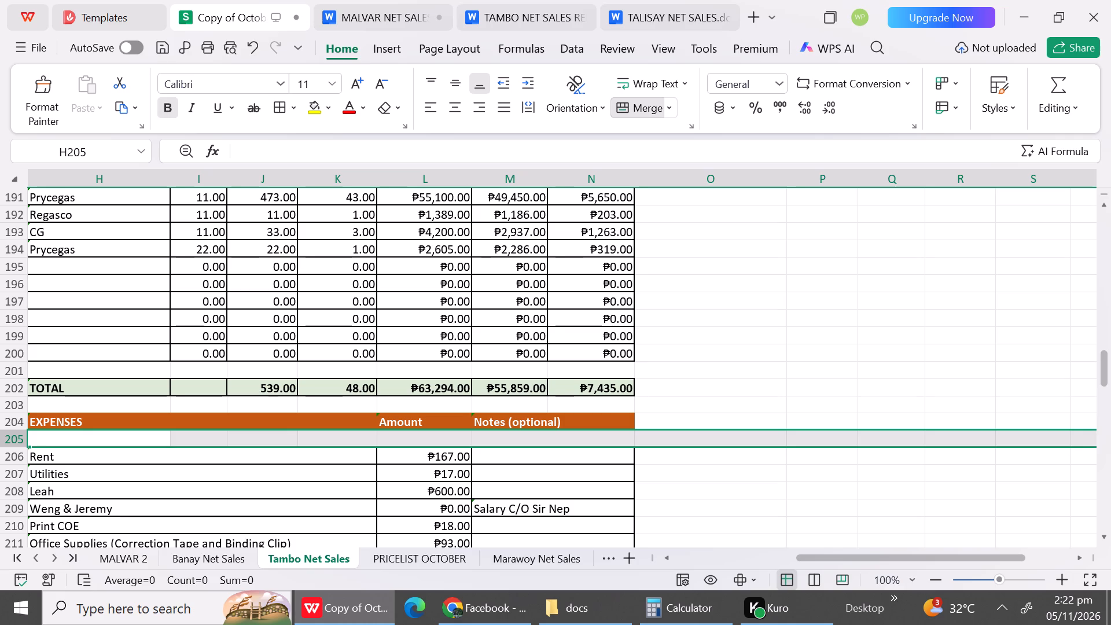
{"action": "left_click_drag", "start_coordinate": [22, 265], "coordinate": [6, 361], "text": "ctrl"}
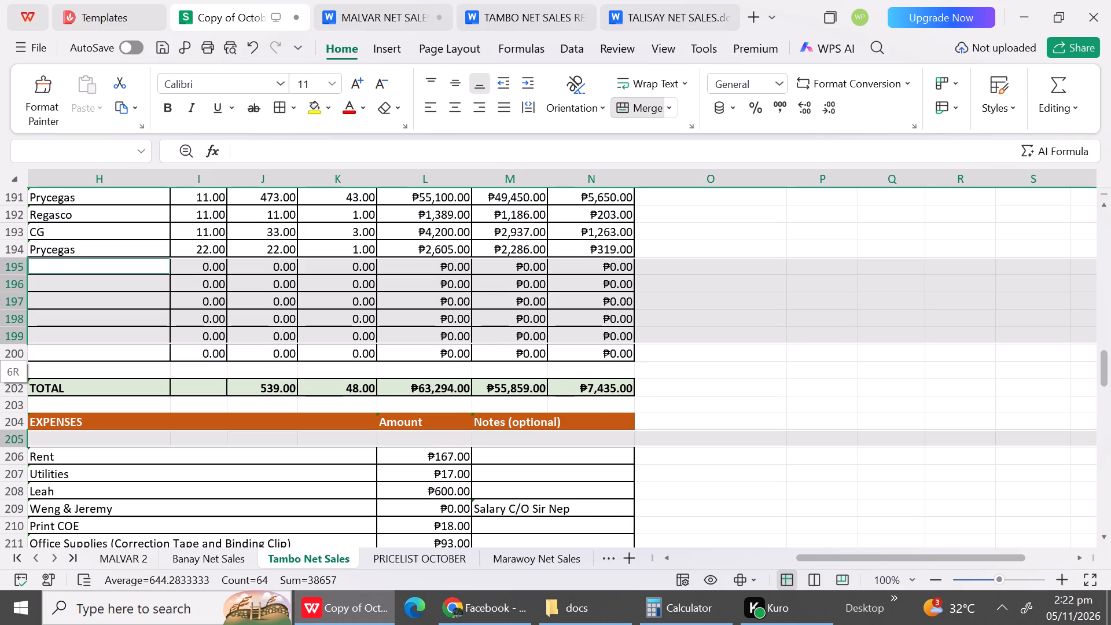
{"action": "left_click_drag", "start_coordinate": [6, 361], "coordinate": [6, 367], "text": "ctrl"}
{"action": "right_click", "coordinate": [6, 367]}
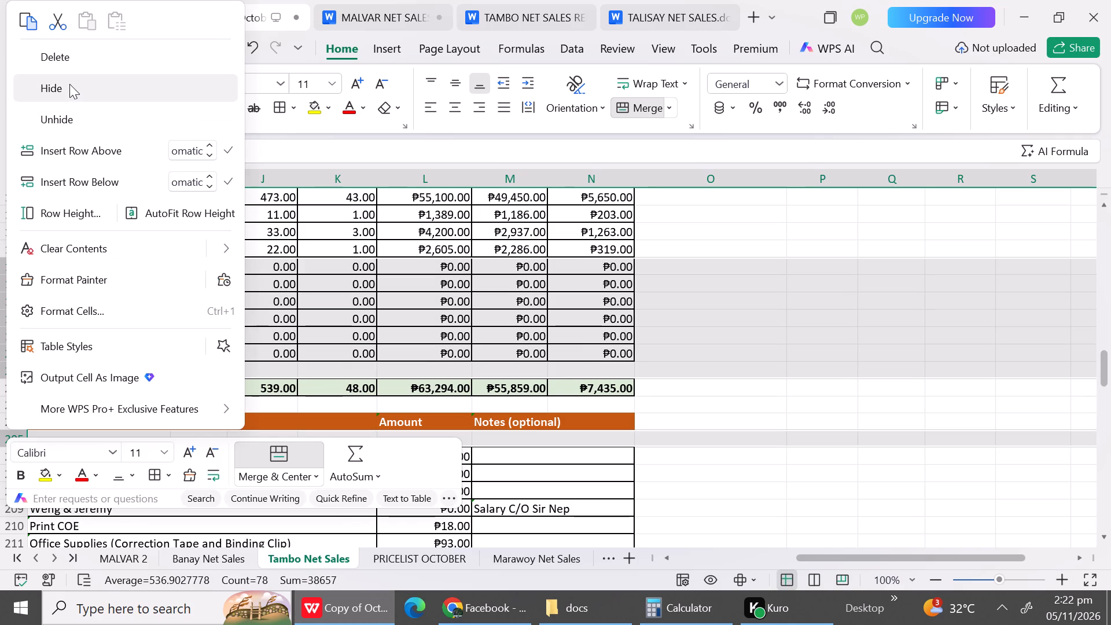
{"action": "left_click", "coordinate": [69, 84]}
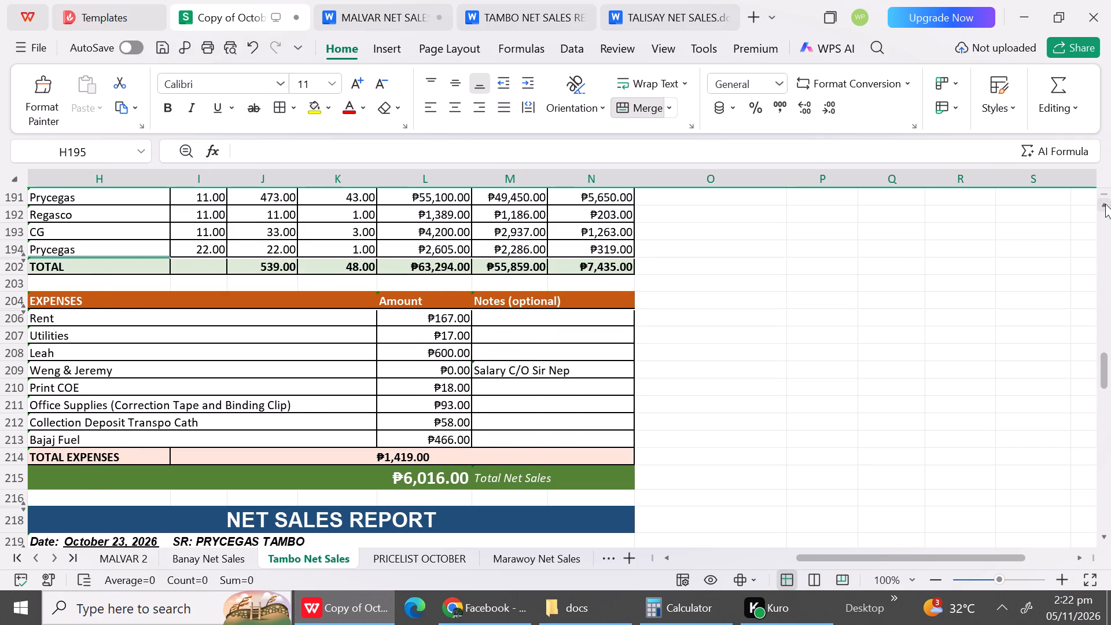
Hide blank row 189 below the October 22 report's date and empty expense row 182 above TOTAL EXPENSES in the preceding report.
{"action": "triple_click", "coordinate": [1105, 204]}
{"action": "triple_click", "coordinate": [1105, 204]}
{"action": "triple_click", "coordinate": [1105, 204]}
{"action": "triple_click", "coordinate": [1105, 204]}
{"action": "double_click", "coordinate": [1105, 204]}
{"action": "left_click_drag", "start_coordinate": [1105, 204], "coordinate": [245, 421]}
{"action": "left_click", "coordinate": [11, 433]}
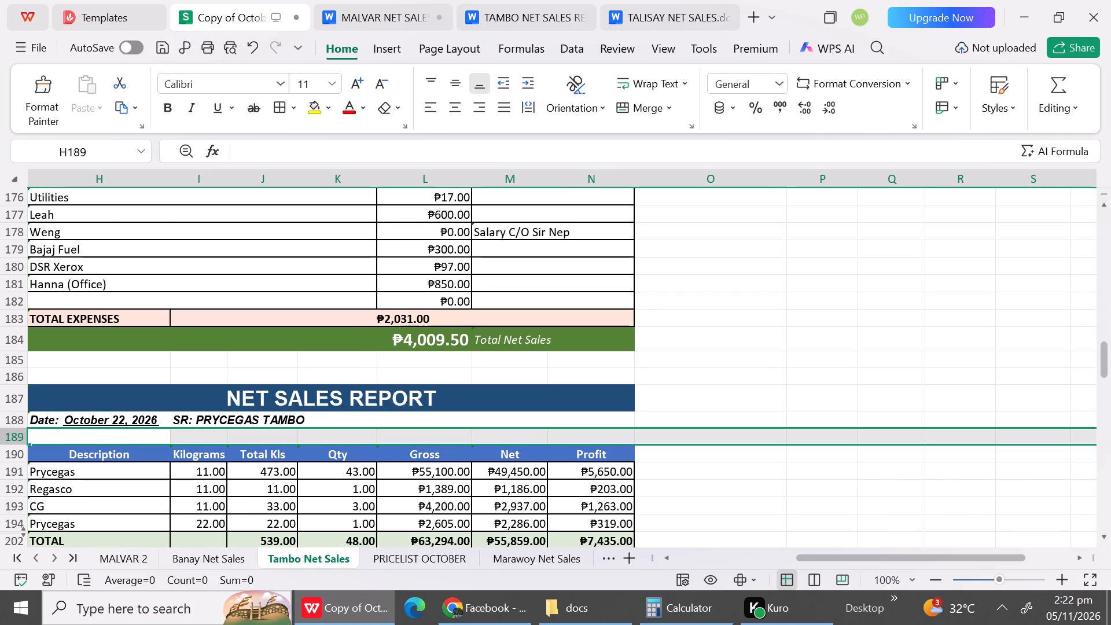
{"action": "left_click", "coordinate": [11, 303], "text": "ctrl"}
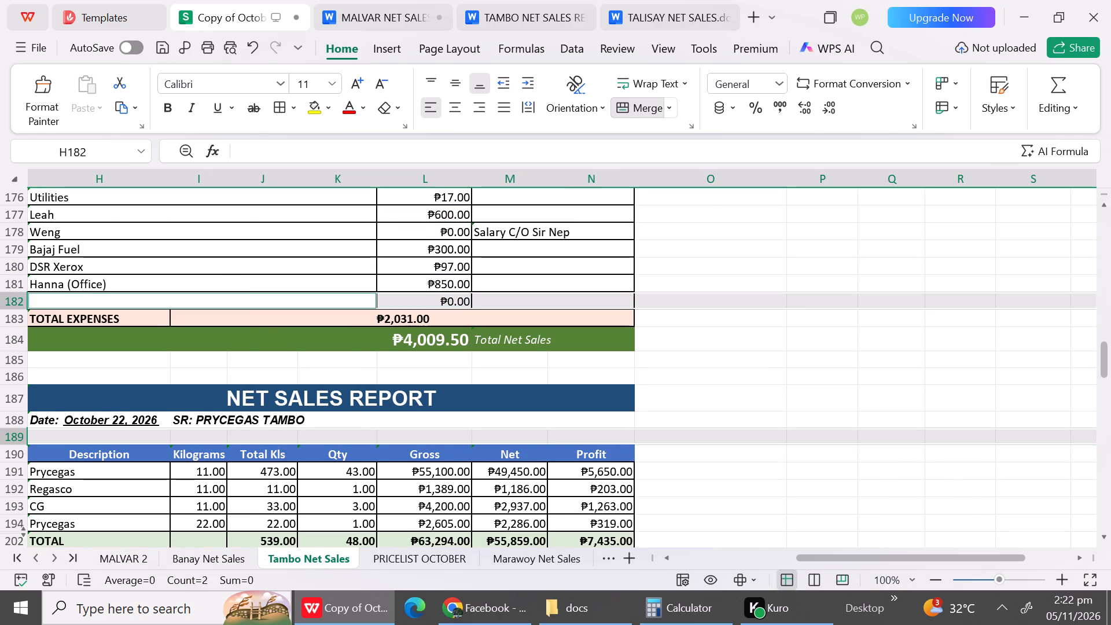
{"action": "right_click", "coordinate": [11, 303], "text": "ctrl"}
{"action": "left_click", "coordinate": [62, 89], "text": "ctrl"}
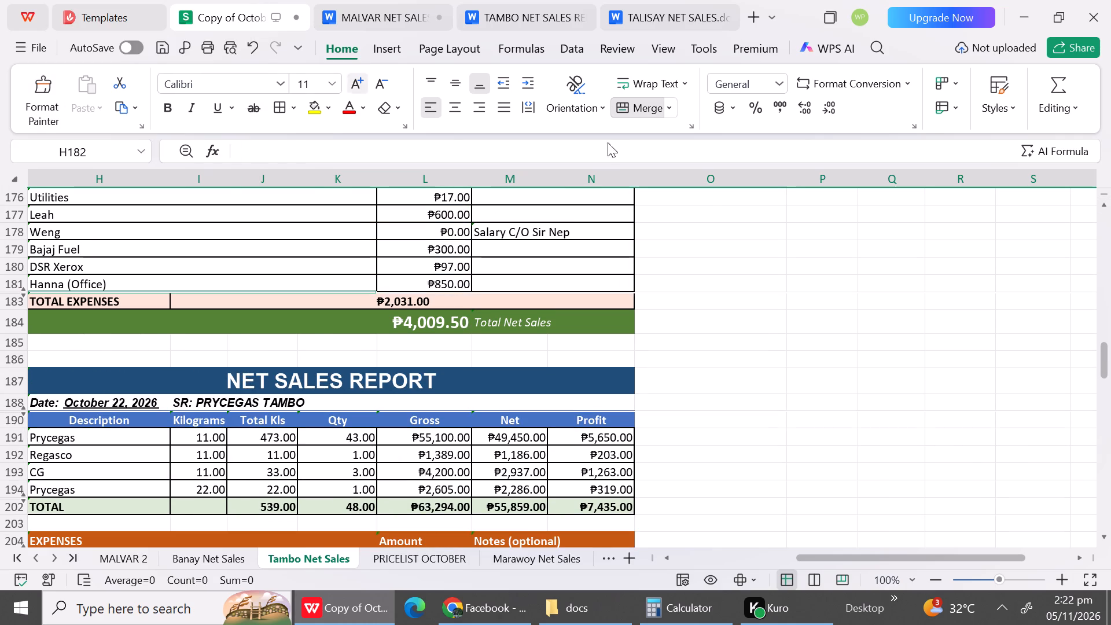
Hide empty rows 164 to 170 above TOTAL and blank row 174 below the EXPENSES header in the October 21 report.
{"action": "triple_click", "coordinate": [1103, 203]}
{"action": "triple_click", "coordinate": [1103, 203]}
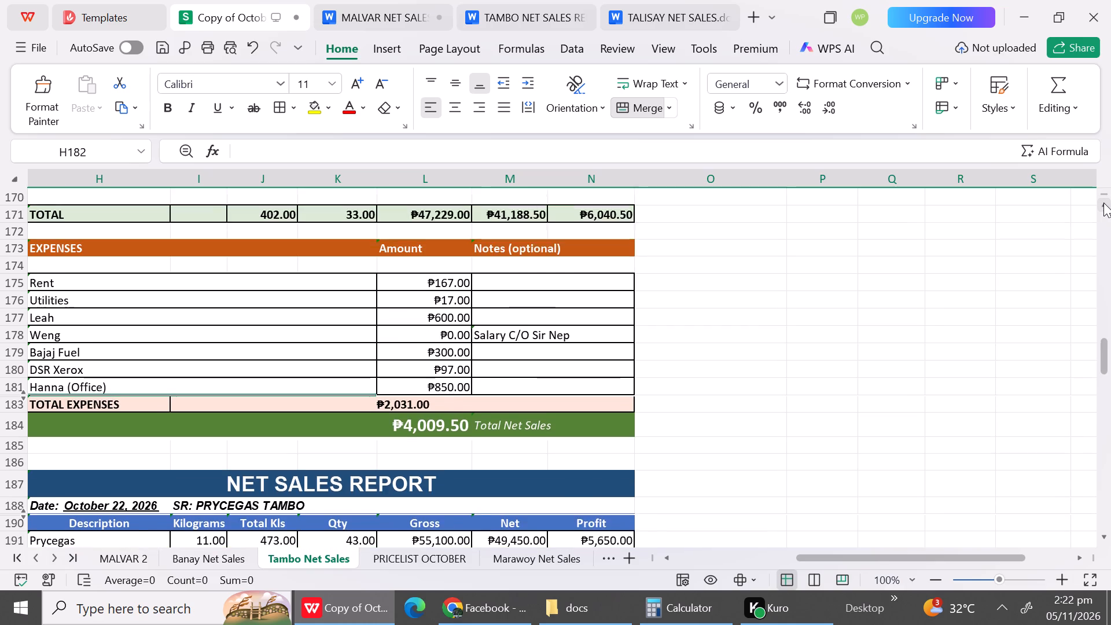
{"action": "triple_click", "coordinate": [1103, 203]}
{"action": "triple_click", "coordinate": [1103, 203]}
{"action": "triple_click", "coordinate": [1103, 203]}
{"action": "left_click", "coordinate": [1103, 203]}
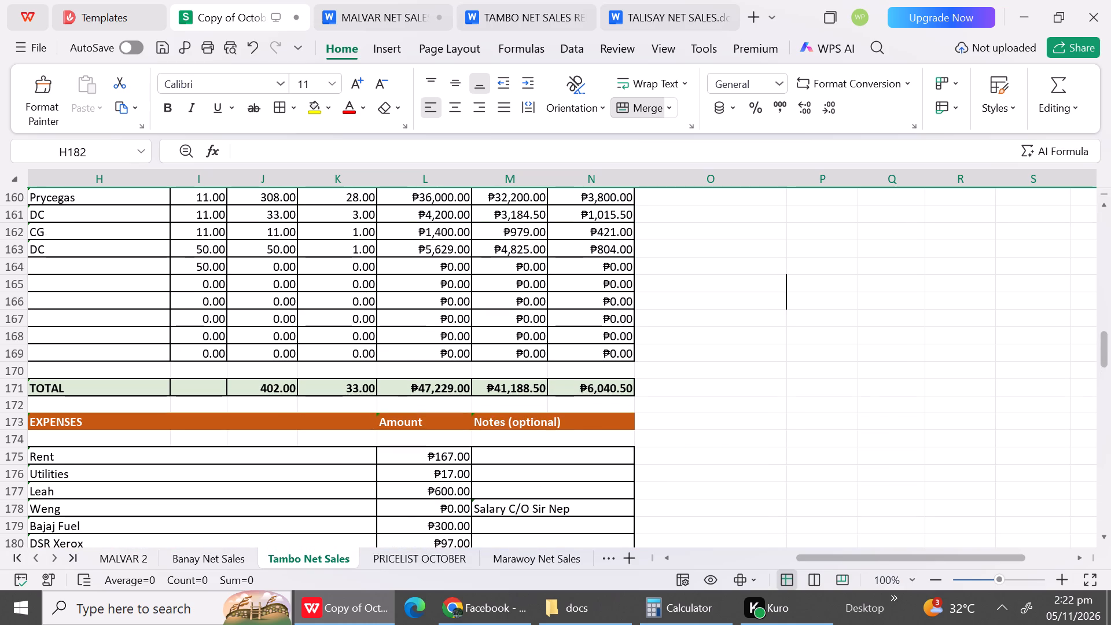
{"action": "left_click", "coordinate": [13, 444]}
{"action": "left_click", "coordinate": [10, 442]}
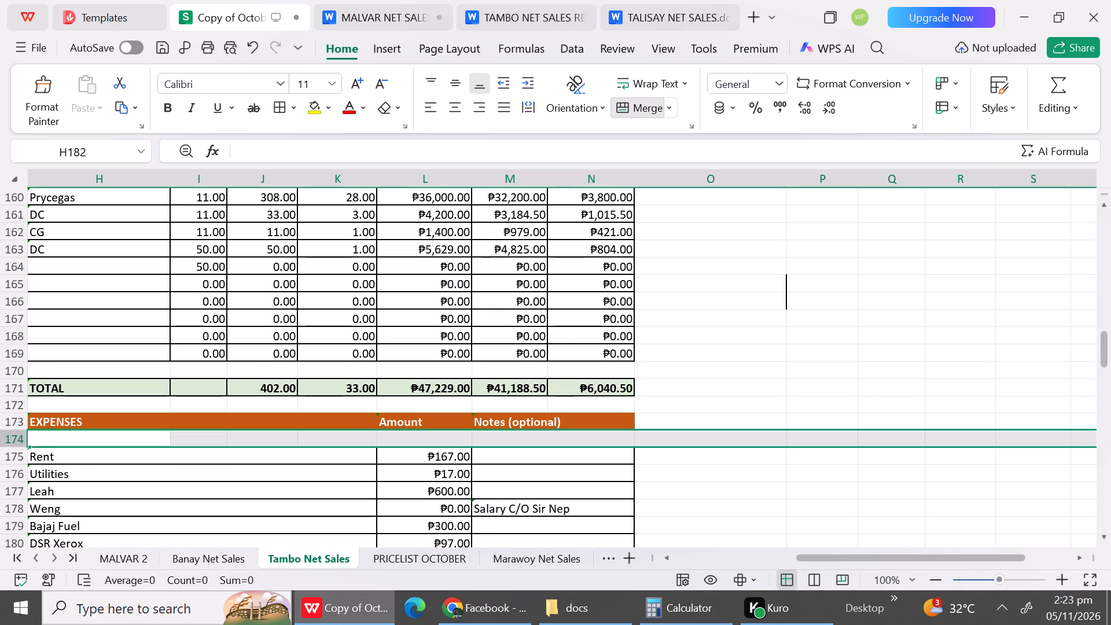
{"action": "left_click_drag", "start_coordinate": [15, 262], "coordinate": [6, 303], "text": "ctrl"}
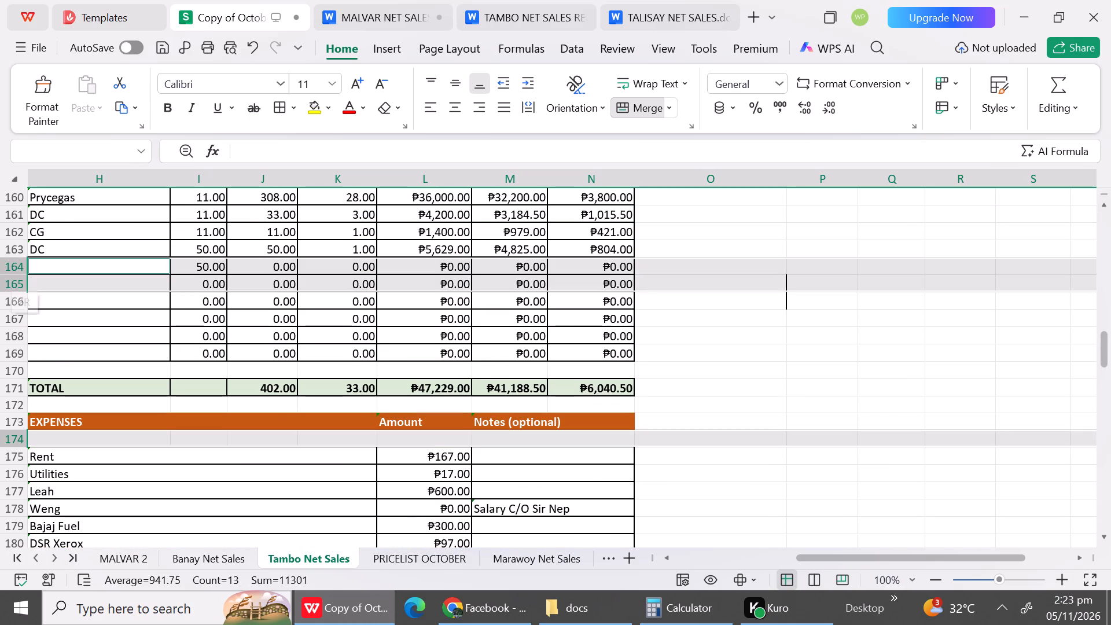
{"action": "left_click_drag", "start_coordinate": [6, 303], "coordinate": [12, 374], "text": "ctrl"}
{"action": "right_click", "coordinate": [12, 374]}
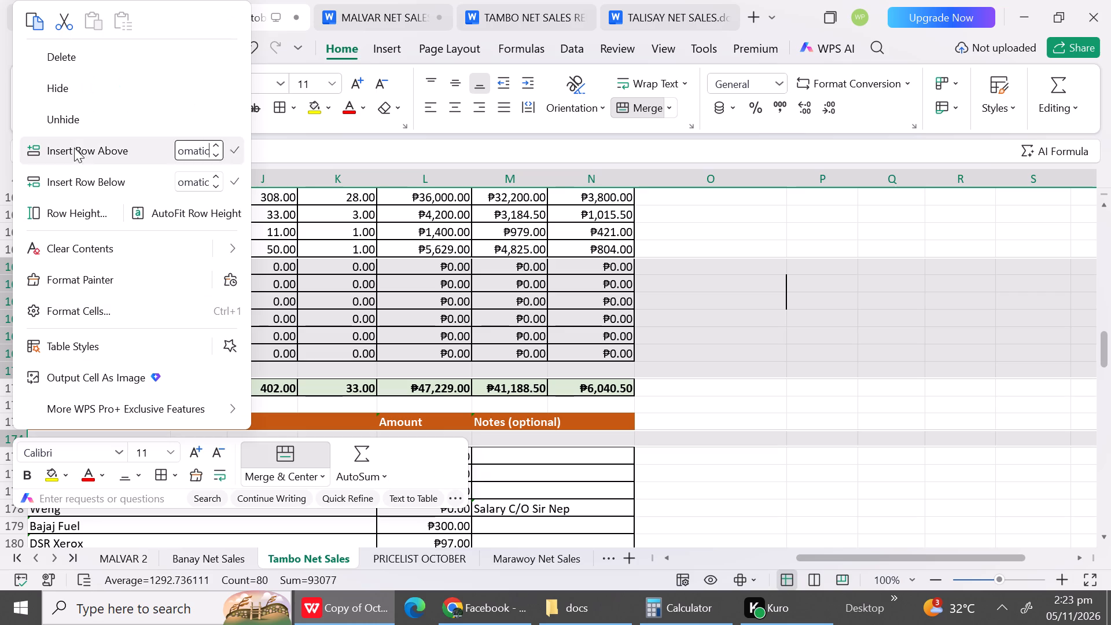
{"action": "left_click", "coordinate": [65, 86]}
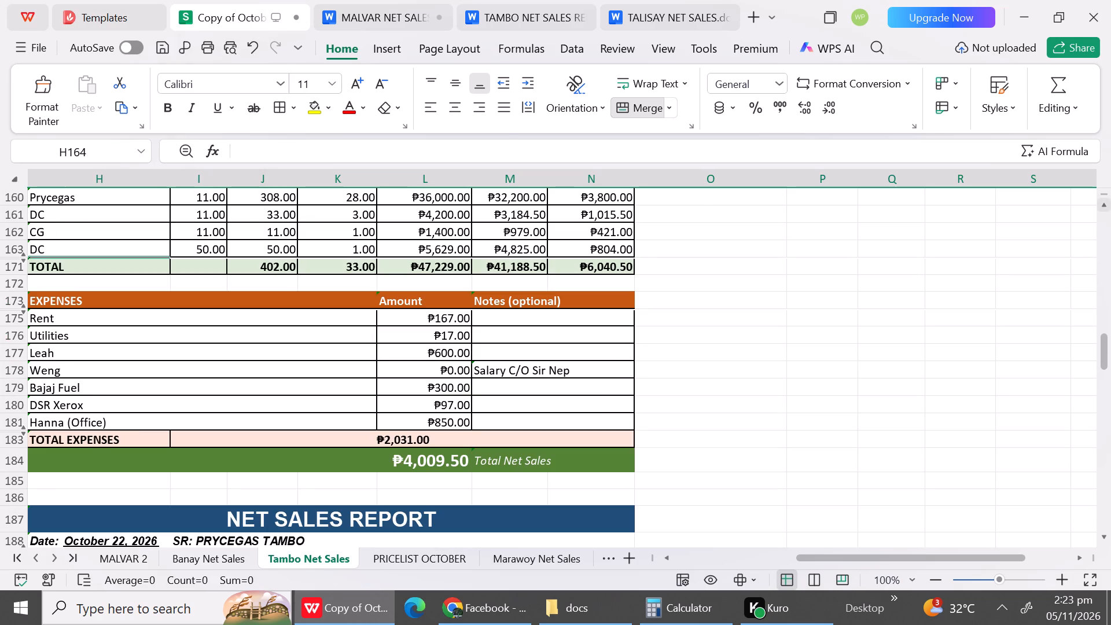
Hide blank row 158 below the date and blank row 155 directly above the title of the October 21 report.
{"action": "triple_click", "coordinate": [1106, 207]}
{"action": "triple_click", "coordinate": [1106, 207]}
{"action": "triple_click", "coordinate": [1106, 207]}
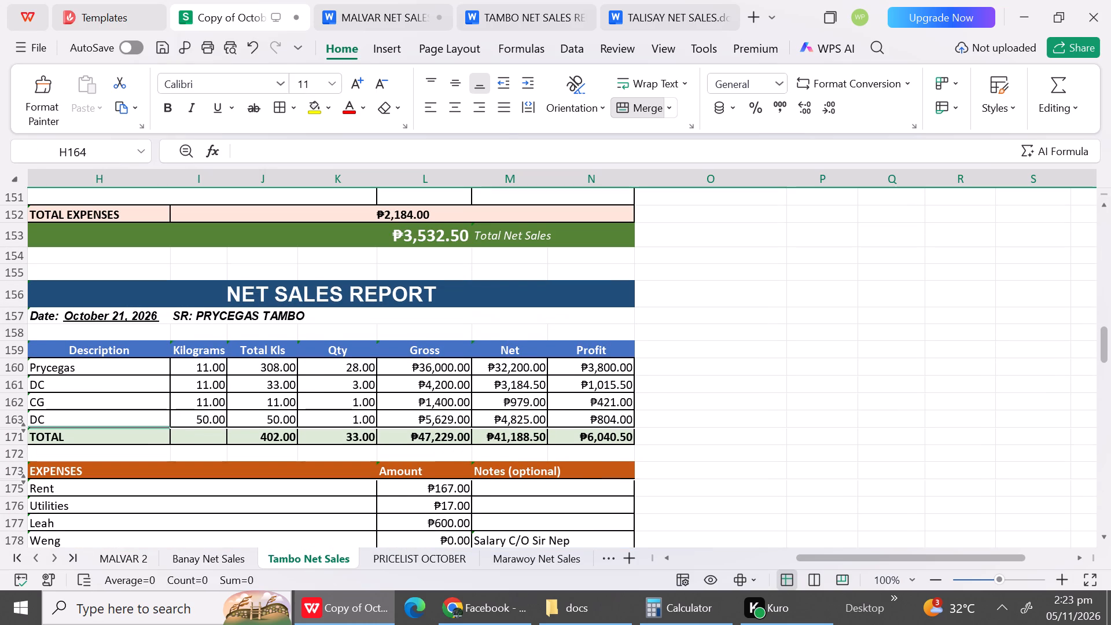
{"action": "left_click", "coordinate": [8, 332]}
{"action": "right_click", "coordinate": [8, 332]}
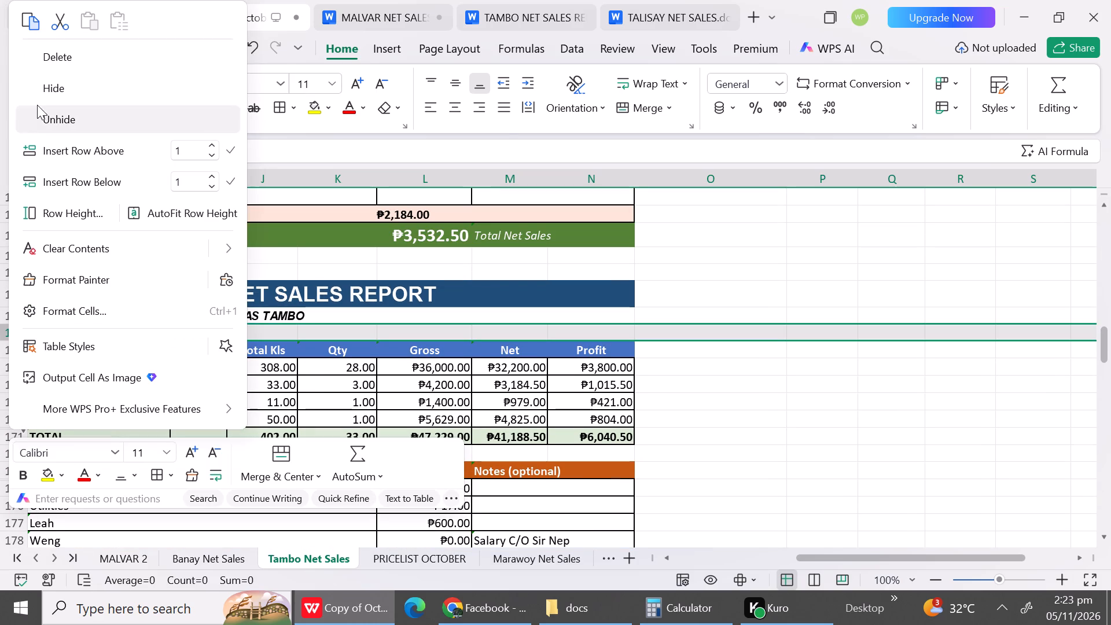
{"action": "left_click", "coordinate": [39, 98]}
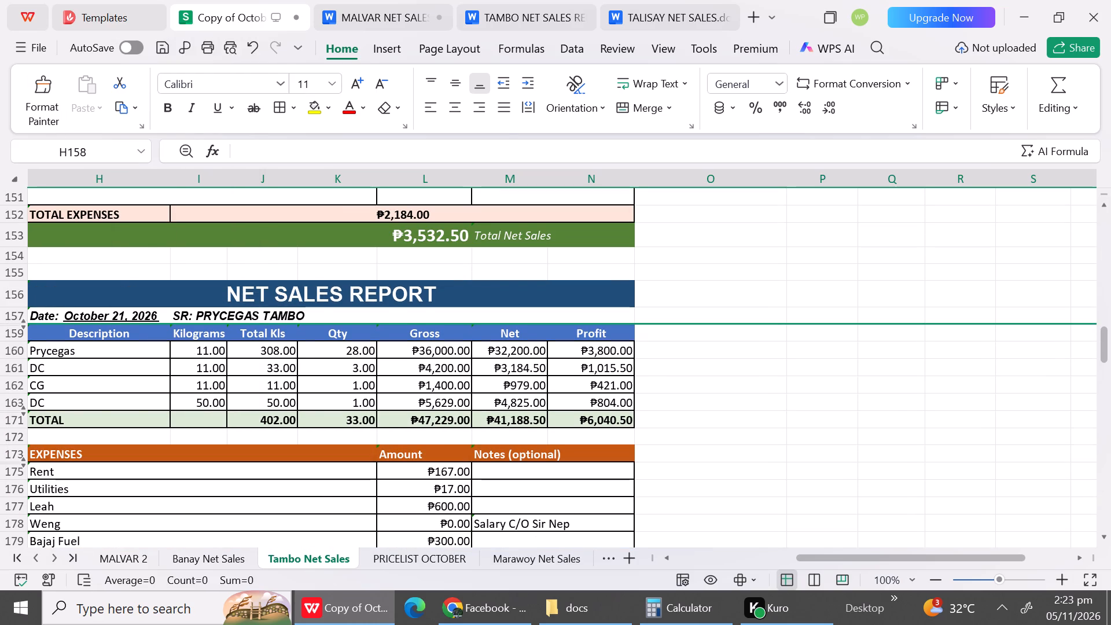
{"action": "left_click", "coordinate": [10, 270]}
{"action": "right_click", "coordinate": [10, 270]}
{"action": "left_click", "coordinate": [45, 91]}
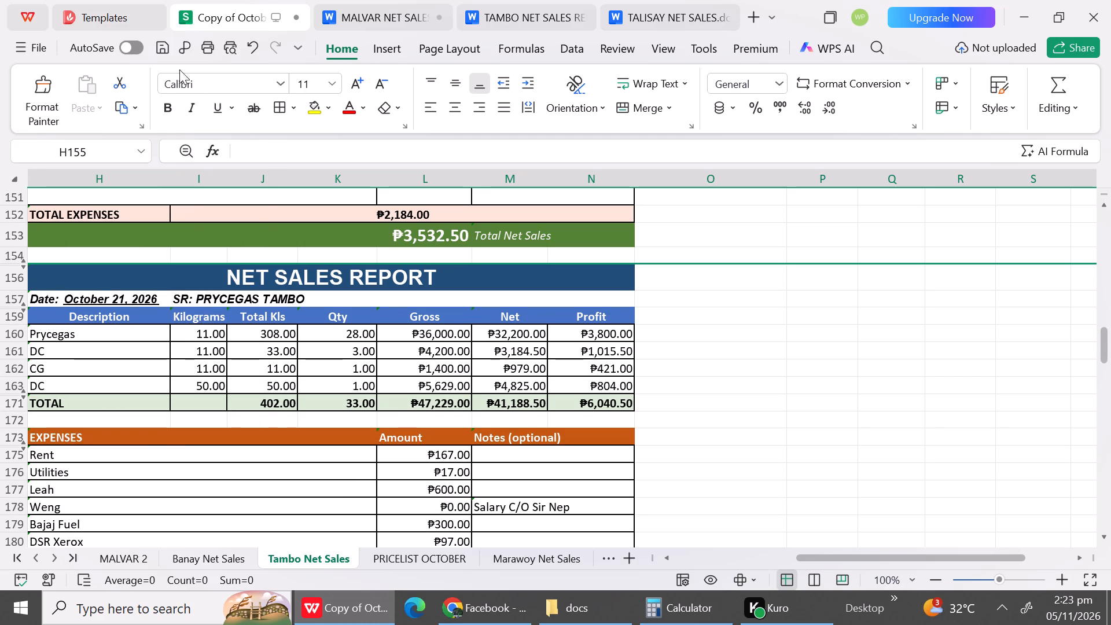
Hide empty expense rows 149 to 151 and blank row 143 below the EXPENSES header in the report preceding October 21.
{"action": "triple_click", "coordinate": [1103, 210]}
{"action": "triple_click", "coordinate": [1103, 210]}
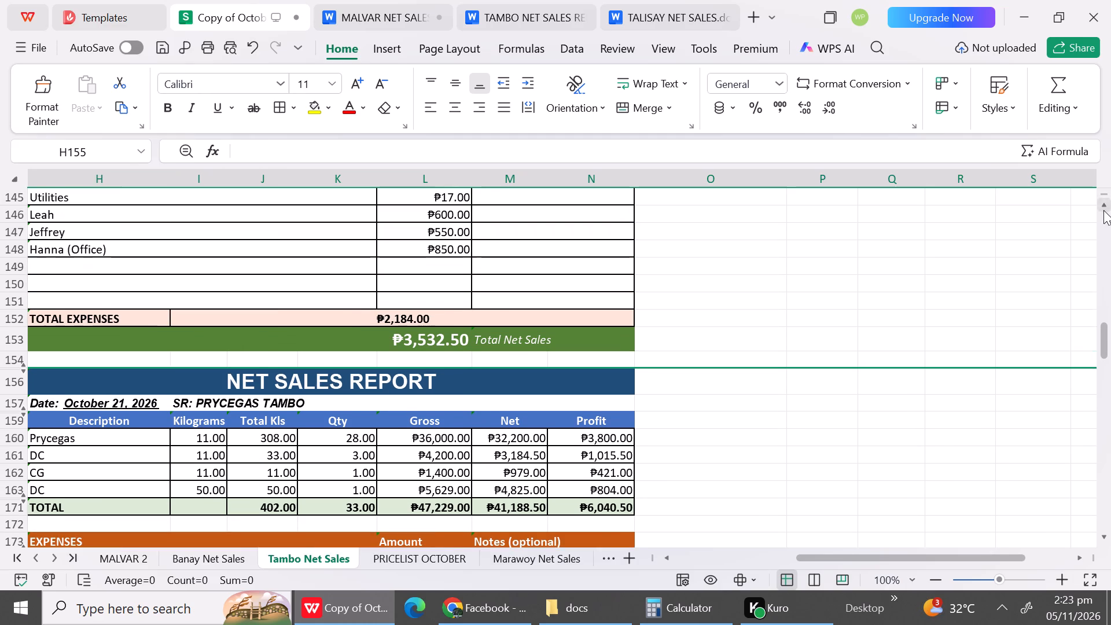
{"action": "triple_click", "coordinate": [1103, 210]}
{"action": "left_click_drag", "start_coordinate": [1103, 210], "coordinate": [250, 376]}
{"action": "left_click_drag", "start_coordinate": [15, 334], "coordinate": [15, 375]}
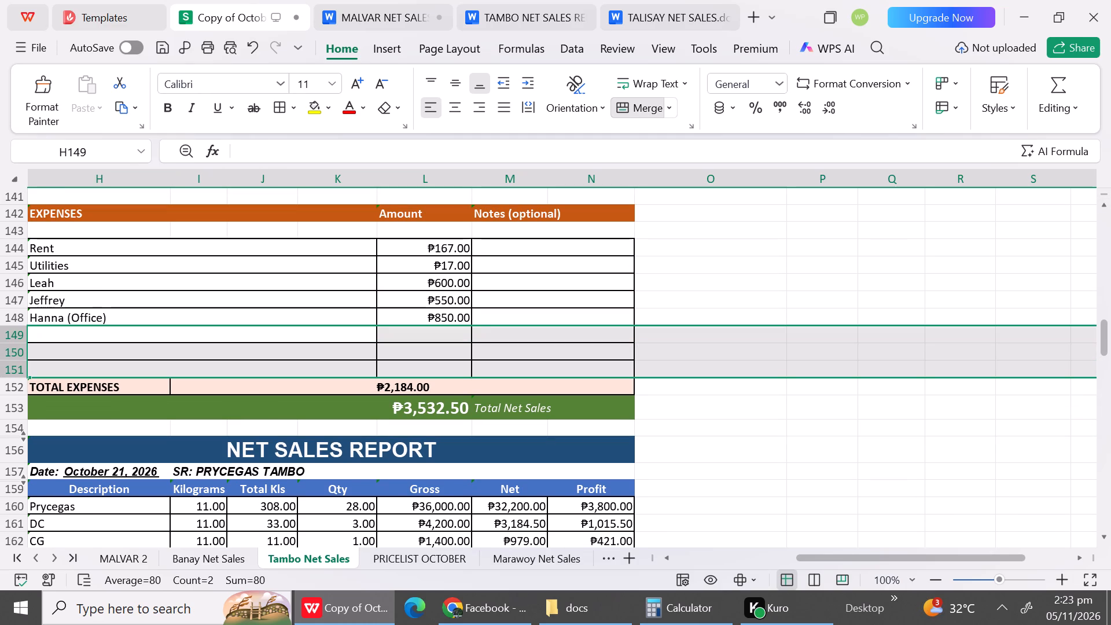
{"action": "left_click", "coordinate": [8, 226], "text": "ctrl"}
{"action": "right_click", "coordinate": [8, 226], "text": "ctrl"}
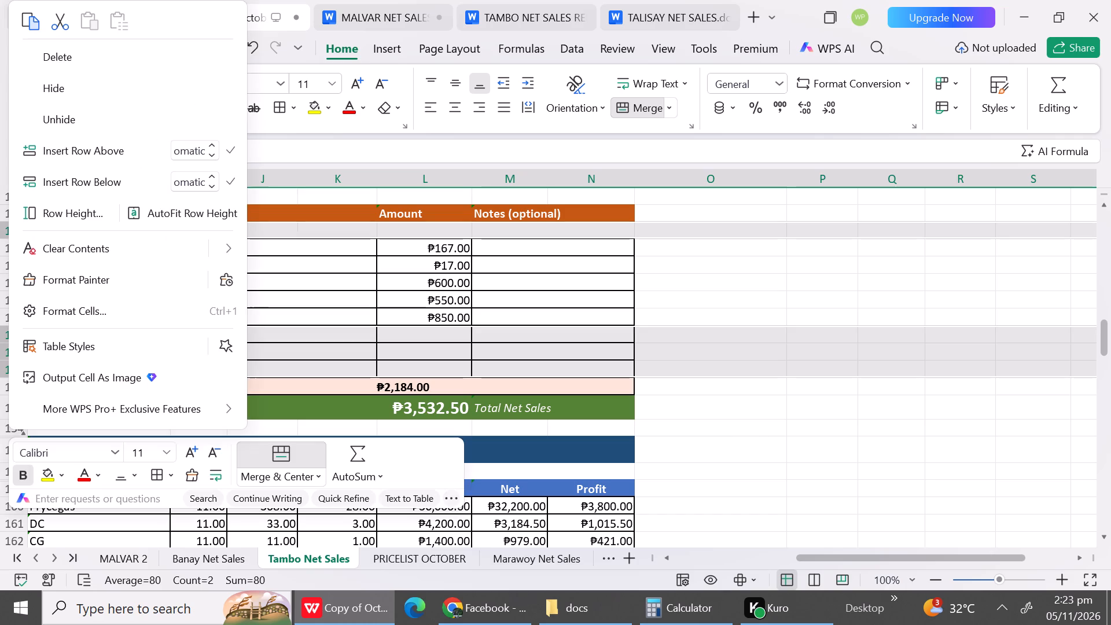
{"action": "left_click", "coordinate": [70, 89], "text": "ctrl"}
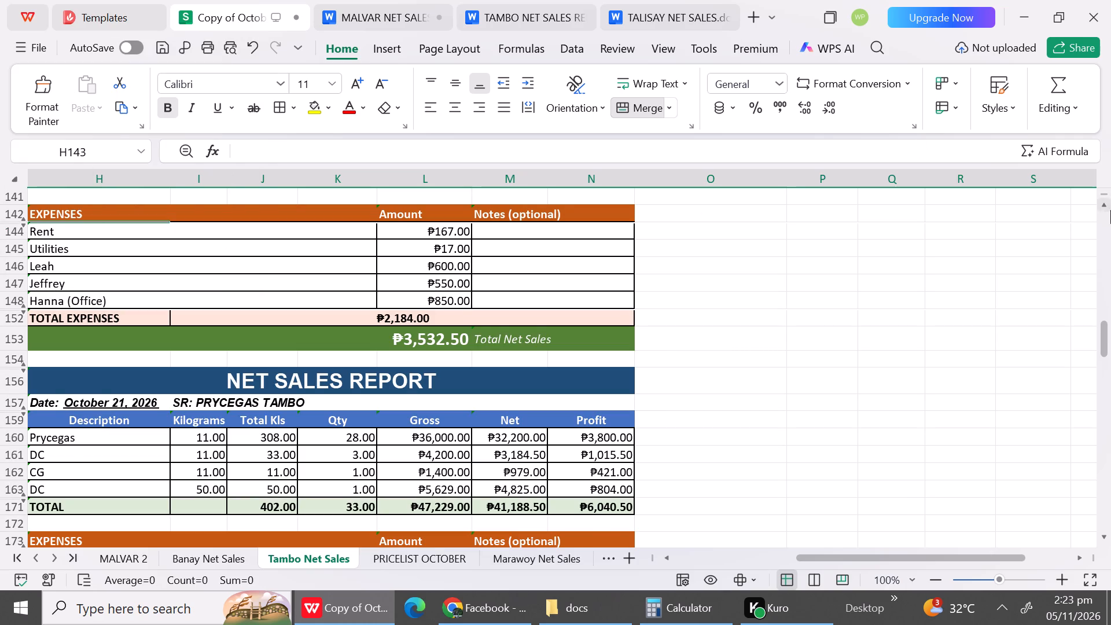
Hide empty rows 135 to 139 between the Burner entry and TOTAL in the October 20 report.
{"action": "triple_click", "coordinate": [1105, 208]}
{"action": "triple_click", "coordinate": [1105, 208]}
{"action": "triple_click", "coordinate": [1105, 208]}
{"action": "double_click", "coordinate": [1105, 208]}
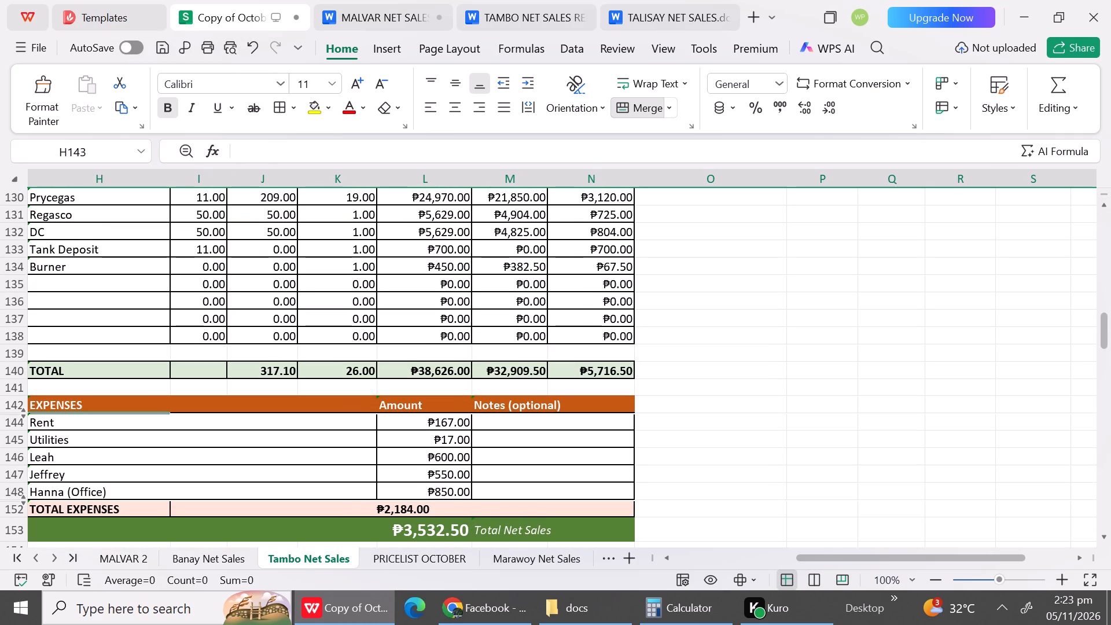
{"action": "left_click_drag", "start_coordinate": [13, 283], "coordinate": [5, 356]}
{"action": "right_click", "coordinate": [5, 356]}
{"action": "left_click", "coordinate": [46, 86]}
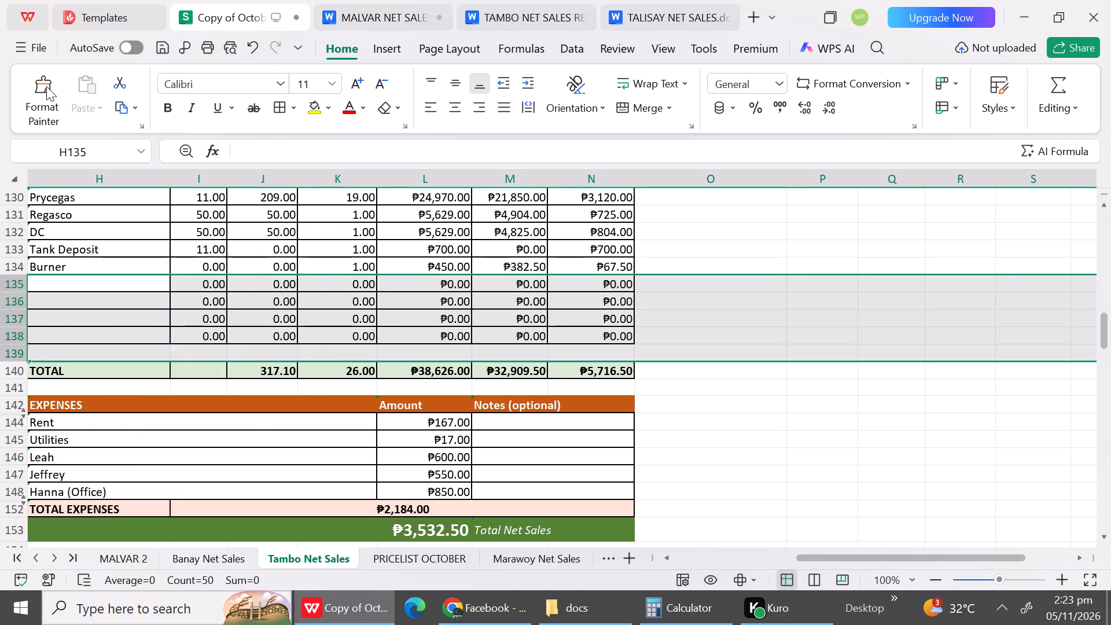
Hide blank row 127 below the date and blank row 124 directly above the title of the October 20 report.
{"action": "triple_click", "coordinate": [1105, 207]}
{"action": "triple_click", "coordinate": [1105, 207]}
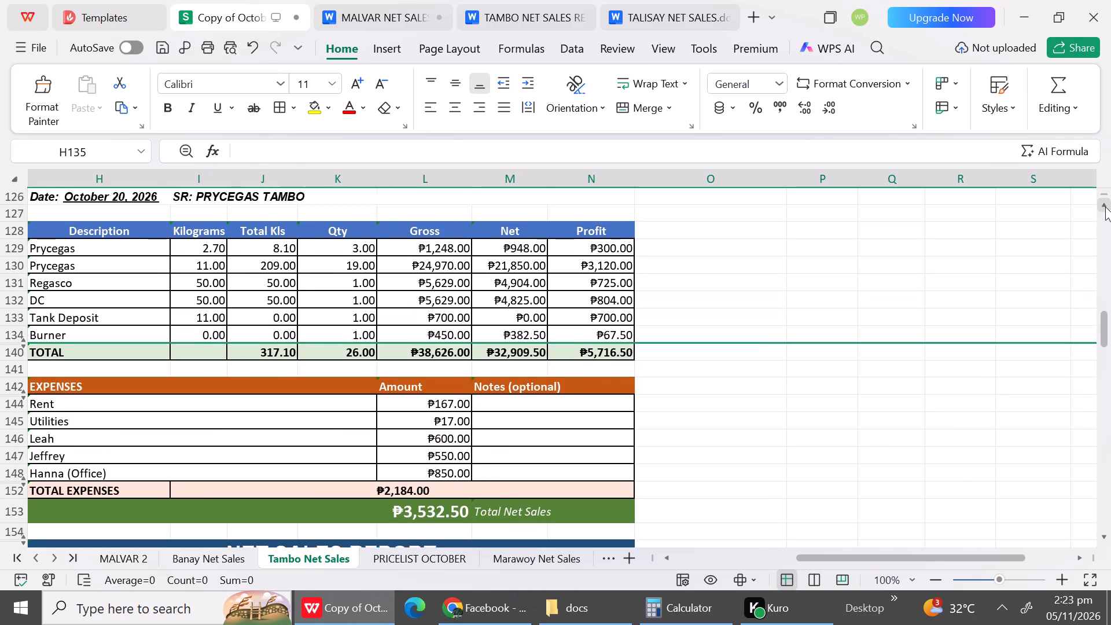
{"action": "triple_click", "coordinate": [1105, 207]}
{"action": "left_click_drag", "start_coordinate": [1105, 207], "coordinate": [100, 228]}
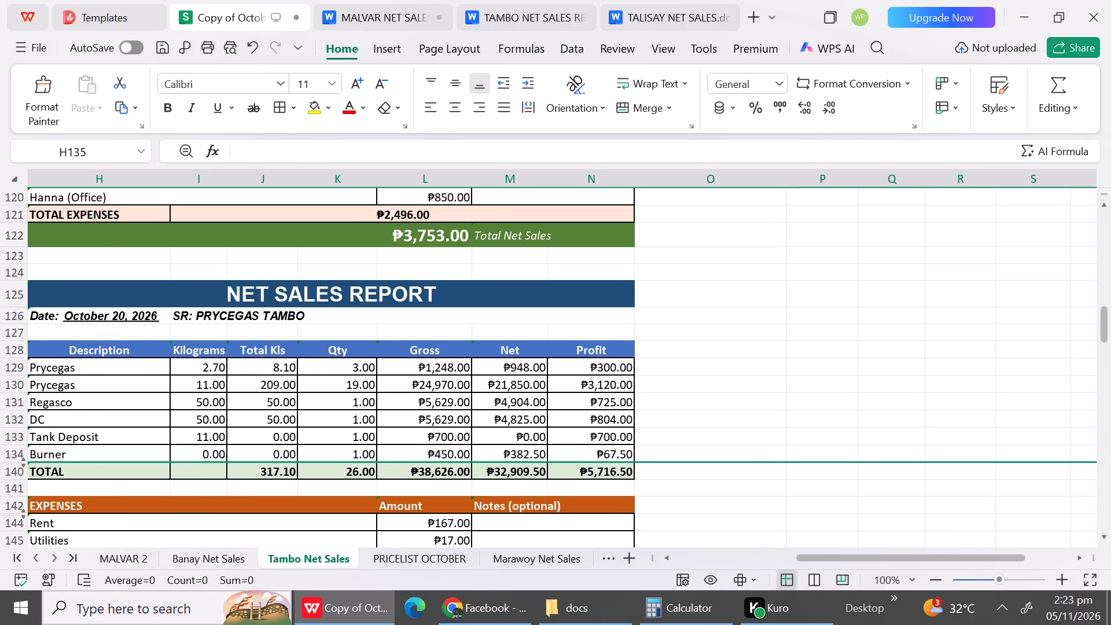
{"action": "left_click", "coordinate": [9, 334]}
{"action": "right_click", "coordinate": [9, 334]}
{"action": "left_click", "coordinate": [48, 87]}
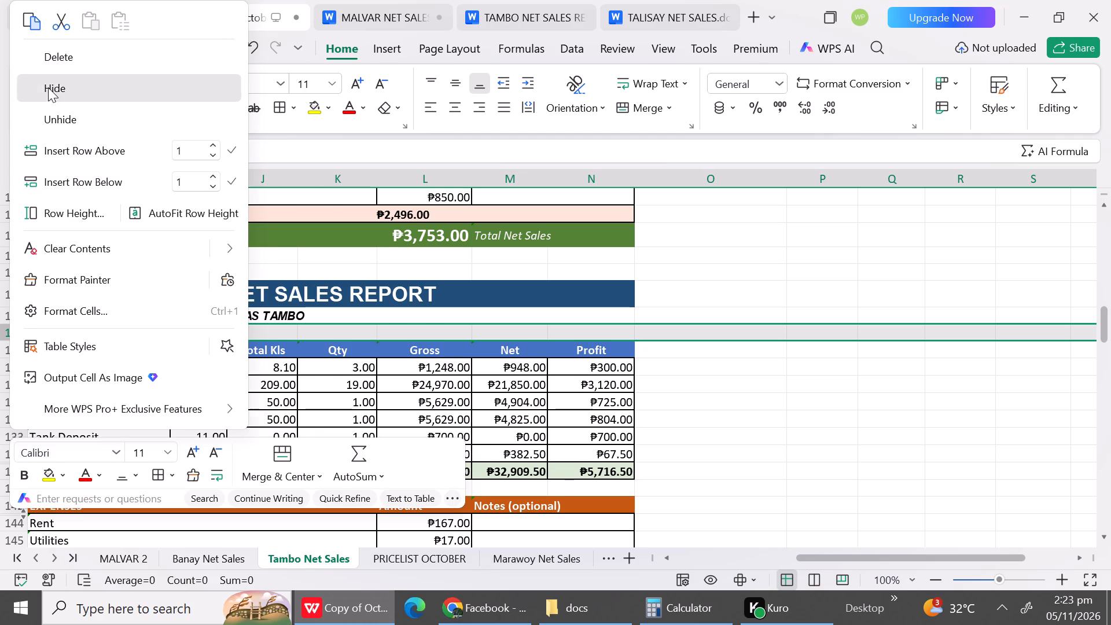
{"action": "left_click", "coordinate": [9, 275]}
{"action": "right_click", "coordinate": [9, 275]}
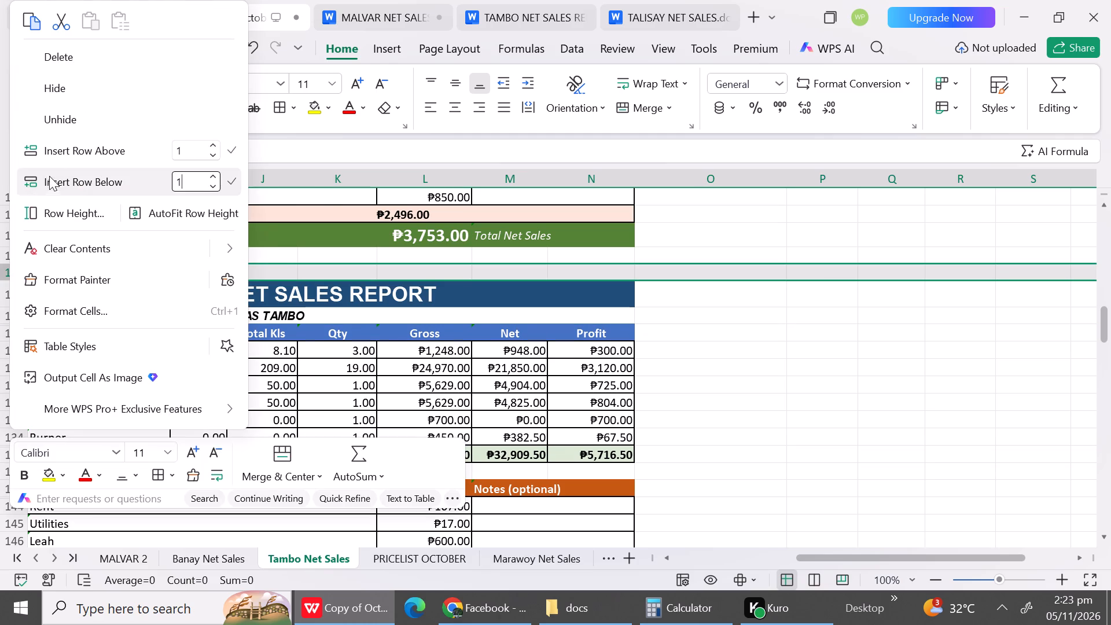
{"action": "left_click", "coordinate": [53, 90]}
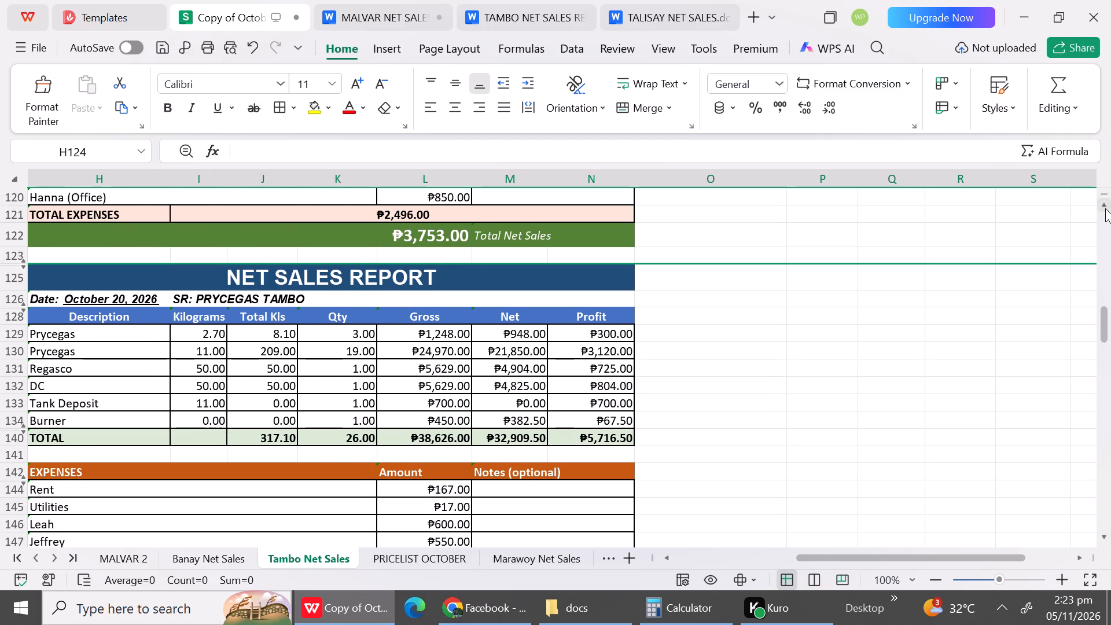
Hide blank row 112 below the EXPENSES header in the report preceding October 20.
{"action": "triple_click", "coordinate": [1105, 208]}
{"action": "triple_click", "coordinate": [1105, 208]}
{"action": "triple_click", "coordinate": [1105, 208]}
{"action": "double_click", "coordinate": [1105, 208]}
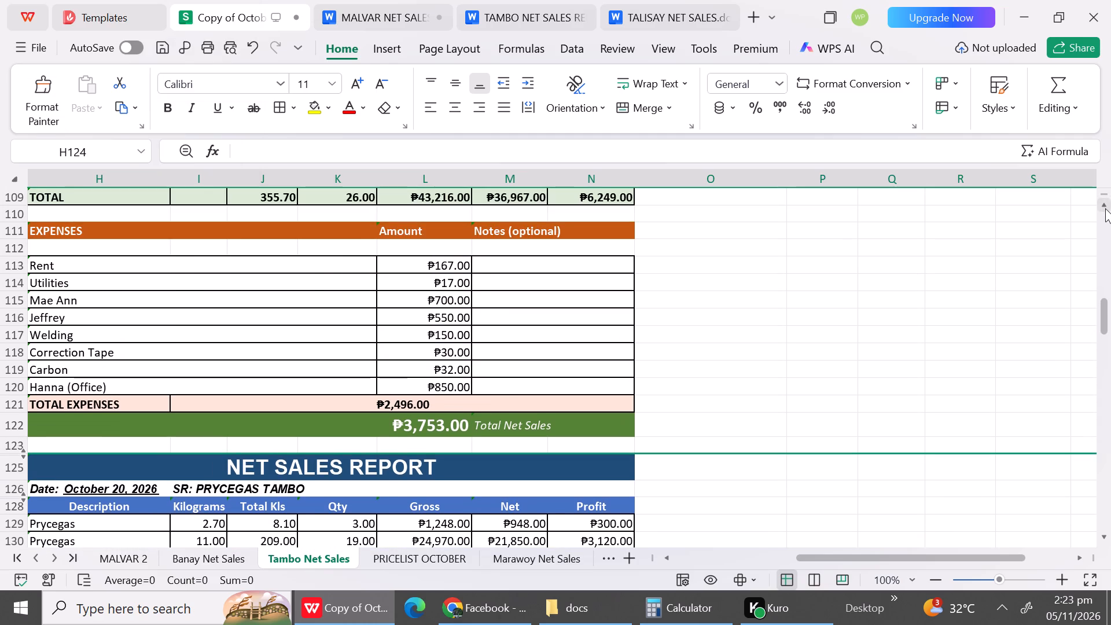
{"action": "triple_click", "coordinate": [1105, 208]}
{"action": "left_click_drag", "start_coordinate": [1105, 208], "coordinate": [197, 284]}
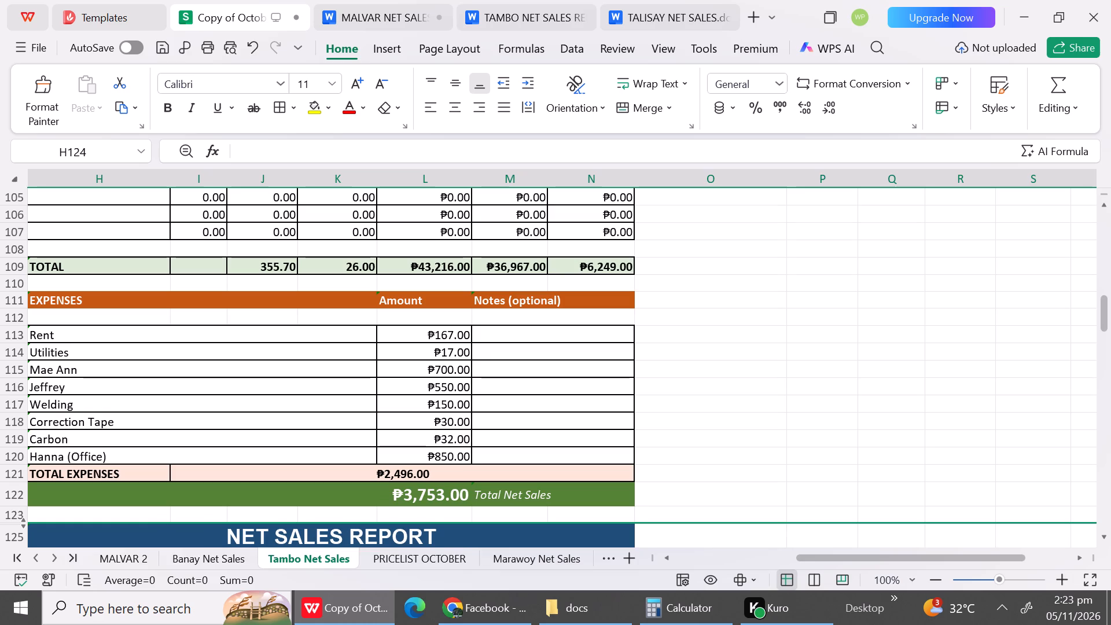
{"action": "left_click", "coordinate": [14, 318]}
{"action": "right_click", "coordinate": [14, 317]}
{"action": "left_click", "coordinate": [60, 84]}
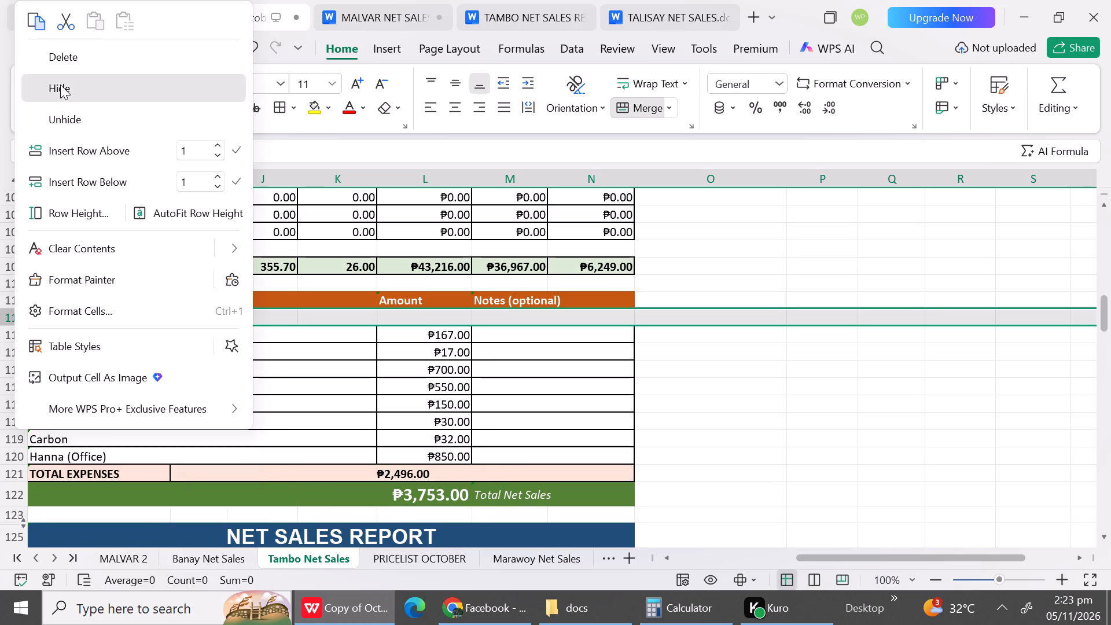
{"action": "triple_click", "coordinate": [1106, 208]}
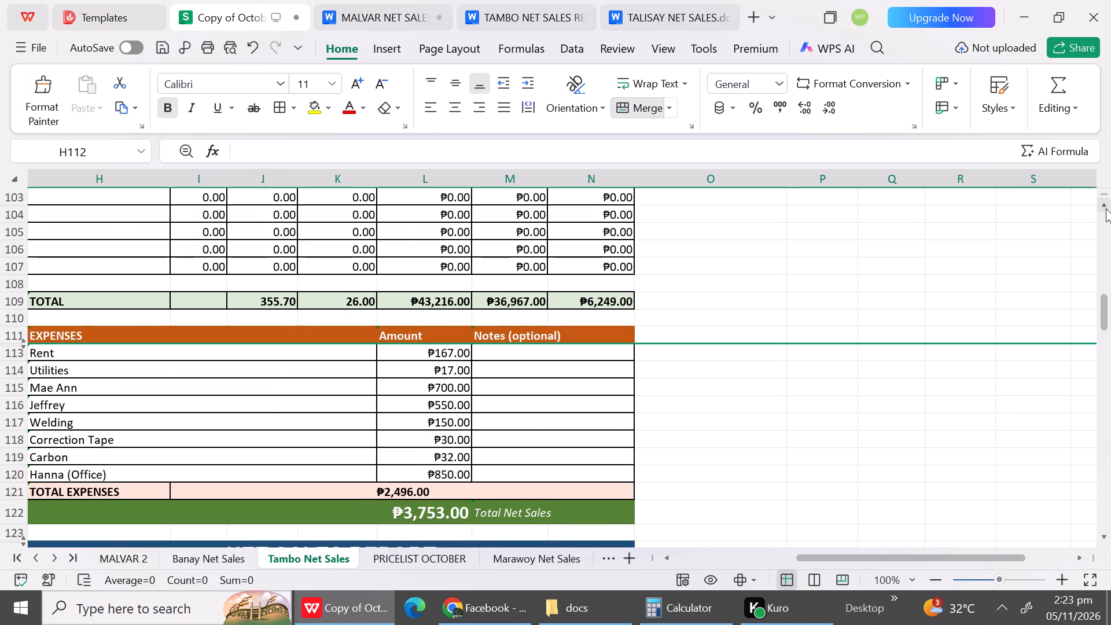
Undo the row hiding in the Tambo reports from row 112 back through row 232 of the October 23 report.
{"action": "triple_click", "coordinate": [1106, 208]}
{"action": "triple_click", "coordinate": [1106, 208]}
{"action": "left_click_drag", "start_coordinate": [1106, 208], "coordinate": [193, 373]}
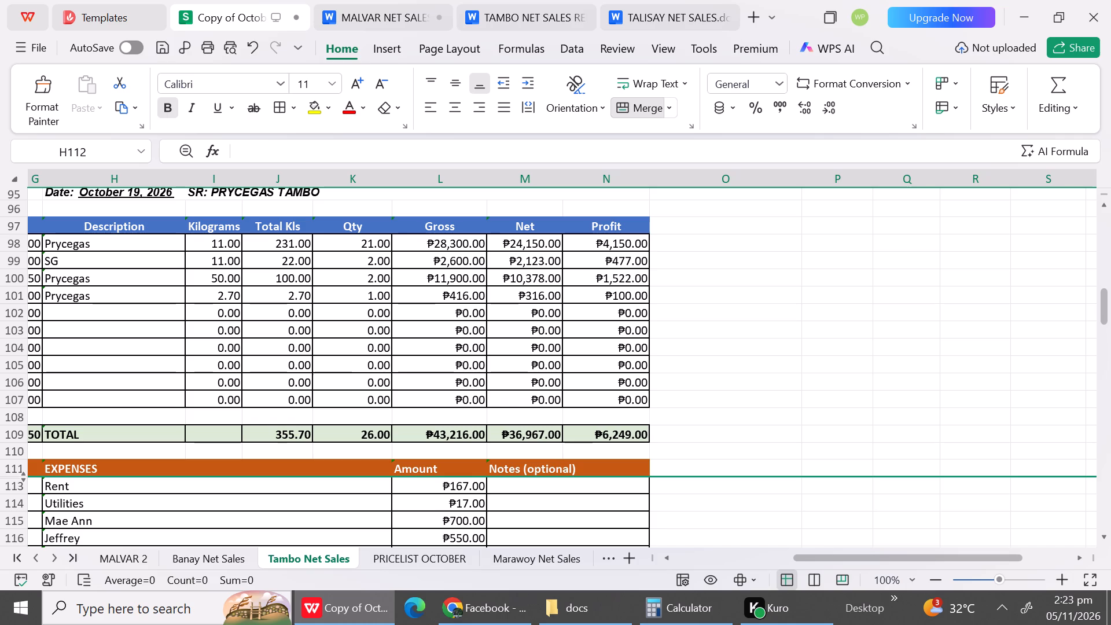
{"action": "left_click_drag", "start_coordinate": [832, 557], "coordinate": [595, 552]}
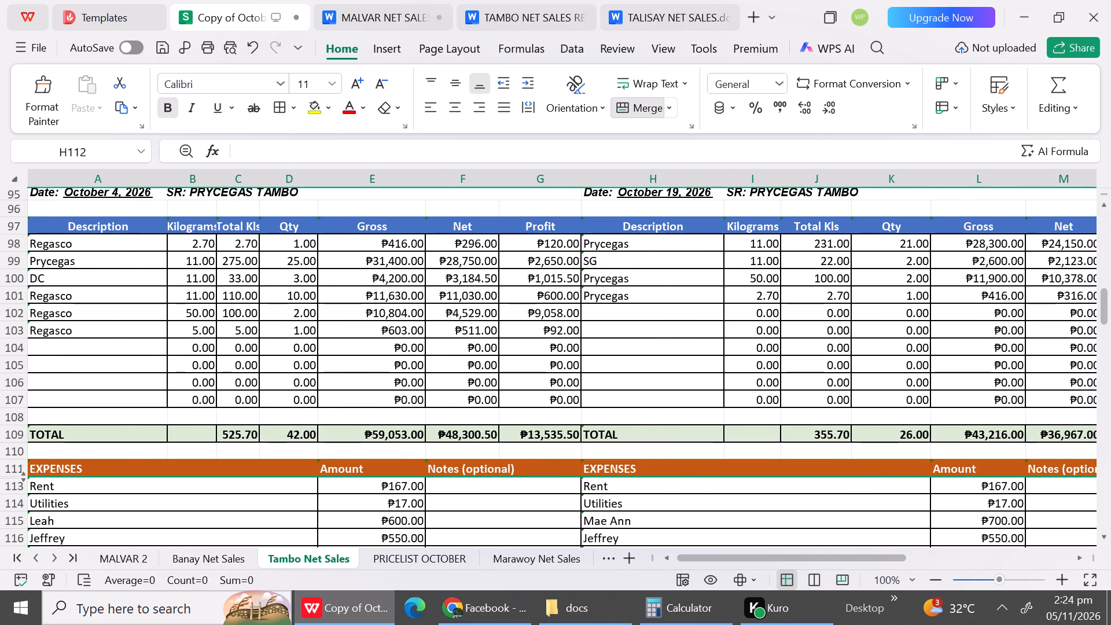
{"action": "left_click_drag", "start_coordinate": [1107, 313], "coordinate": [1085, 464]}
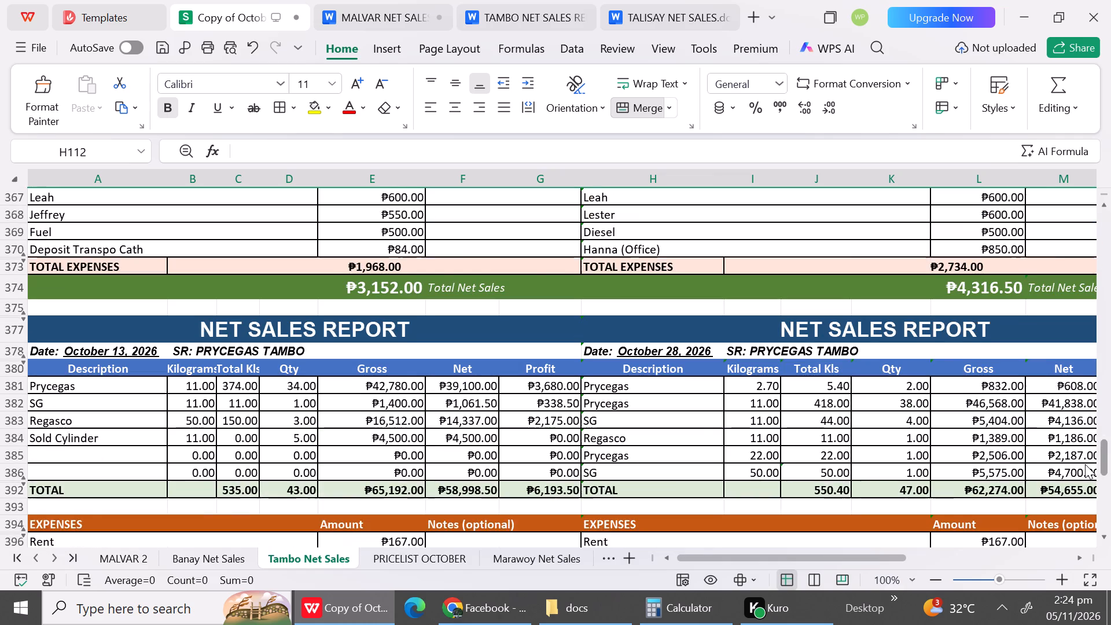
{"action": "left_click_drag", "start_coordinate": [1085, 464], "coordinate": [1084, 535]}
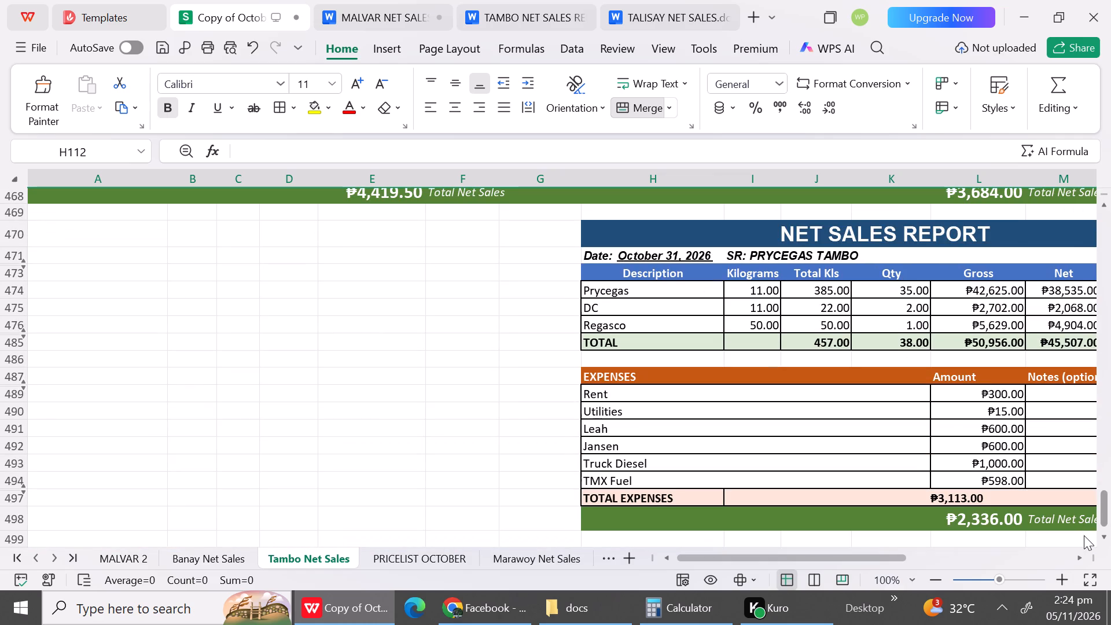
{"action": "left_click_drag", "start_coordinate": [1084, 535], "coordinate": [1098, 276]}
{"action": "key", "text": "ctrl+z"}
{"action": "key", "text": "ctrl+z"}
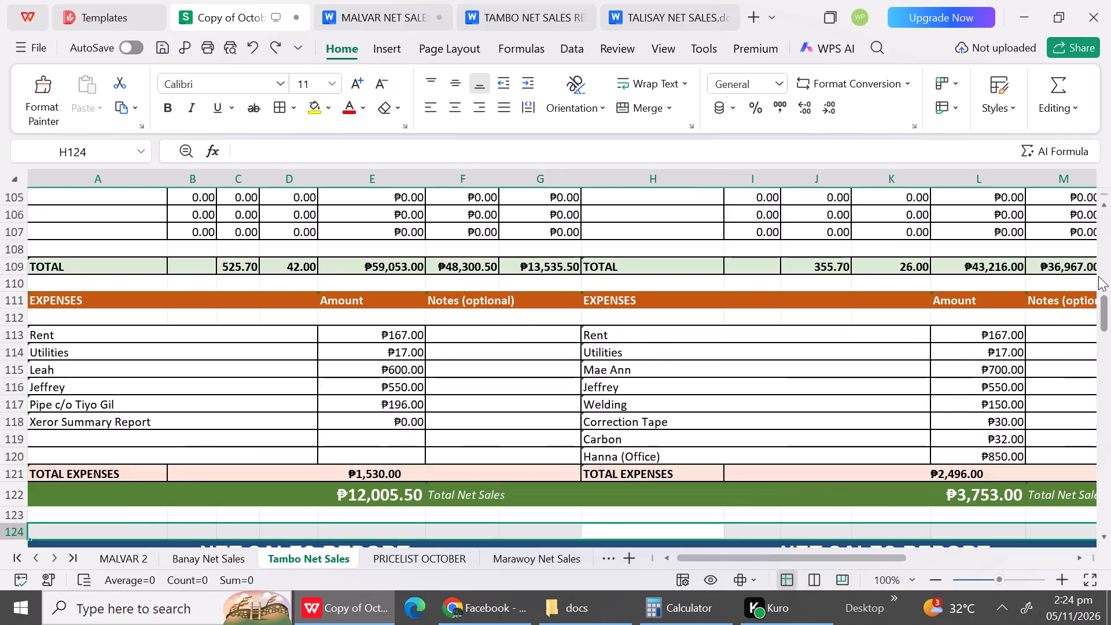
{"action": "key", "text": "ctrl+z"}
{"action": "key", "text": "ctrl+z"}
{"action": "key", "text": "ctrl+z"}
{"action": "key", "text": "ctrl+z"}
{"action": "key", "text": "ctrl+z"}
{"action": "key", "text": "ctrl+z"}
{"action": "key", "text": "ctrl+z"}
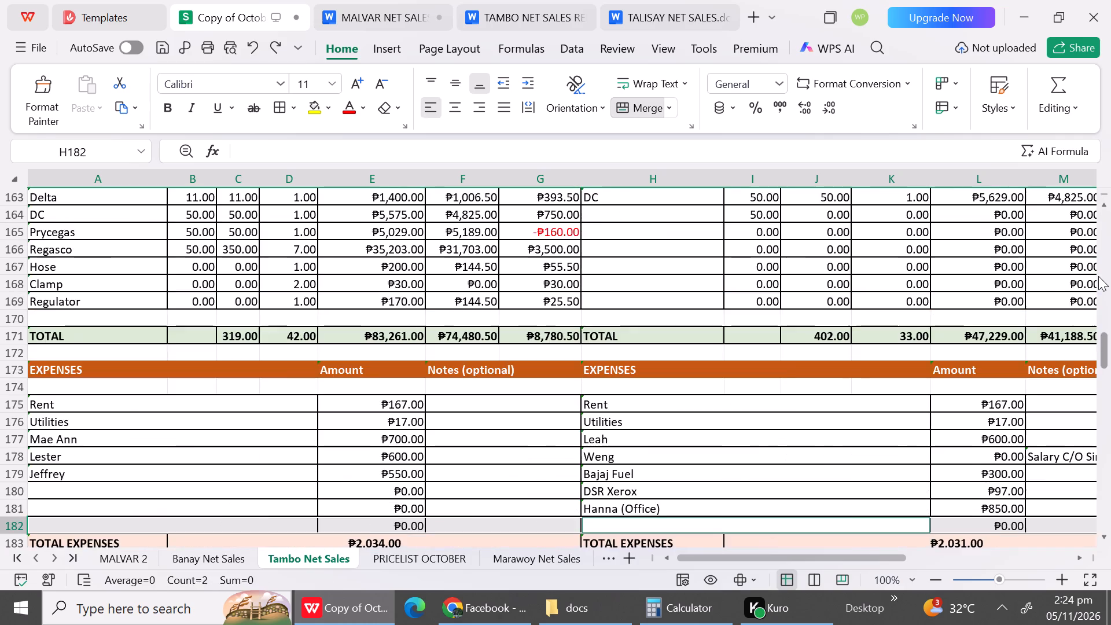
{"action": "key", "text": "ctrl+z"}
{"action": "key", "text": "ctrl+z"}
{"action": "key", "text": "ctrl+z"}
{"action": "key", "text": "ctrl+z"}
{"action": "key", "text": "ctrl+z"}
{"action": "key", "text": "ctrl+z"}
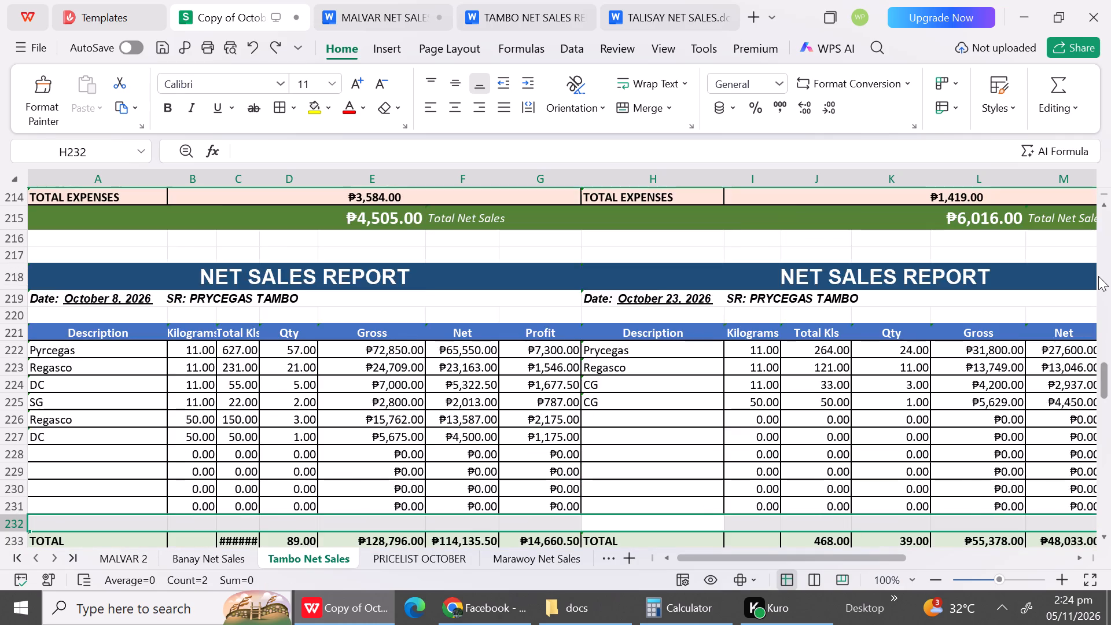
Undo the earlier row hiding in the October 23 to 27 reports, back through rows 355 to 360.
{"action": "key", "text": "ctrl+z"}
{"action": "key", "text": "ctrl+z"}
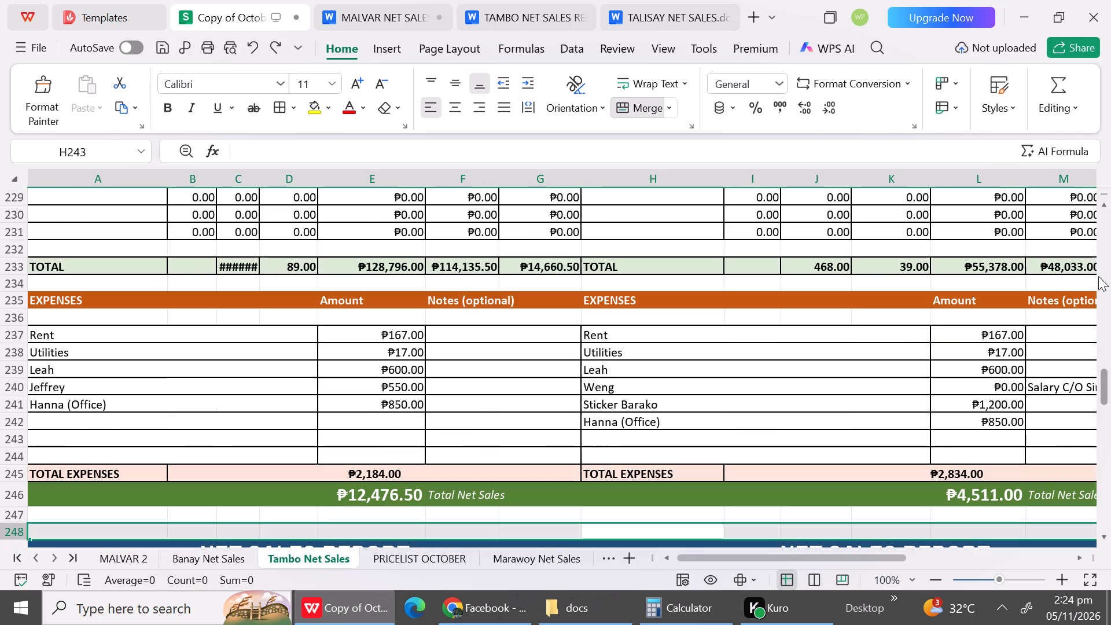
{"action": "key", "text": "ctrl+z"}
{"action": "key", "text": "ctrl+z"}
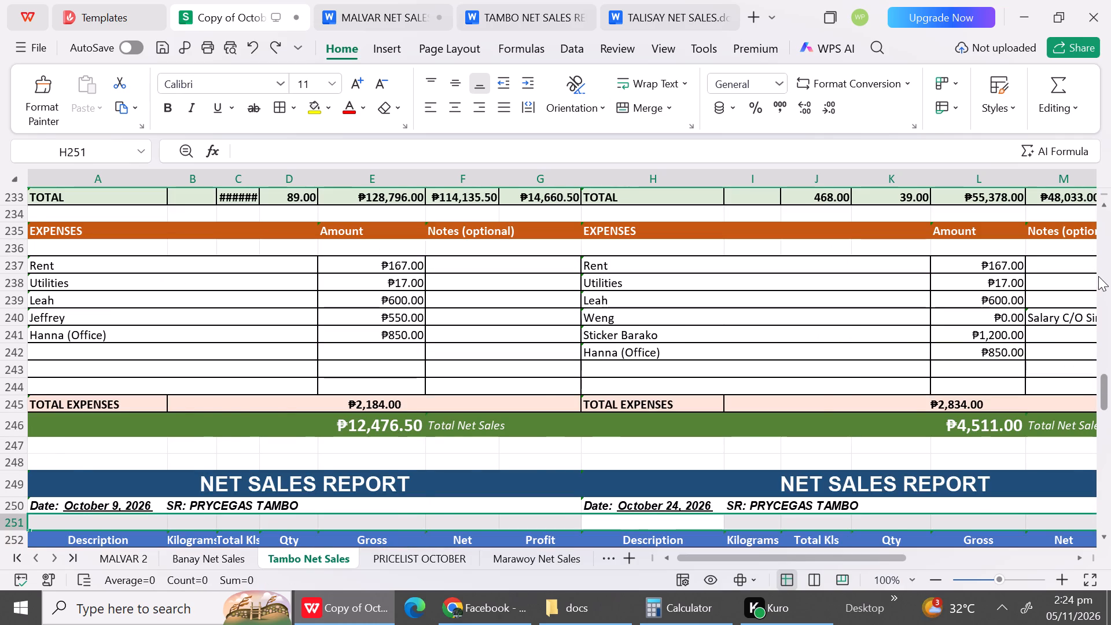
{"action": "key", "text": "ctrl+z"}
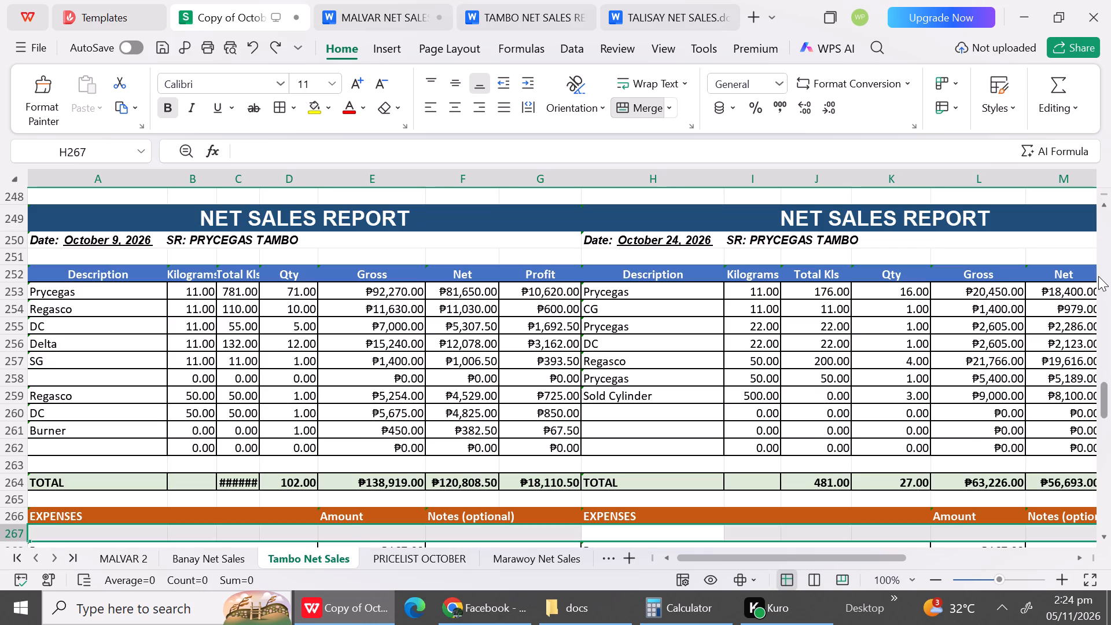
{"action": "key", "text": "ctrl+z"}
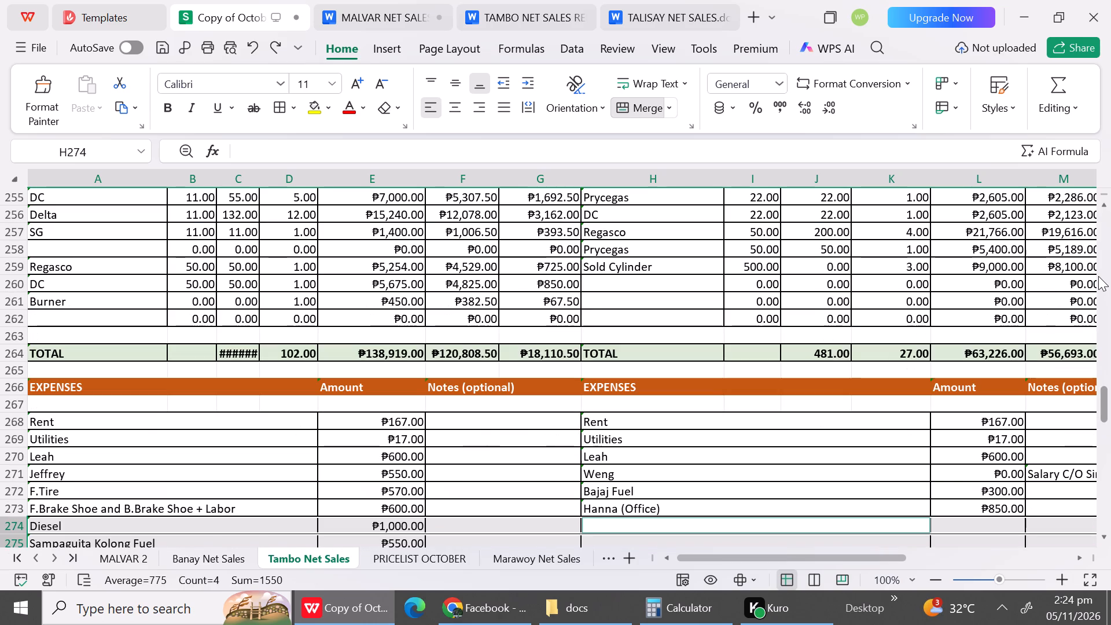
{"action": "key", "text": "ctrl+z"}
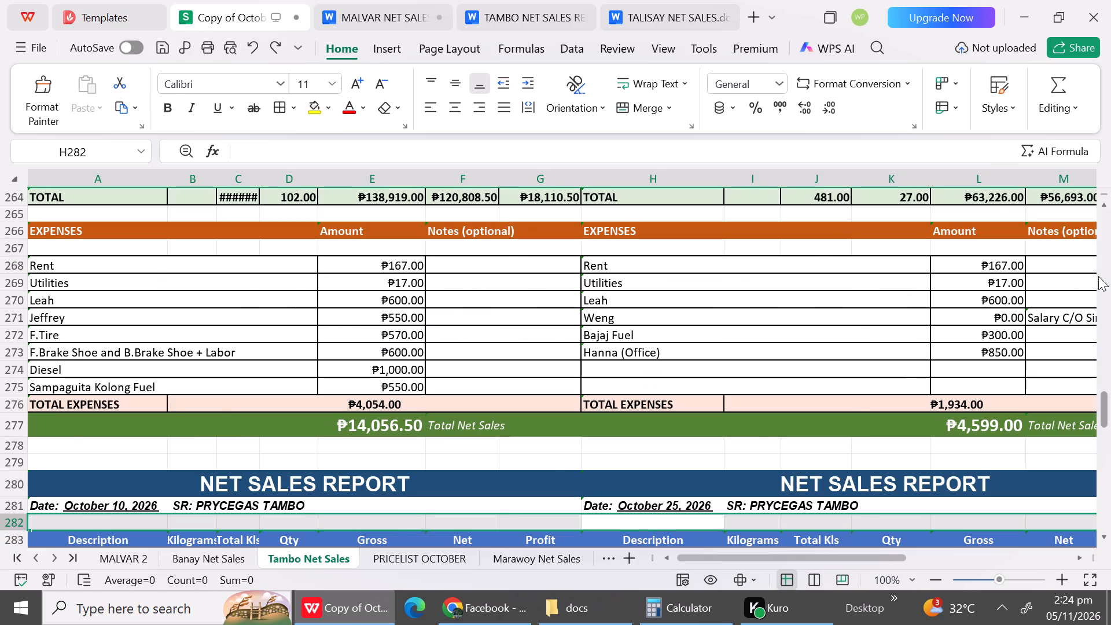
{"action": "key", "text": "ctrl+z"}
{"action": "key", "text": "ctrl+z"}
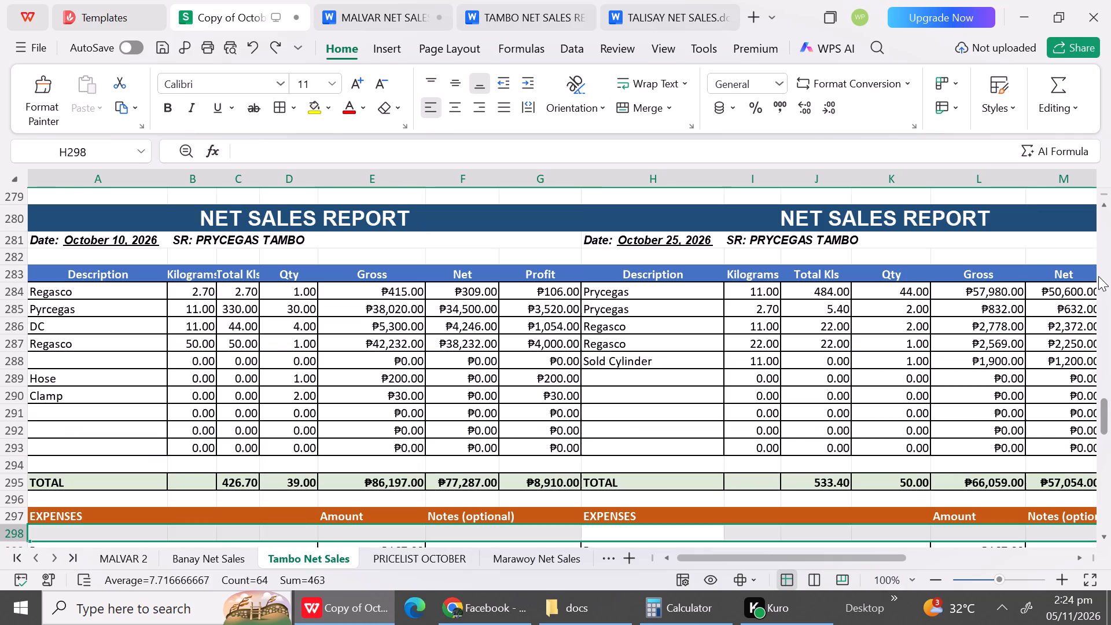
{"action": "key", "text": "ctrl+z"}
{"action": "key", "text": "ctrl+z"}
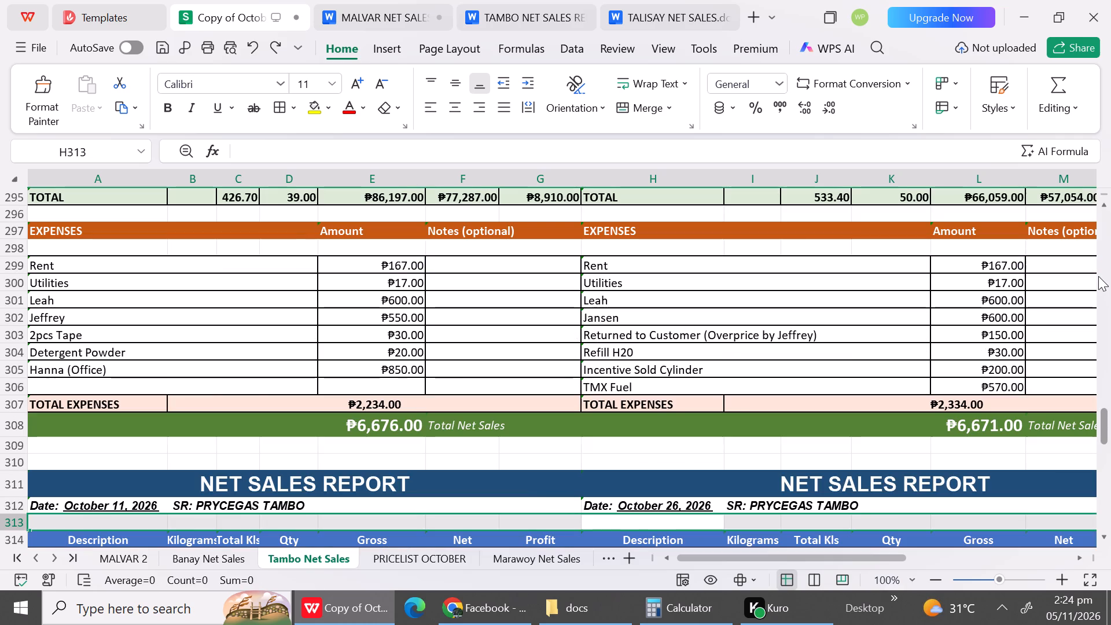
{"action": "key", "text": "ctrl+z"}
{"action": "key", "text": "ctrl+z"}
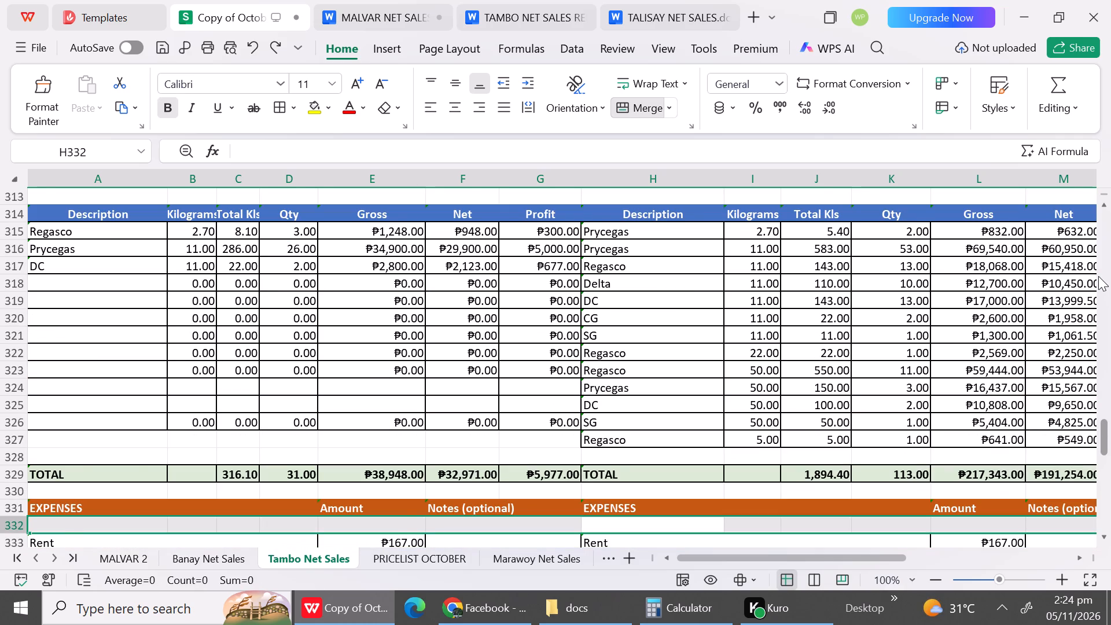
{"action": "key", "text": "ctrl+z"}
{"action": "key", "text": "ctrl+z"}
{"action": "key", "text": "ctrl+z"}
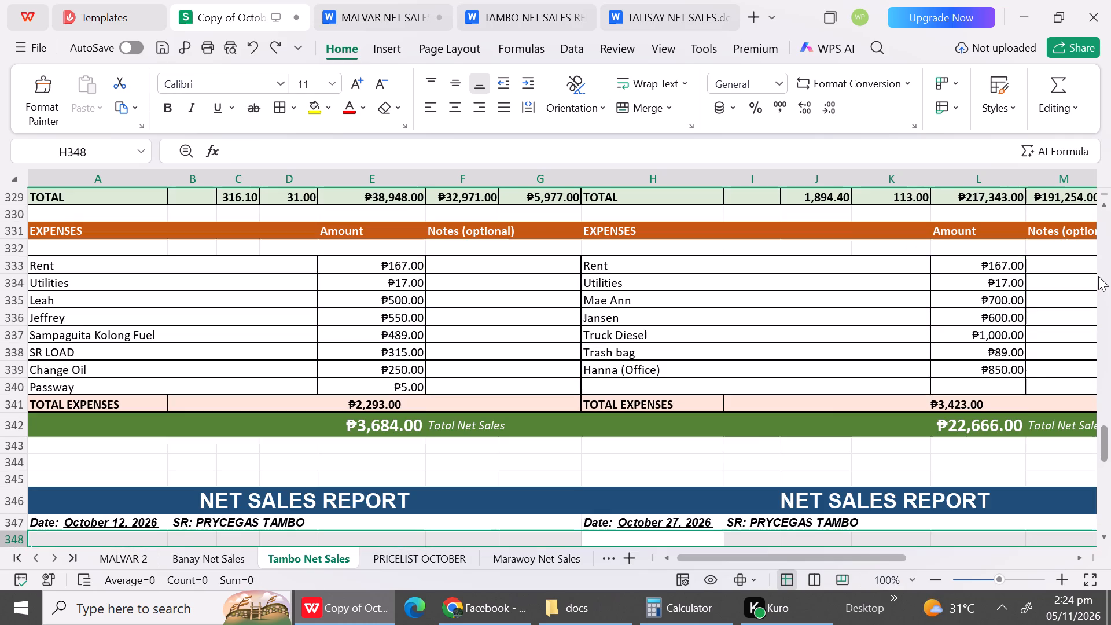
{"action": "key", "text": "ctrl+z"}
{"action": "key", "text": "ctrl+z"}
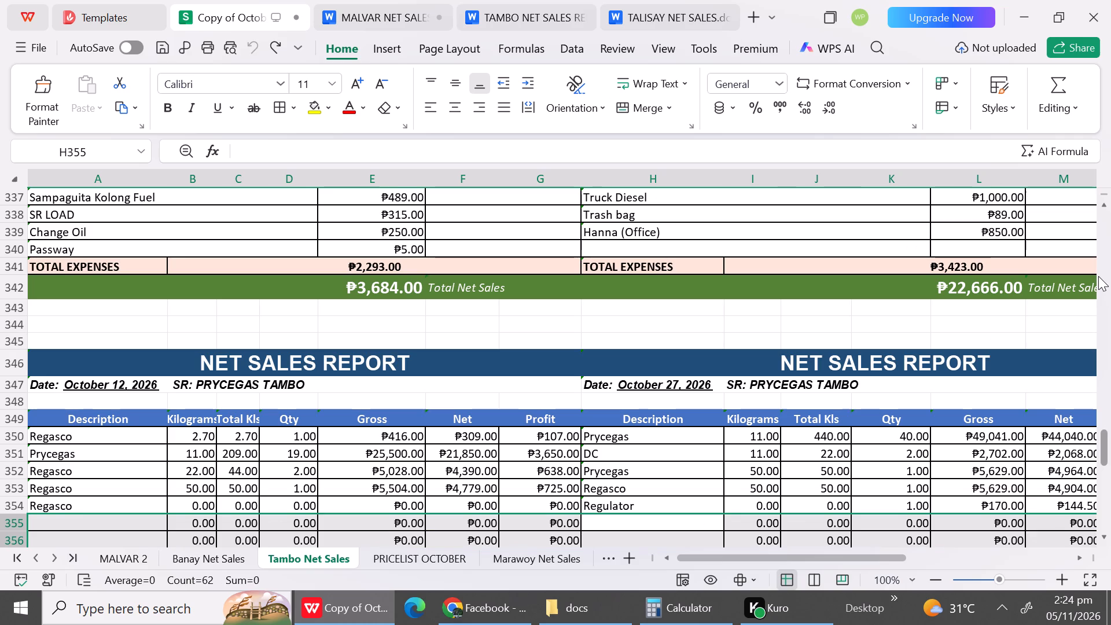
{"action": "key", "text": "ctrl+z"}
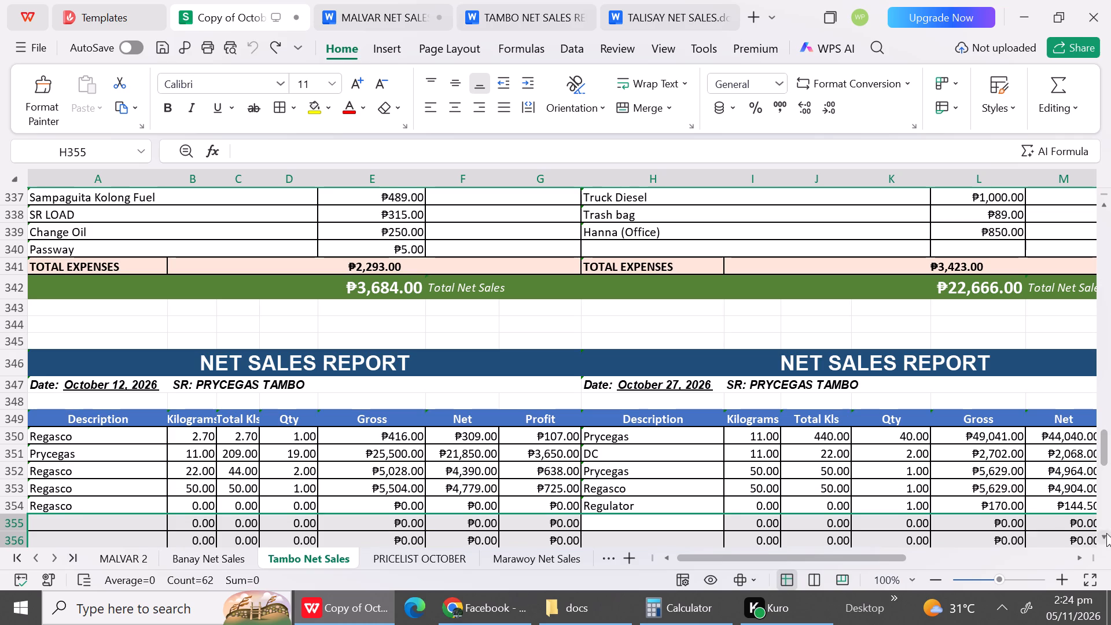
Unhide expense rows 371 and 372 above TOTAL EXPENSES in the October 12 and 27 reports.
{"action": "triple_click", "coordinate": [1102, 538]}
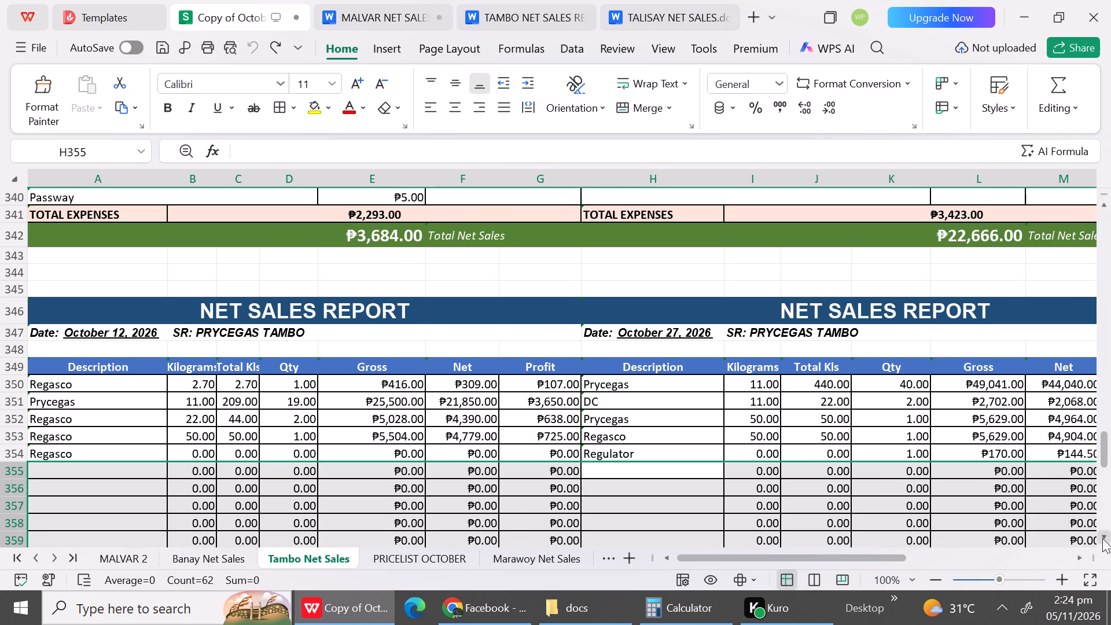
{"action": "triple_click", "coordinate": [1102, 538]}
{"action": "left_click", "coordinate": [1102, 538]}
{"action": "left_click", "coordinate": [1102, 538]}
{"action": "triple_click", "coordinate": [1102, 538]}
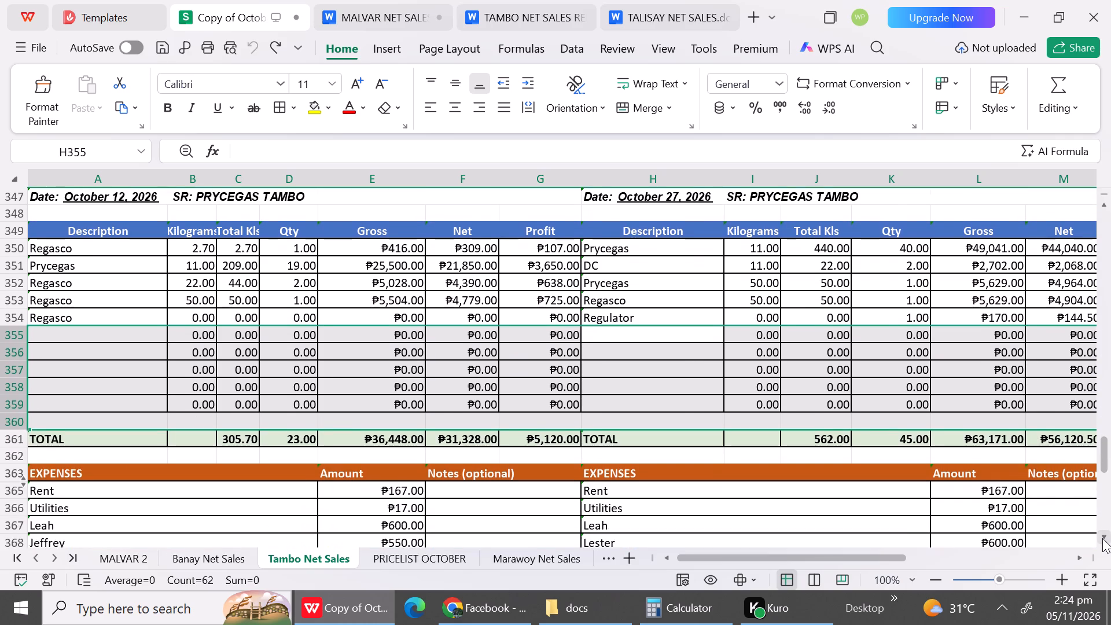
{"action": "double_click", "coordinate": [1102, 538]}
{"action": "left_click_drag", "start_coordinate": [1100, 462], "coordinate": [1100, 468]}
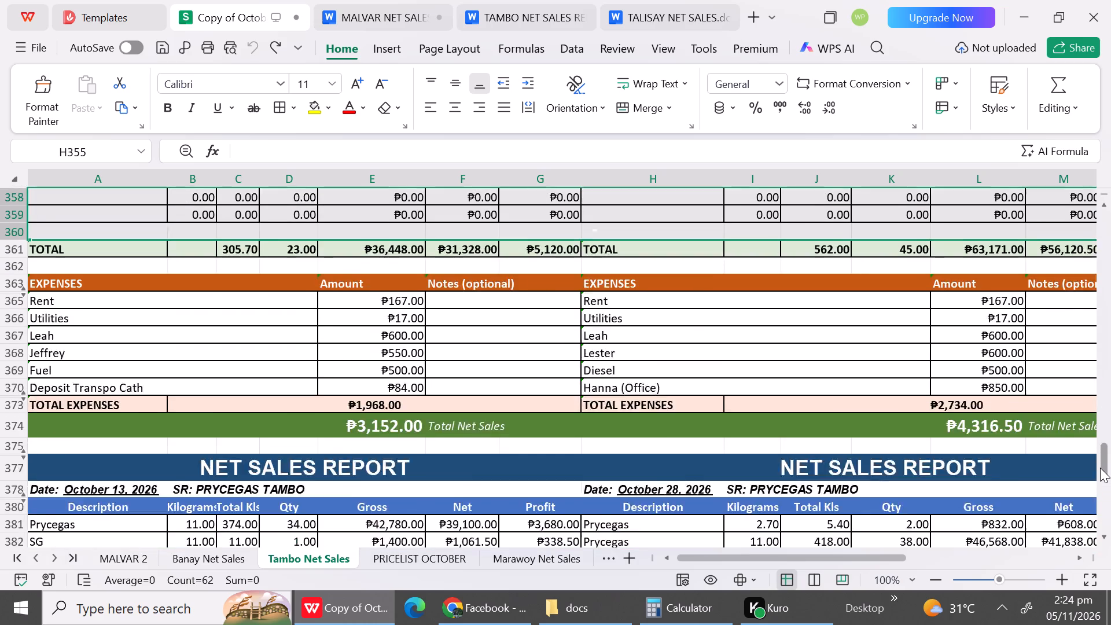
{"action": "left_click_drag", "start_coordinate": [1100, 468], "coordinate": [1095, 473]}
{"action": "left_click", "coordinate": [22, 243]}
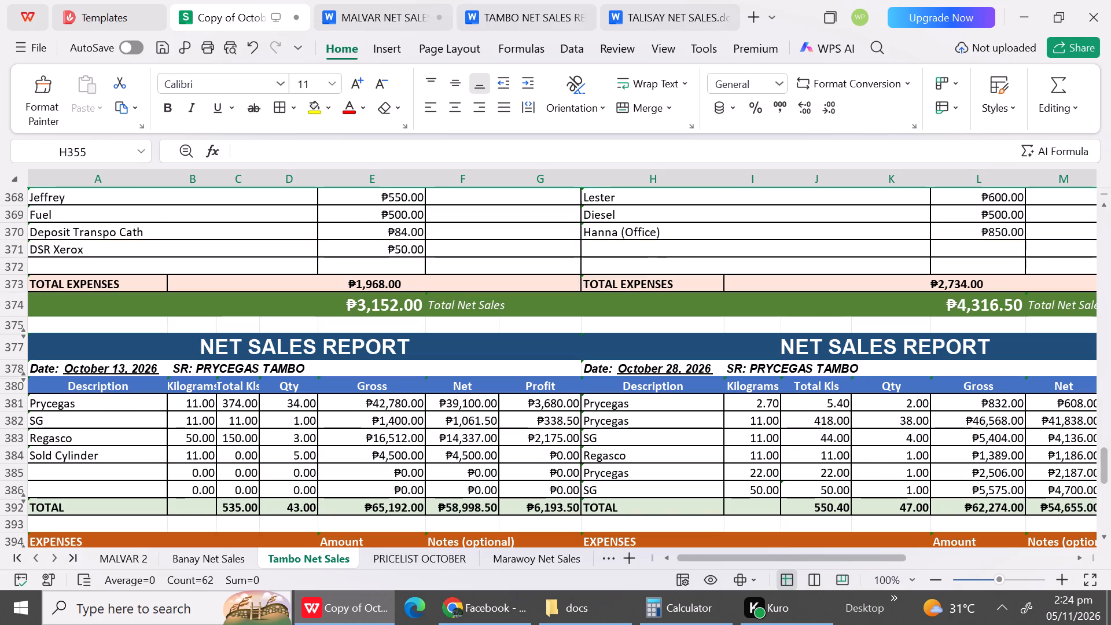
Unhide row 376 above the title, row 379 below the date and rows 387 to 391 in the October 13 and 28 reports.
{"action": "left_click", "coordinate": [21, 334]}
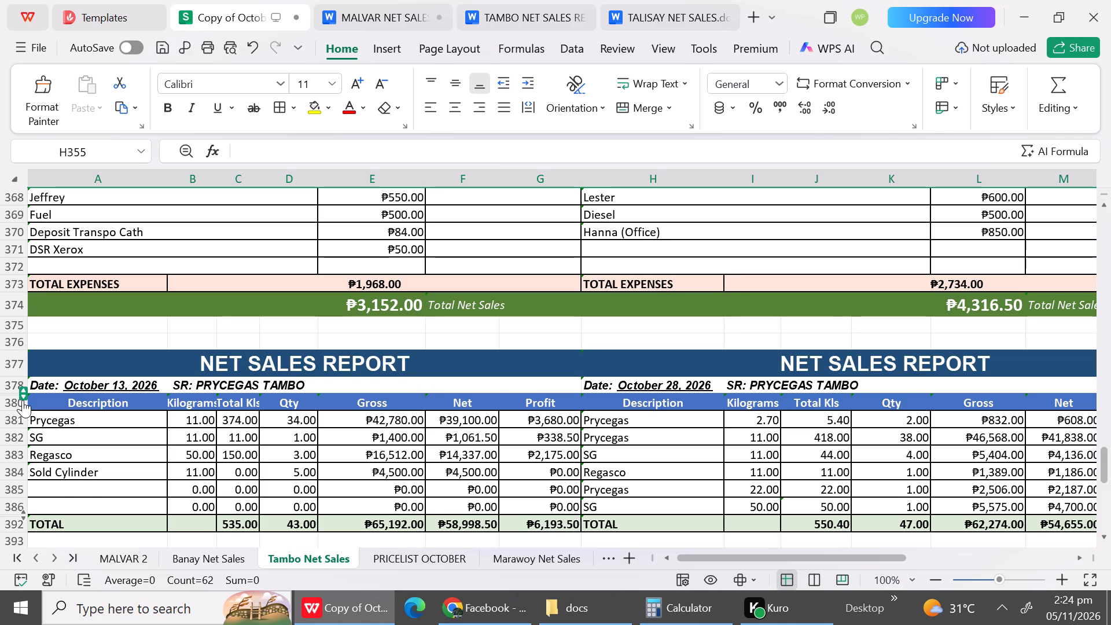
{"action": "left_click", "coordinate": [23, 400]}
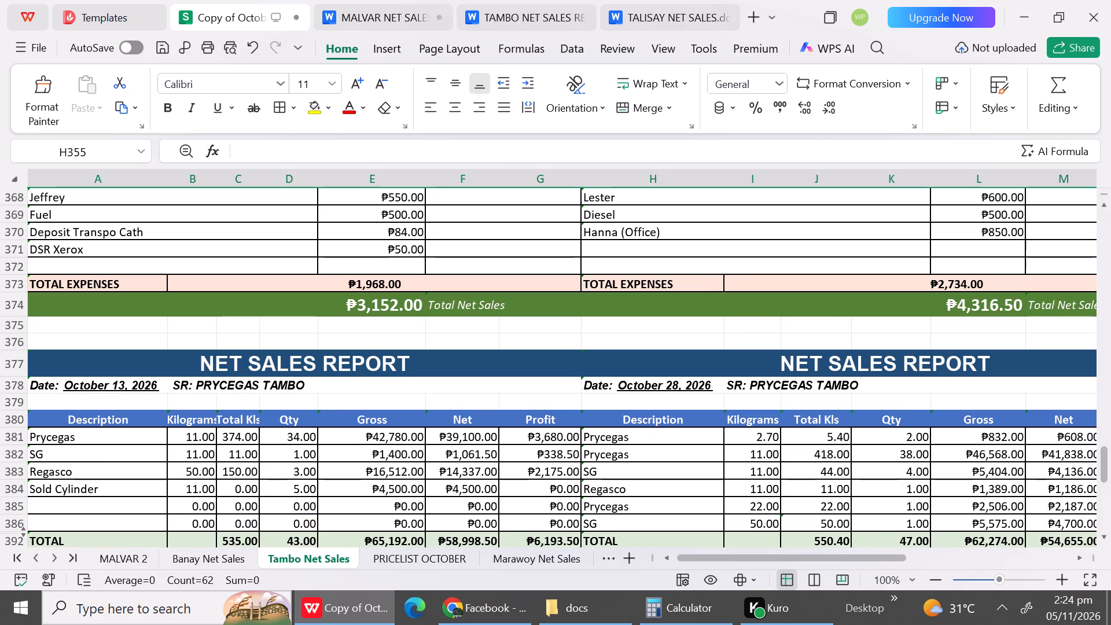
{"action": "left_click", "coordinate": [24, 532]}
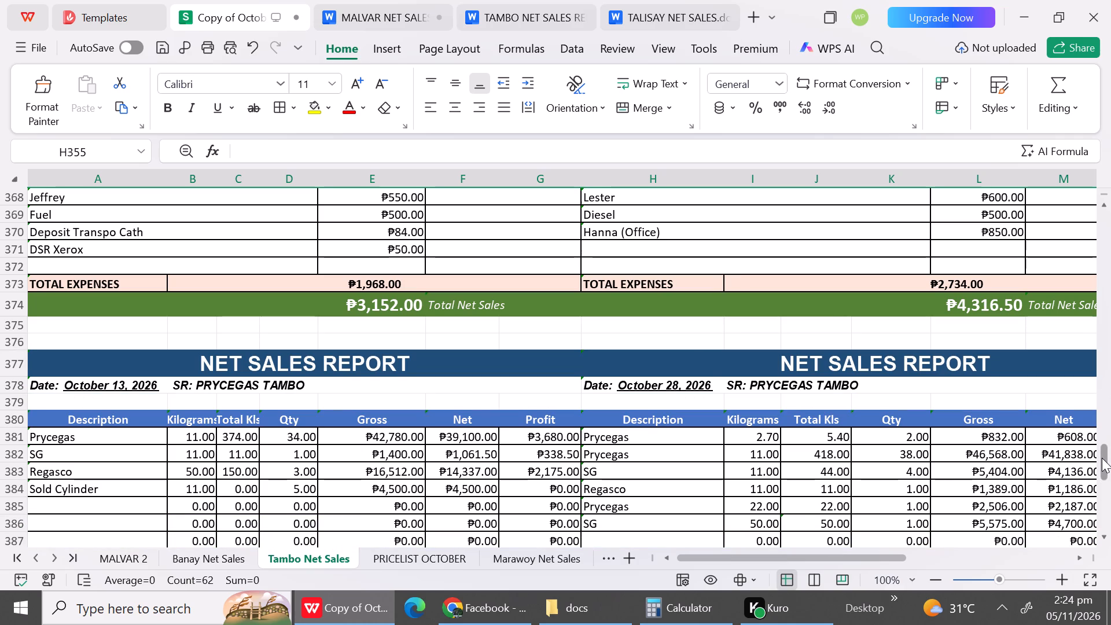
Unhide rows 417 to 422 above TOTAL and row 426 below EXPENSES in the reports preceding October 15 and 30.
{"action": "left_click_drag", "start_coordinate": [1102, 458], "coordinate": [1099, 483]}
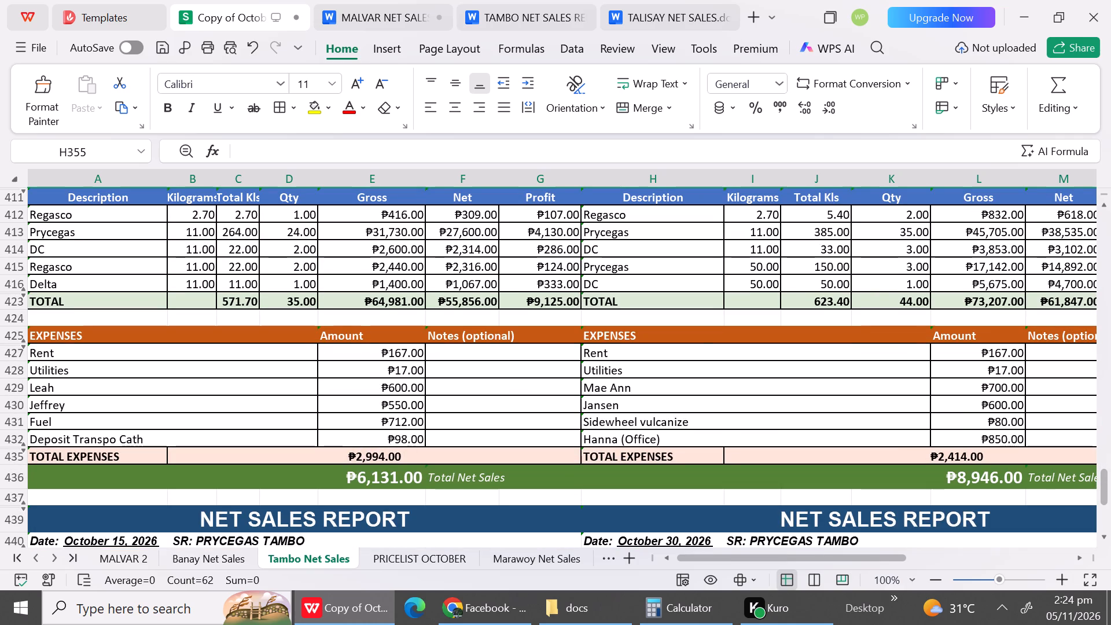
{"action": "left_click", "coordinate": [26, 293]}
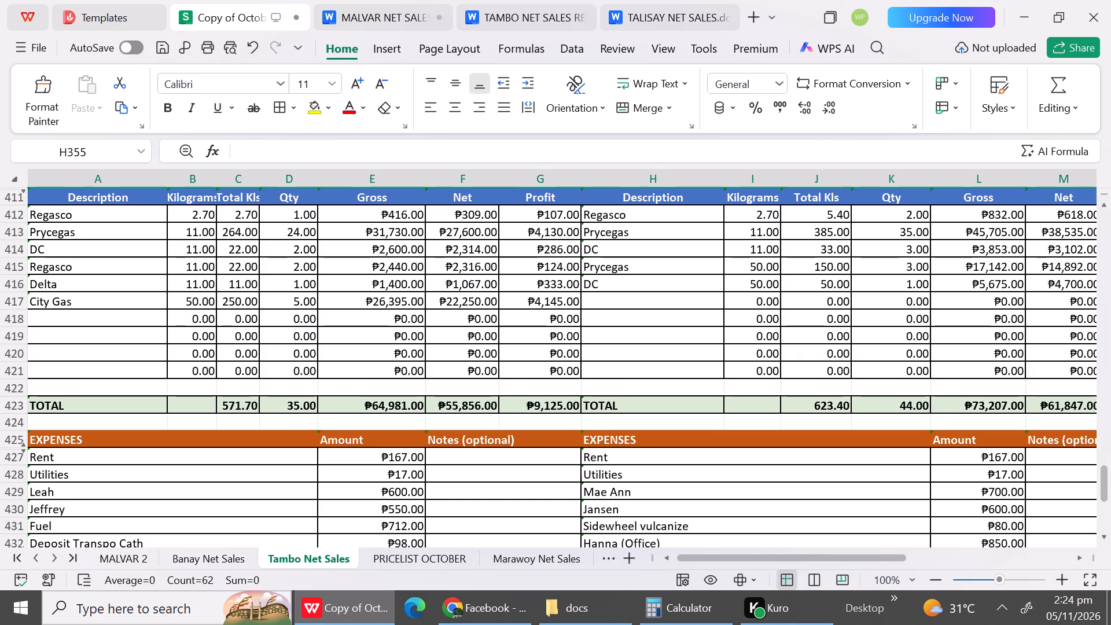
{"action": "left_click", "coordinate": [25, 446]}
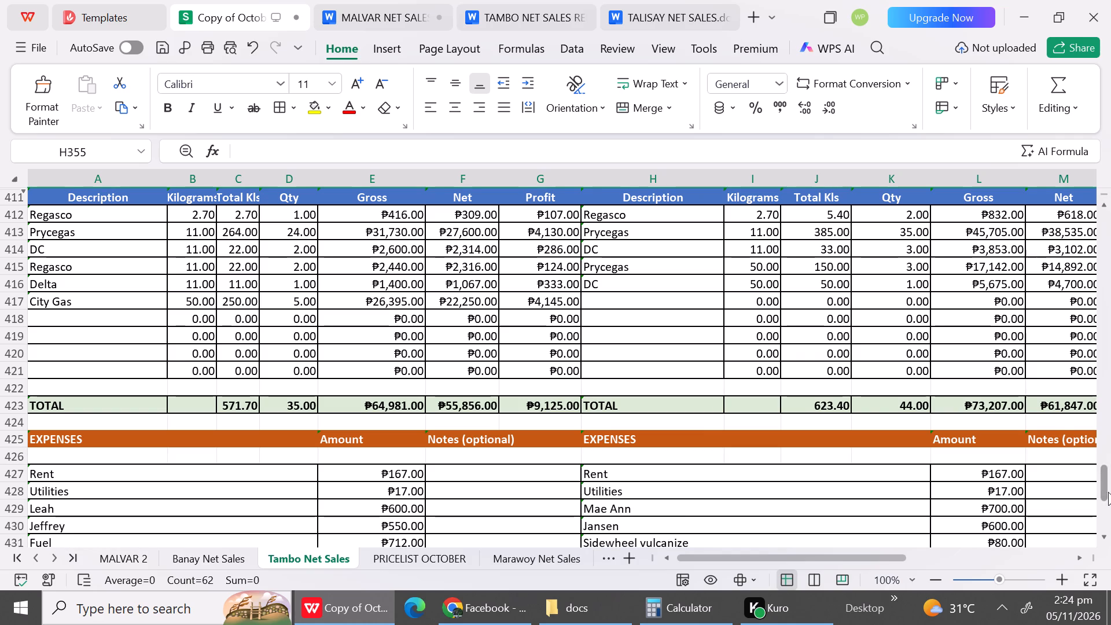
Unhide expense rows 463 to 466 and row 457 below the EXPENSES header in the October 15 and 30 reports.
{"action": "left_click_drag", "start_coordinate": [1104, 492], "coordinate": [1100, 512]}
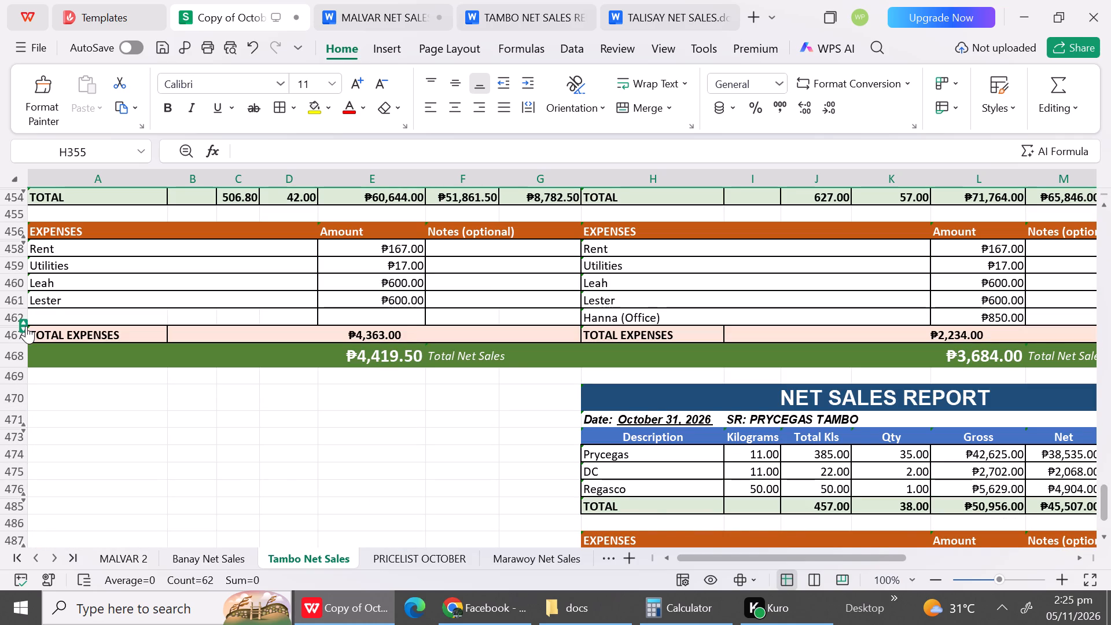
{"action": "left_click", "coordinate": [26, 326]}
{"action": "left_click", "coordinate": [23, 240]}
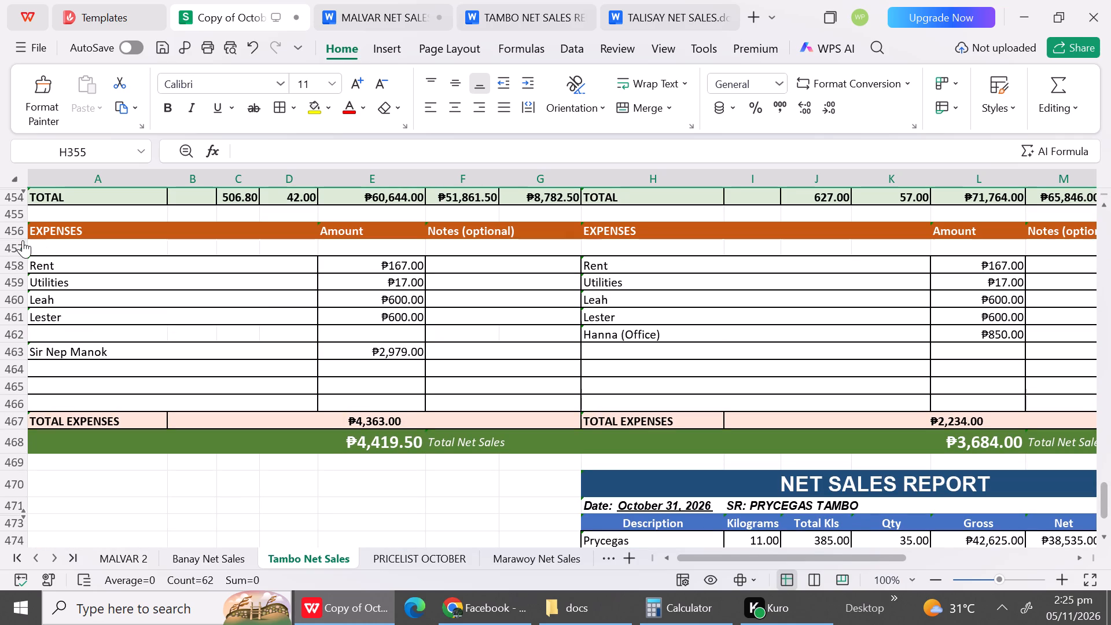
Review the Tambo reports from the October 31 report at the bottom back up to October 1, checking for rows still hidden.
{"action": "left_click_drag", "start_coordinate": [1105, 495], "coordinate": [1102, 508]}
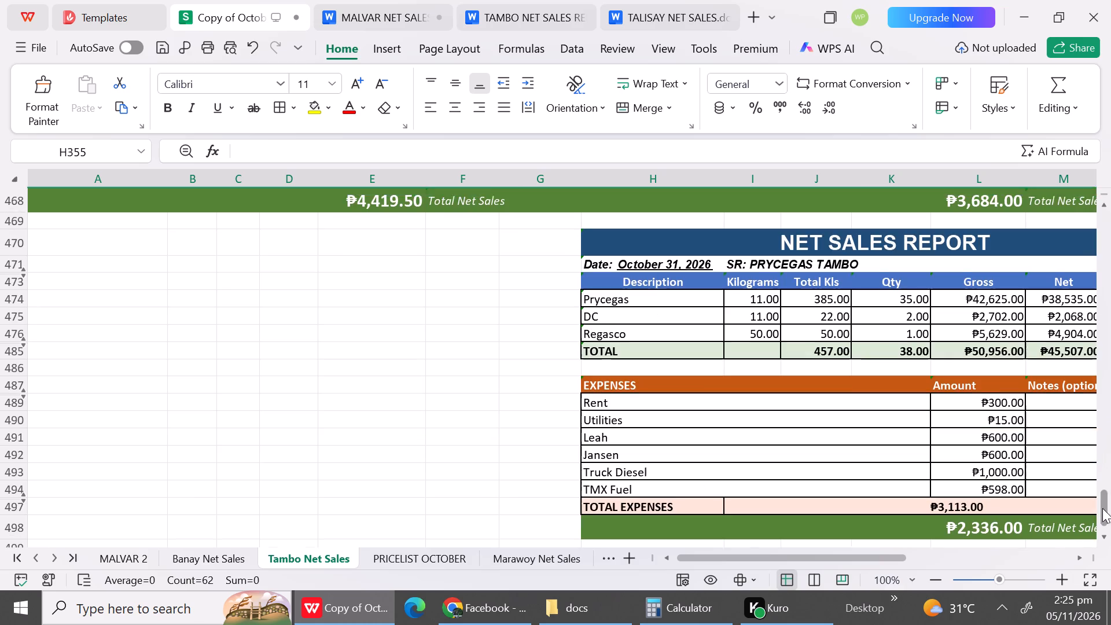
{"action": "left_click_drag", "start_coordinate": [1102, 508], "coordinate": [1099, 440]}
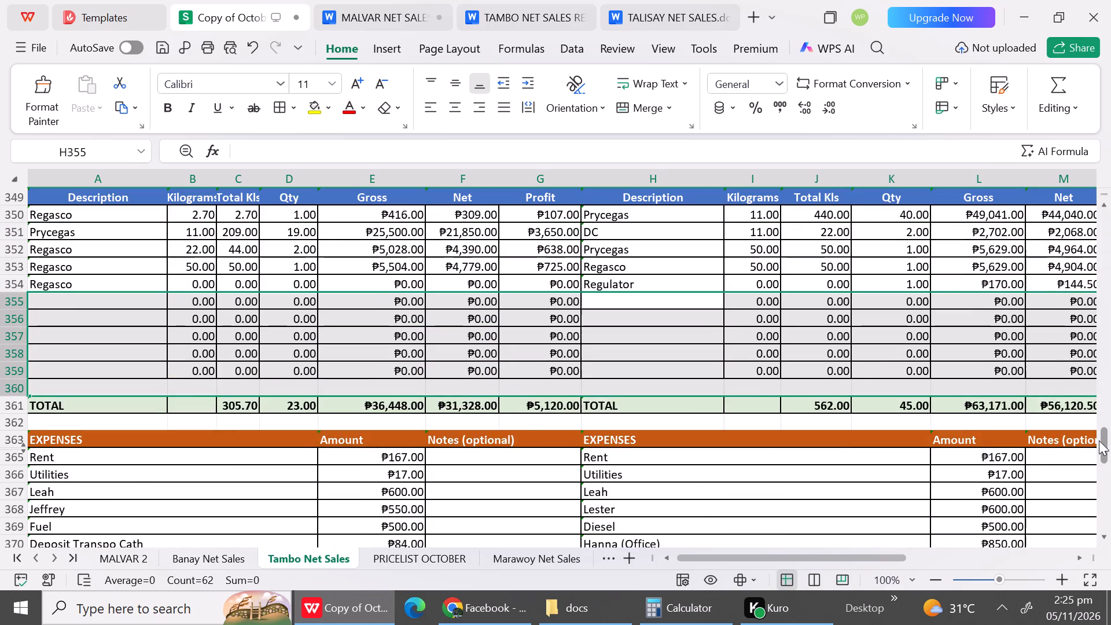
{"action": "left_click_drag", "start_coordinate": [1099, 440], "coordinate": [1099, 443]}
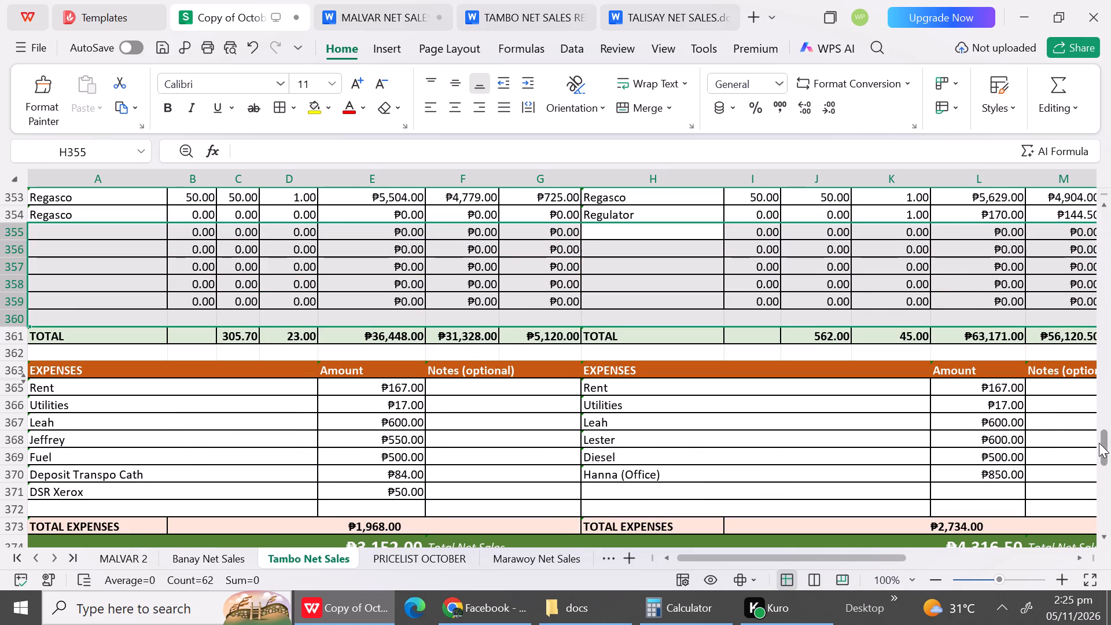
{"action": "left_click_drag", "start_coordinate": [1099, 443], "coordinate": [1092, 420]}
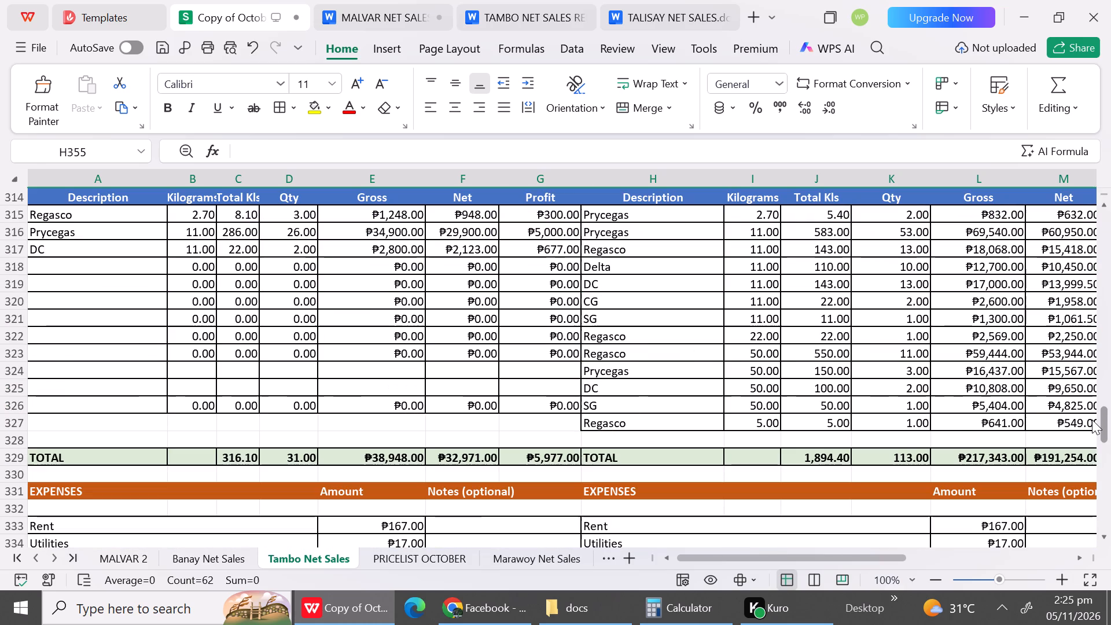
{"action": "left_click_drag", "start_coordinate": [1092, 420], "coordinate": [1092, 422]}
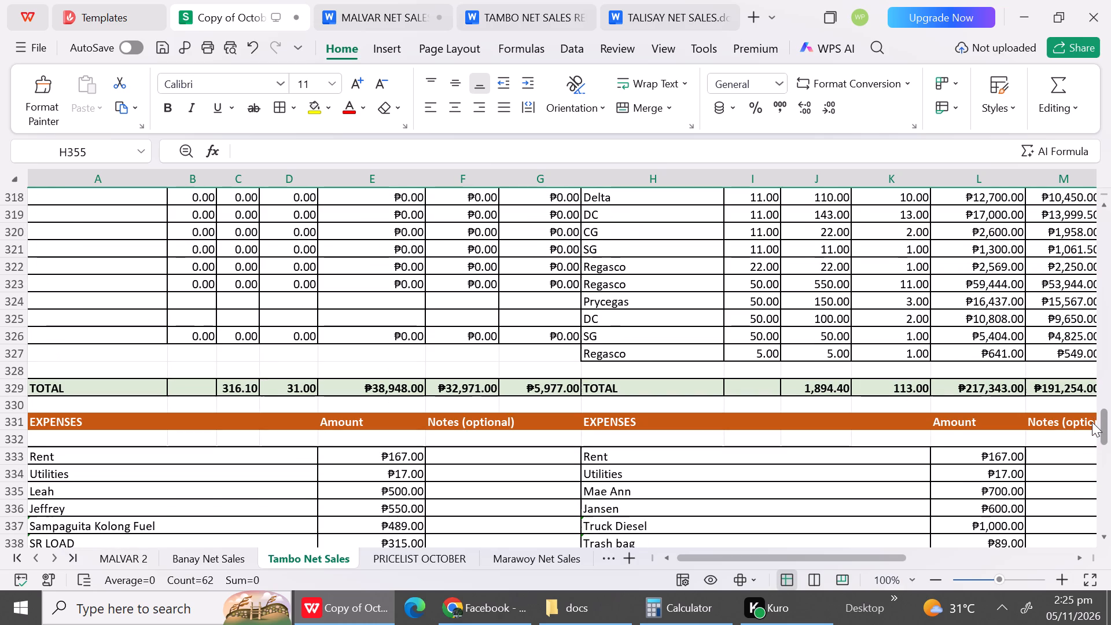
{"action": "left_click_drag", "start_coordinate": [1092, 422], "coordinate": [1093, 410]}
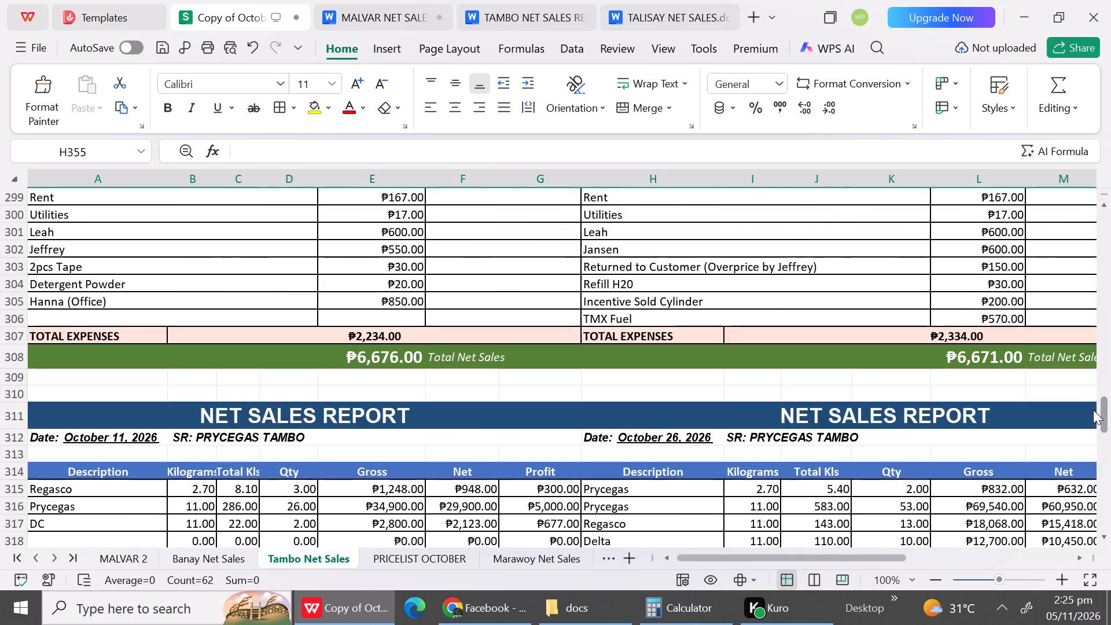
{"action": "left_click_drag", "start_coordinate": [1093, 410], "coordinate": [1090, 404]}
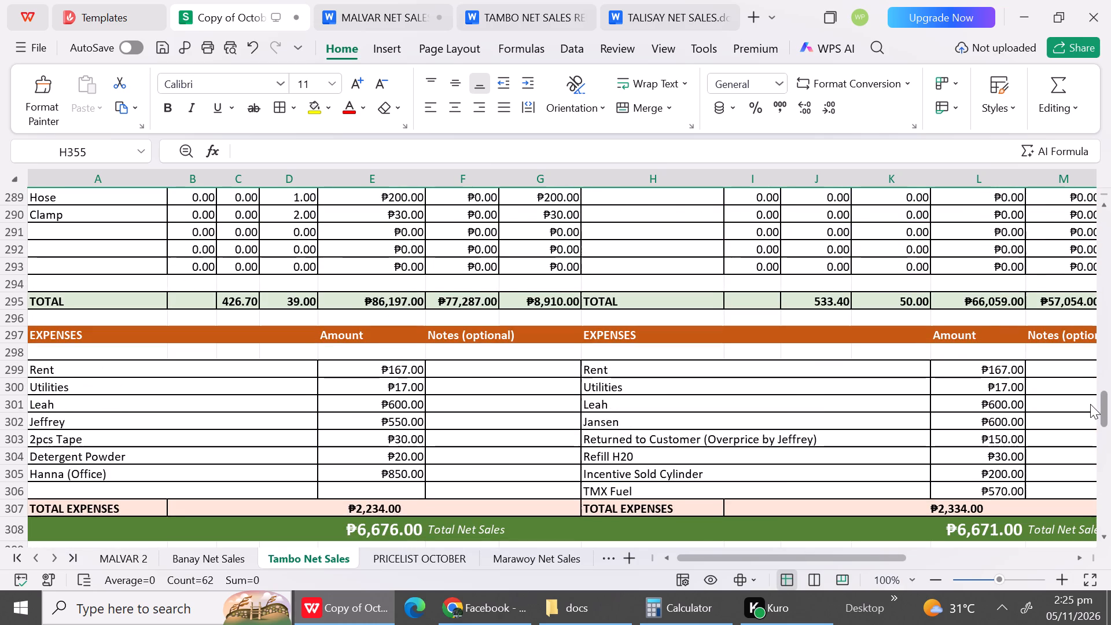
{"action": "left_click_drag", "start_coordinate": [1090, 404], "coordinate": [1090, 371]}
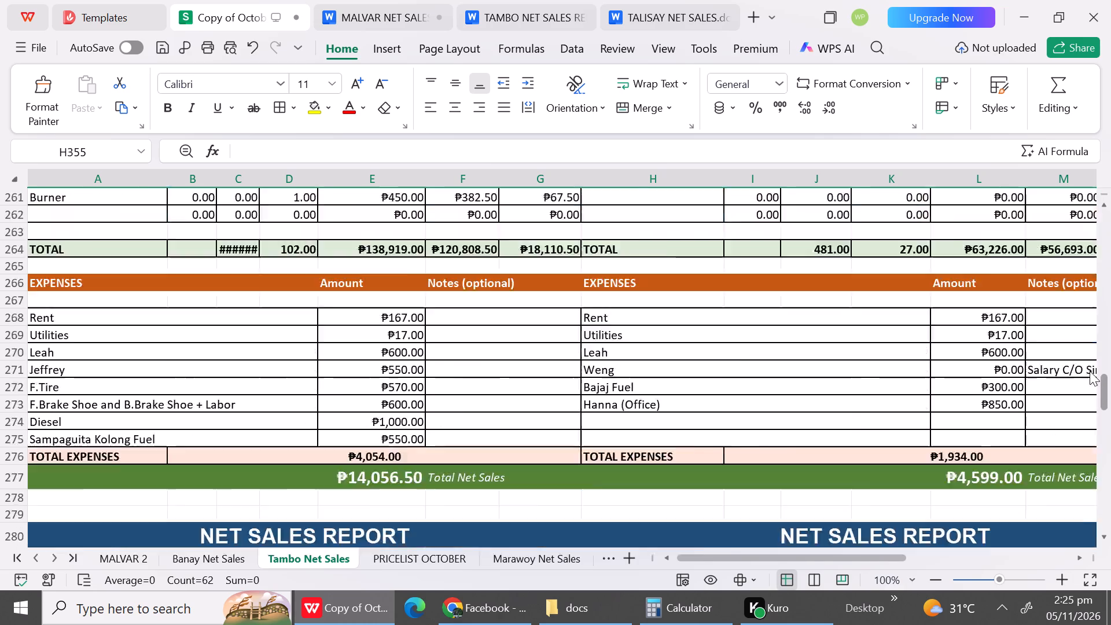
{"action": "left_click_drag", "start_coordinate": [1090, 371], "coordinate": [1075, 183]}
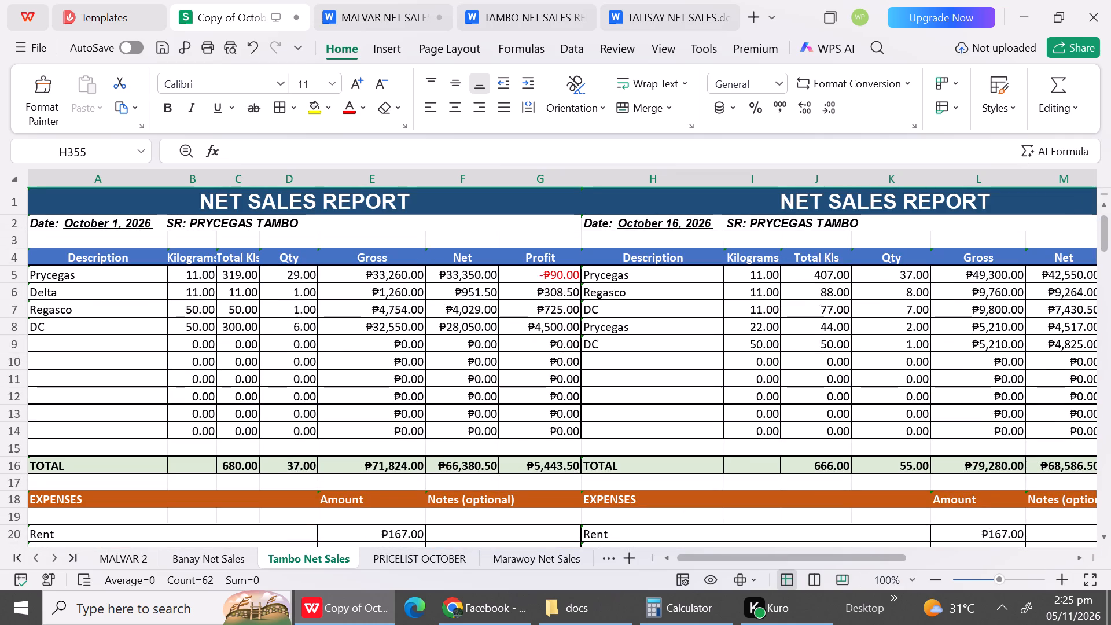
Examine the October 31 report beside October 16 and the other October 31 report below October 30 in the Tambo sheet.
{"action": "left_click_drag", "start_coordinate": [726, 558], "coordinate": [946, 471]}
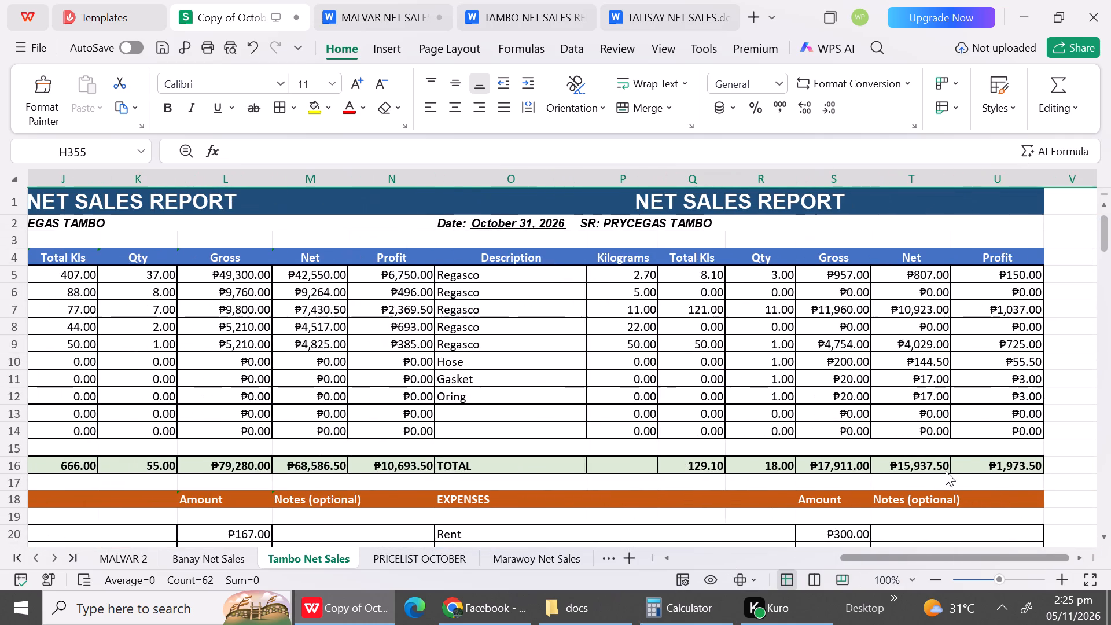
{"action": "left_click_drag", "start_coordinate": [946, 471], "coordinate": [948, 472]}
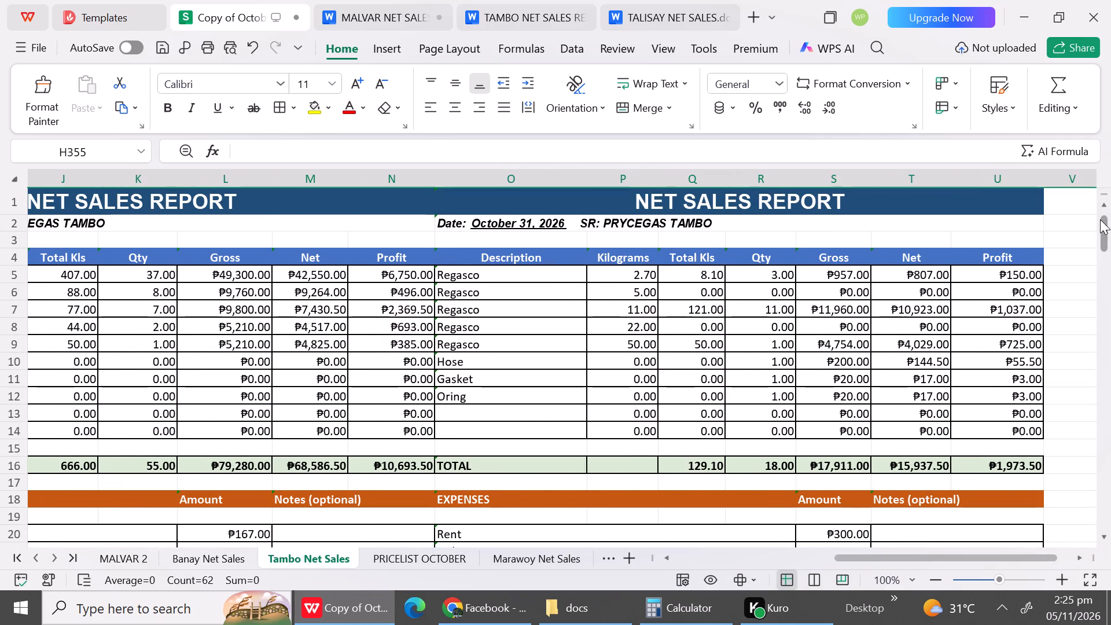
{"action": "left_click_drag", "start_coordinate": [1100, 219], "coordinate": [1099, 234]}
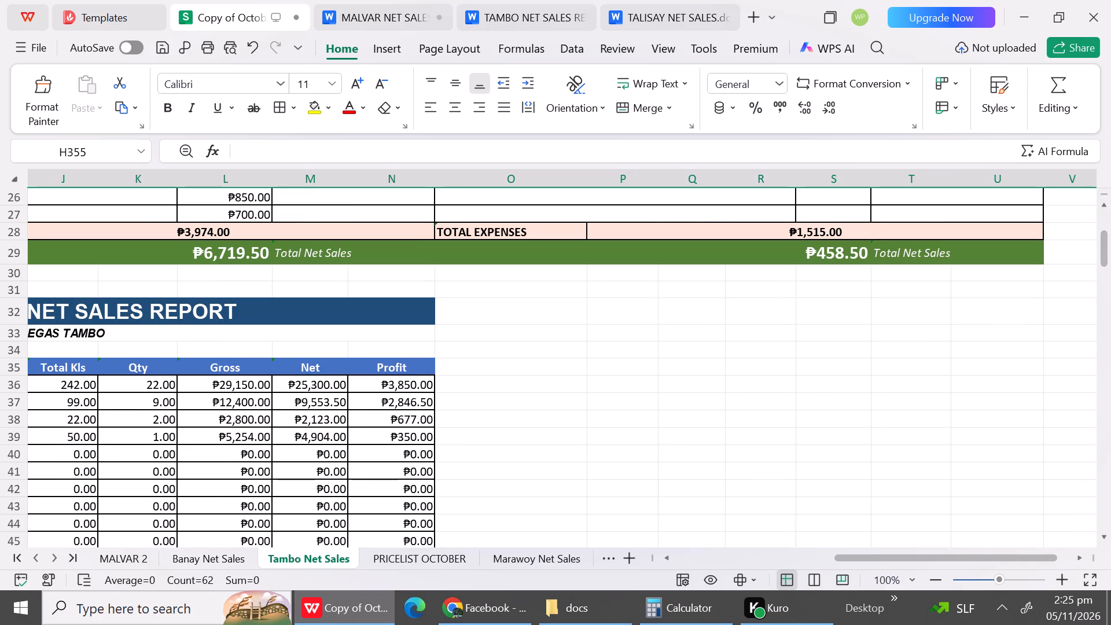
{"action": "left_click_drag", "start_coordinate": [964, 558], "coordinate": [910, 556]}
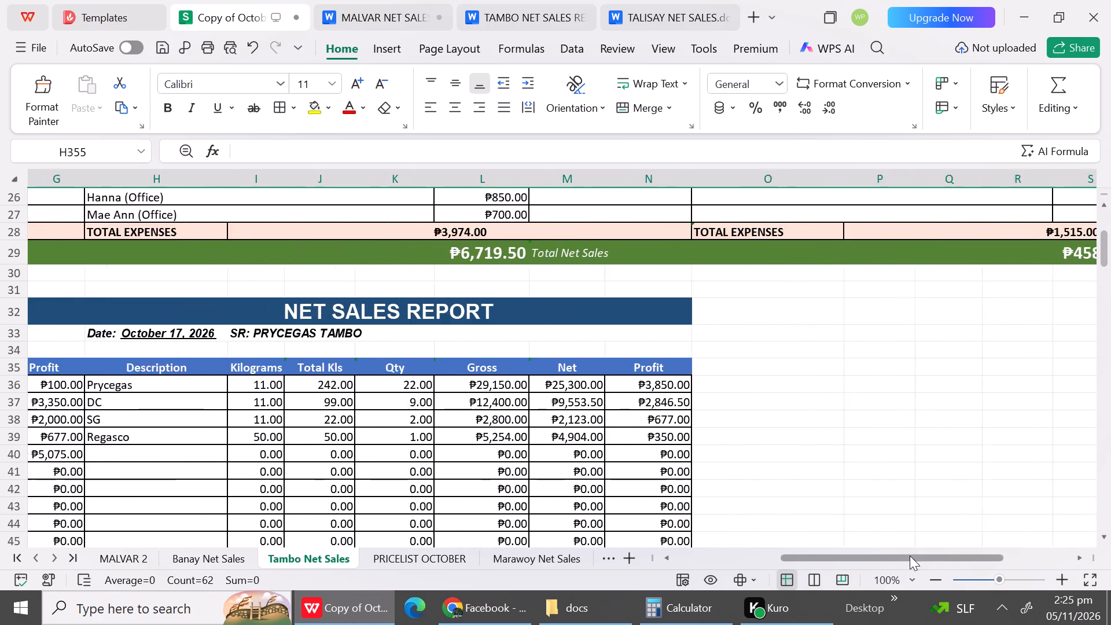
{"action": "left_click_drag", "start_coordinate": [910, 556], "coordinate": [885, 555]}
{"action": "left_click_drag", "start_coordinate": [1107, 240], "coordinate": [1080, 486]}
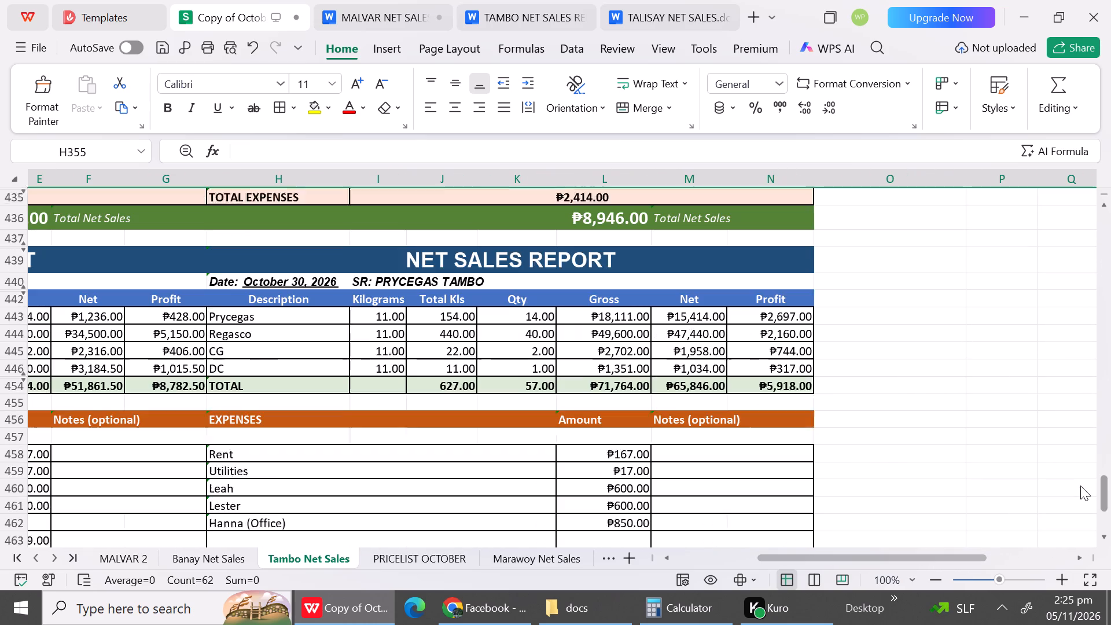
{"action": "left_click_drag", "start_coordinate": [1080, 486], "coordinate": [1072, 580]}
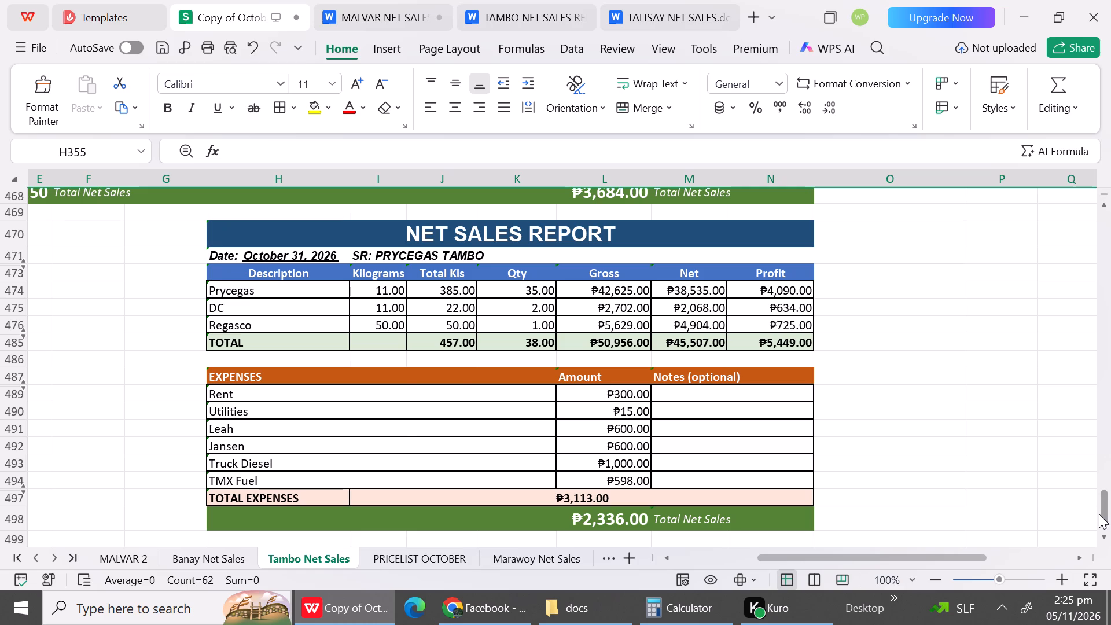
{"action": "left_click_drag", "start_coordinate": [1106, 513], "coordinate": [1091, 188]}
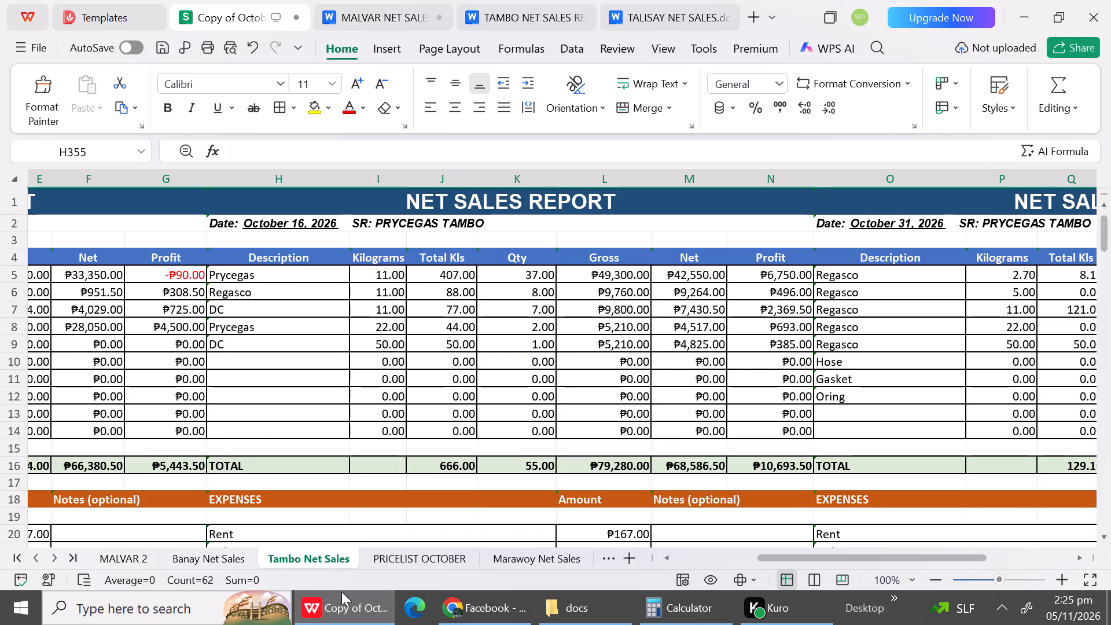
Open Windows search from the Tambo Net Sales spreadsheet.
{"action": "left_click", "coordinate": [161, 613]}
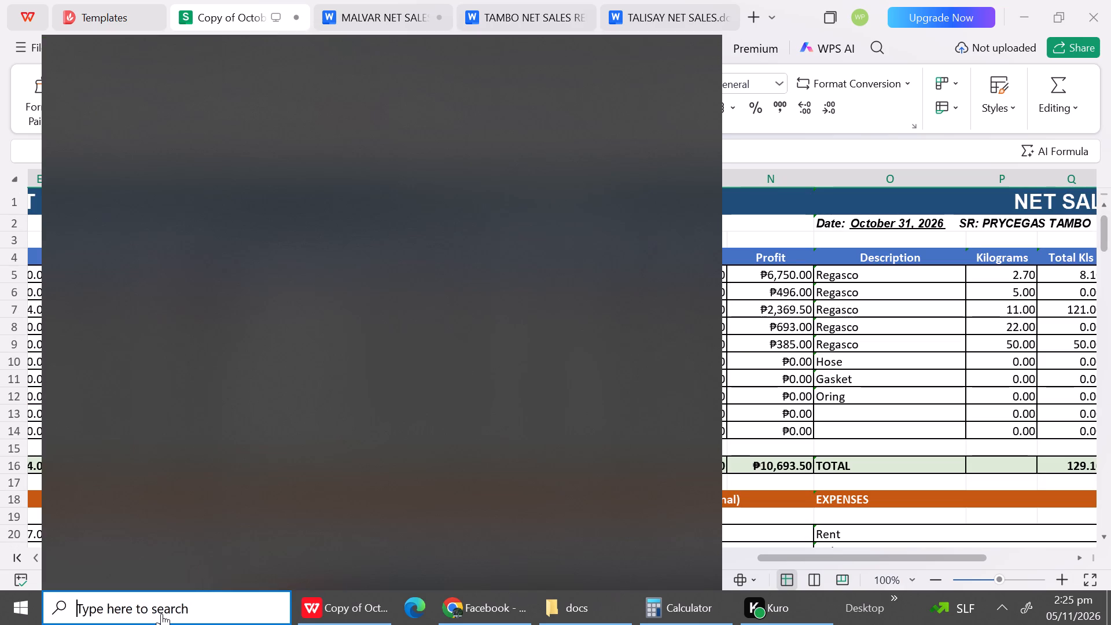
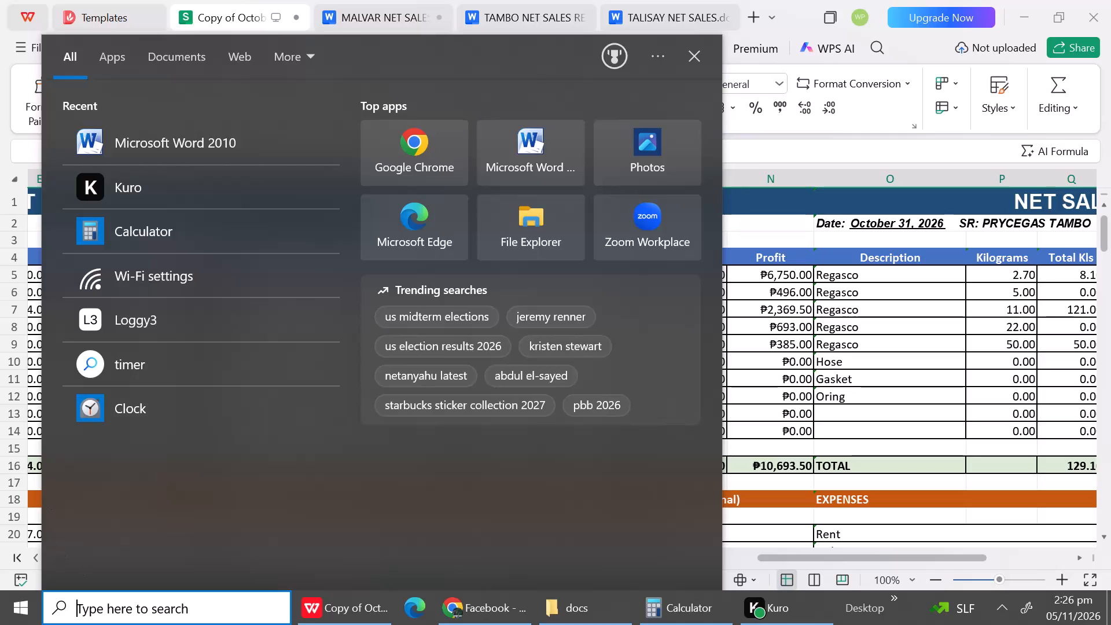
Switch from the spreadsheet to Microsoft Word 2010 by launching it.
{"action": "left_click", "coordinate": [187, 134]}
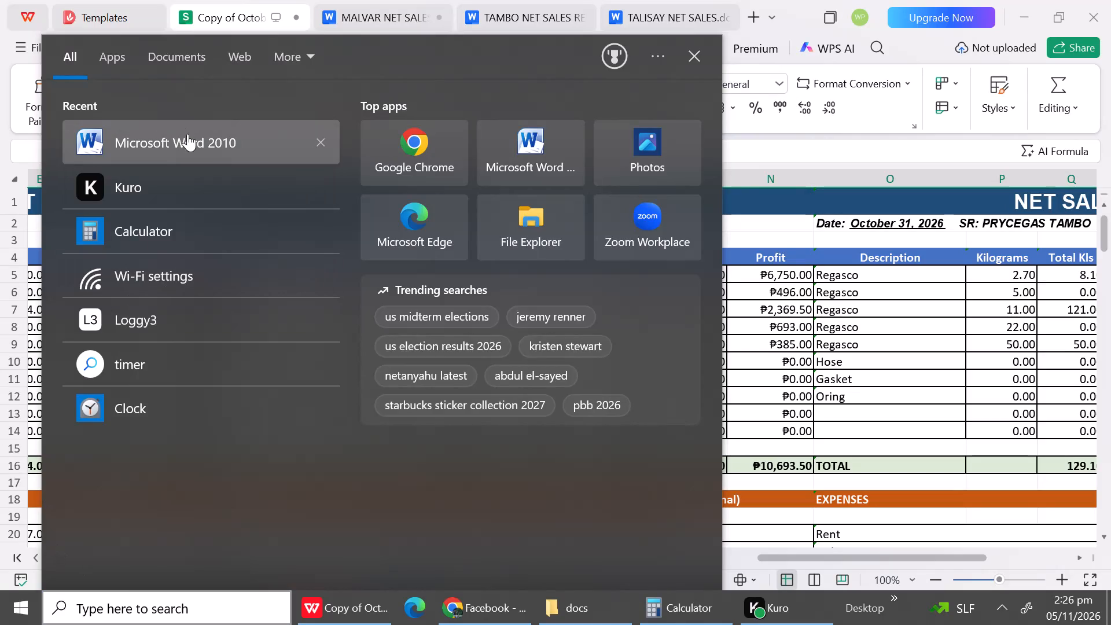